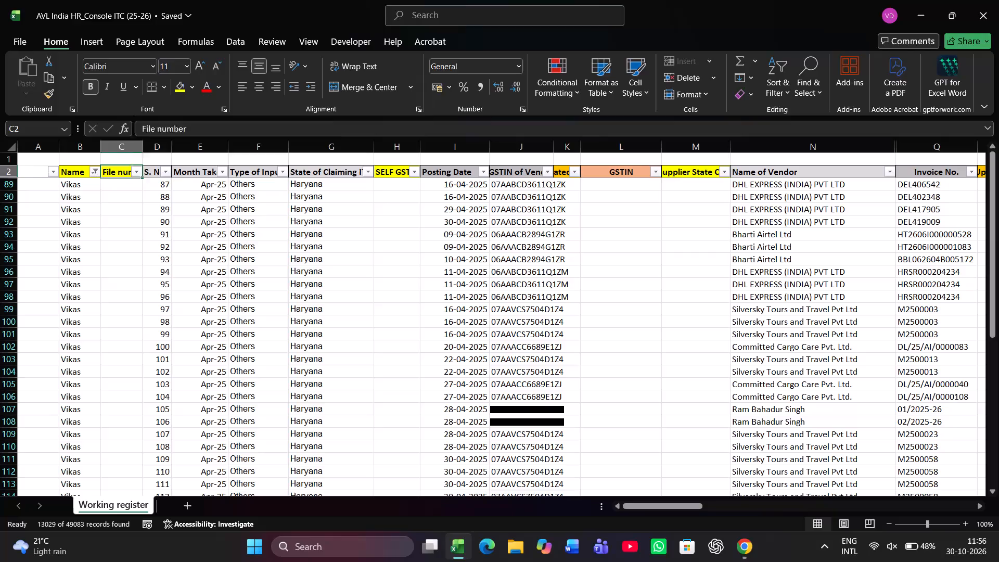
key(Right)
key(Right)
key(Right)
key(Right)
key(Right)
key(Right)
key(Right)
key(Right)
key(Right)
key(Right)
key(Right)
key(Right)
key(Right)
key(Right)
key(Right)
key(Right)
key(Right)
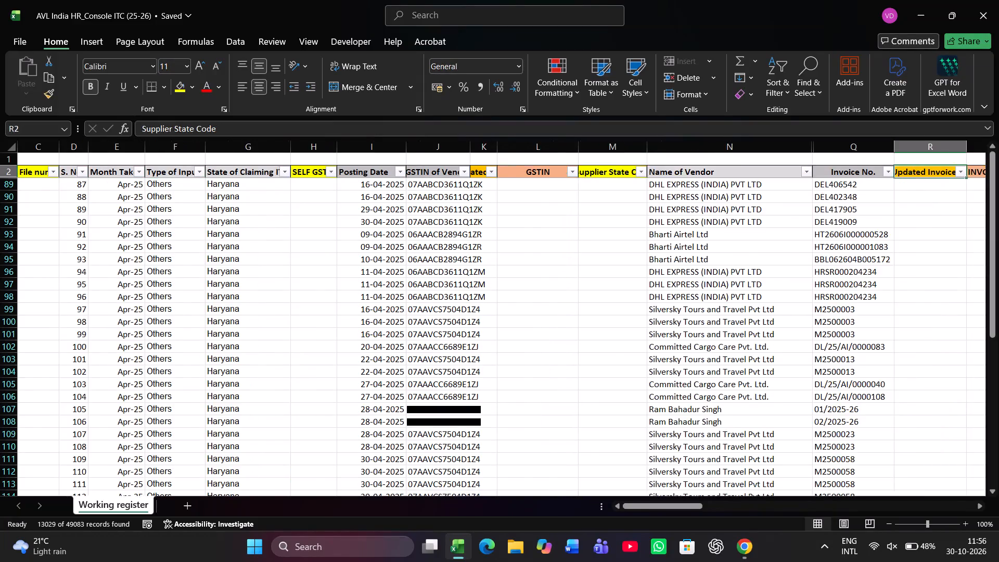
key(Right)
key(Right)
key(Right)
key(Right)
key(Right)
key(Right)
key(Right)
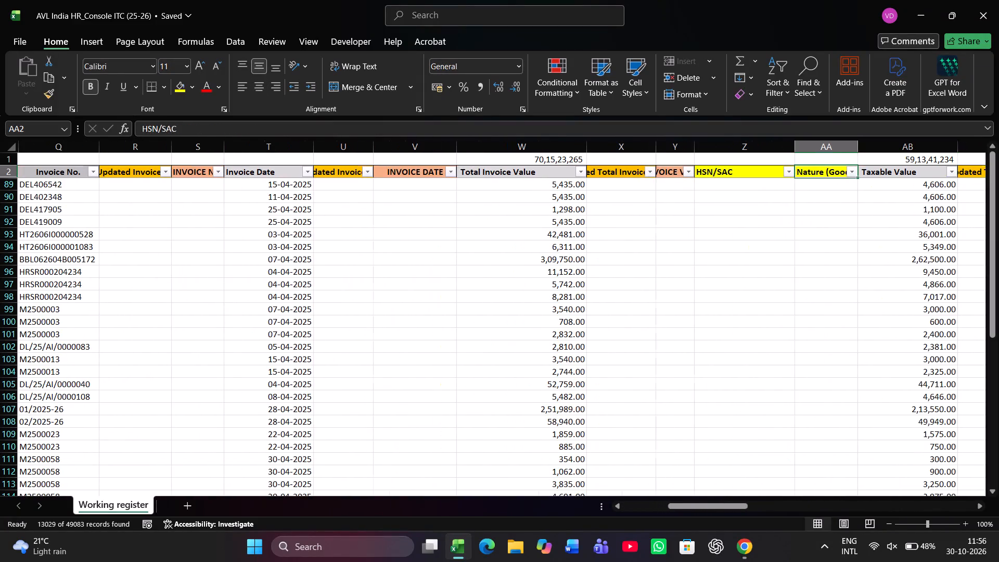
key(Right)
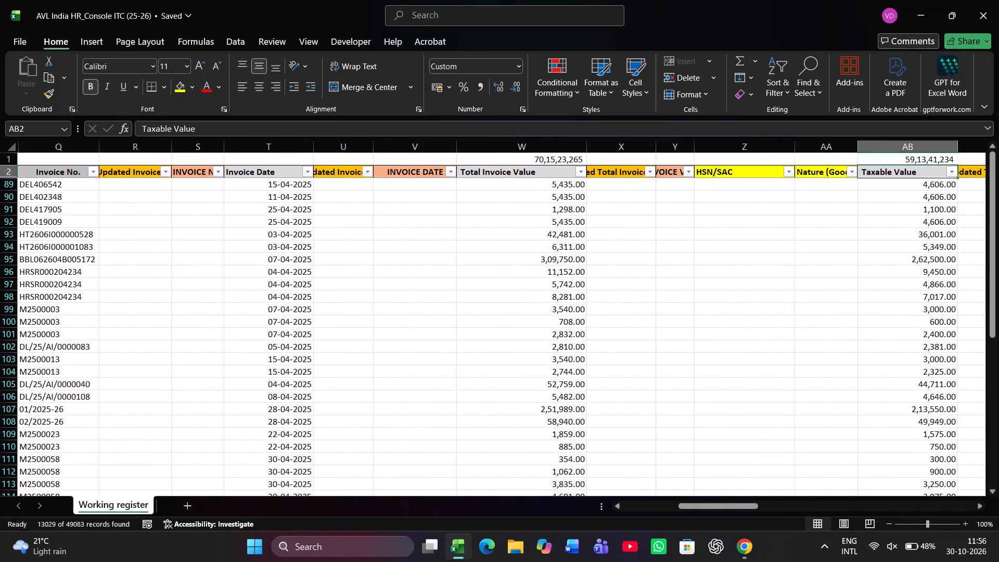
key(Right)
key(Right)
key(Right)
key(Right)
key(Right)
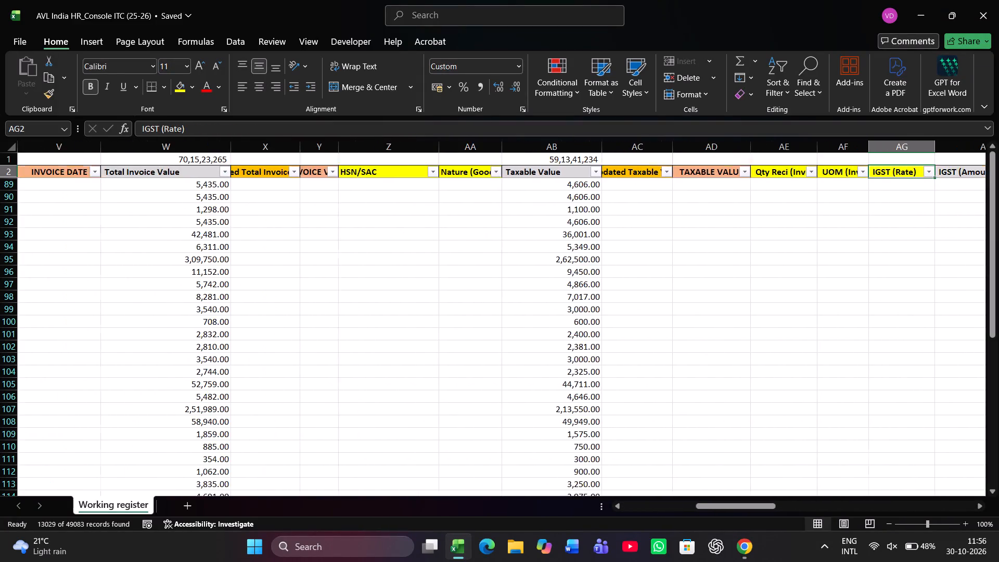
key(Right)
key(Right)
key(Right)
key(Right)
key(Right)
key(Right)
key(Right)
key(Right)
key(Right)
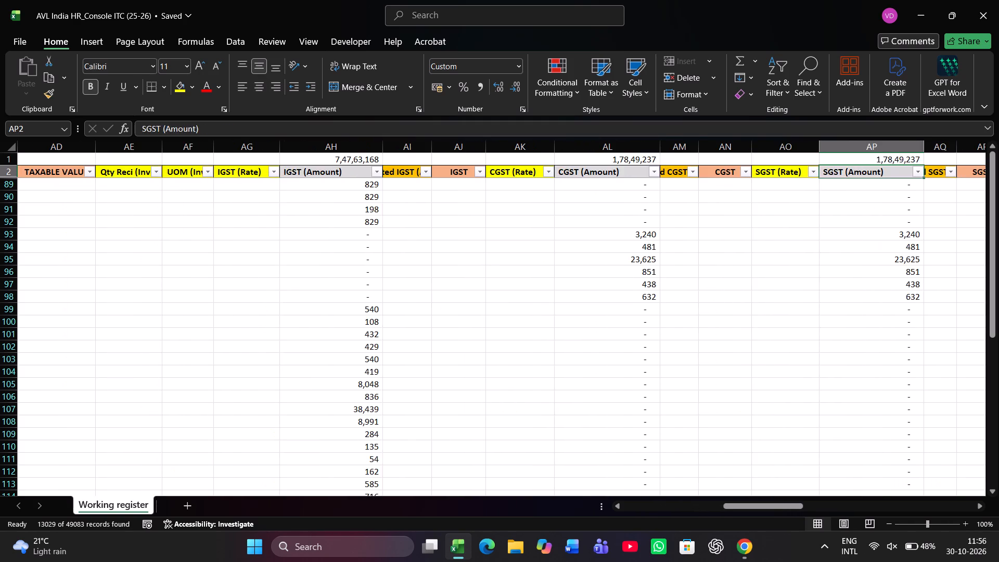
key(Right)
key(Right)
key(Right)
key(Right)
key(Right)
key(Right)
key(Right)
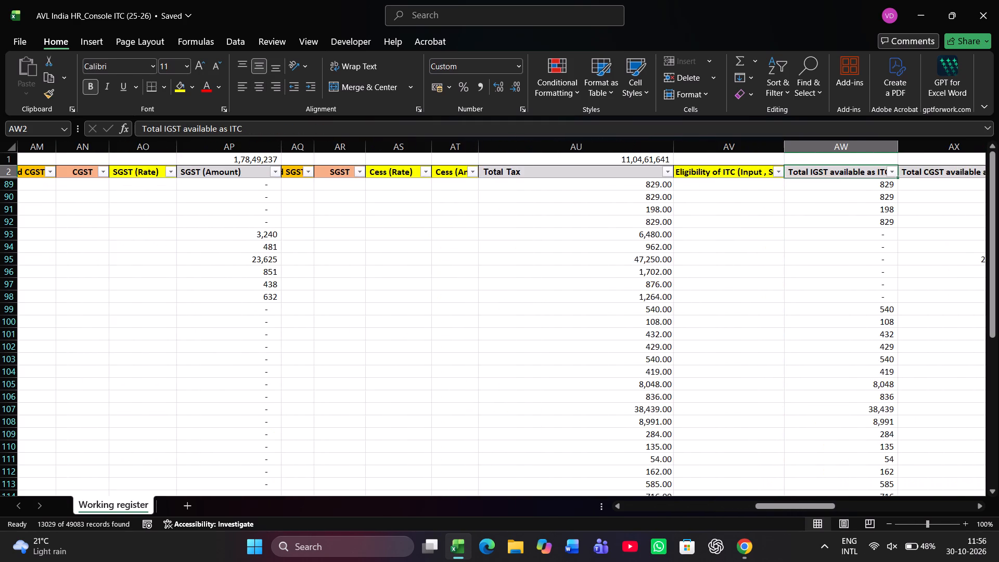
key(Right)
key(Right)
key(Right)
key(Right)
key(Right)
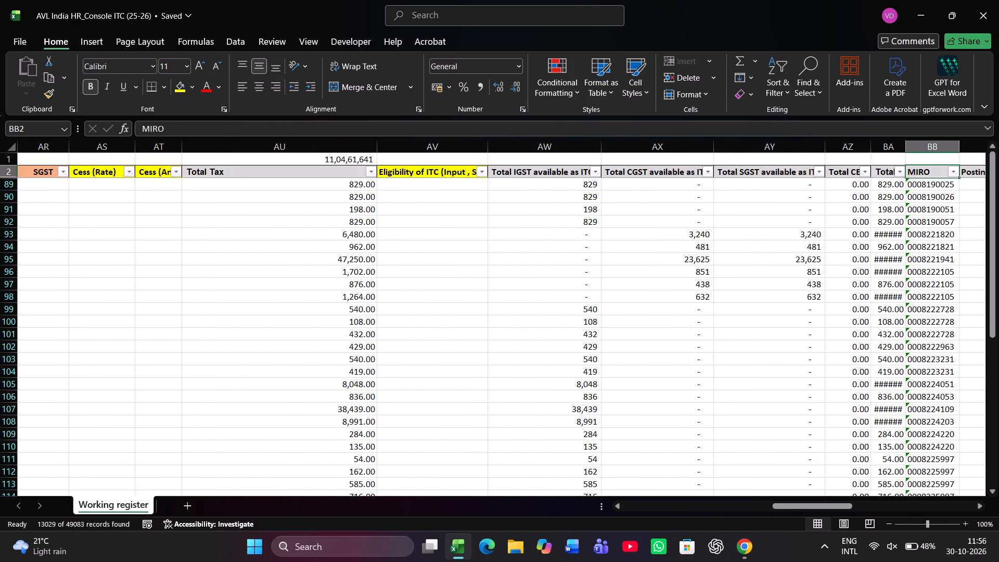
key(alt+Down)
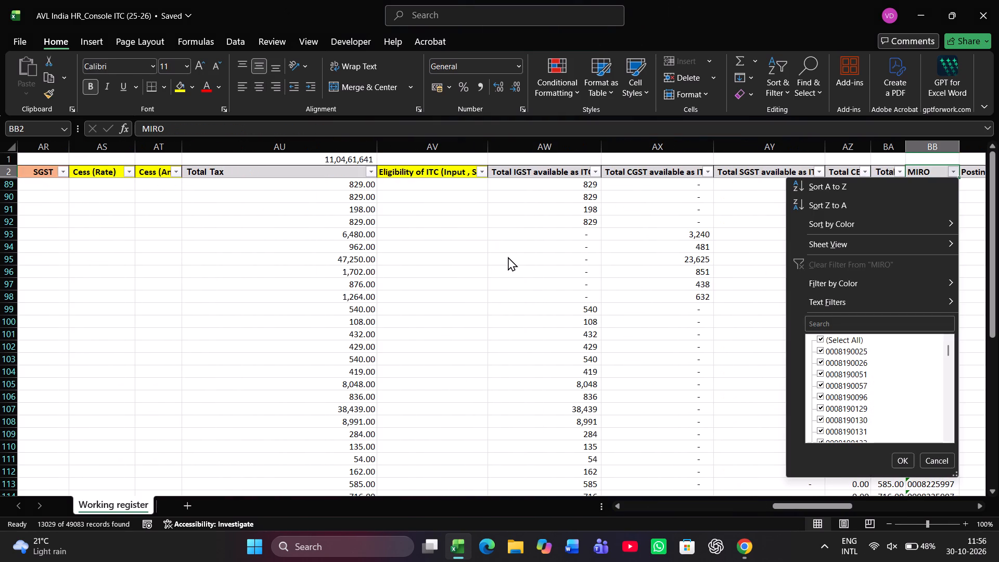
key(Down)
key(Down)
key(Down)
key(Down)
key(Down)
key(Down)
key(Down)
key(Down)
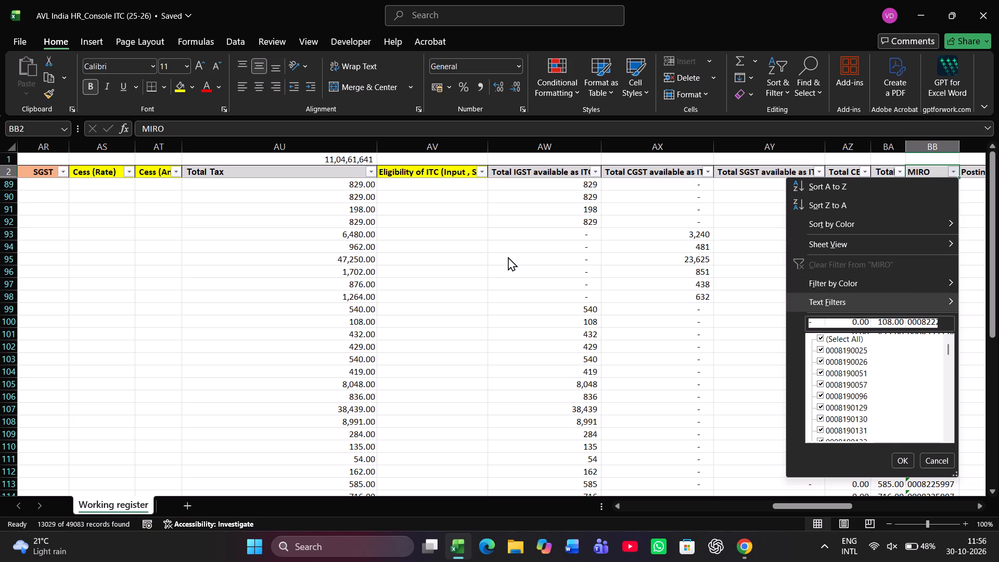
text(1794)
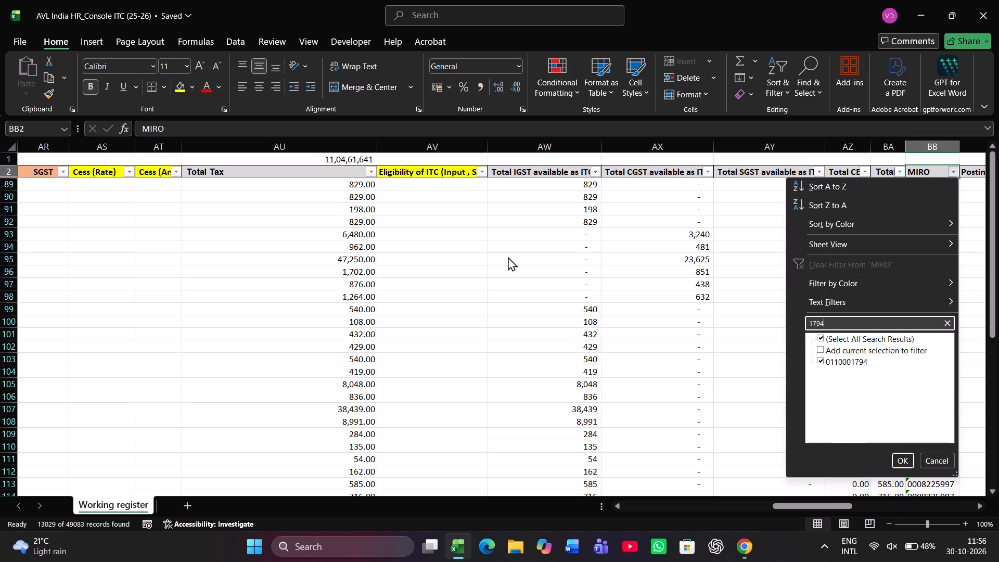
key(Down)
key(Down)
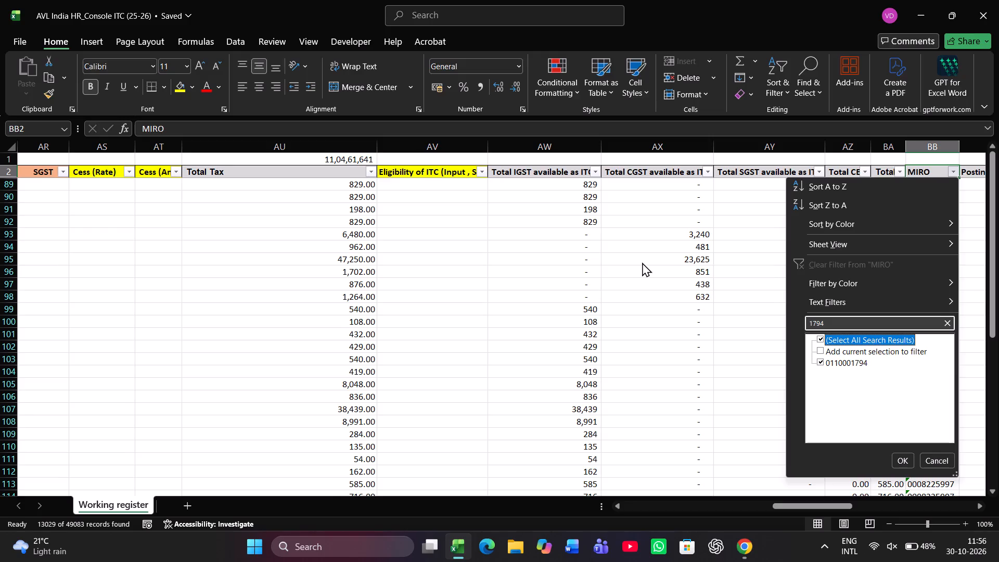
key(space)
key(Down)
key(Down)
key(space)
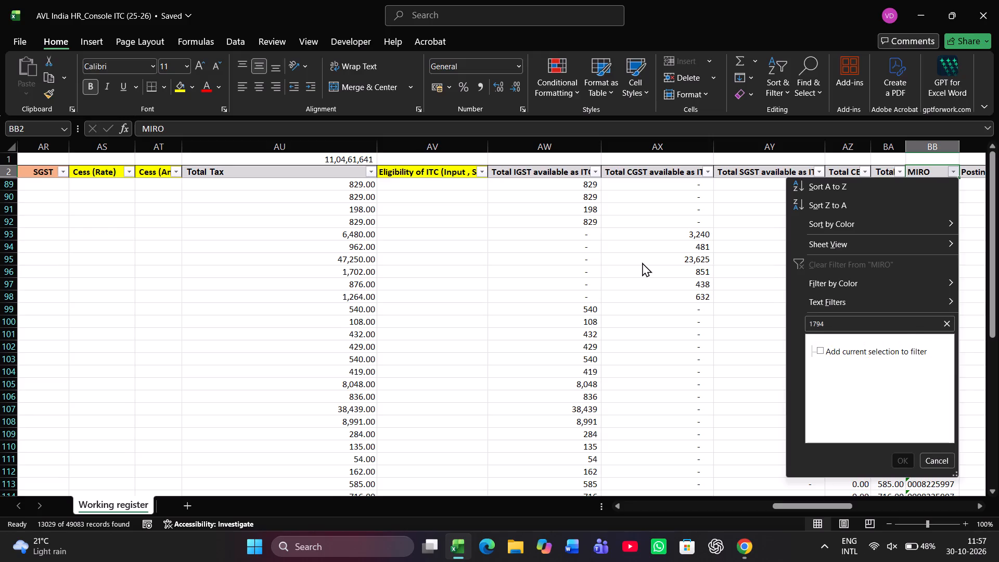
key(Return)
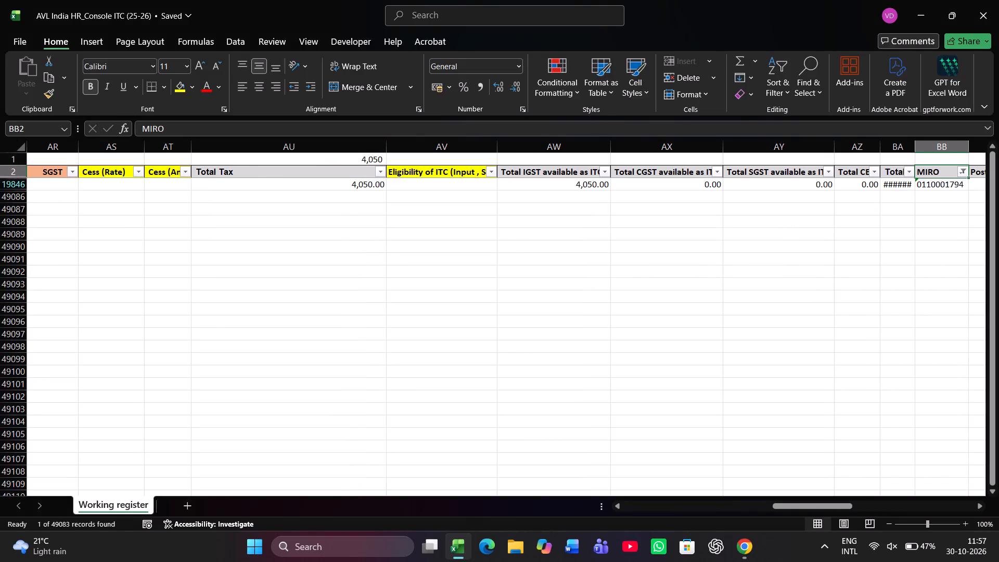
Enter "TAX AMOUNT IS LESS THAN Rs. 5000" in the "Whether Invoice to be Checked?" column for the filtered record.
key(Right)
key(Right)
key(Right)
key(Right)
key(Right)
key(Right)
key(Right)
key(Right)
key(Right)
key(Right)
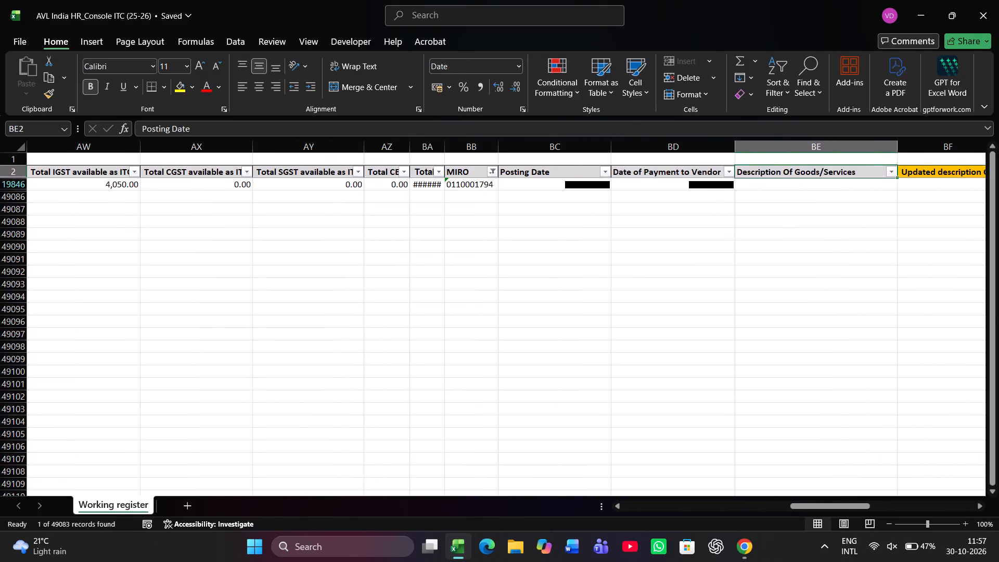
key(Right)
key(Right)
key(Right)
key(Right)
key(Right)
key(Right)
key(Right)
key(Right)
key(Right)
key(Right)
key(Right)
key(Right)
key(Right)
key(Right)
key(Right)
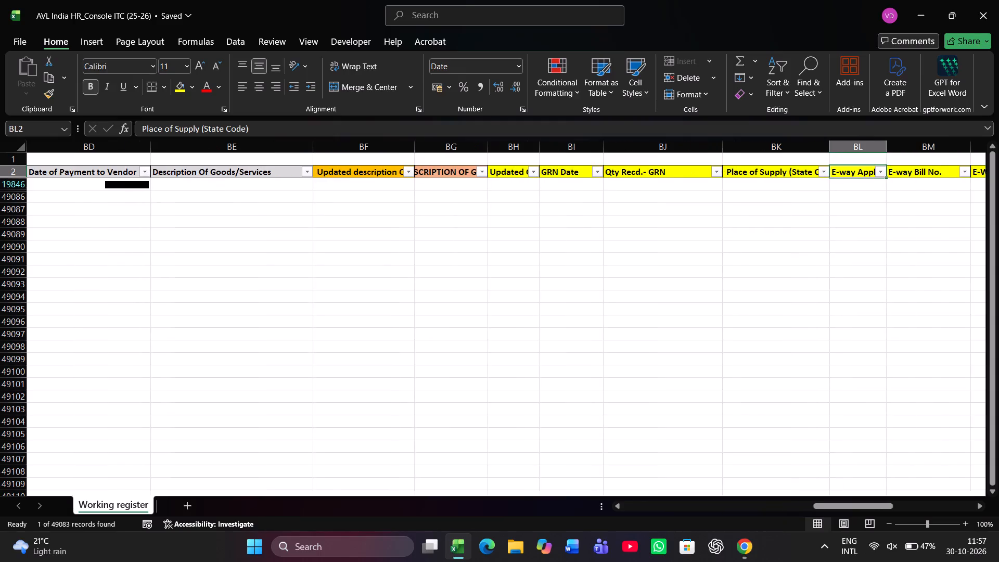
key(Right)
key(Right)
key(Right)
key(Right)
key(Right)
key(Right)
key(Right)
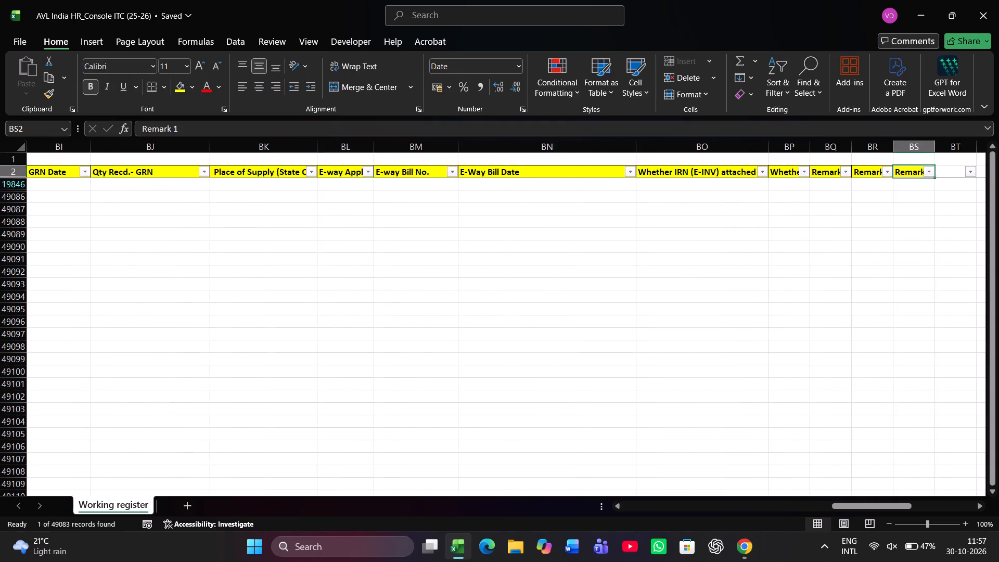
key(Left)
key(Left)
key(Left)
key(Left)
key(Left)
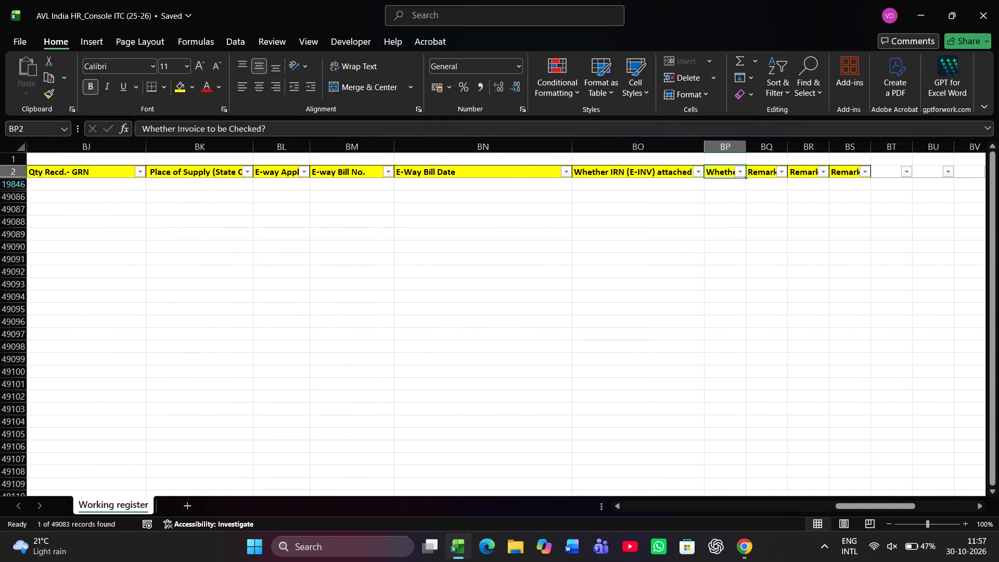
key(Down)
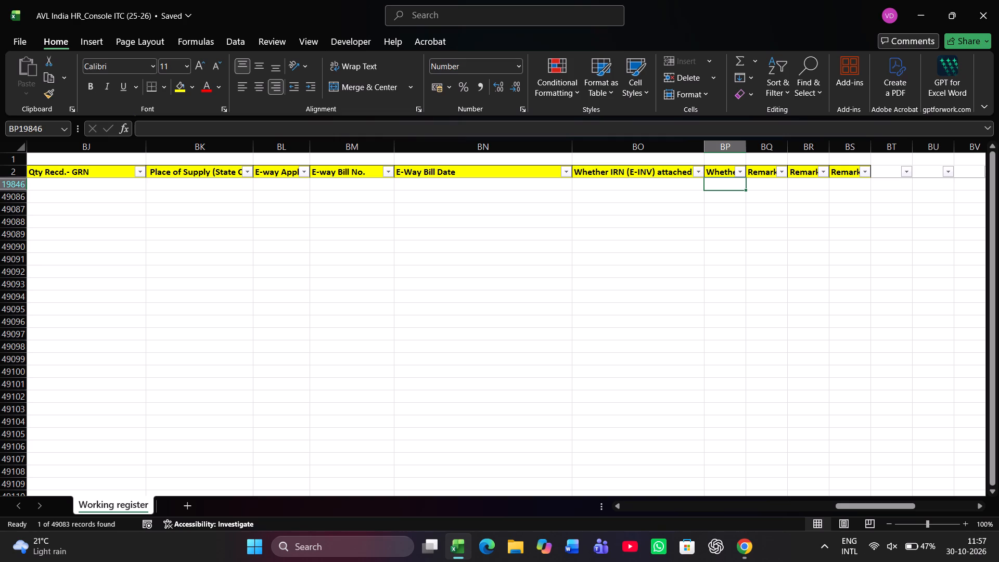
text(LESS)
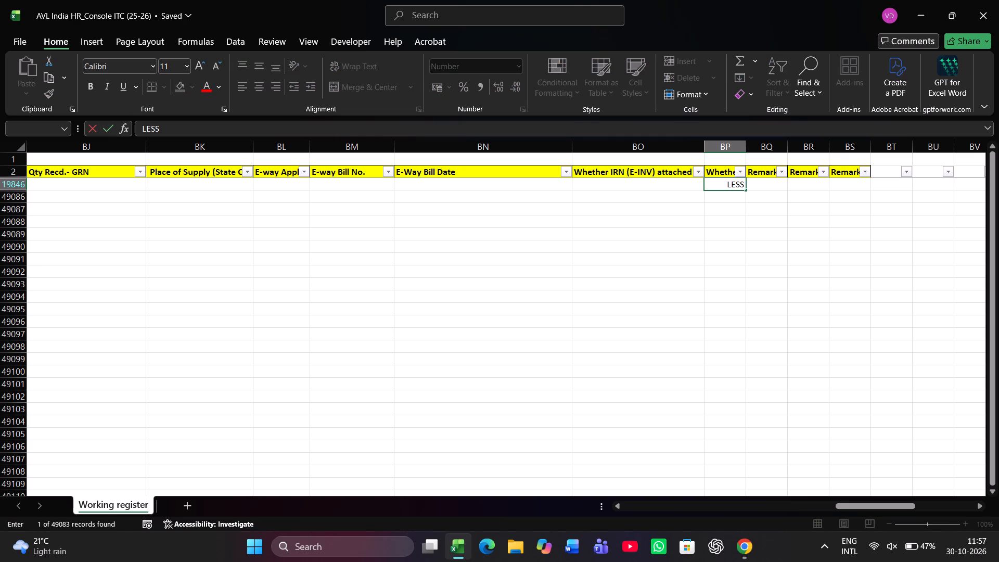
key(BackSpace)
key(BackSpace)
key(BackSpace)
key(BackSpace)
text(TAX AMO)
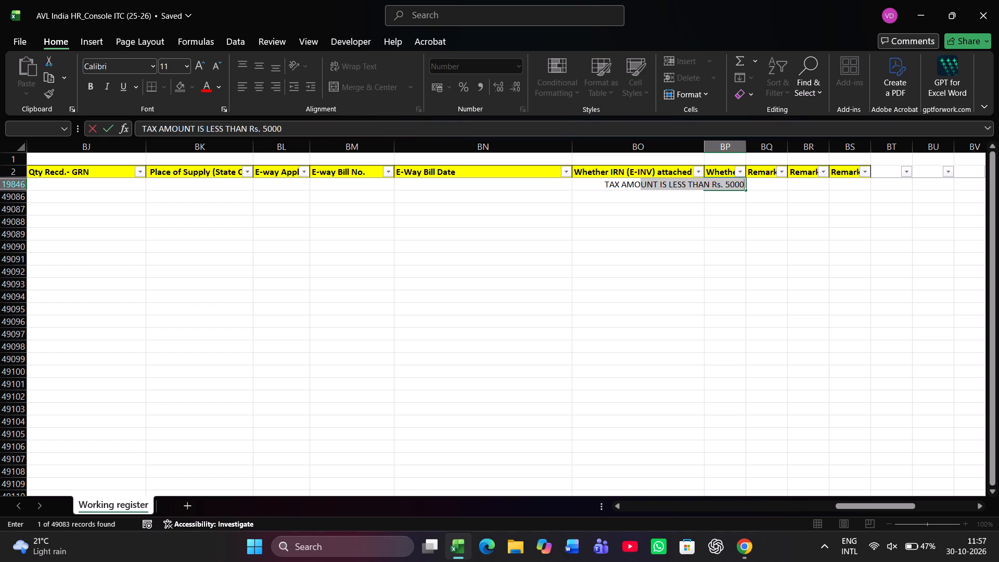
key(Return)
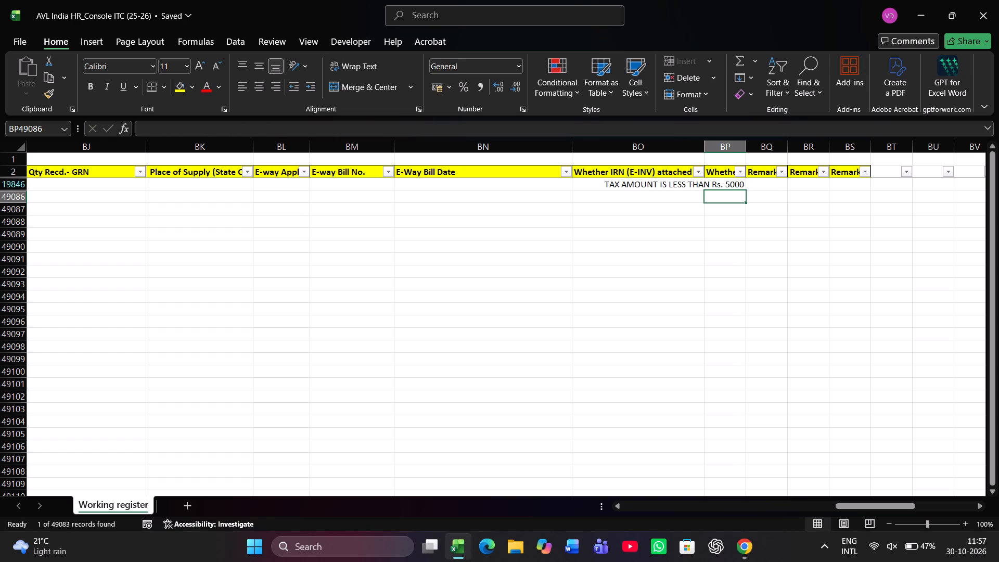
key(Up)
key(Up)
key(Left)
key(Left)
key(Left)
key(Left)
key(Left)
key(Left)
key(Left)
key(Left)
key(Left)
key(Left)
key(Left)
key(Left)
key(Left)
key(Left)
key(Left)
key(Left)
key(Left)
key(Left)
key(Left)
key(Left)
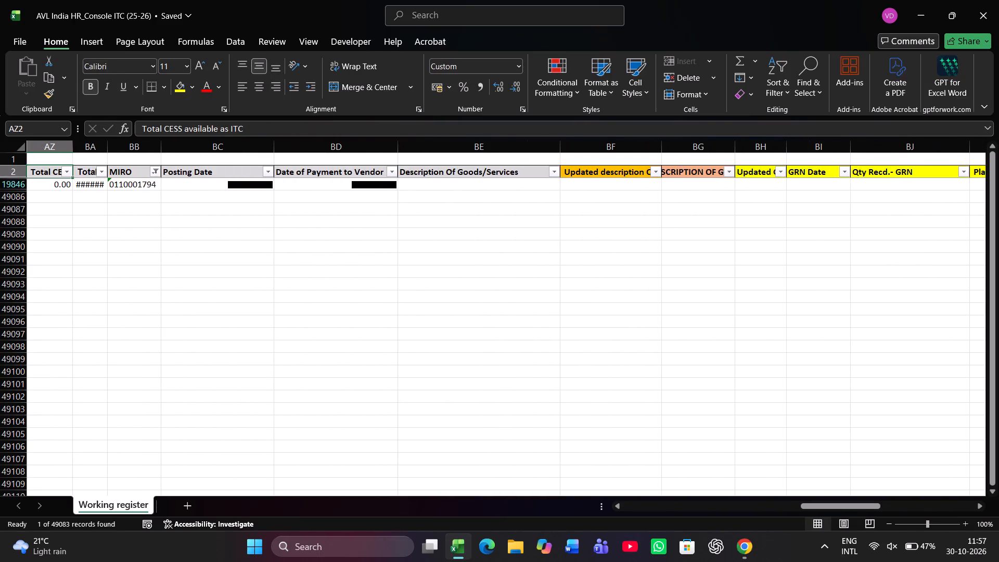
key(Right)
key(Right)
key(alt+Down)
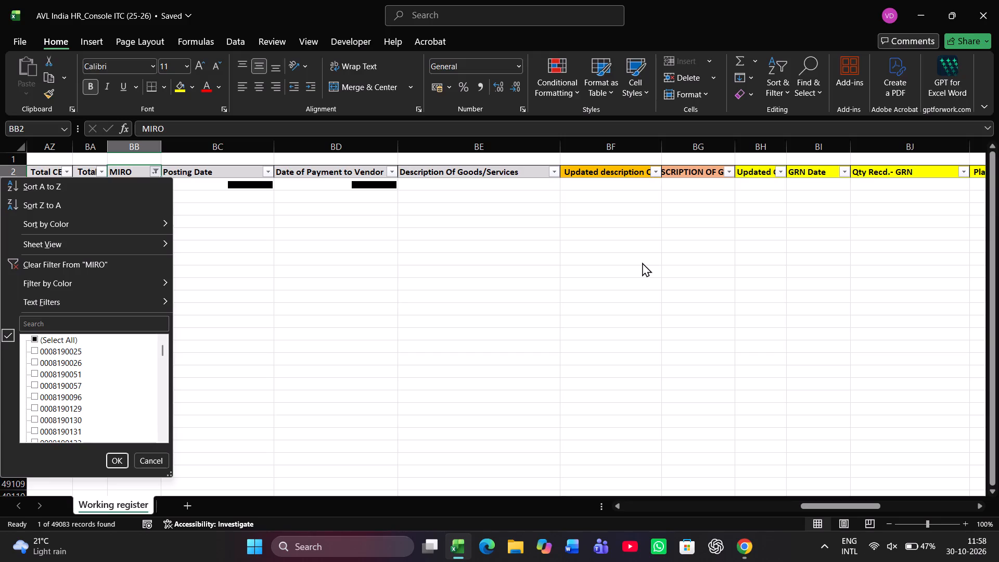
key(alt+Down)
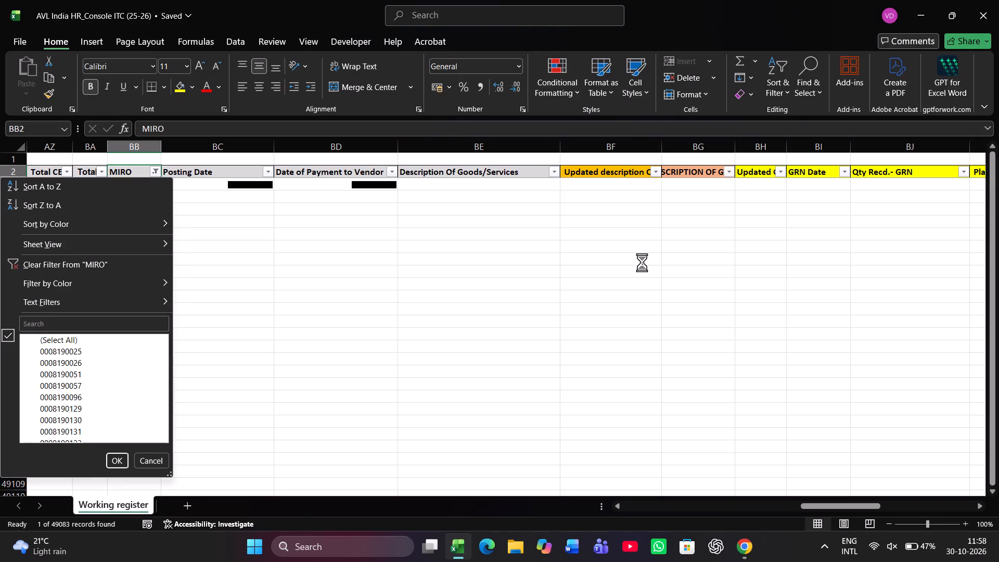
key(Down)
key(Down)
key(Down)
key(Down)
key(Down)
key(Down)
key(Down)
key(Down)
key(Down)
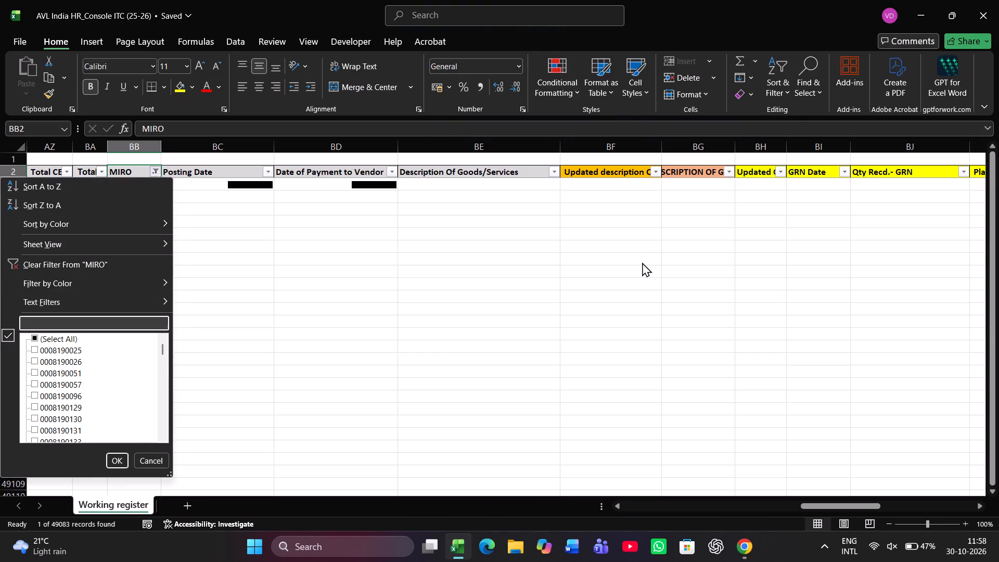
key(Up)
text(1793)
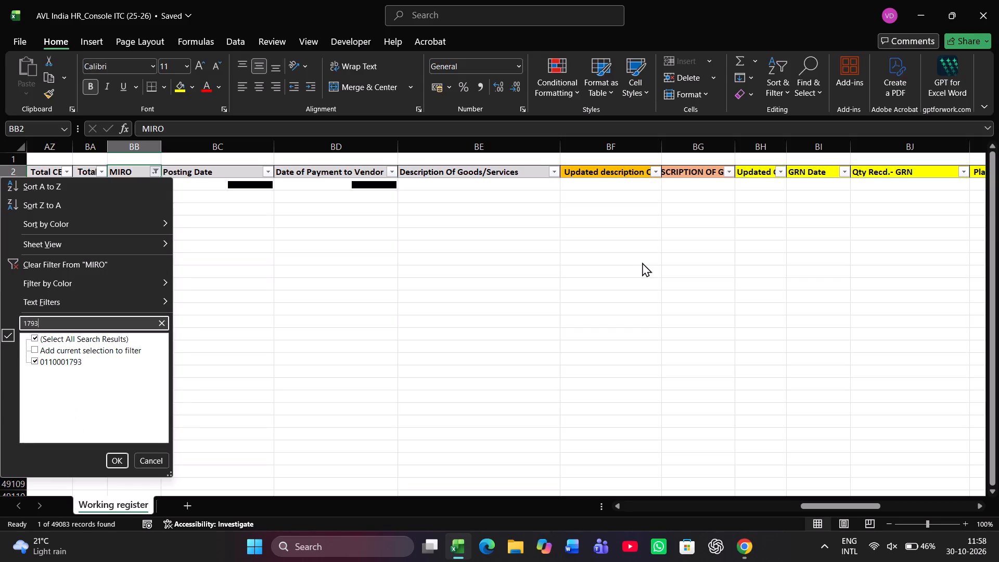
key(Return)
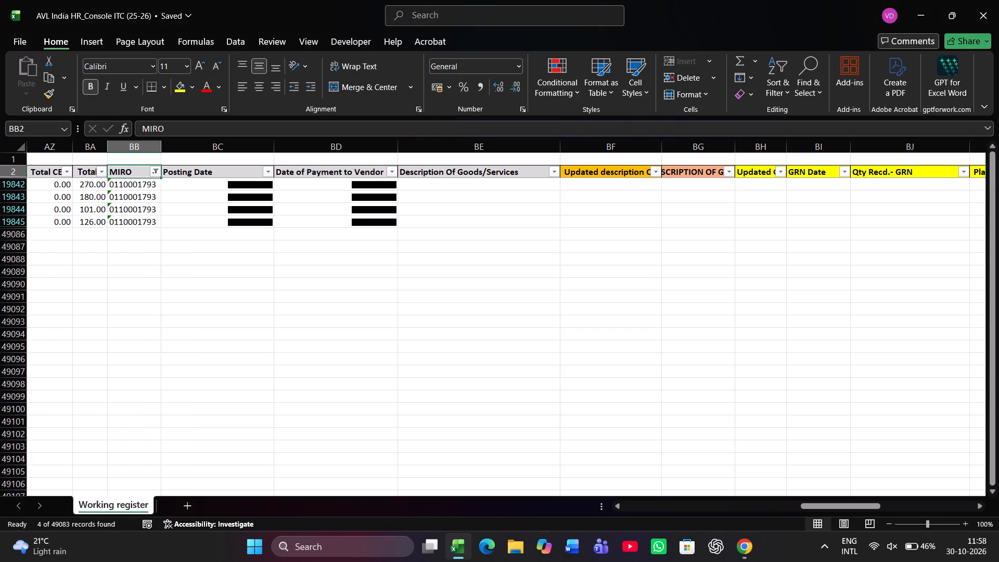
Enter "TAX AMOUNT IS LESS THAN Rs. 5000" in the "Whether Invoice to be Checked?" column for the first filtered record, row 19842.
key(Left)
key(Left)
key(Right)
key(Right)
key(Right)
key(Right)
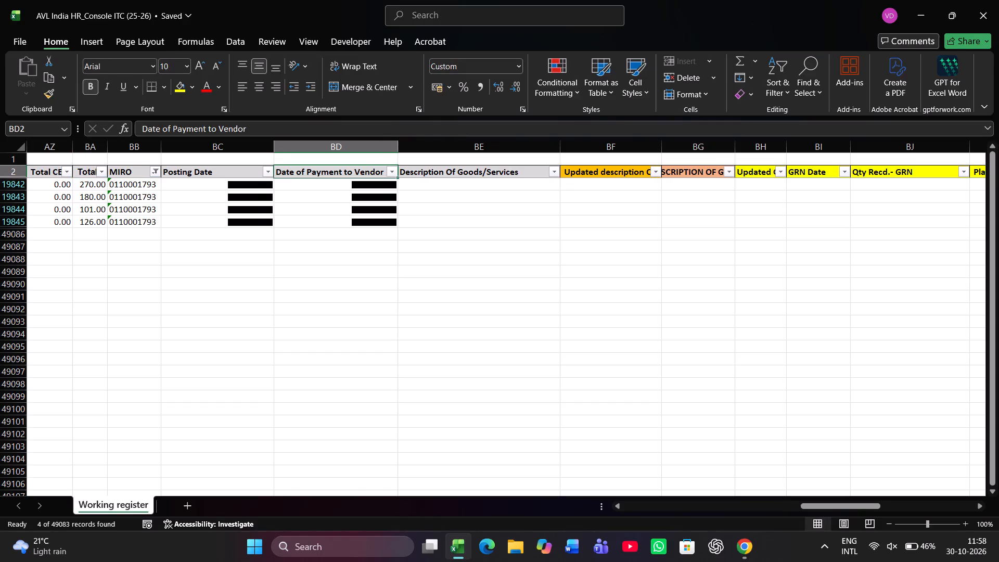
key(Right)
key(Right)
key(Right)
key(Right)
key(Right)
key(Right)
key(Right)
key(Right)
key(Right)
key(Right)
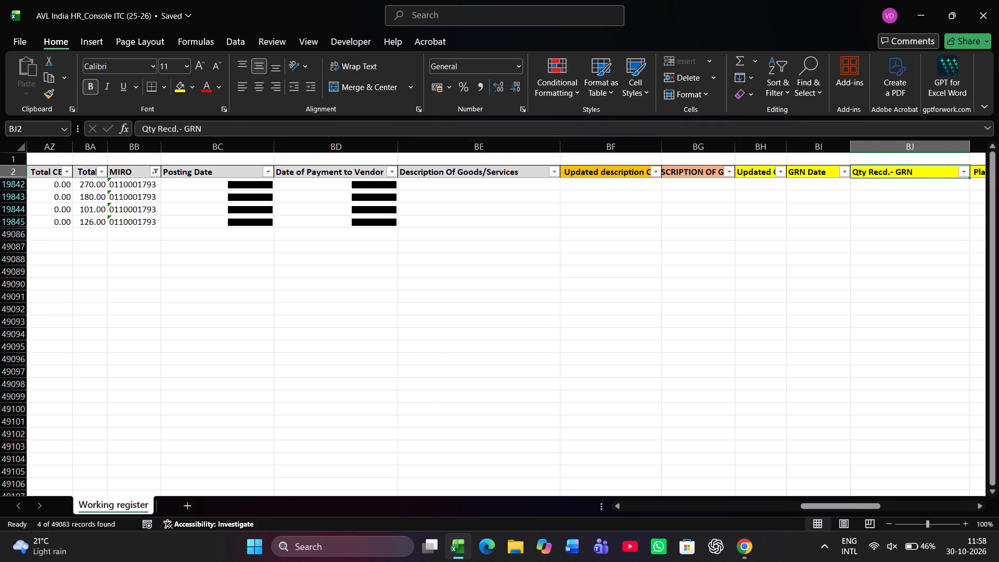
key(Right)
key(Right)
key(Right)
key(Right)
key(Right)
key(Right)
key(Right)
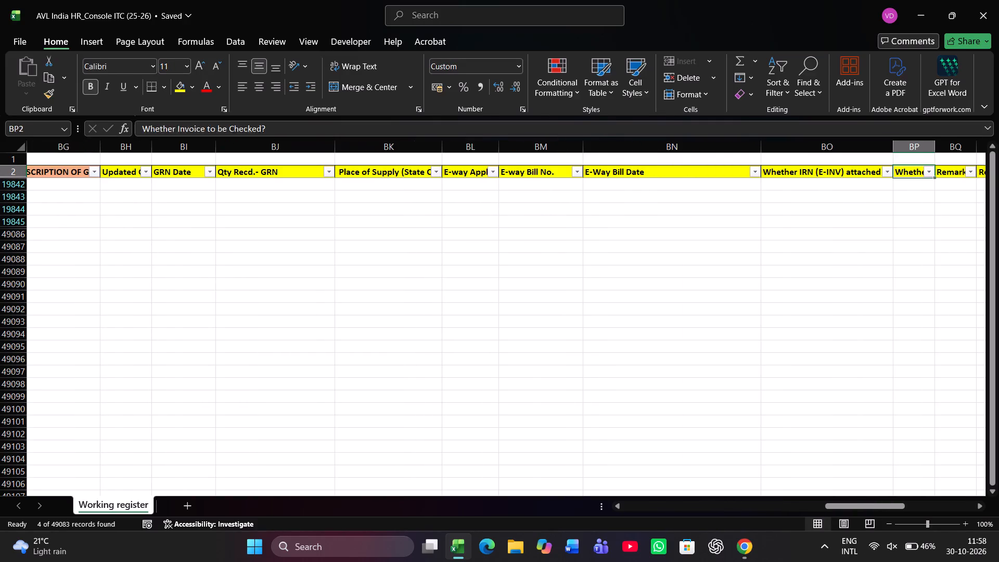
key(Left)
key(Down)
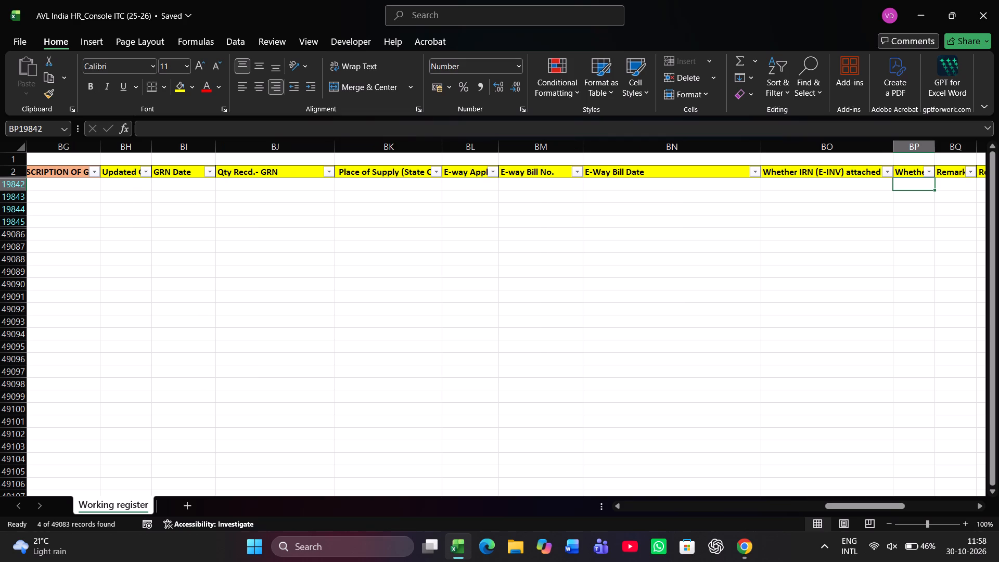
text(TAX)
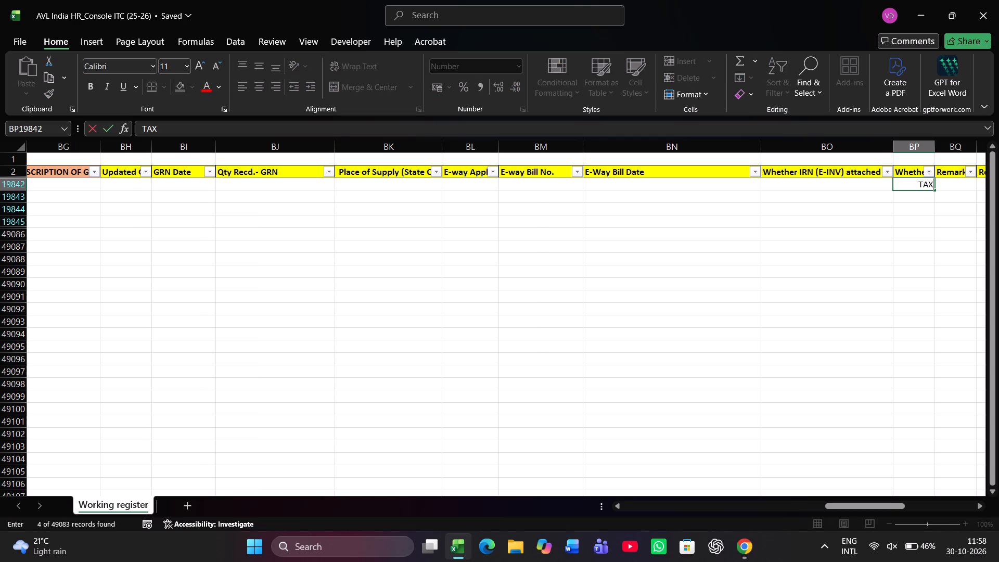
key(space)
text(AM)
text(OUNT)
key(space)
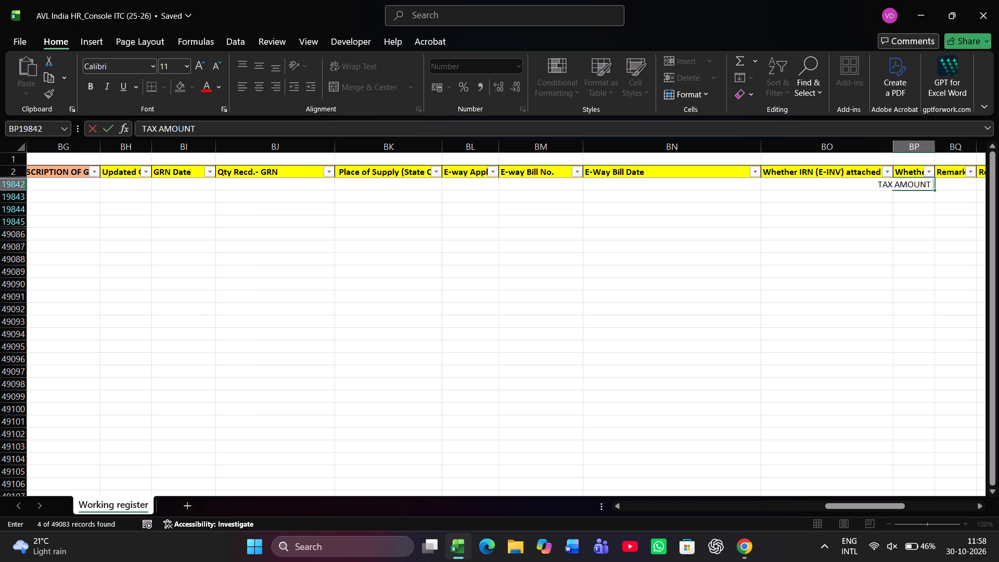
text(ID)
key(space)
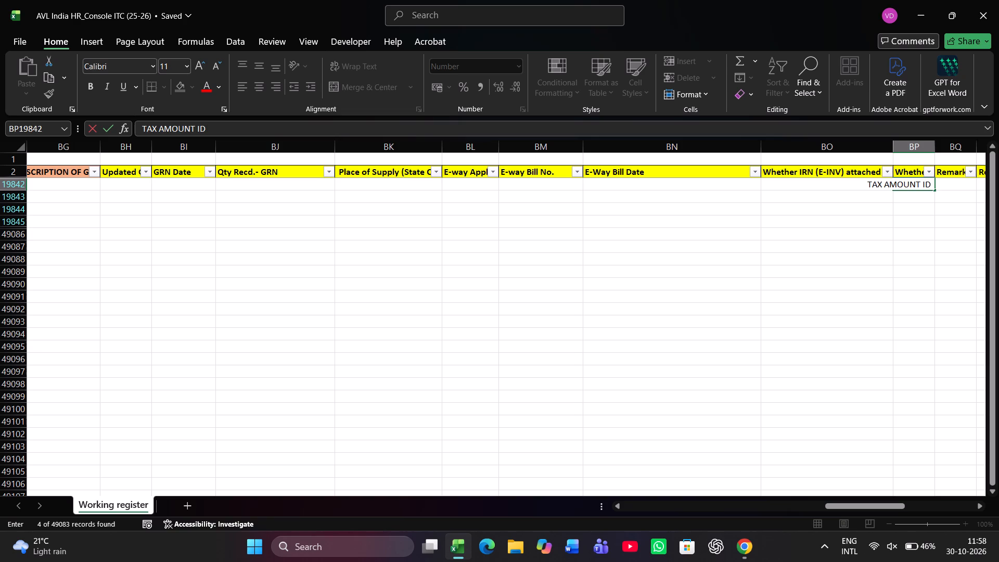
key(BackSpace)
key(BackSpace)
text(S LESS THAN)
key(space)
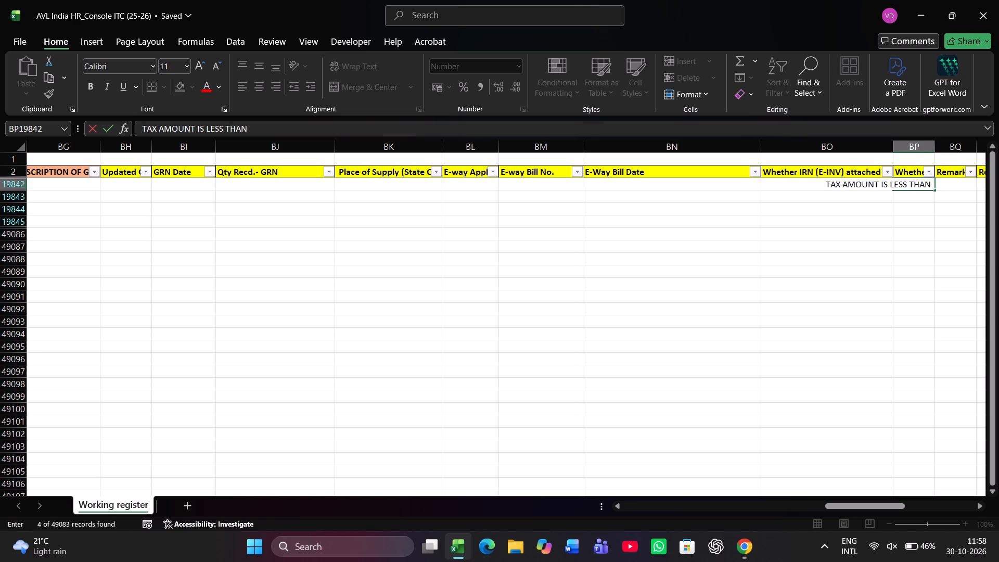
key(shift+r)
key(BackSpace)
text(Rs.)
key(space)
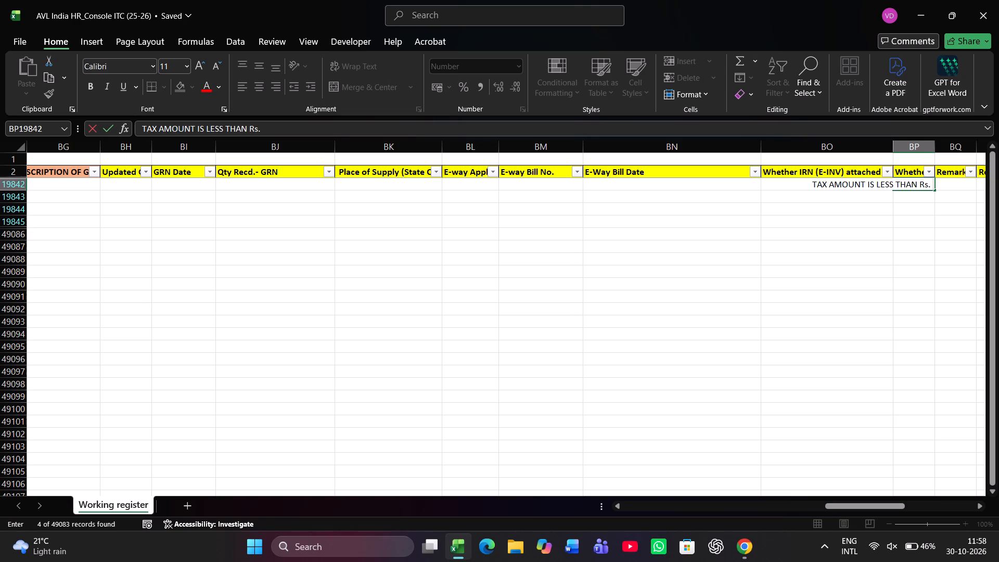
text(5000)
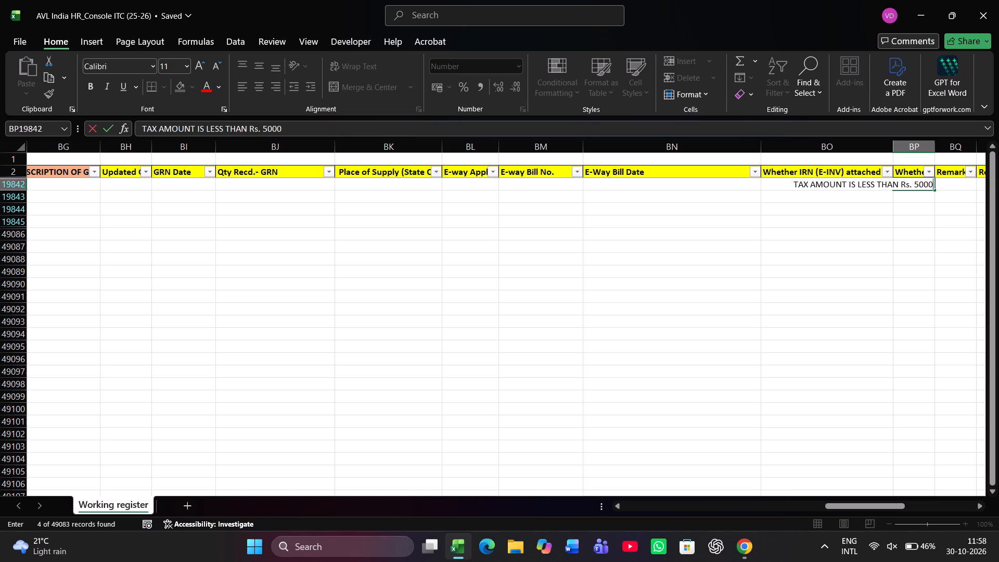
key(Down)
Fill the tax amount remark down the "Whether Invoice to be Checked?" column to rows 19843 and 19844.
key(Down)
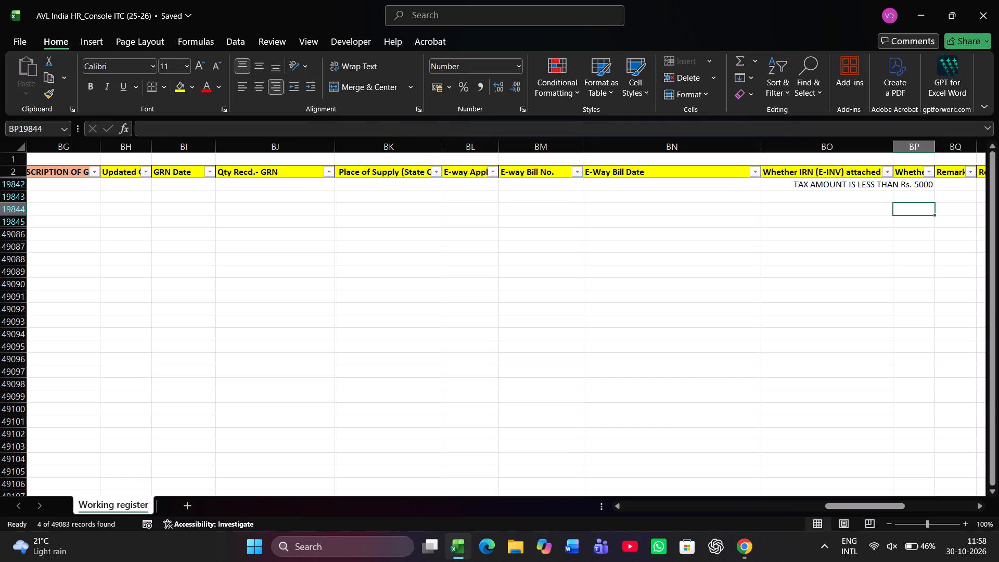
key(ctrl+shift+Up)
key(ctrl+d)
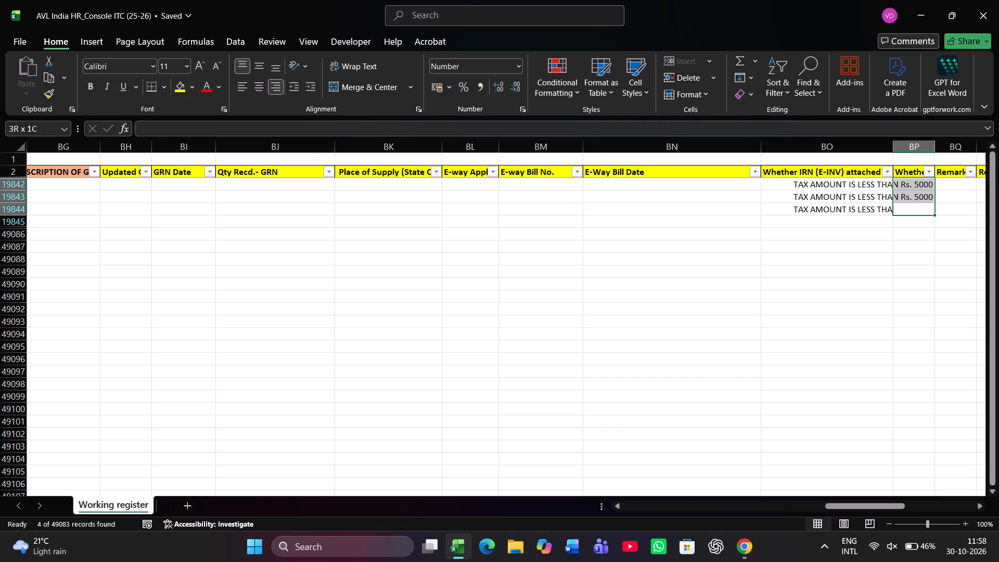
key(Left)
key(Left)
key(Left)
key(Left)
key(Left)
key(Left)
key(Left)
key(Left)
key(Left)
key(Left)
key(Left)
key(Left)
key(Left)
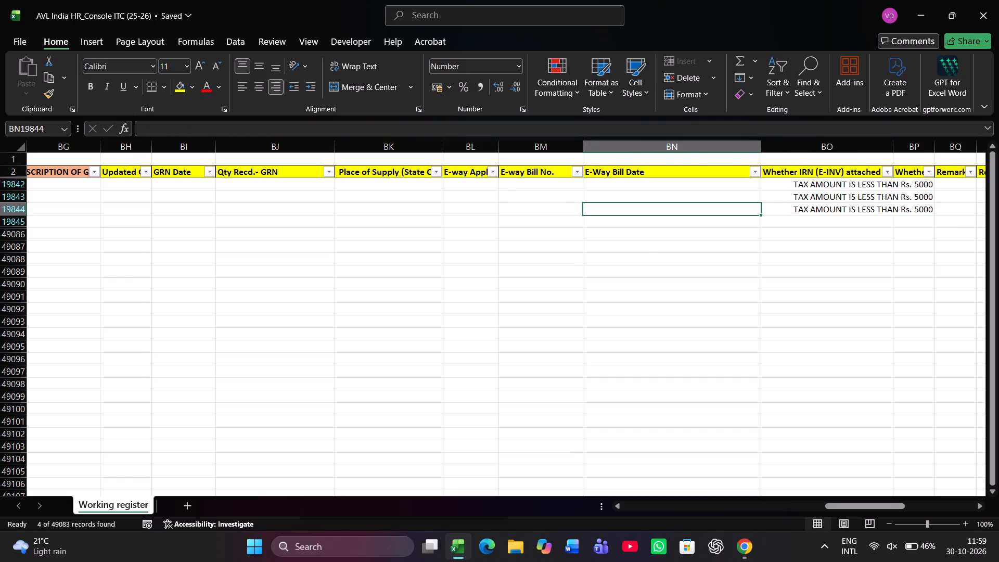
key(Left)
key(Left)
key(Left)
key(Left)
key(Left)
key(Left)
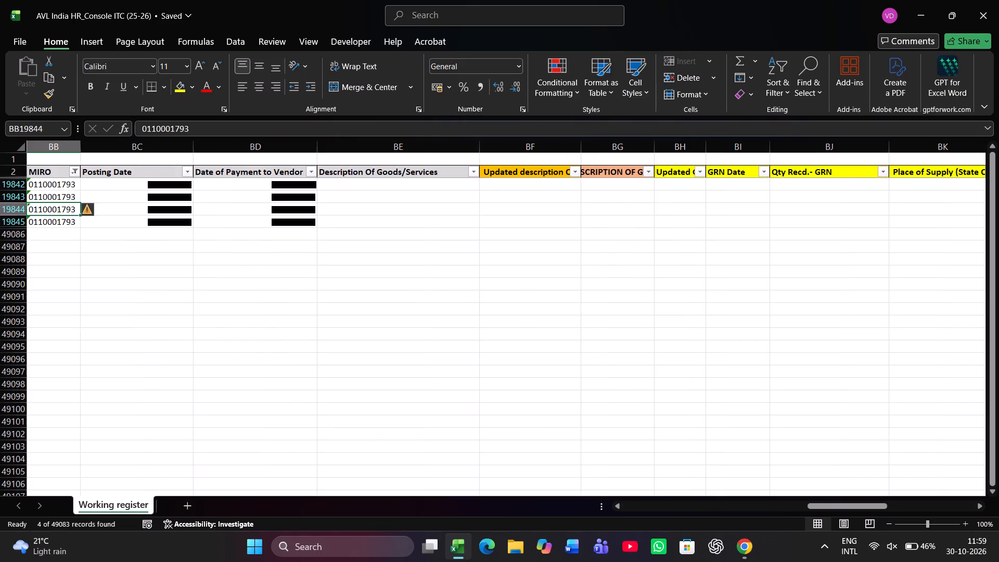
key(Right)
key(Right)
key(Right)
key(Right)
key(Right)
key(Right)
key(Right)
key(Right)
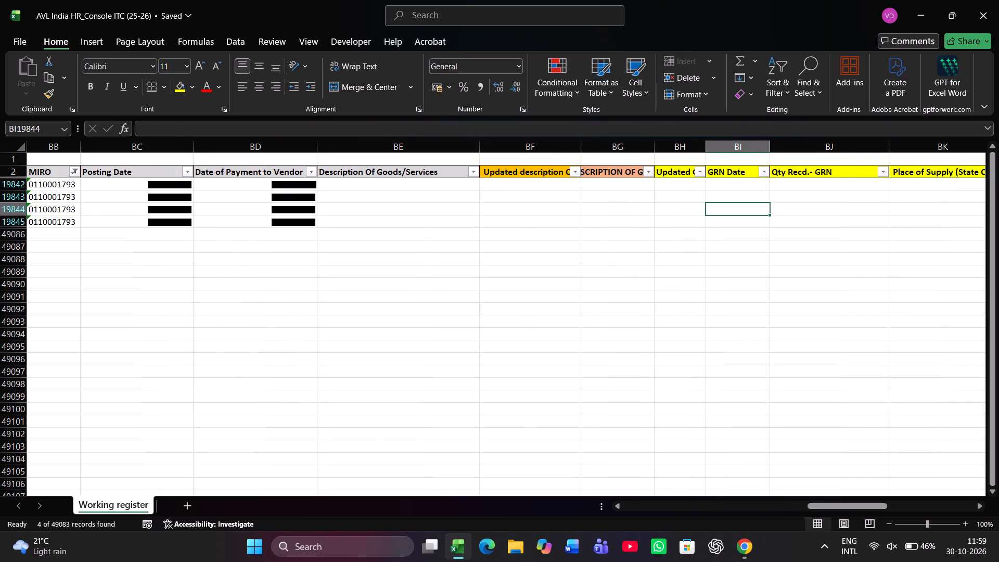
key(Right)
key(Right)
key(Right)
key(Right)
key(Right)
key(Right)
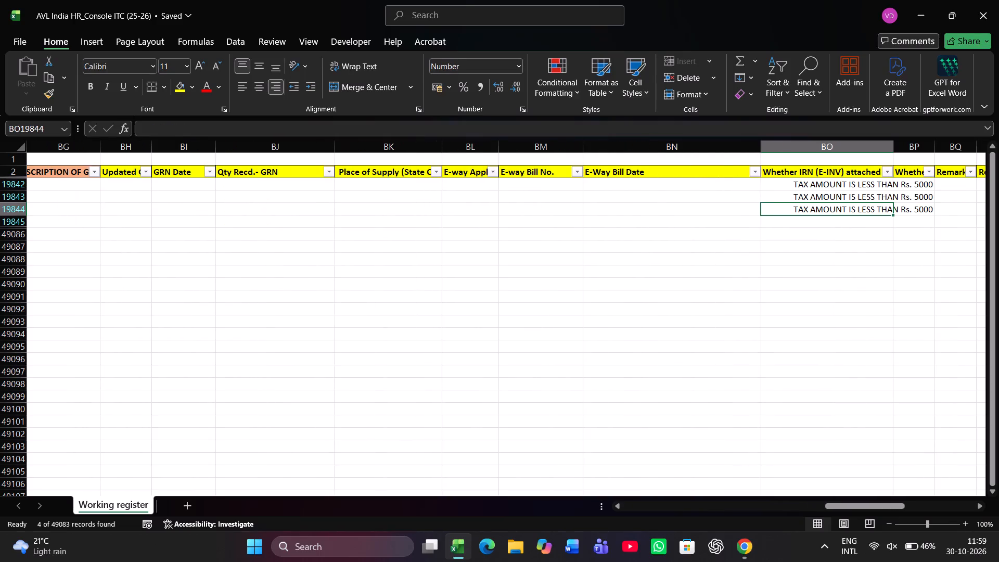
key(Right)
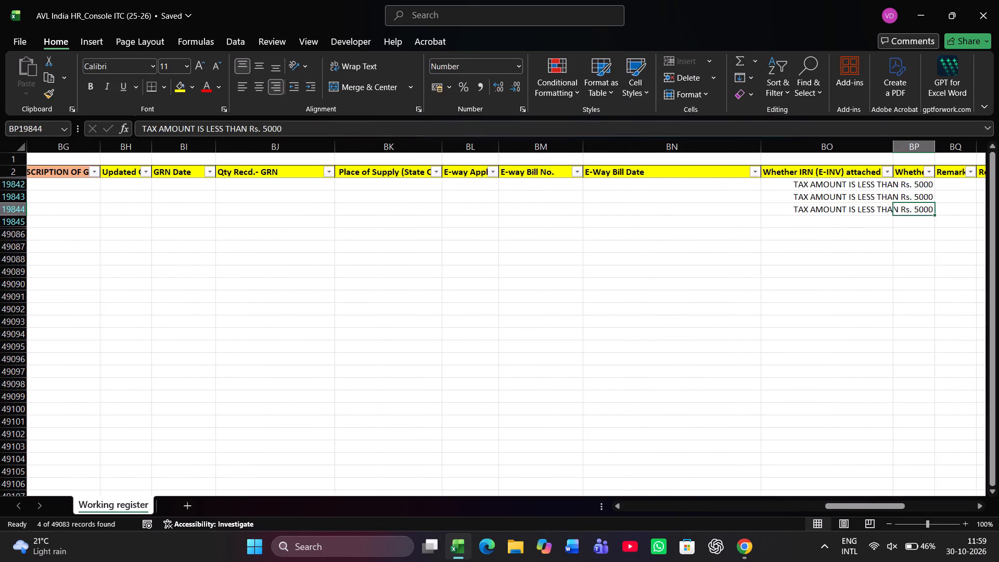
key(Down)
key(ctrl+shift+Up)
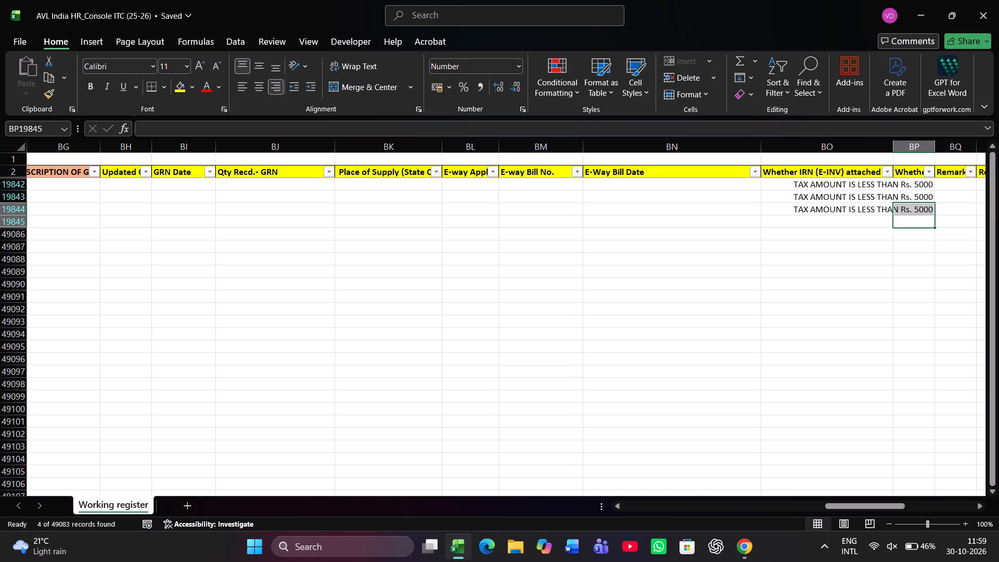
key(ctrl+d)
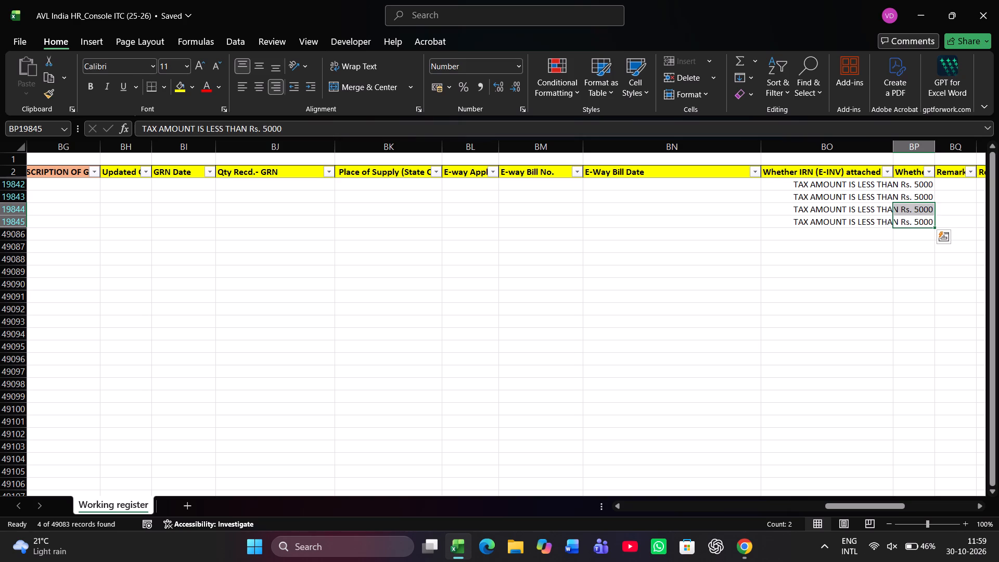
Open the filter options of the MIRO column.
key(Up)
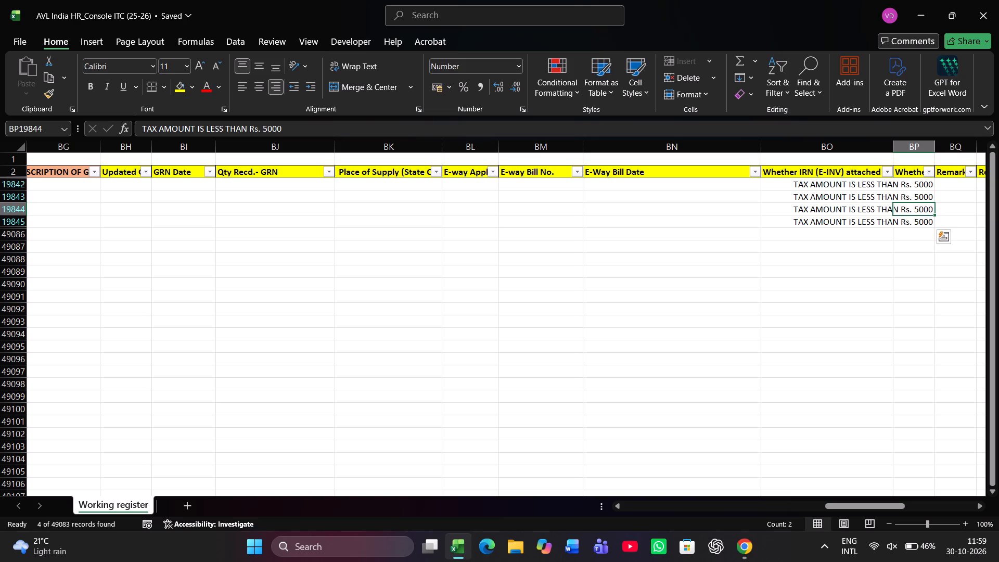
key(Up)
key(Up)
key(Up)
key(Left)
key(Left)
key(Left)
key(Left)
key(Left)
key(Left)
key(Left)
key(Left)
key(Left)
key(Left)
key(Left)
key(Left)
key(Left)
key(Left)
key(Left)
key(Left)
key(Left)
key(Left)
key(Left)
key(Left)
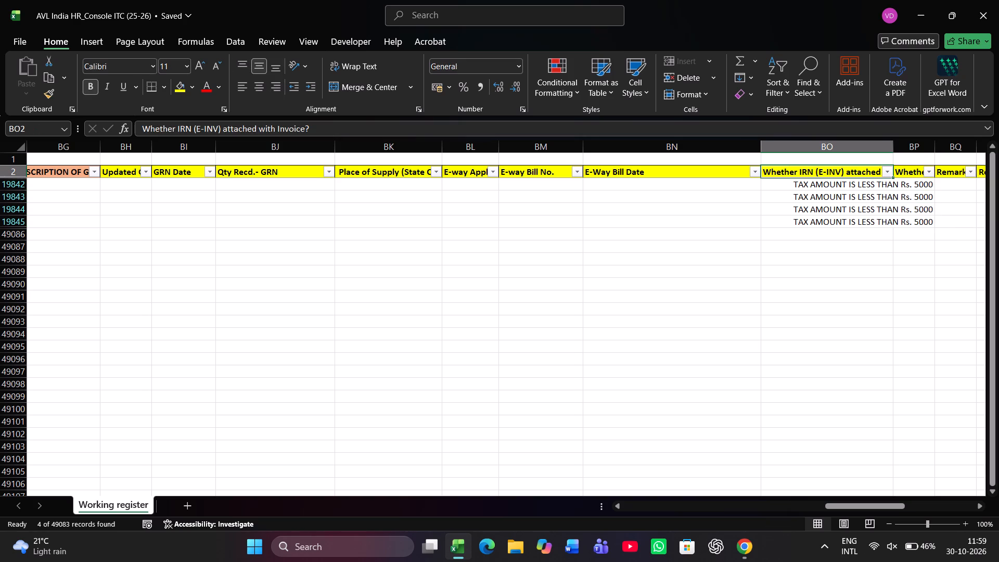
key(Left)
key(Left)
key(Left)
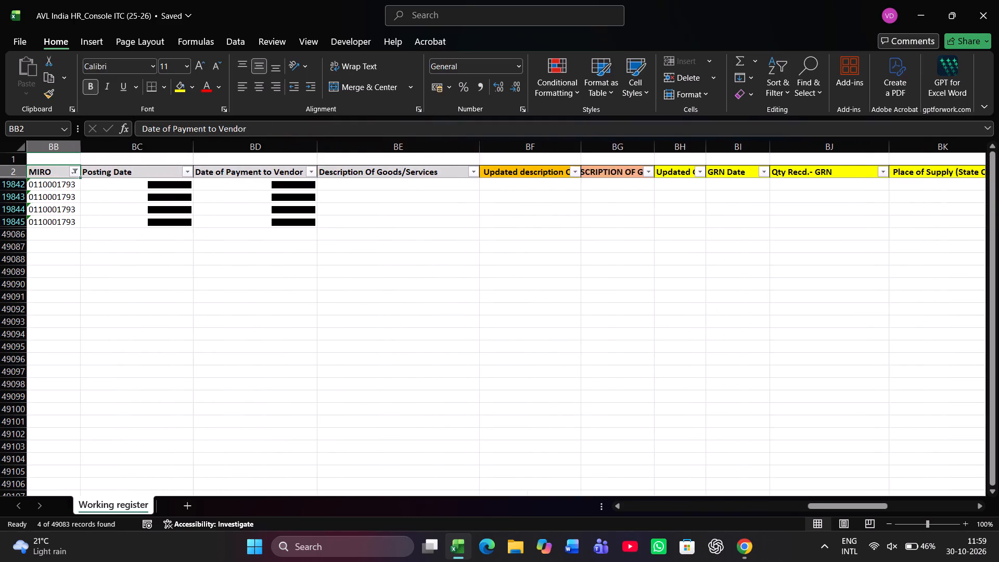
key(Right)
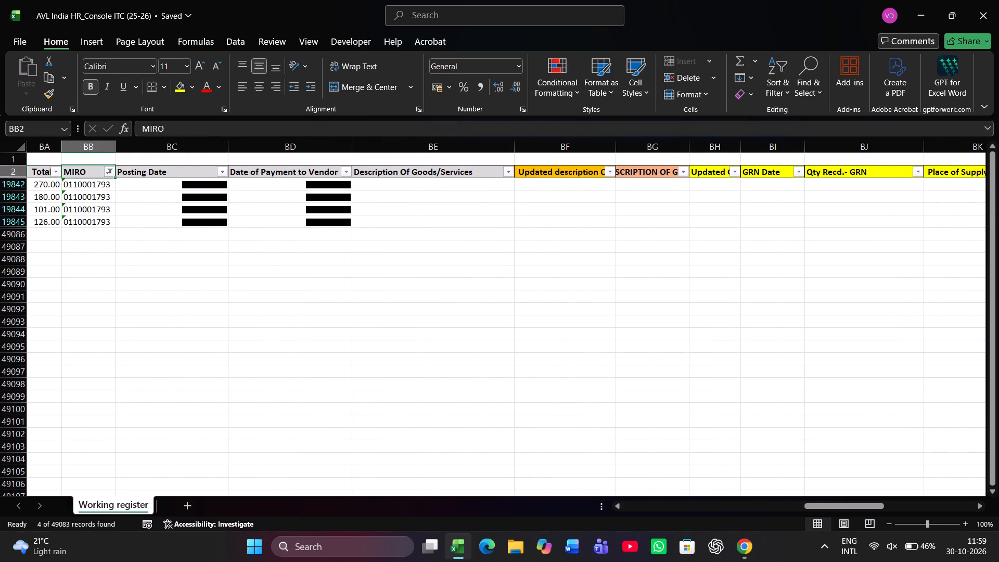
key(alt+Down)
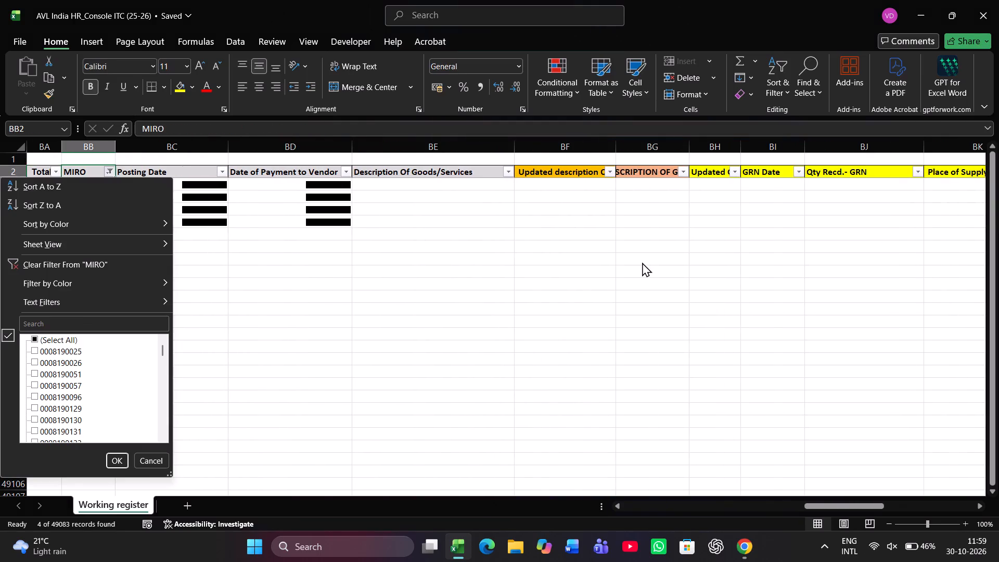
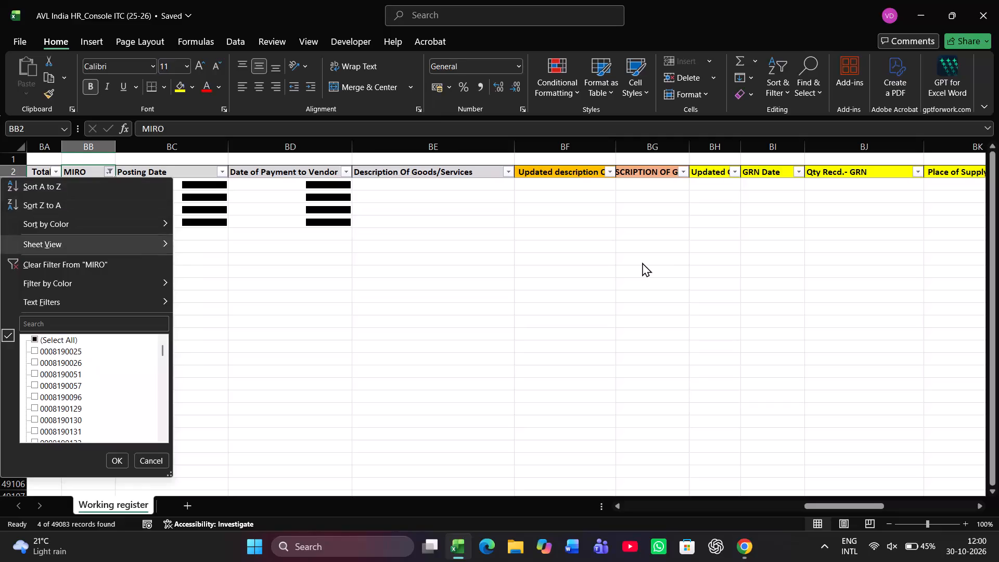
key(Down)
key(Down)
key(Down)
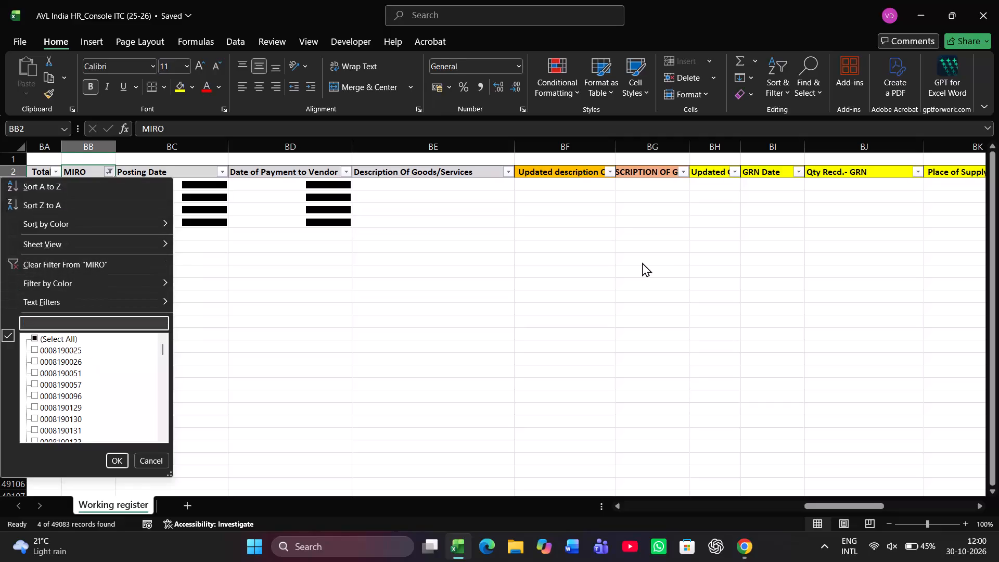
text(1792)
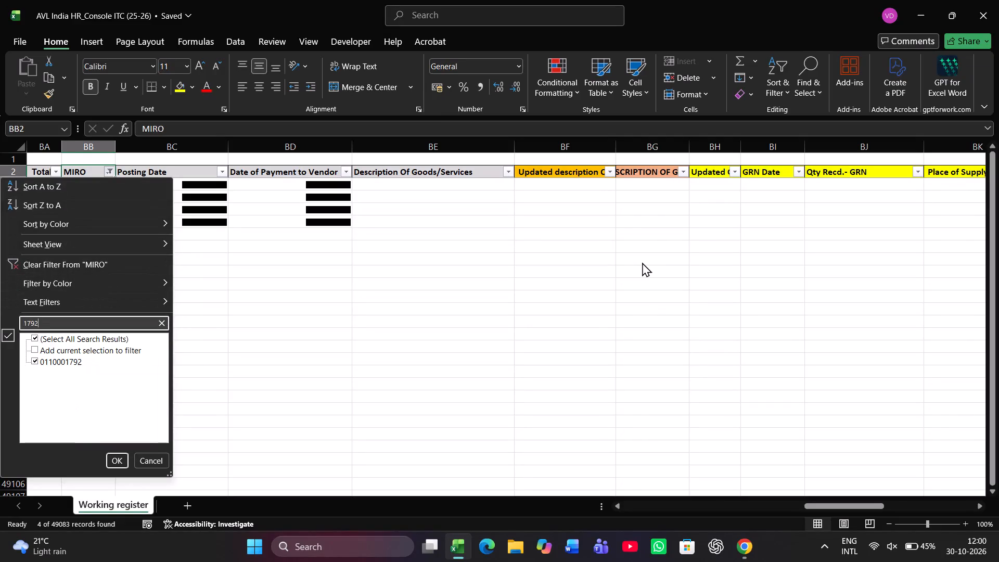
key(Return)
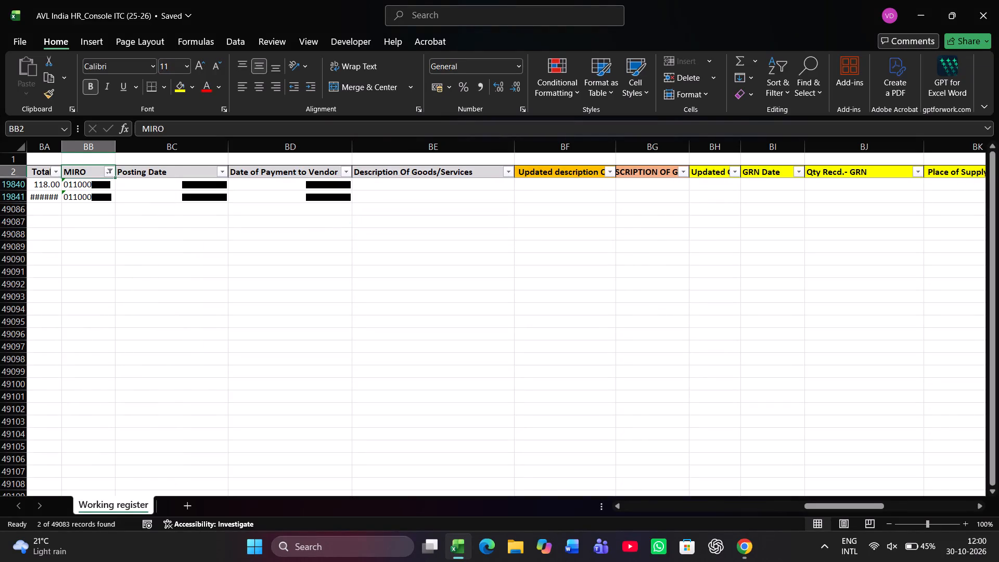
Enter "TAX AMOUNT IS LESS THAN Rs. 5000" in the "Whether Invoice to be Checked?" column for the first filtered record, row 19840.
key(Right)
key(Right)
key(Right)
key(Right)
key(Right)
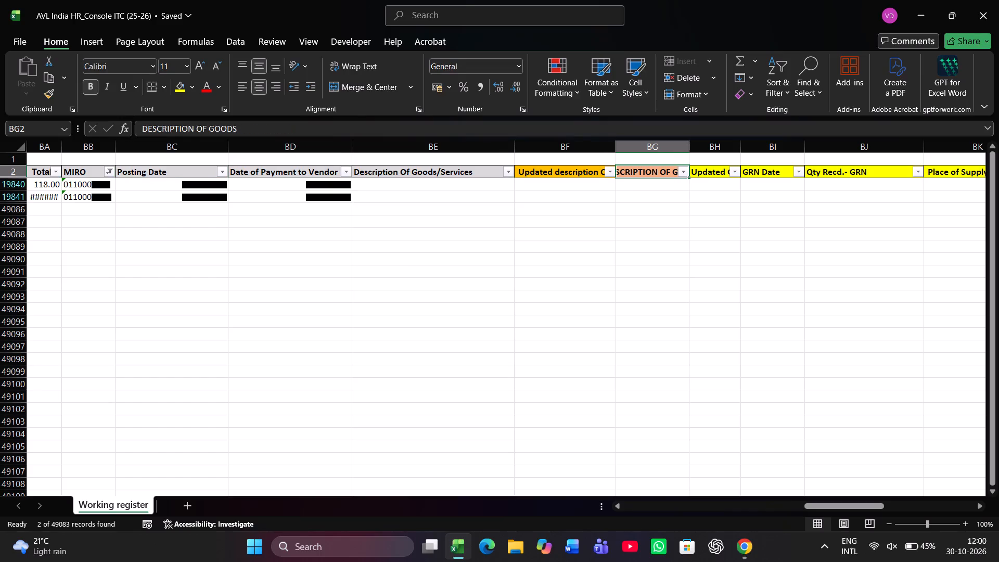
key(Right)
key(Right)
key(Right)
key(Right)
key(Right)
key(Right)
key(Right)
key(Right)
key(Right)
key(Right)
key(Right)
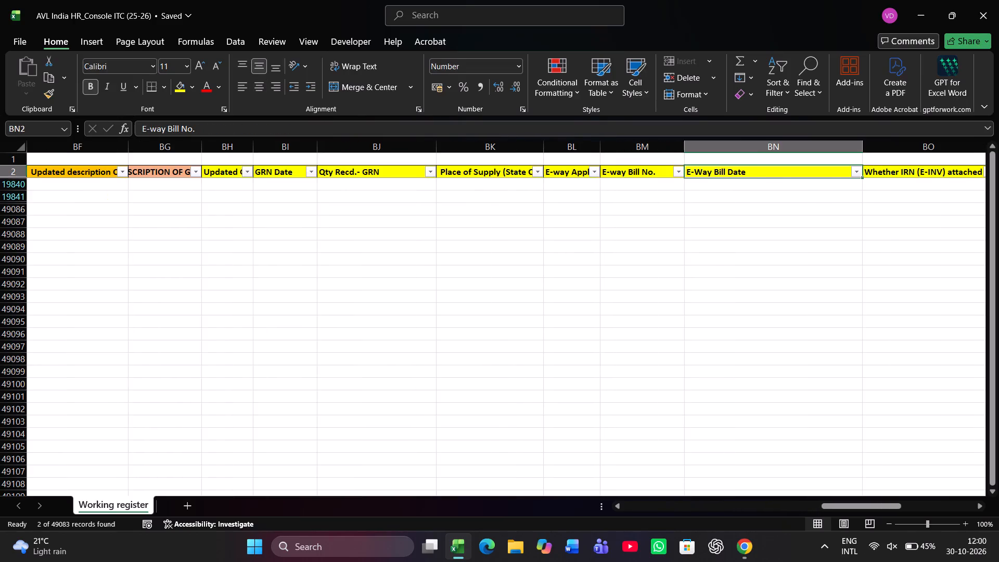
key(Right)
key(Right)
key(Left)
key(Left)
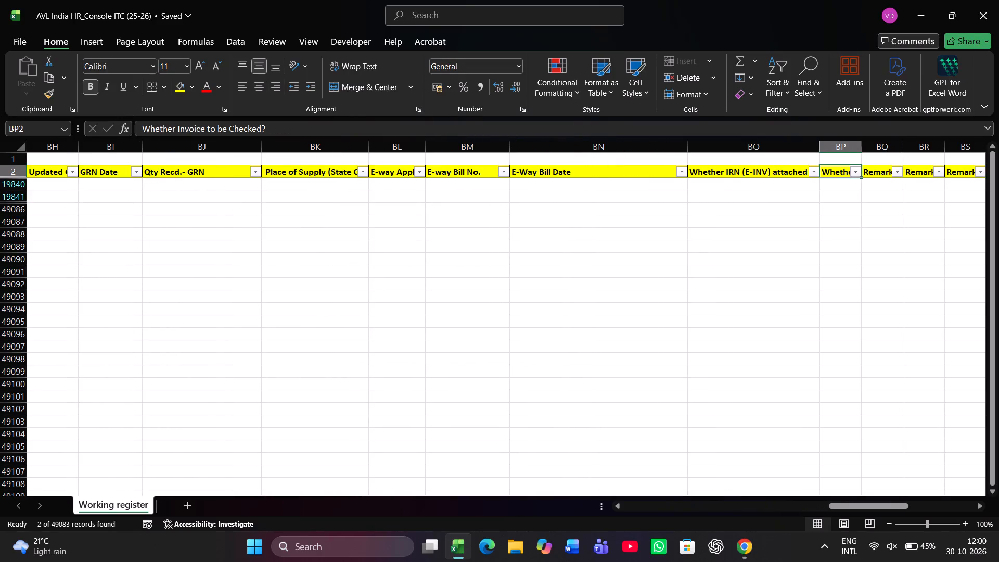
key(Down)
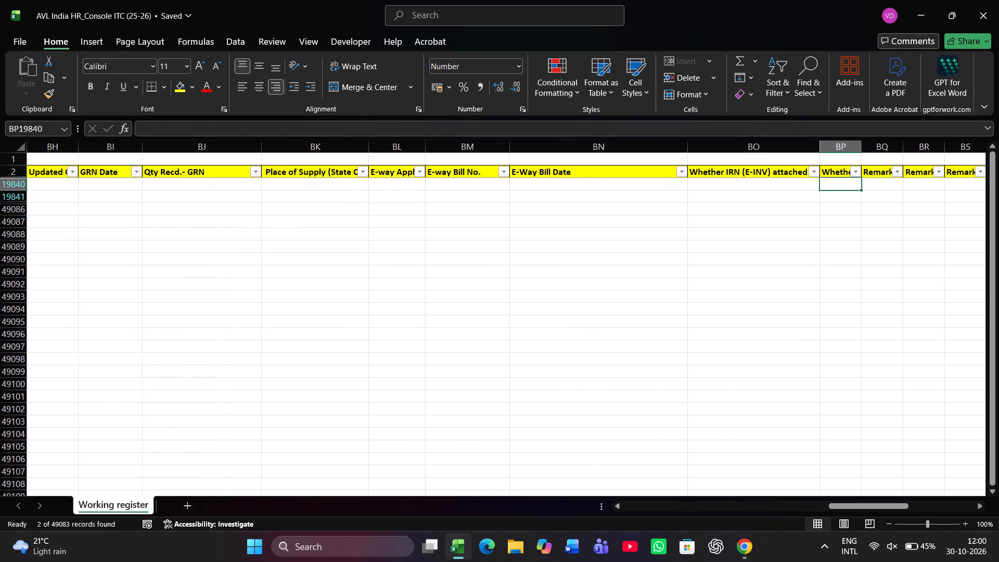
key(t)
text(AX)
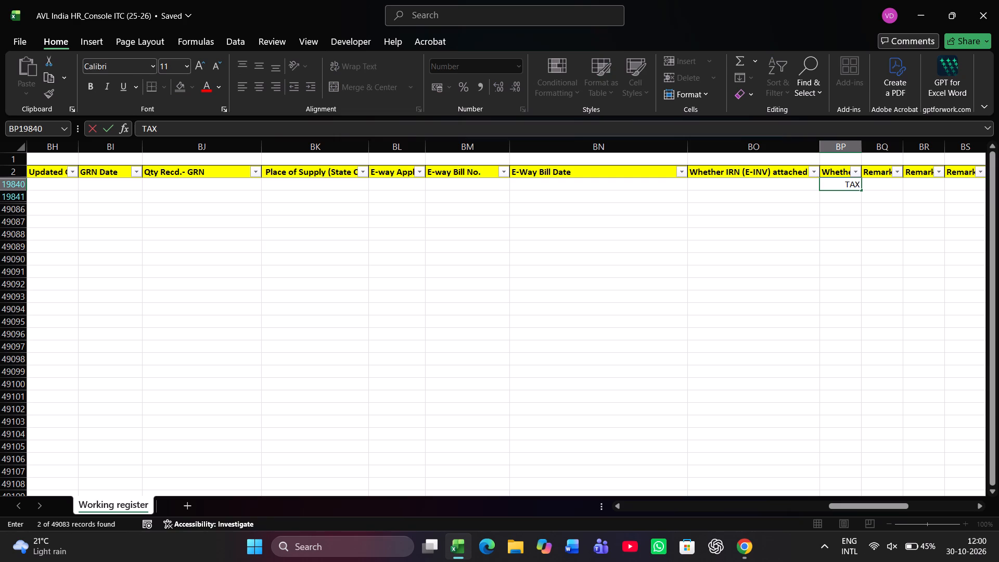
key(space)
text(AMO)
text(UNT IS LESS THAN)
key(space)
text(Rs.)
key(space)
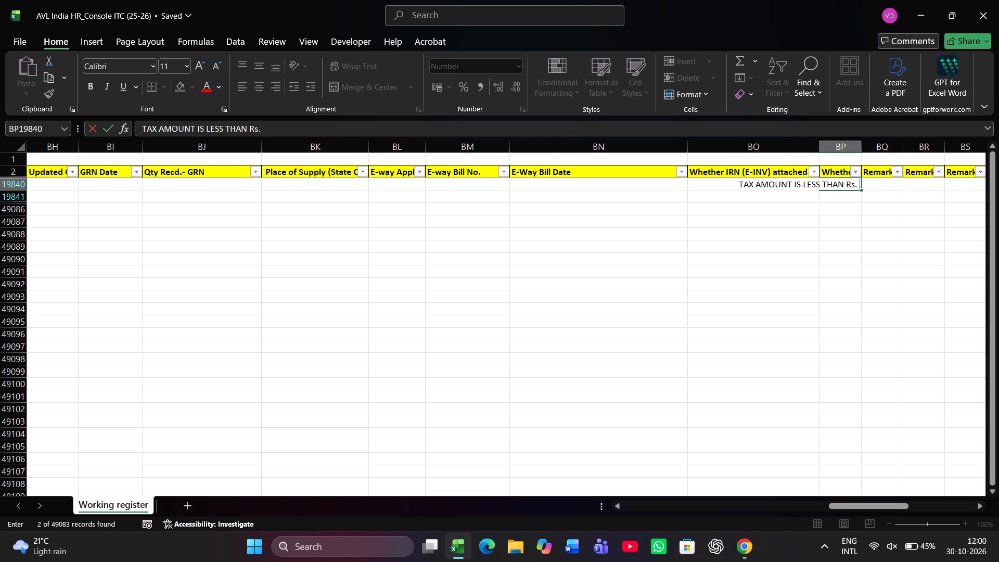
text(5000)
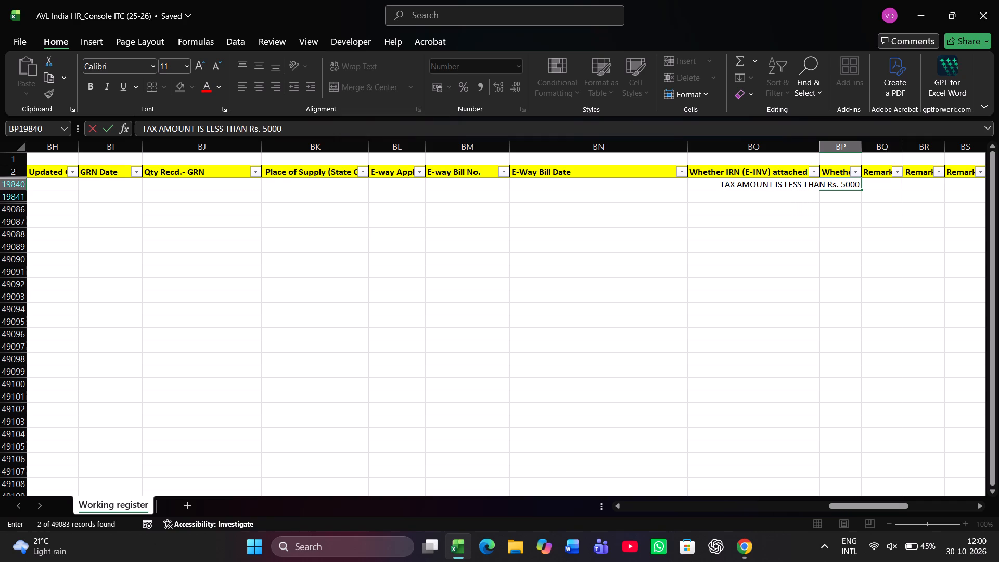
key(Return)
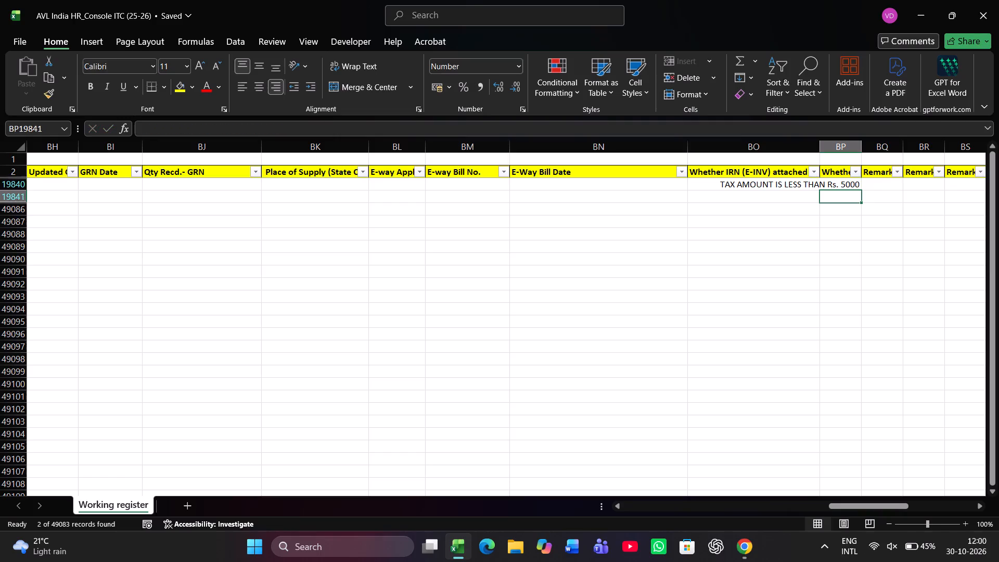
Fill the tax amount remark down the "Whether Invoice to be Checked?" column to row 19841.
key(ctrl+shift+Up)
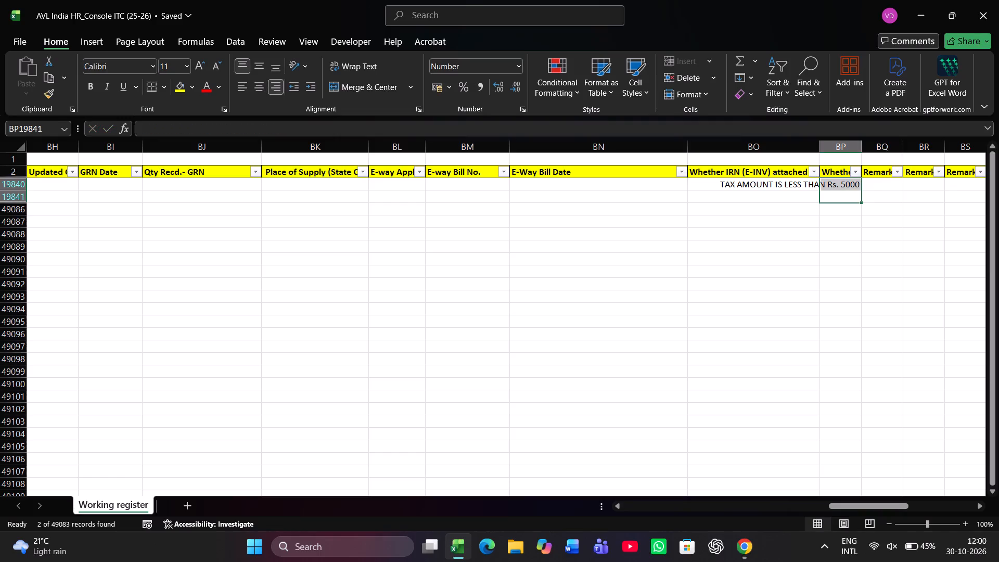
key(ctrl+d)
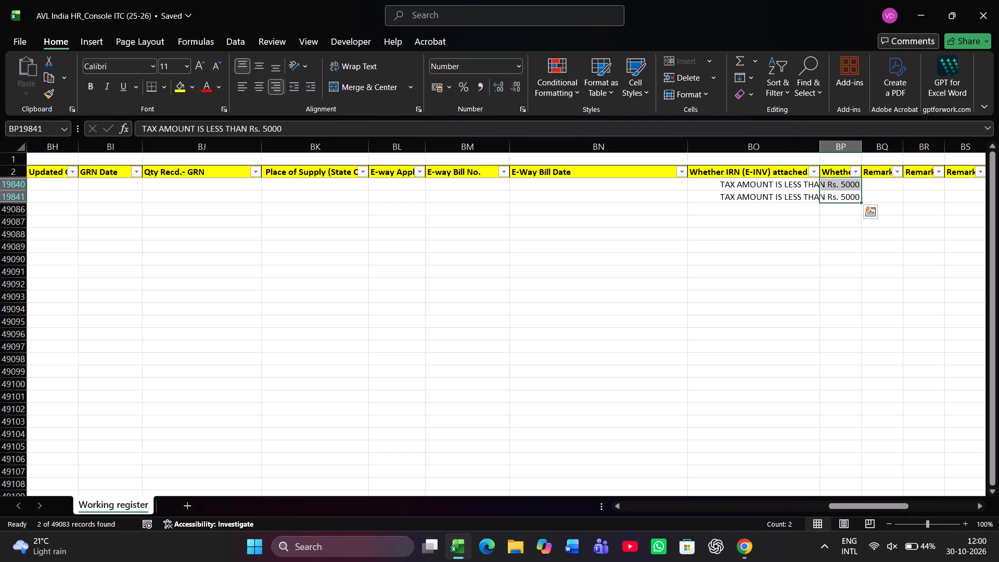
Enter file number 26 in column C for both filtered records, rows 19840 and 19841.
key(Left)
key(Left)
key(Left)
key(Left)
key(Left)
key(Left)
key(Left)
key(Left)
key(Left)
key(Left)
key(Left)
key(Left)
key(Left)
key(Left)
key(Left)
key(Left)
key(Left)
key(Left)
key(Left)
key(Left)
key(Left)
key(Left)
key(Left)
key(Left)
key(Left)
key(Left)
key(Left)
key(Left)
key(Left)
key(Left)
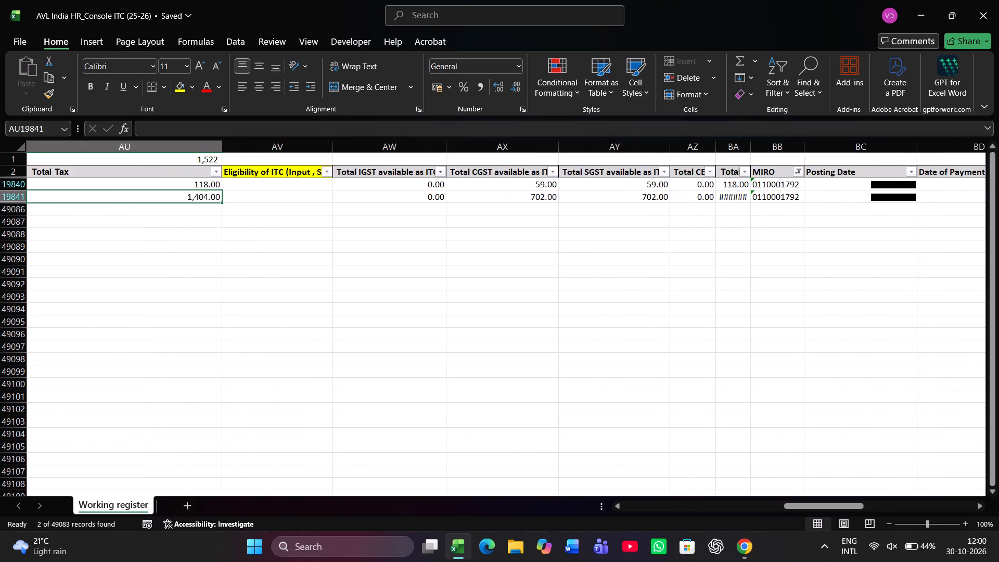
key(Left)
key(Left)
key(Left)
key(Left)
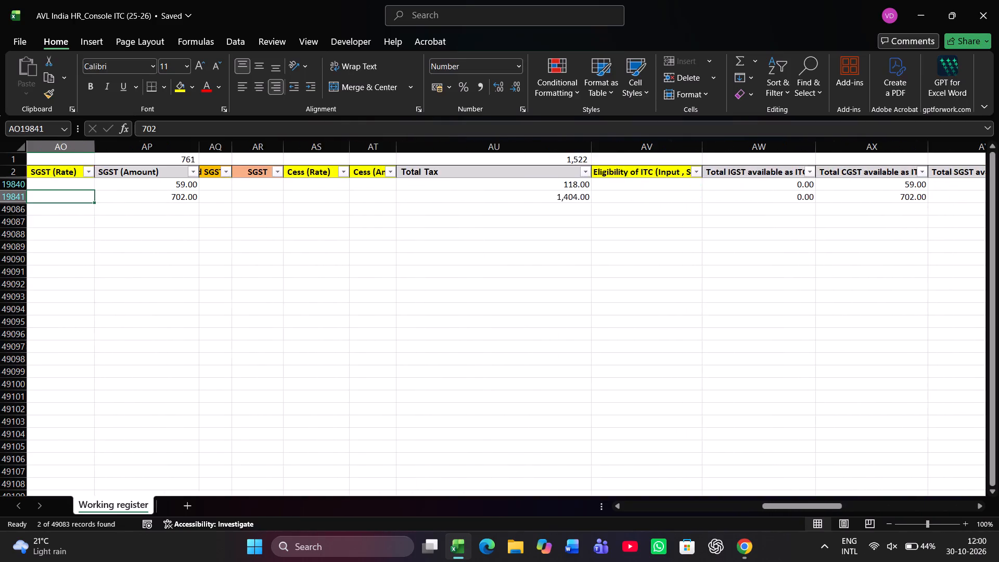
key(Left)
key(Left)
key(Left)
key(Left)
key(Left)
key(Left)
key(Left)
key(Left)
key(Left)
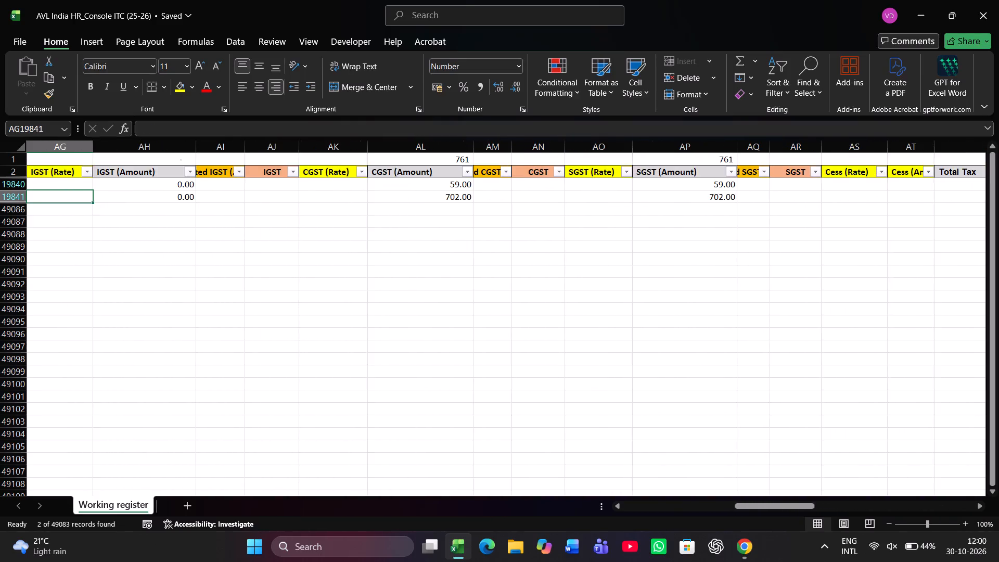
key(Left)
key(Left)
key(Left)
key(Left)
key(Left)
key(Left)
key(Left)
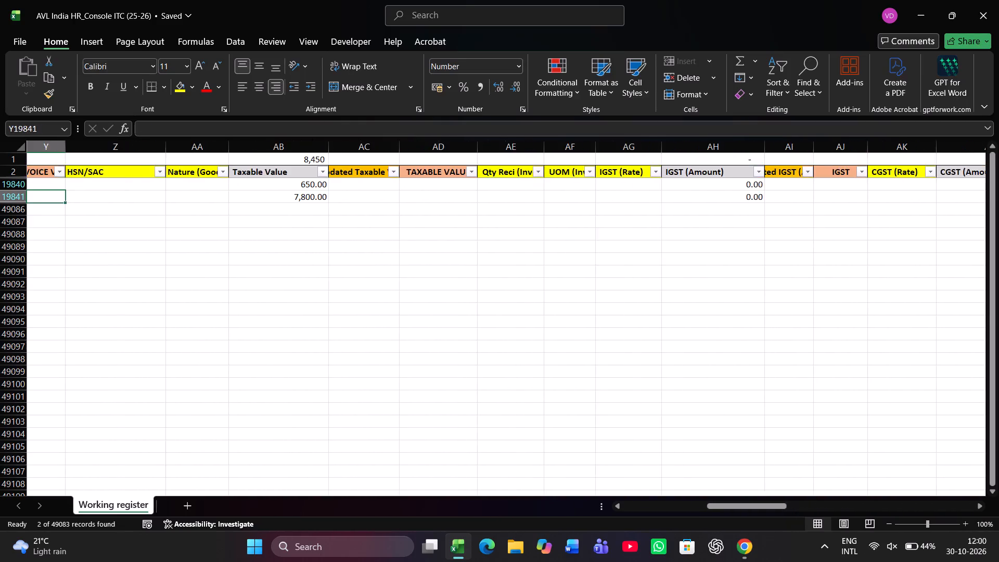
key(Left)
key(Left)
key(Left)
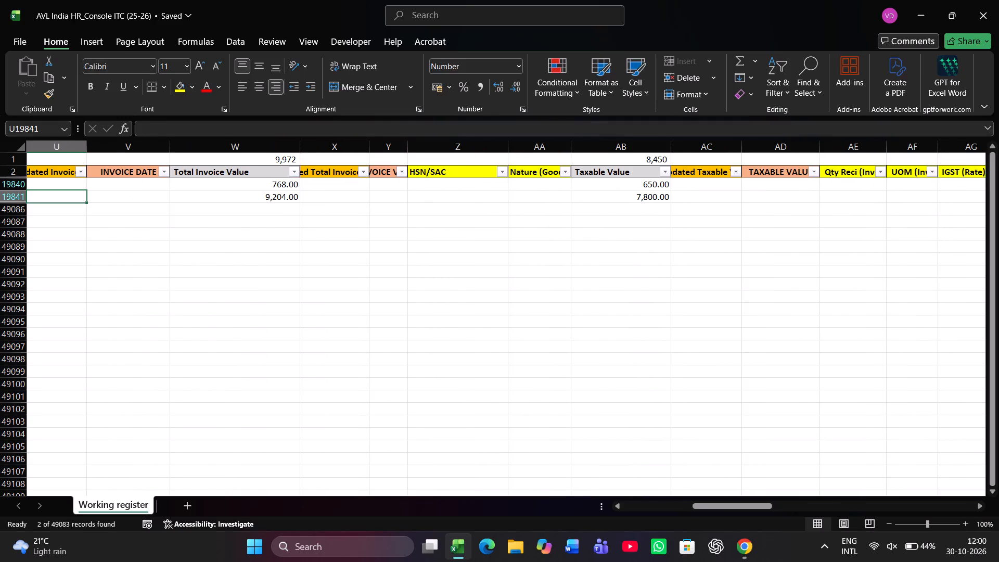
key(Left)
key(Left)
key(Left)
key(Left)
key(Left)
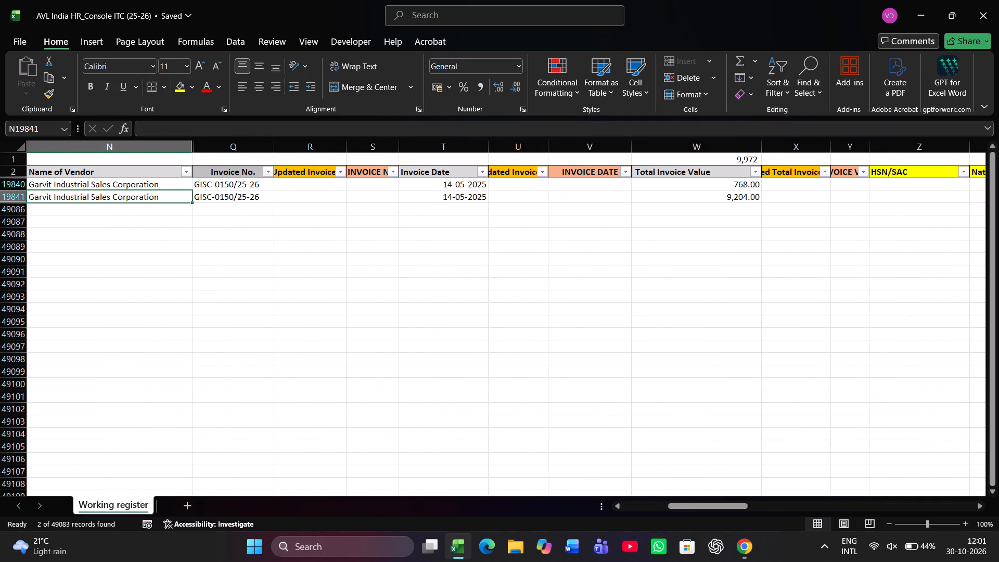
key(Left)
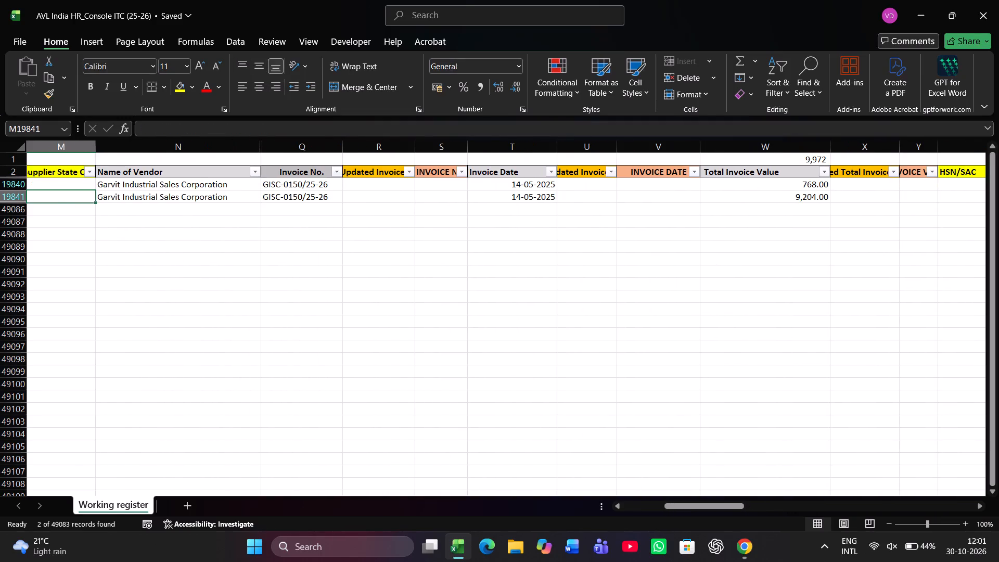
key(Left)
key(Left)
key(Left)
key(Left)
key(Left)
key(Left)
key(Left)
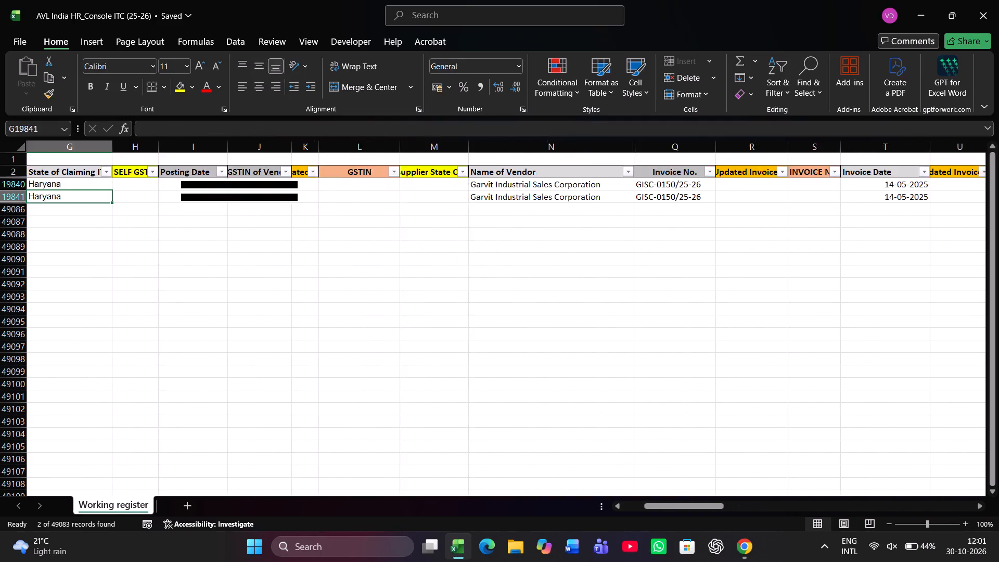
key(Left)
key(Left)
key(Left)
key(Left)
key(Left)
key(Left)
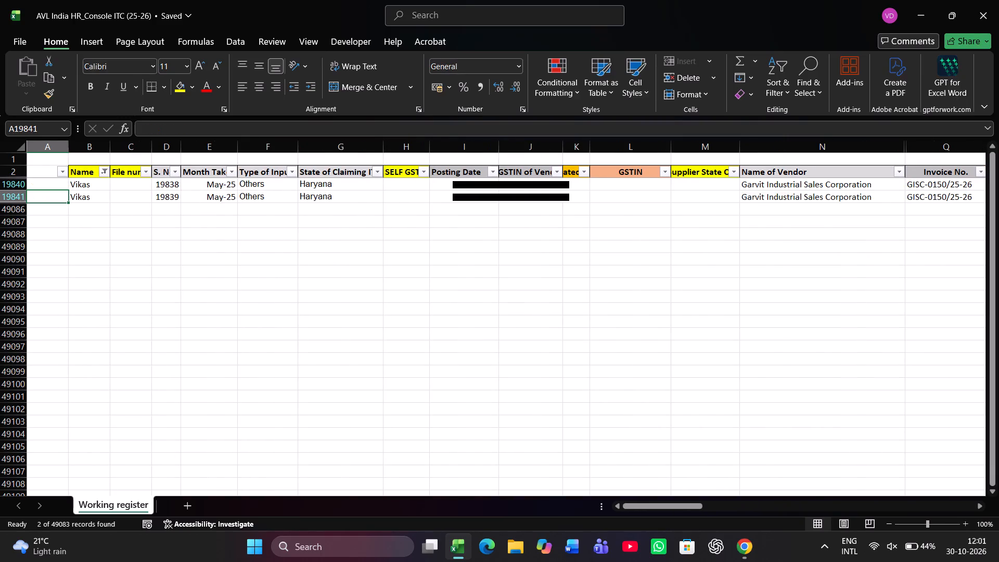
key(Right)
key(Right)
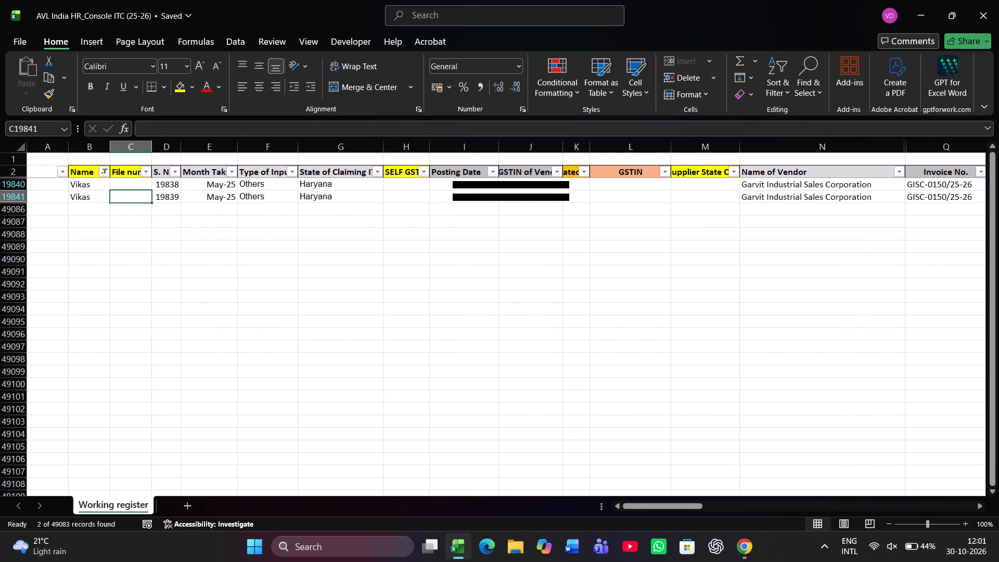
key(Up)
text(26)
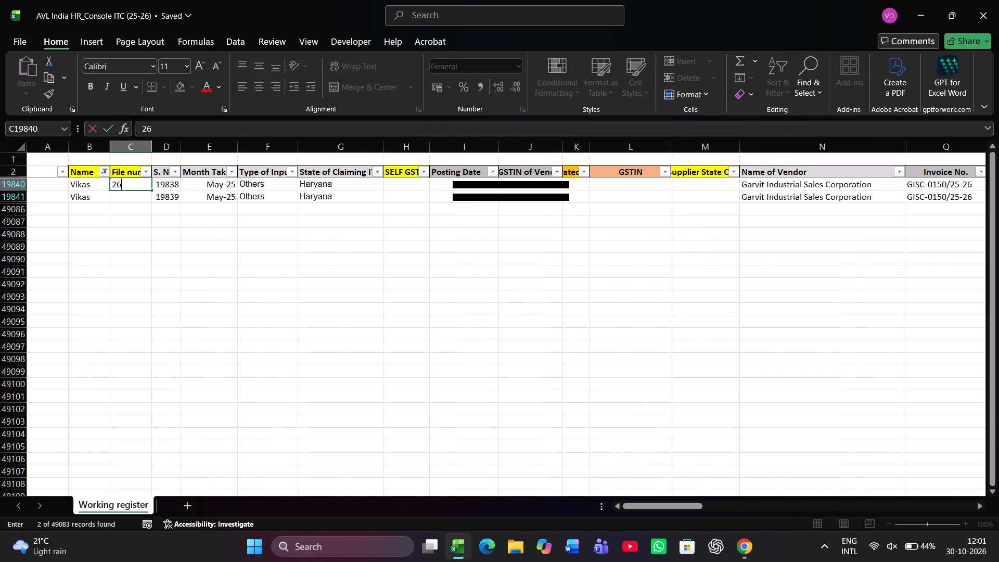
key(Down)
text(26)
key(Return)
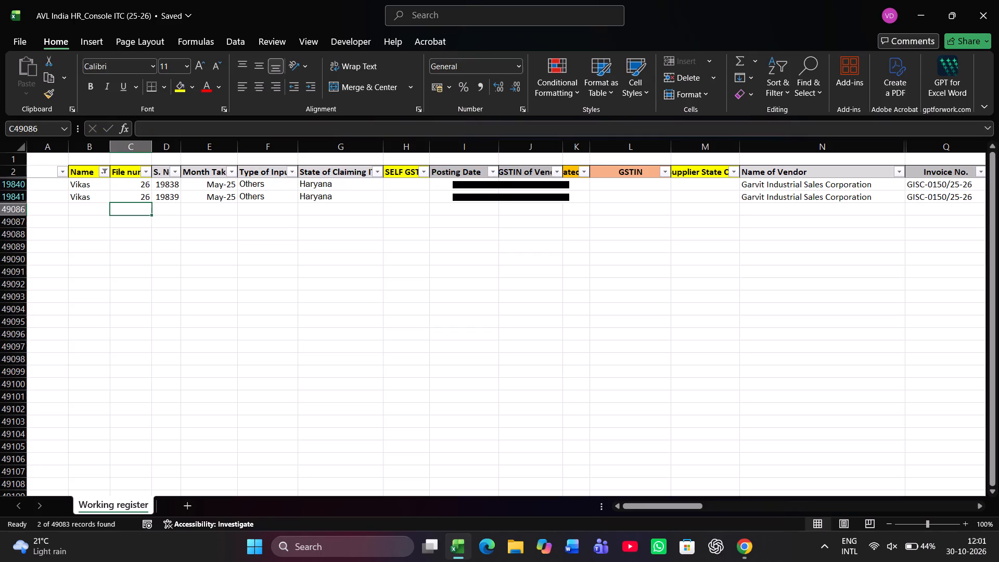
Go from the file number column along header row 2 to the MIRO column to filter for another document.
key(Up)
key(Up)
key(Up)
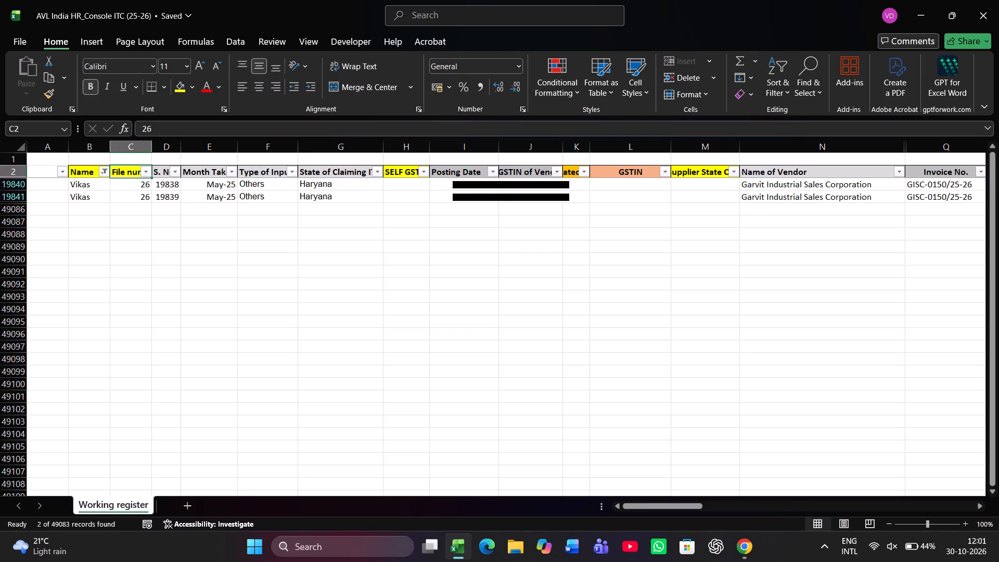
key(Right)
key(Right)
key(Right)
key(Right)
key(Right)
key(Right)
key(Right)
key(Right)
key(Right)
key(Right)
key(Right)
key(Right)
key(Right)
key(Right)
key(Right)
key(Right)
key(Right)
key(Right)
key(Right)
key(Right)
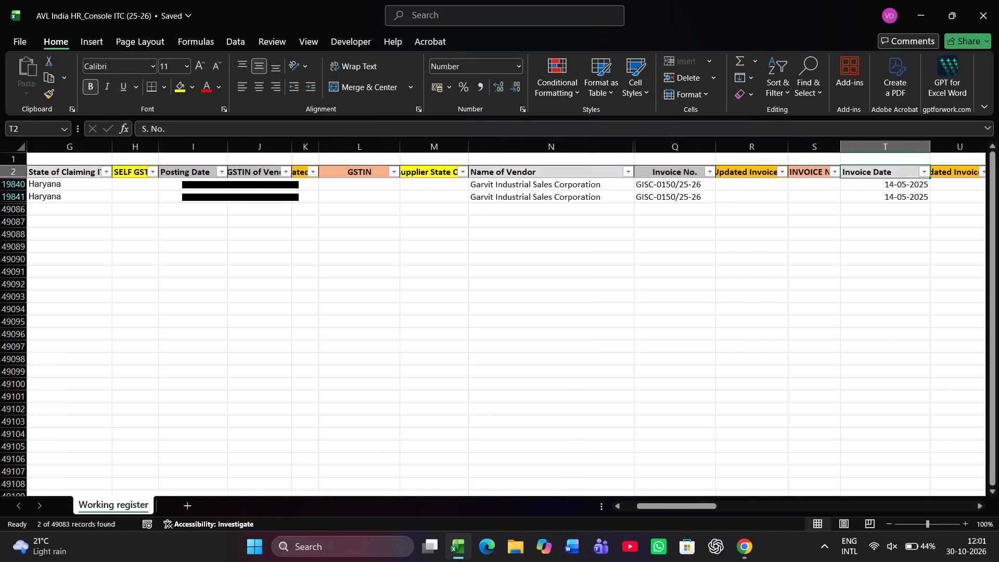
key(Right)
key(Right)
key(Right)
key(Right)
key(Right)
key(Right)
key(Right)
key(Right)
key(Right)
key(Right)
key(Right)
key(Right)
key(Right)
key(Right)
key(Right)
key(Right)
key(Right)
key(Right)
key(Right)
key(Right)
key(Right)
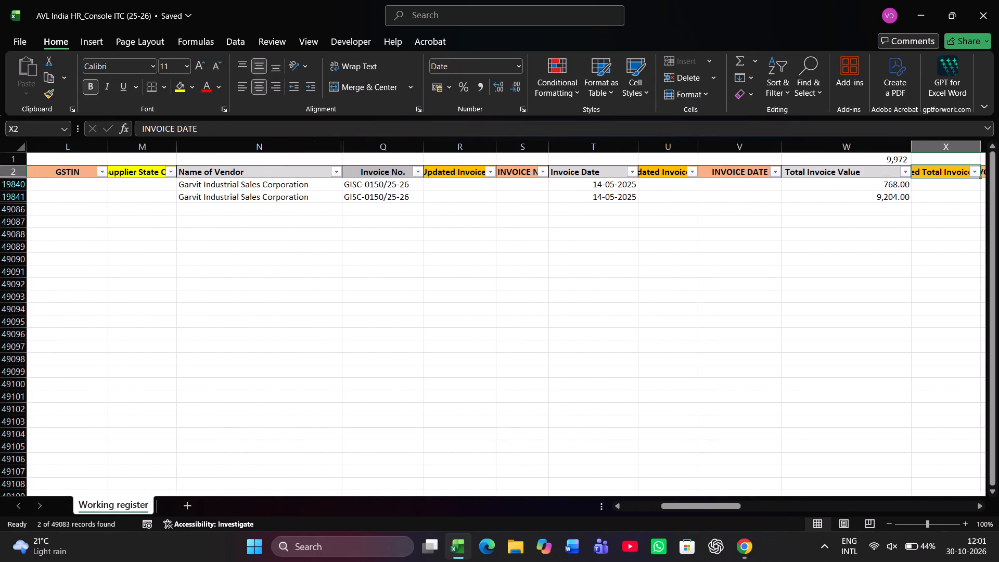
key(Right)
key(Right)
key(Right)
key(Right)
key(Right)
key(Right)
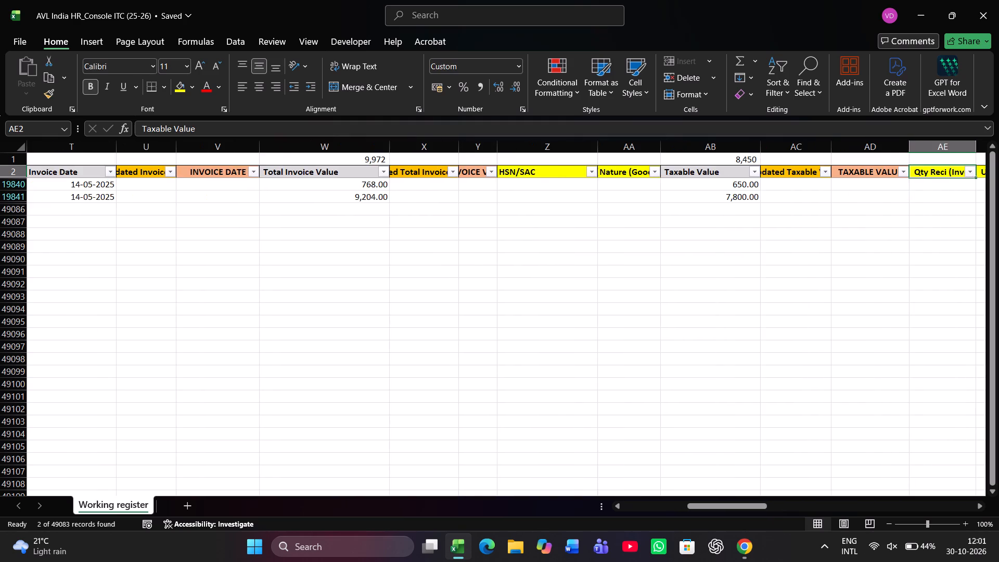
key(Right)
key(Right)
key(Right)
key(Right)
key(Right)
key(Right)
key(Right)
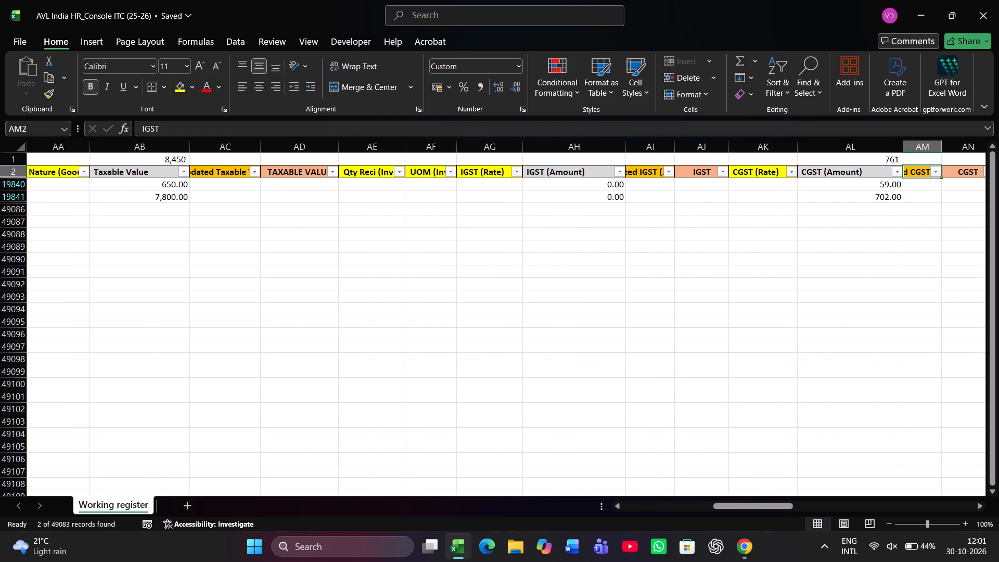
key(Right)
key(Right)
key(Right)
key(Right)
key(Right)
key(Right)
key(Right)
key(Right)
key(Right)
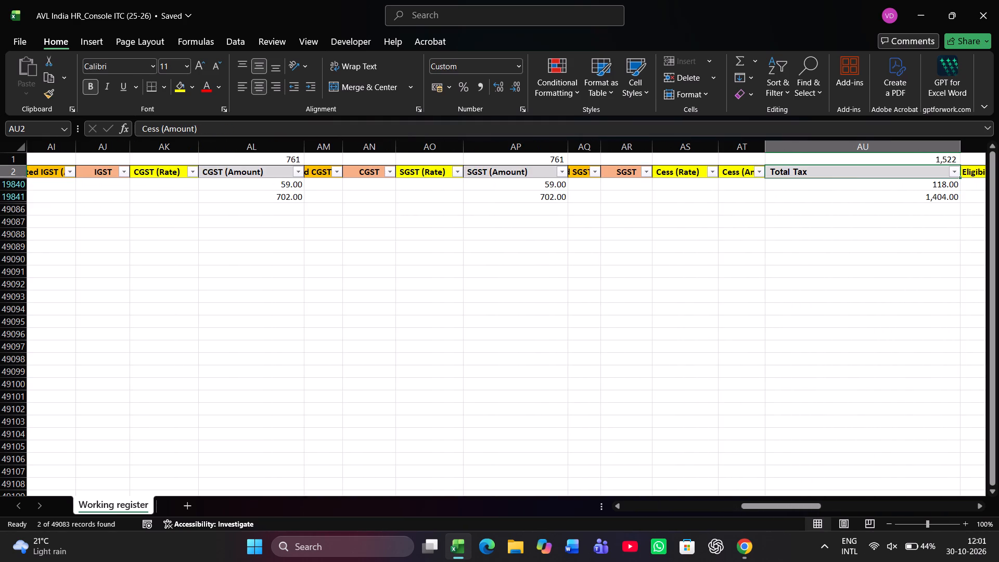
key(Right)
key(Right)
key(Right)
key(Right)
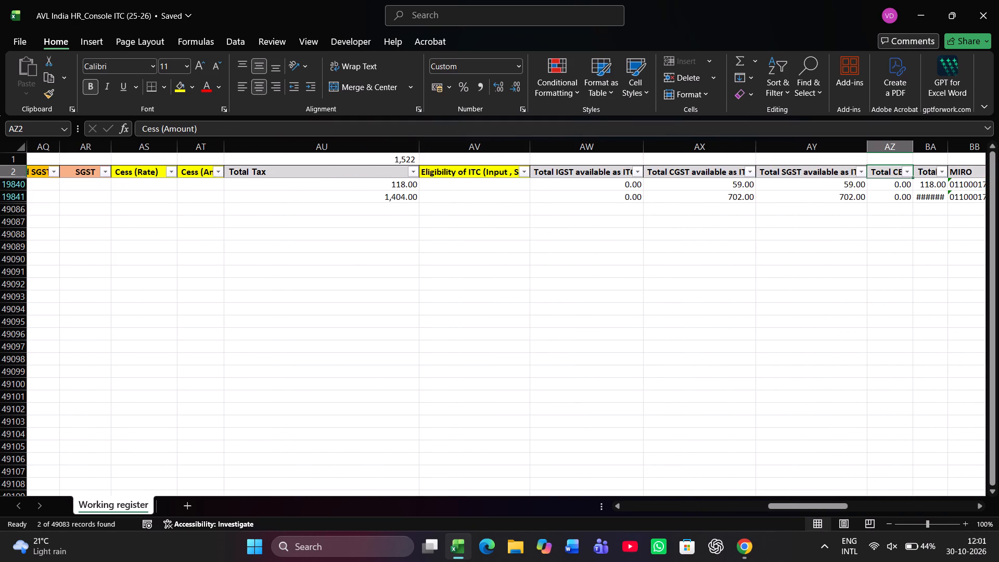
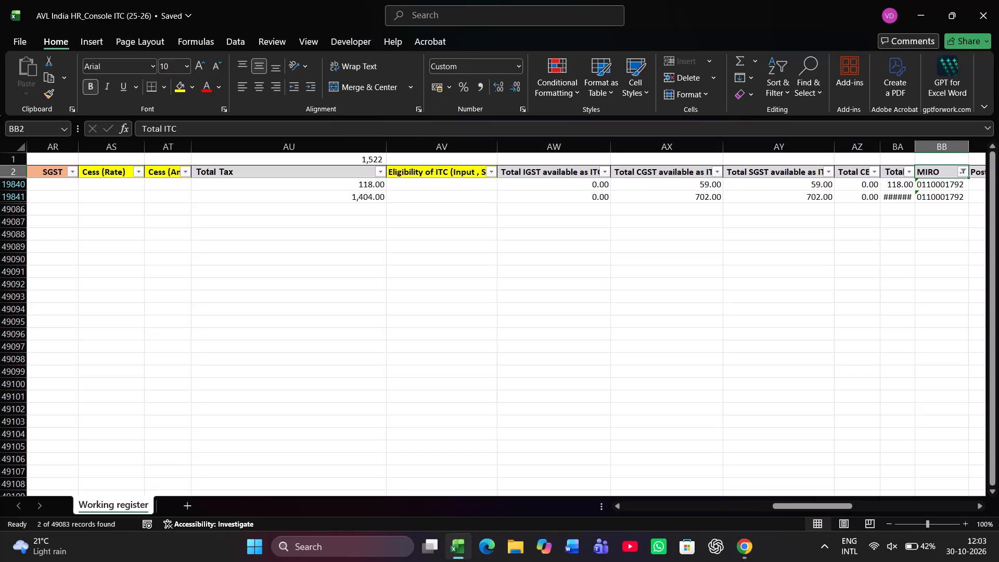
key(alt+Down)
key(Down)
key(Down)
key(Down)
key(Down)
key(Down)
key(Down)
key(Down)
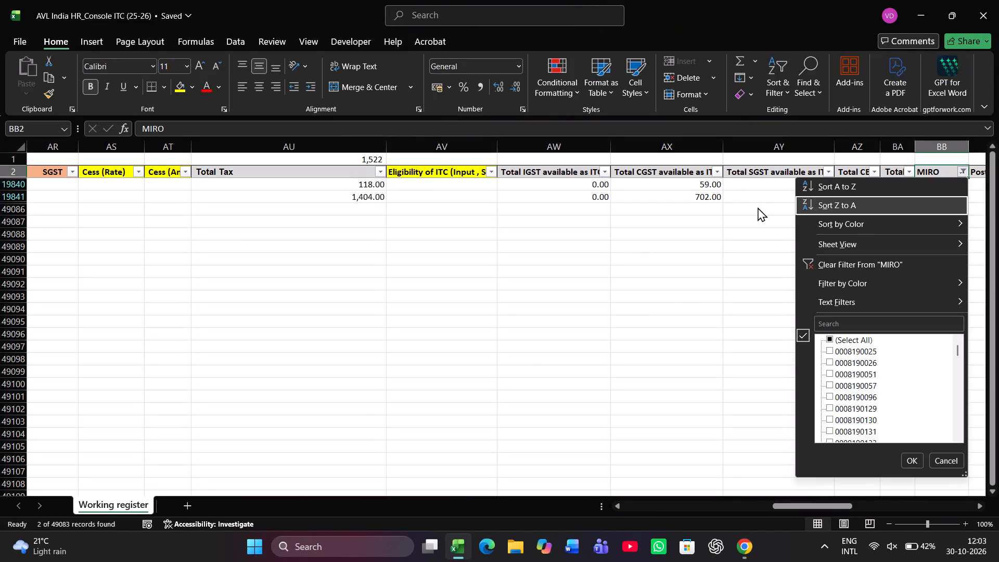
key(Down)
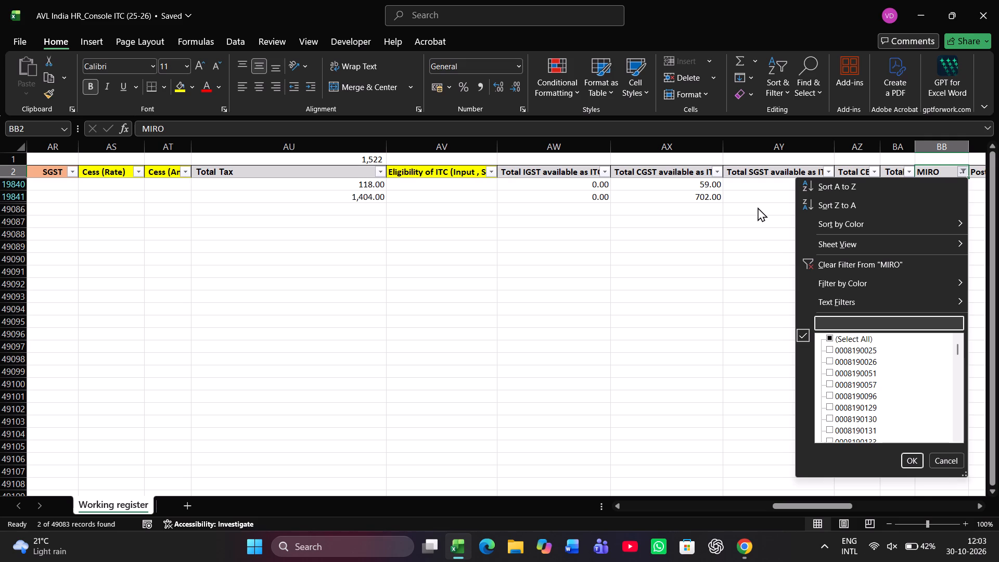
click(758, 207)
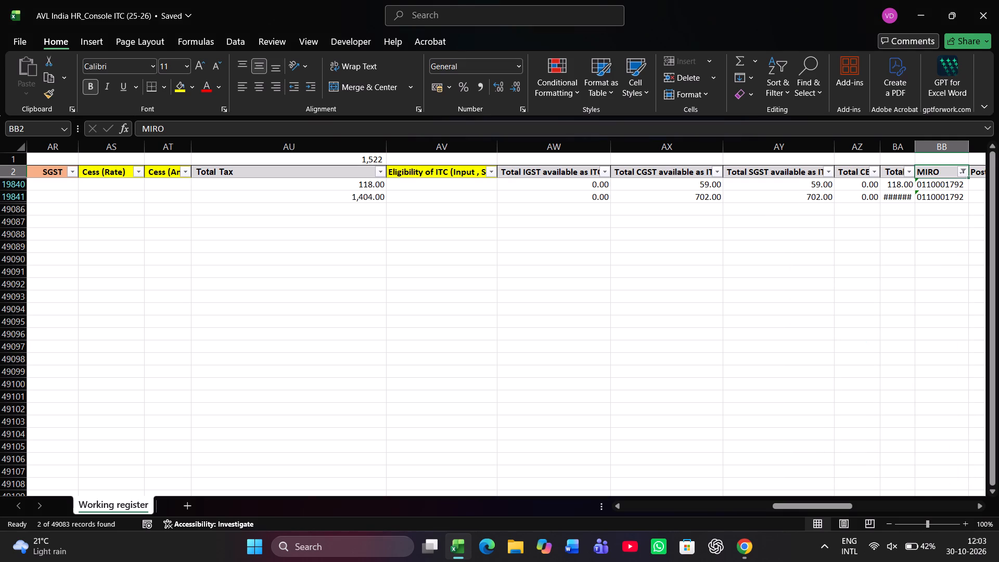
key(alt+Down)
key(Down)
key(Down)
key(Down)
key(Down)
key(Down)
key(Down)
key(Down)
key(Down)
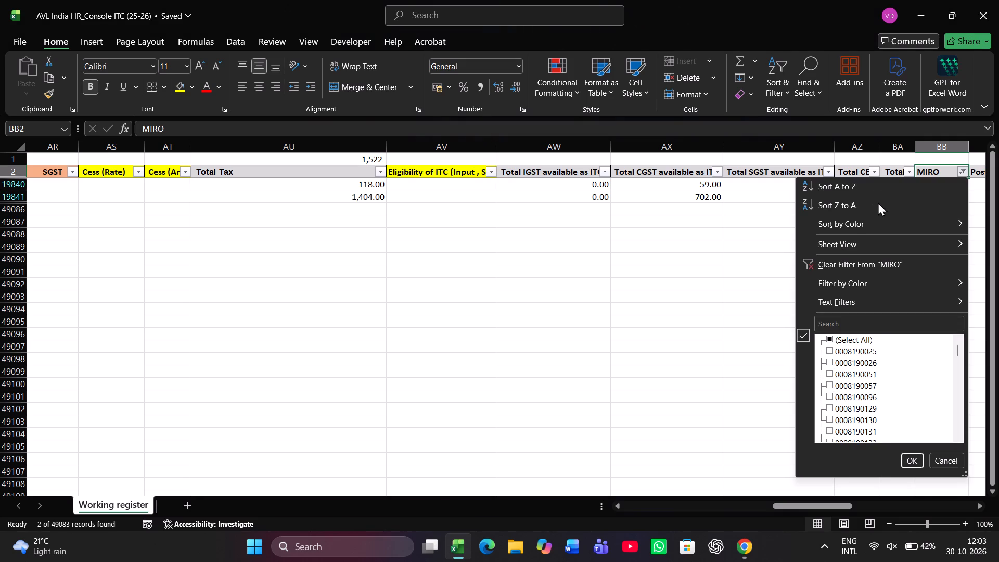
text(1793)
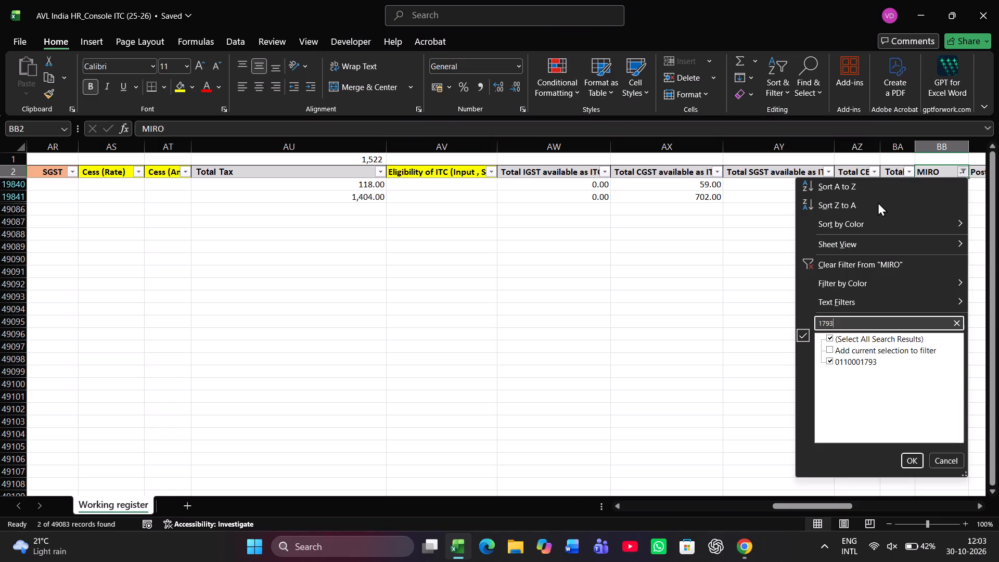
key(Down)
key(Down)
key(Down)
key(Down)
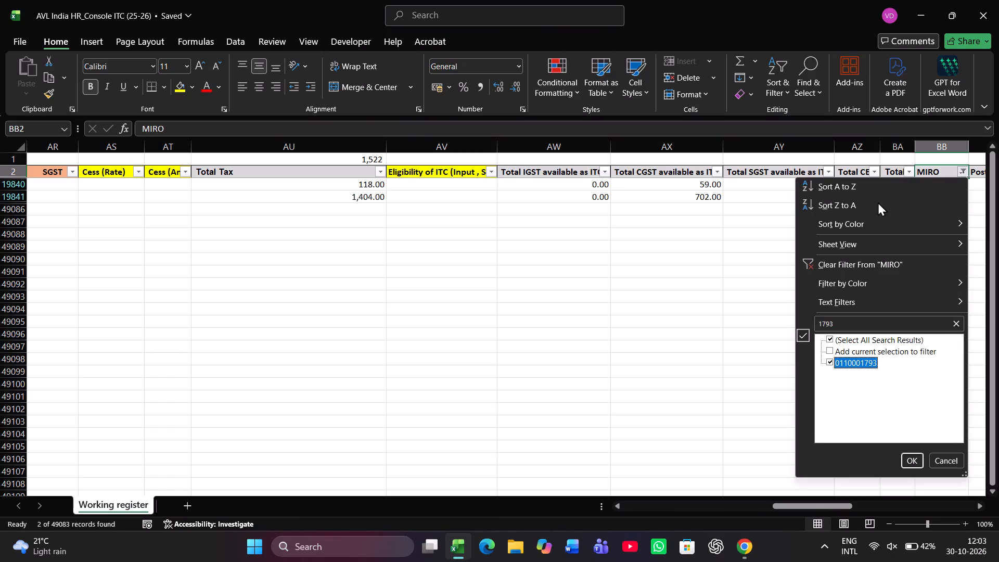
key(space)
key(space)
key(Return)
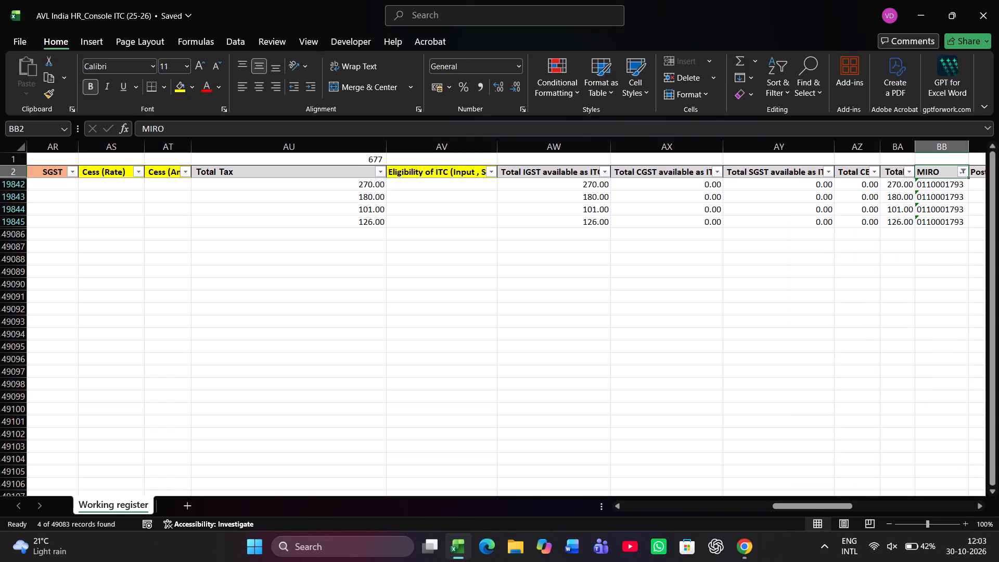
Enter file number 26 in column C for all four filtered records, rows 19842 to 19845.
key(ctrl+Left)
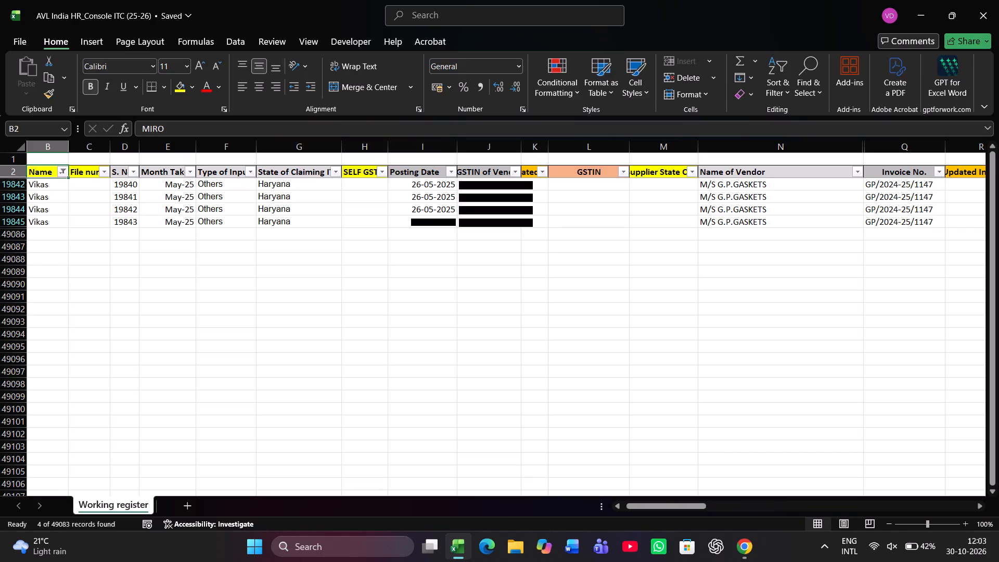
key(Right)
key(Down)
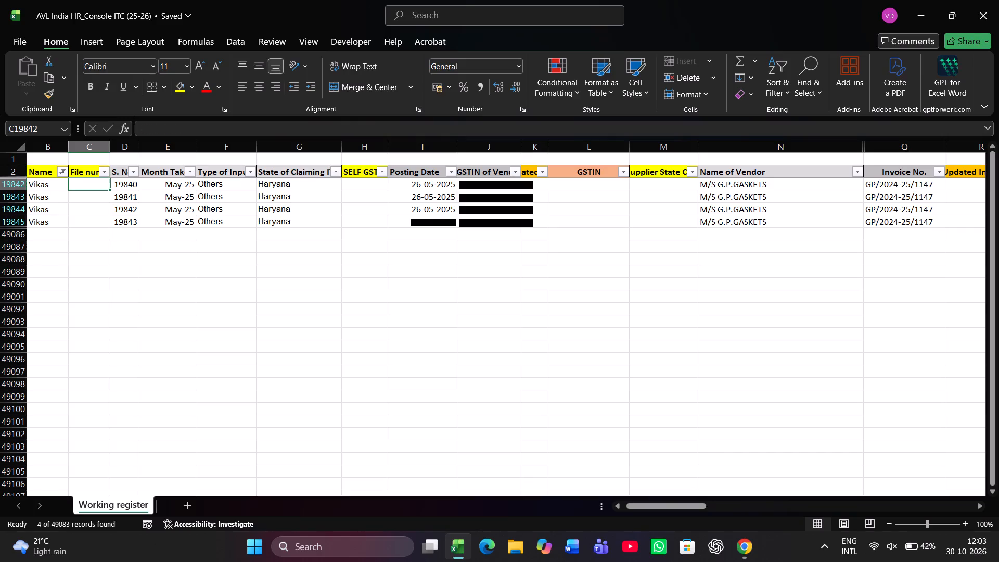
text(26)
key(Left)
key(ctrl+Down)
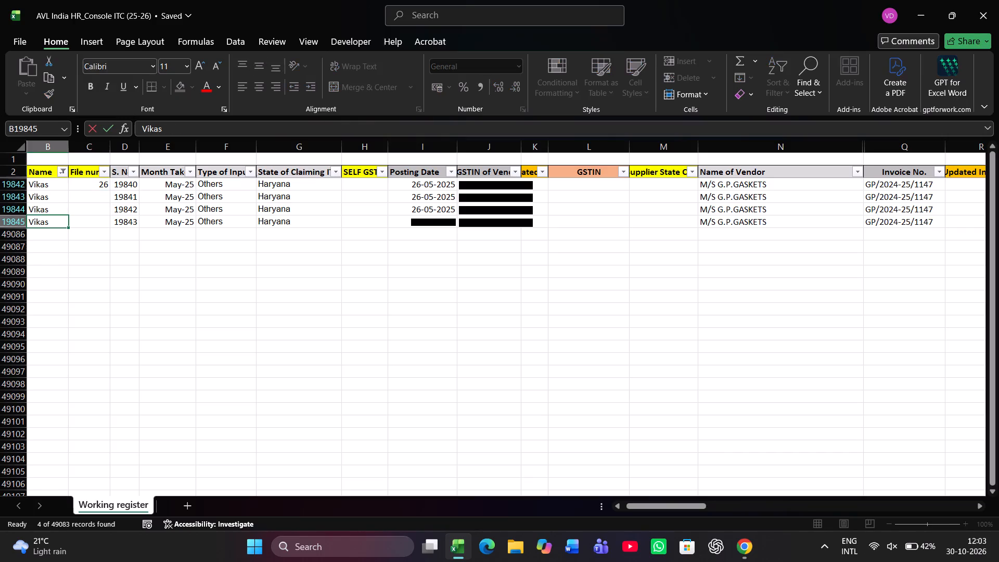
key(Right)
key(ctrl+shift+Up)
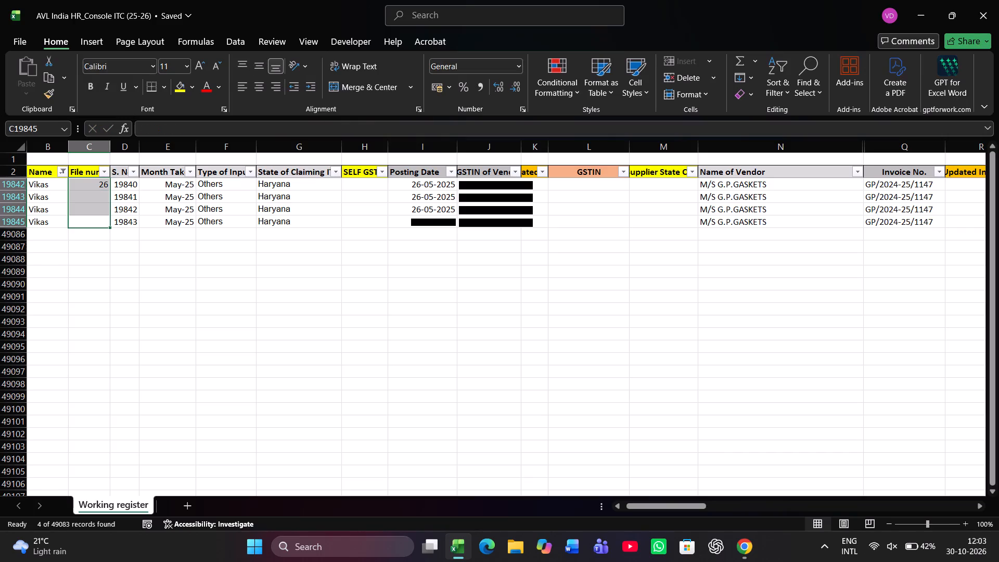
key(ctrl+d)
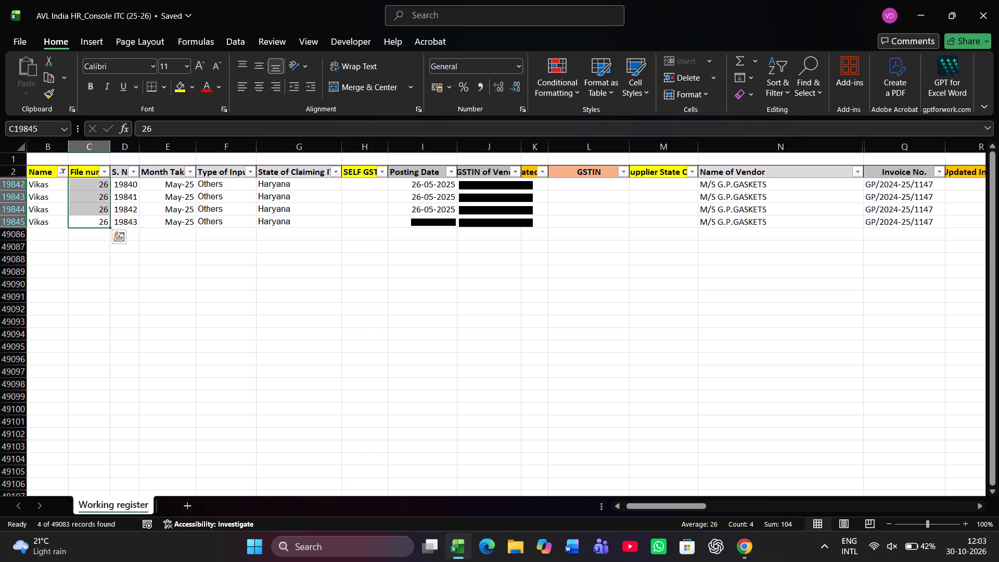
Examine row 19845 across its columns up to the "Whether Invoice to be Checked?" remark in column BP.
key(ctrl+Right)
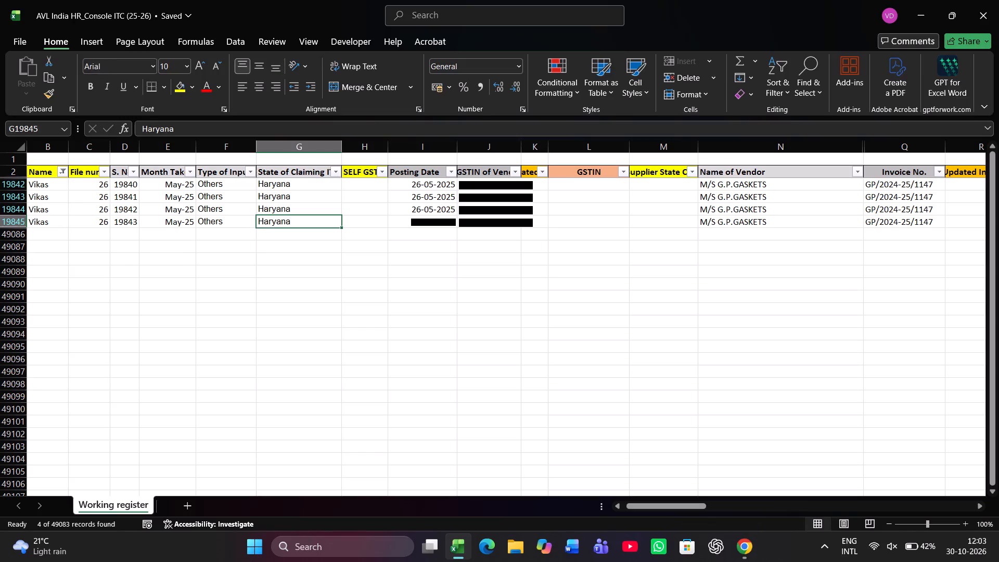
key(ctrl+Right)
key(ctrl+Right)
key(ctrl+Right)
key(ctrl+Right)
key(ctrl+Right)
key(ctrl+Right)
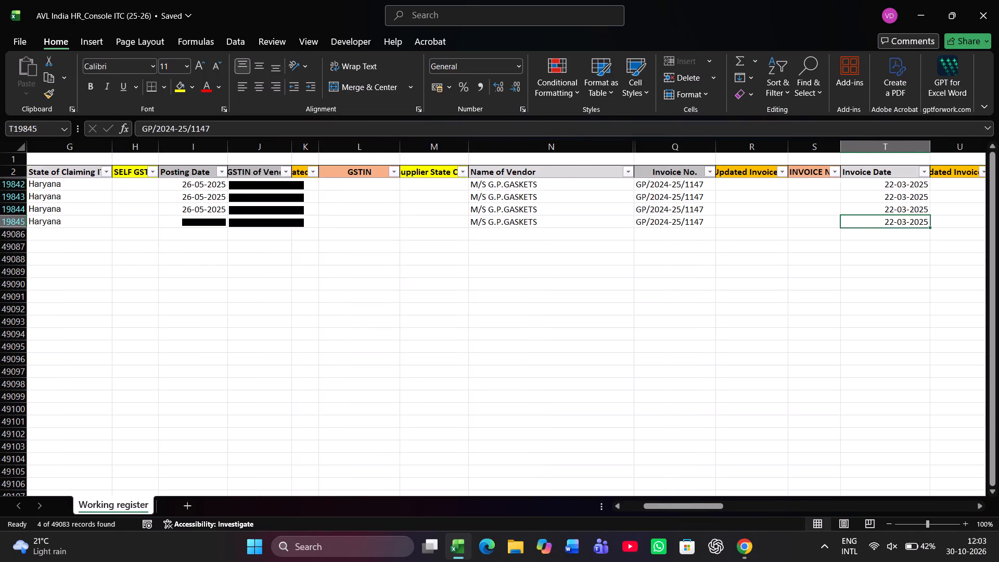
key(ctrl+Right)
key(ctrl+Right)
key(ctrl+Right)
key(ctrl+Right)
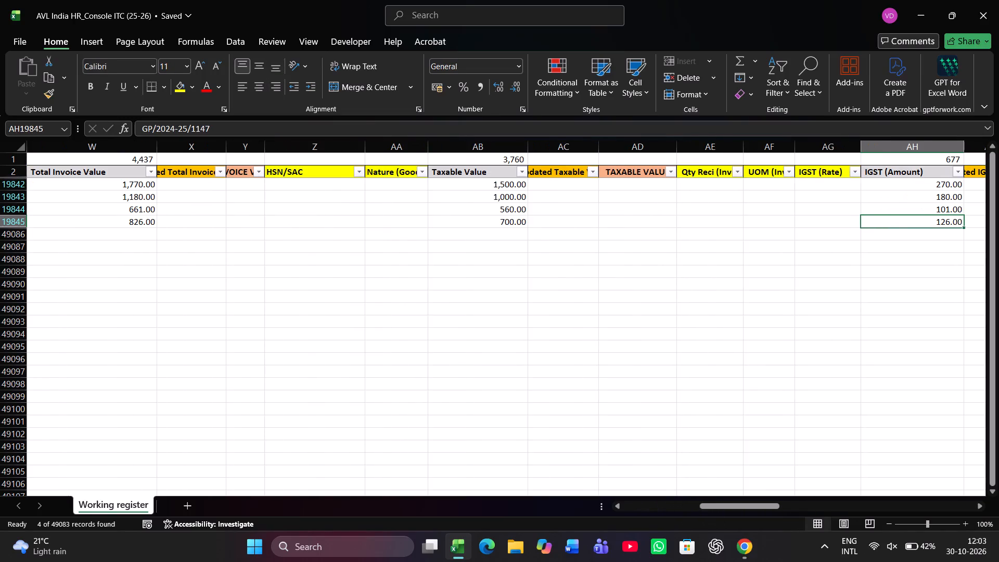
key(ctrl+Right)
key(ctrl+Right)
key(ctrl+Right)
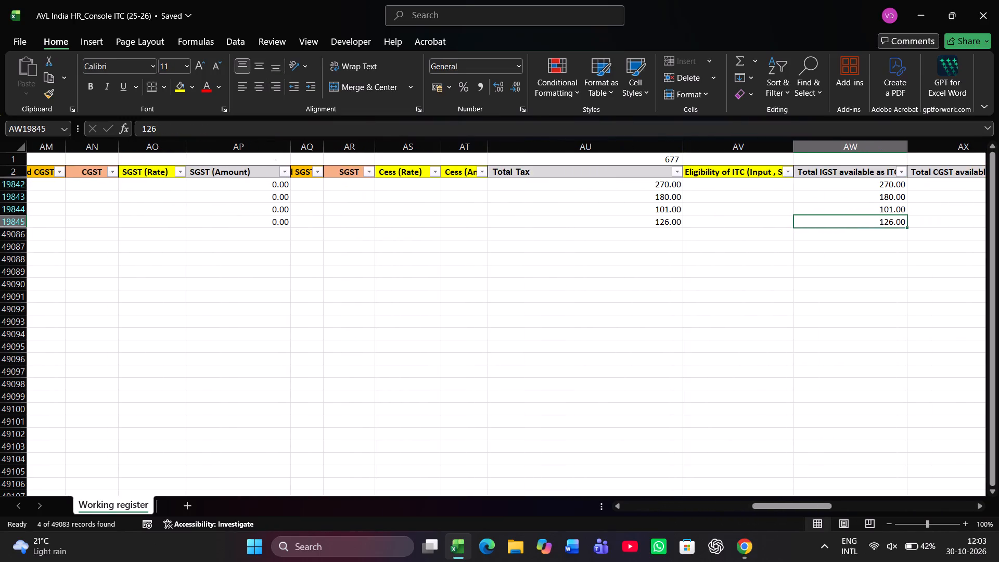
key(ctrl+Right)
key(ctrl+Right)
key(ctrl+Right)
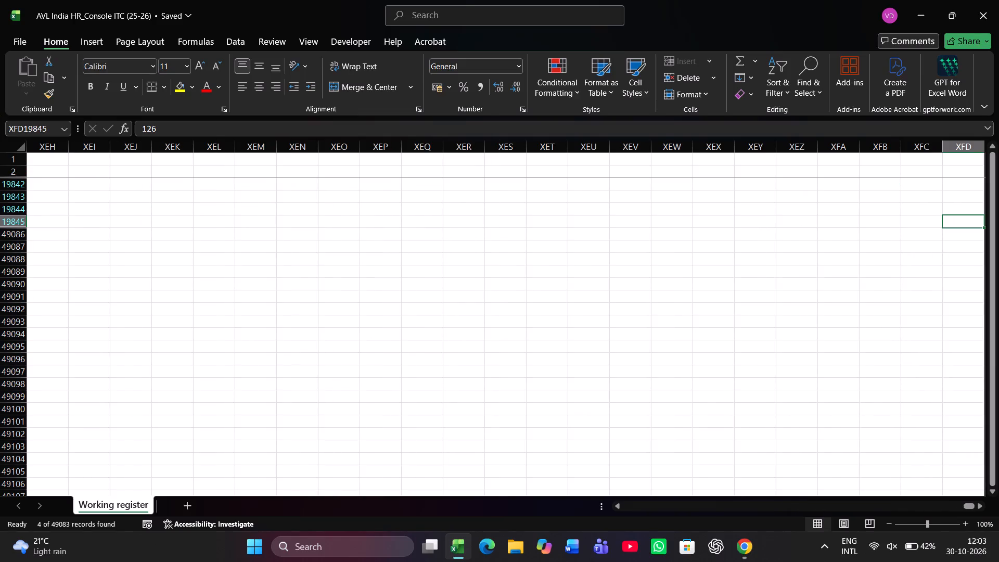
key(ctrl+Left)
key(ctrl+Left)
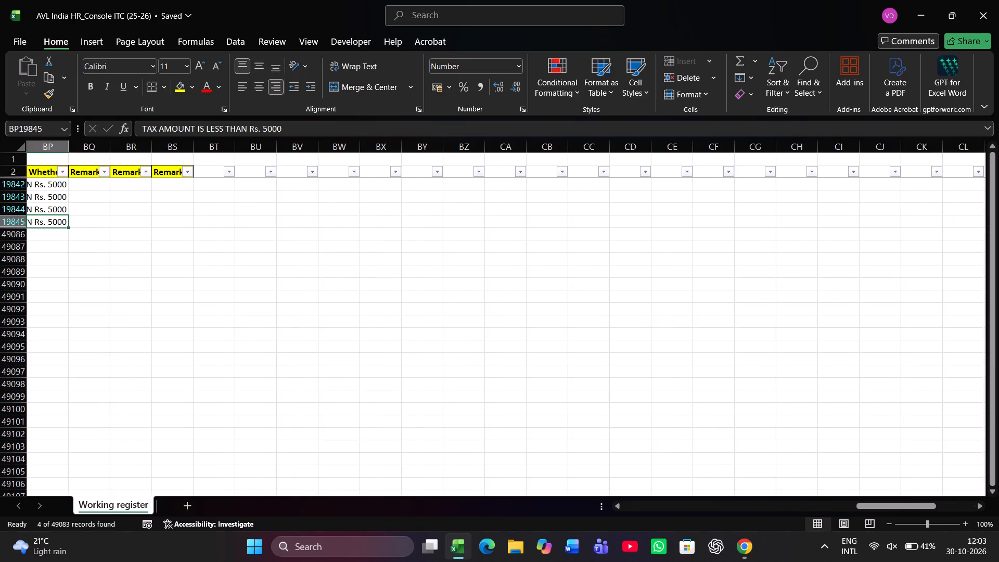
key(Left)
key(Left)
key(Left)
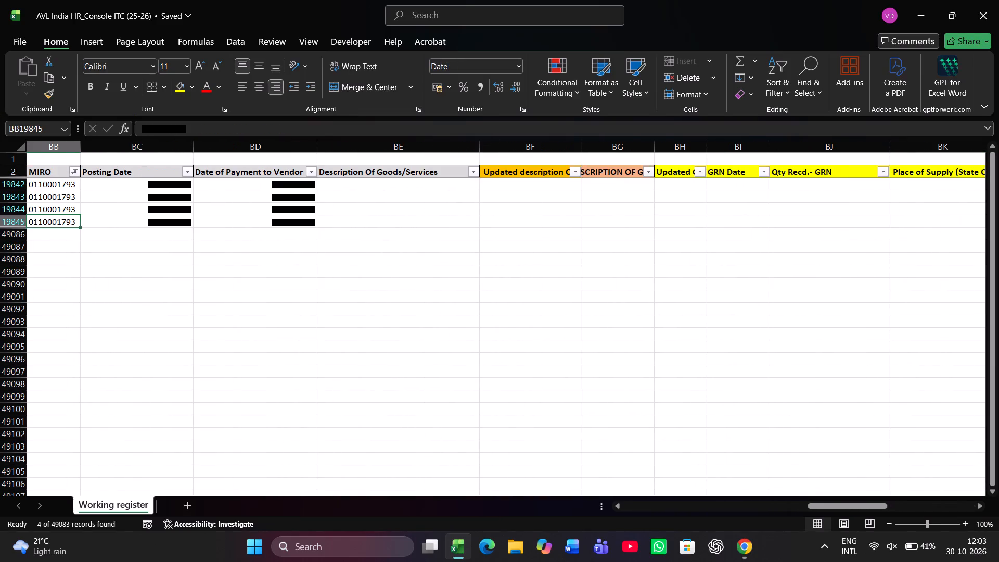
key(Up)
key(Up)
key(Up)
key(Up)
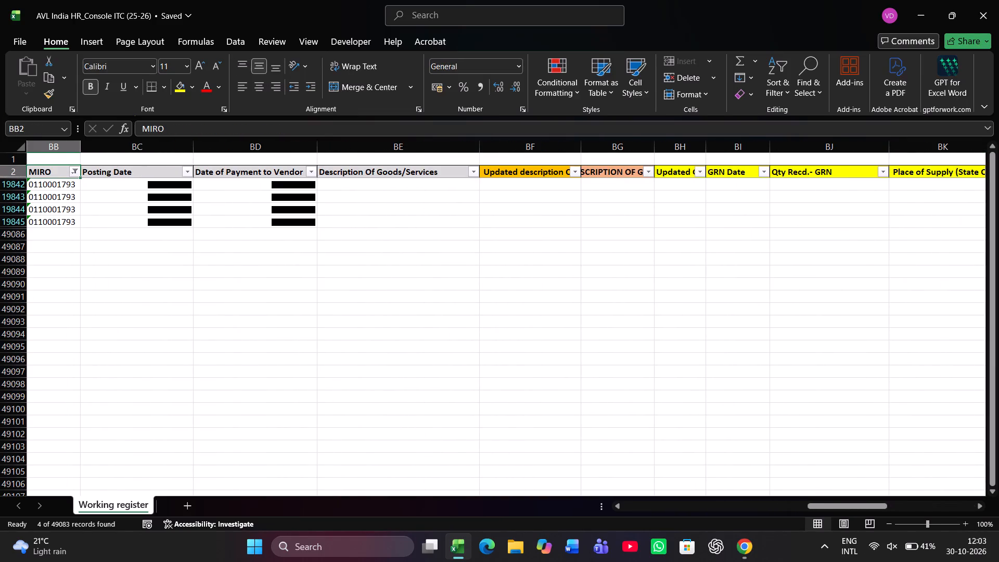
key(alt+Down)
key(Down)
key(Down)
key(Down)
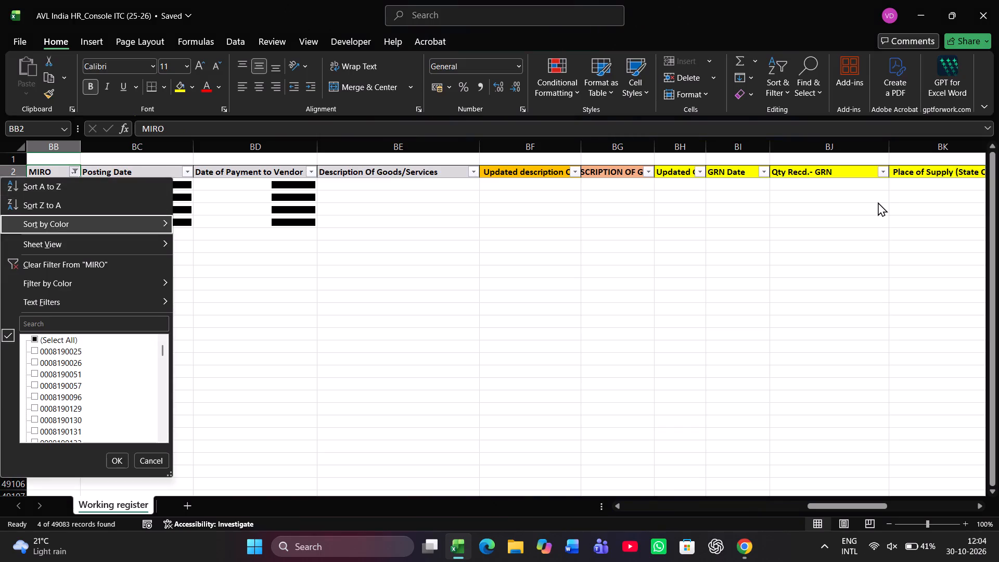
key(Down)
key(Down)
key(Down)
key(Down)
key(Down)
key(Down)
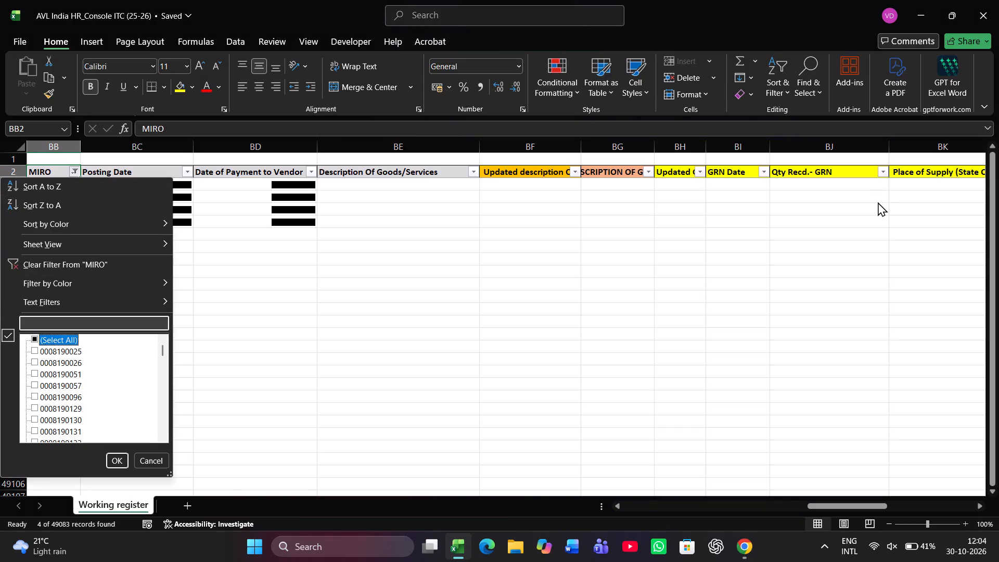
key(Up)
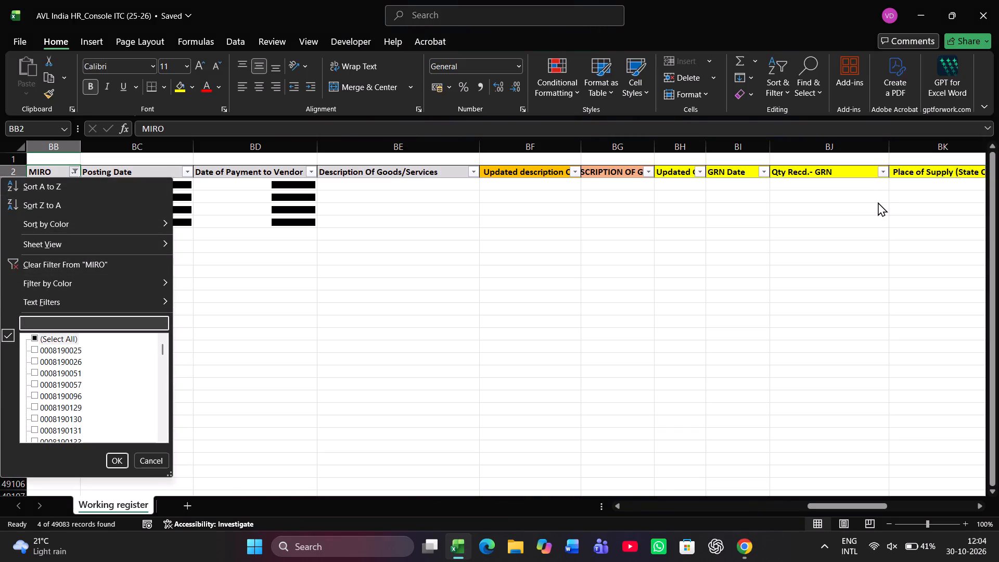
text(17)
text(94)
key(Return)
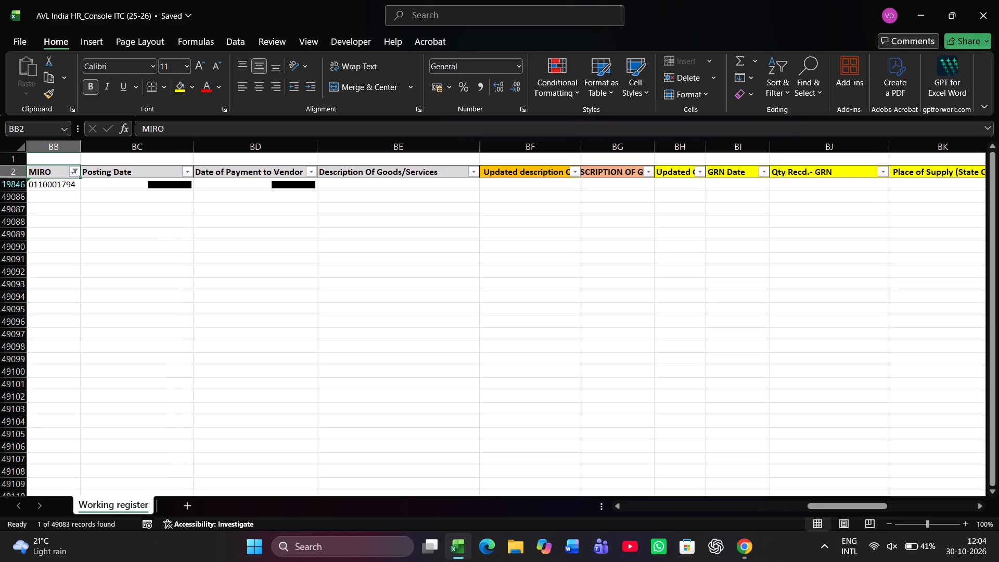
Enter file number 26 in column C for the filtered record, row 19846.
key(ctrl+Left)
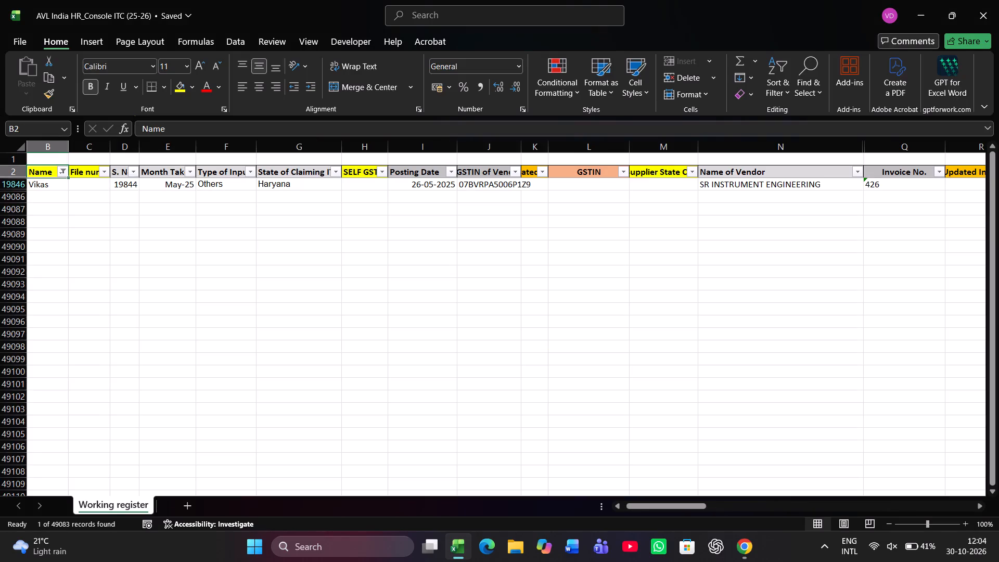
key(Right)
key(Down)
text(26)
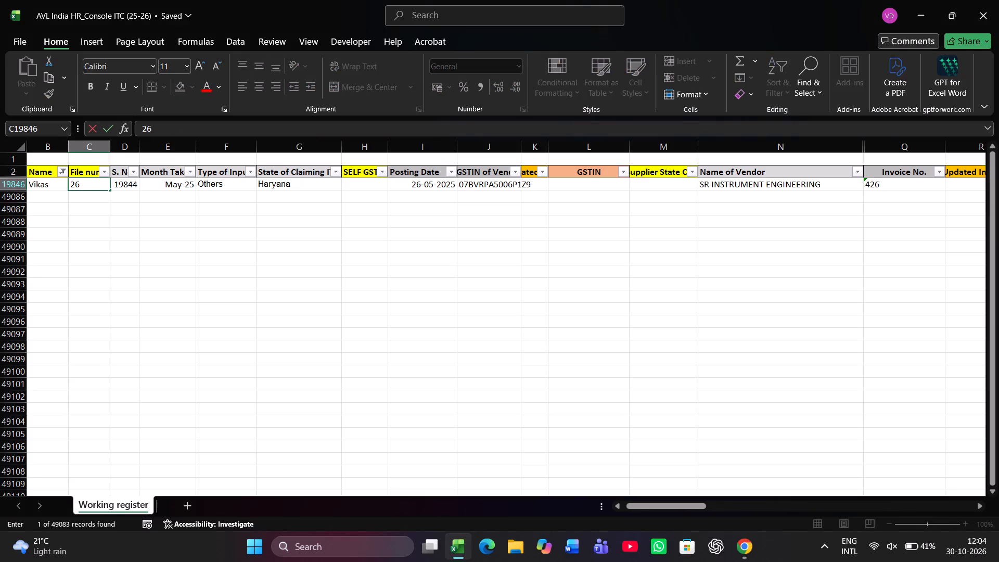
key(Up)
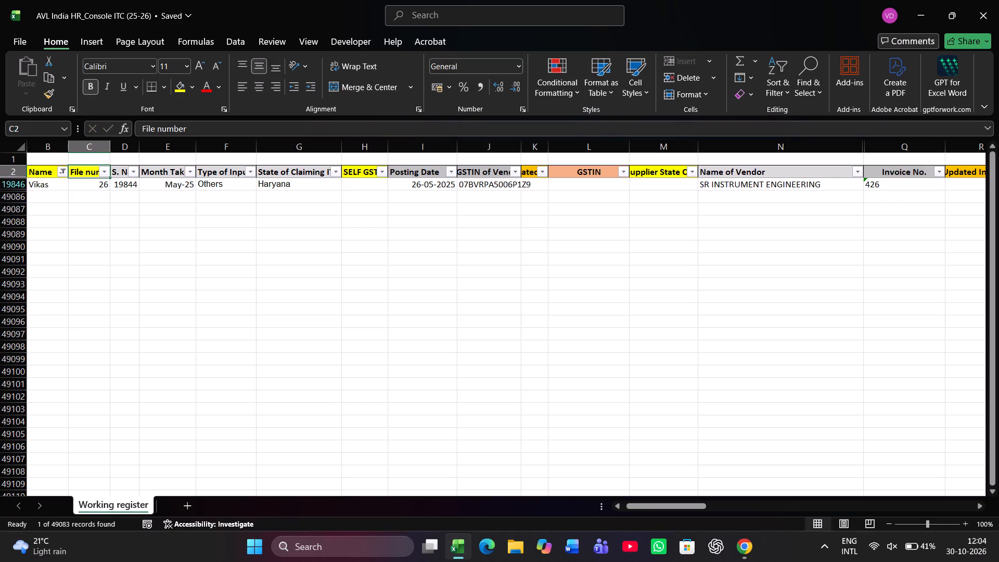
Go from the file number column along header row 2 to the MIRO column to filter for another document.
key(ctrl+Right)
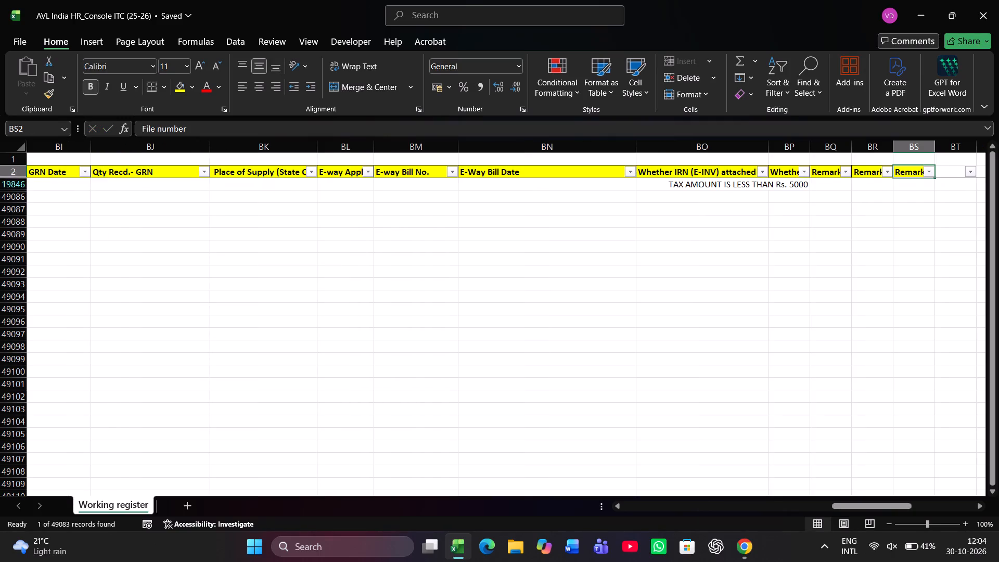
key(Left)
key(Left)
key(Left)
key(Left)
key(Left)
key(Left)
key(Left)
key(Left)
key(Left)
key(Left)
key(Left)
key(Left)
key(Left)
key(Left)
key(Left)
key(Left)
key(Left)
key(Left)
key(Left)
key(Left)
key(Left)
key(Left)
key(Left)
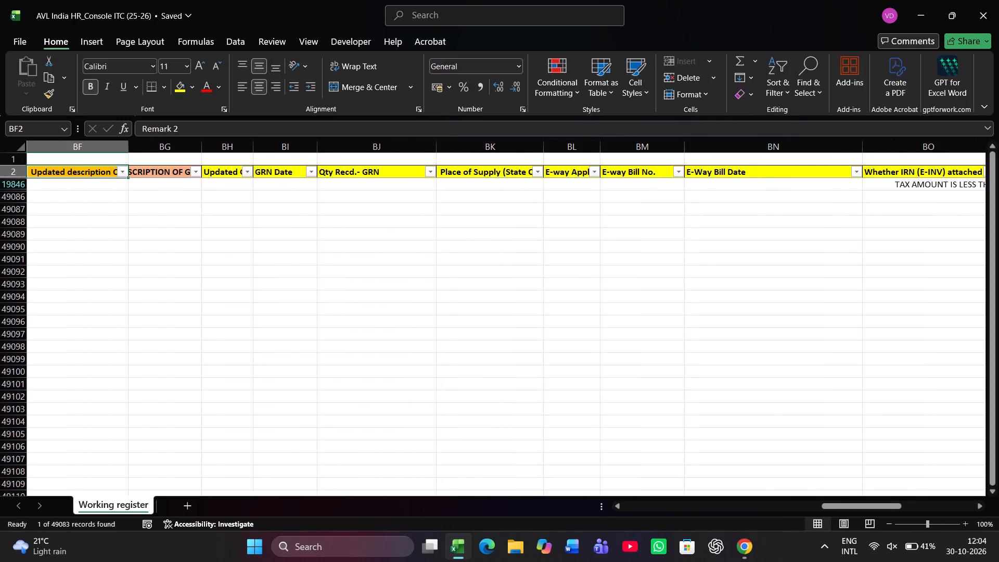
key(Left)
key(Left)
key(Left)
key(Left)
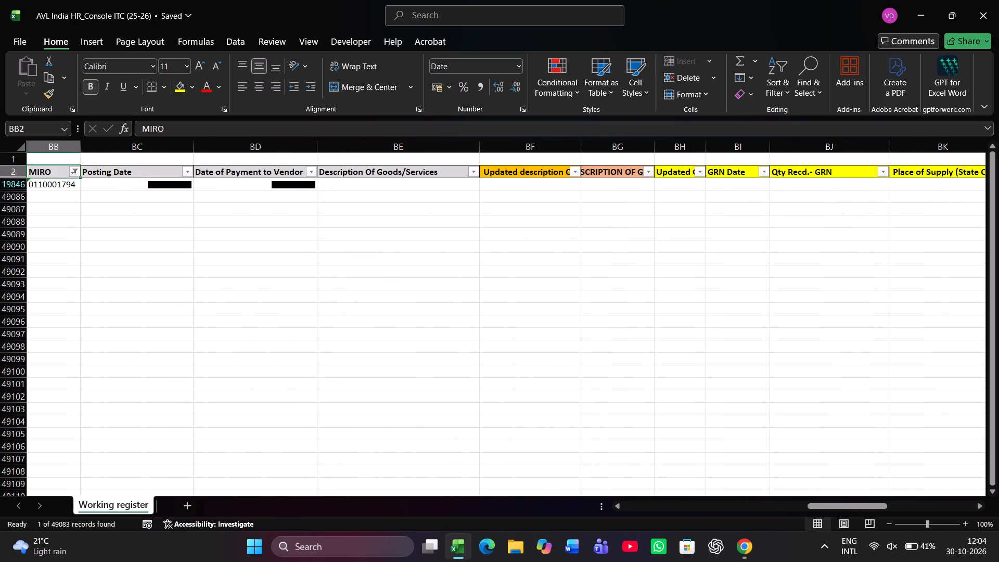
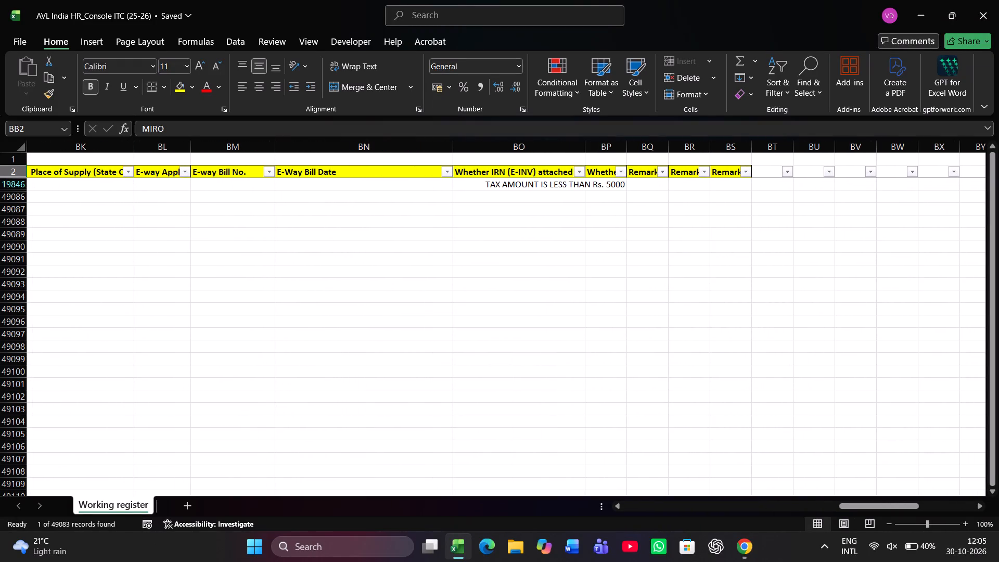
Reset the filter on the MIRO column, BB, so that all document numbers are selected.
click(619, 172)
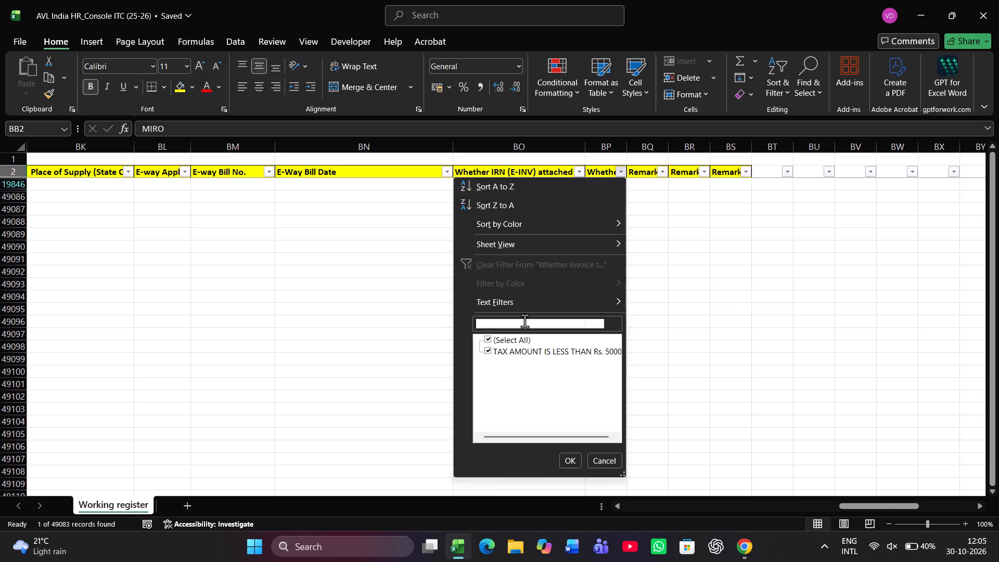
click(662, 292)
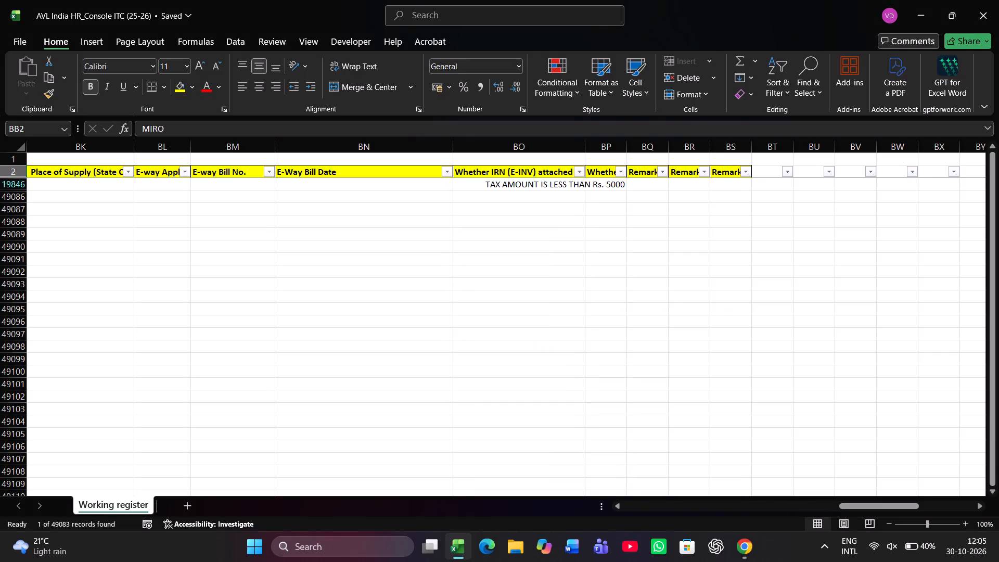
key(Right)
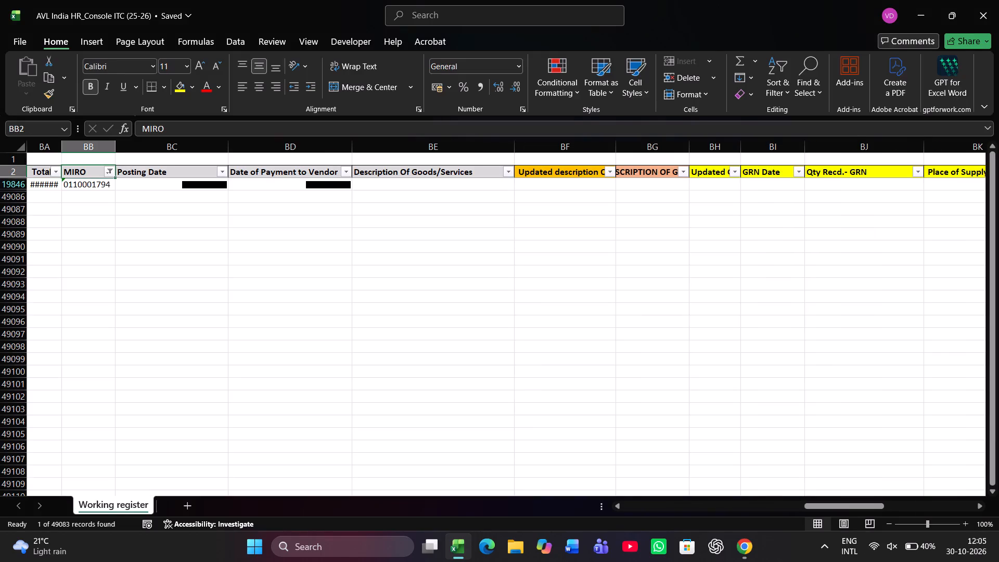
key(Right)
key(Right)
key(Left)
key(Left)
key(Left)
key(Right)
key(alt+Down)
key(Down)
key(Down)
key(Down)
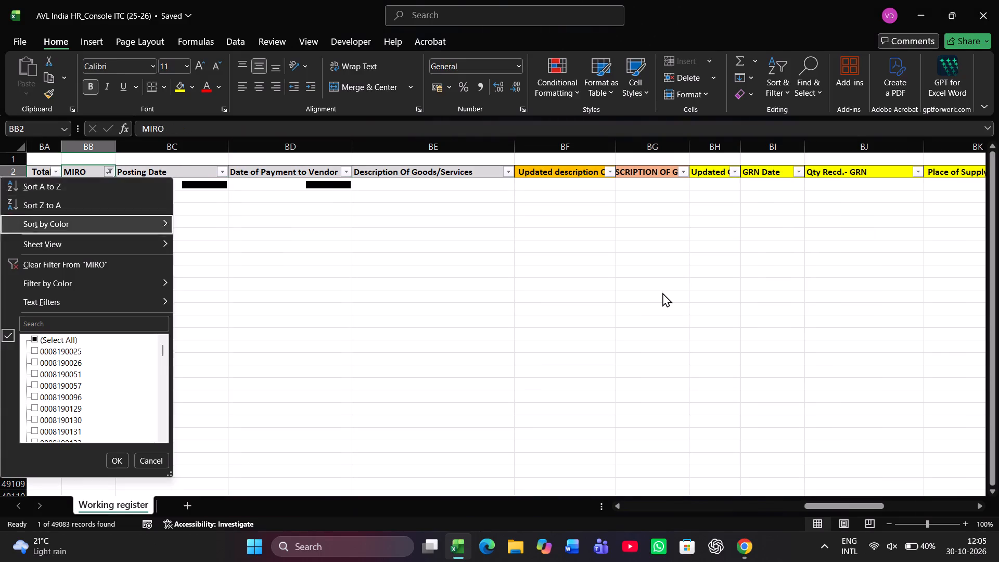
key(Down)
key(Down)
key(Down)
key(Down)
key(Down)
key(Down)
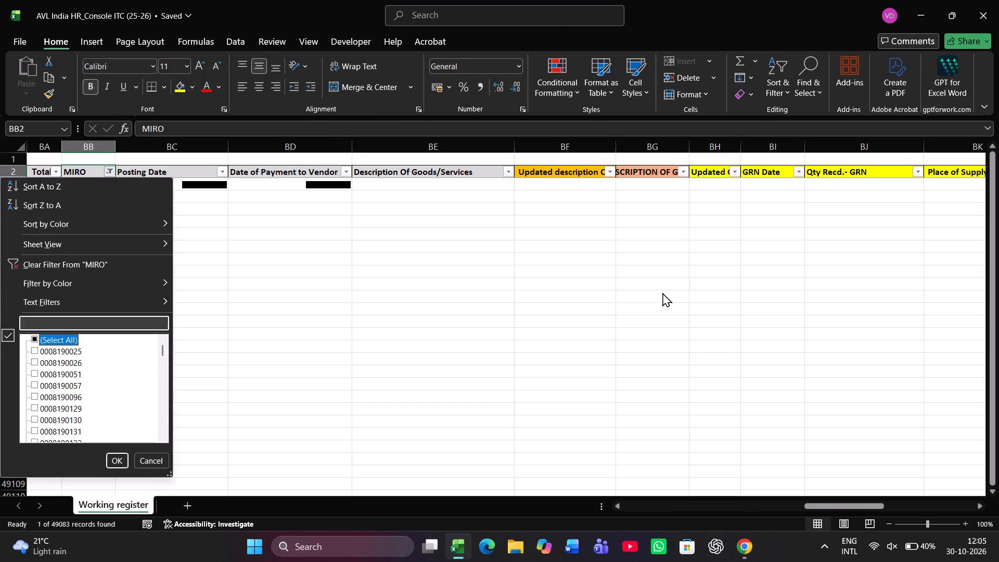
key(space)
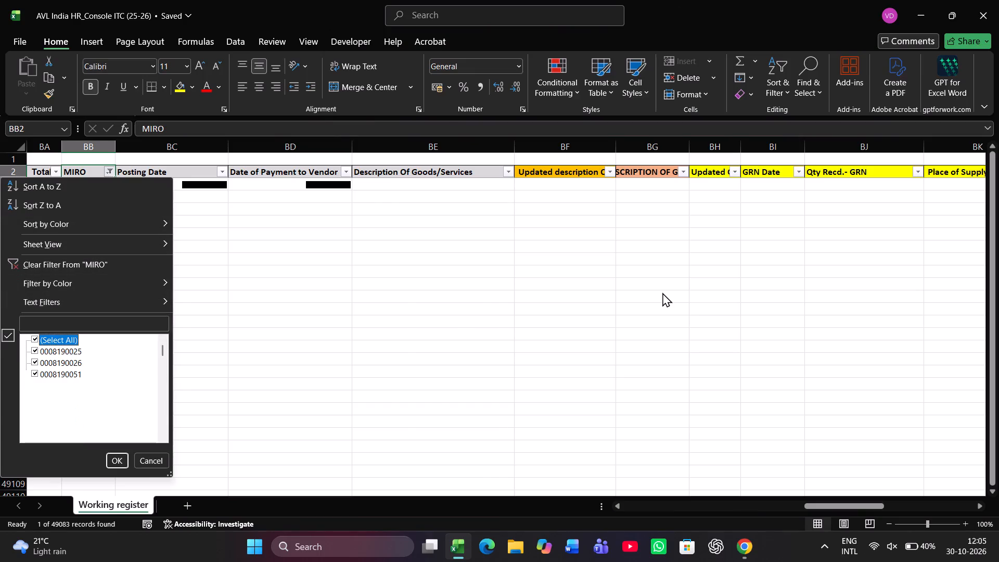
key(Return)
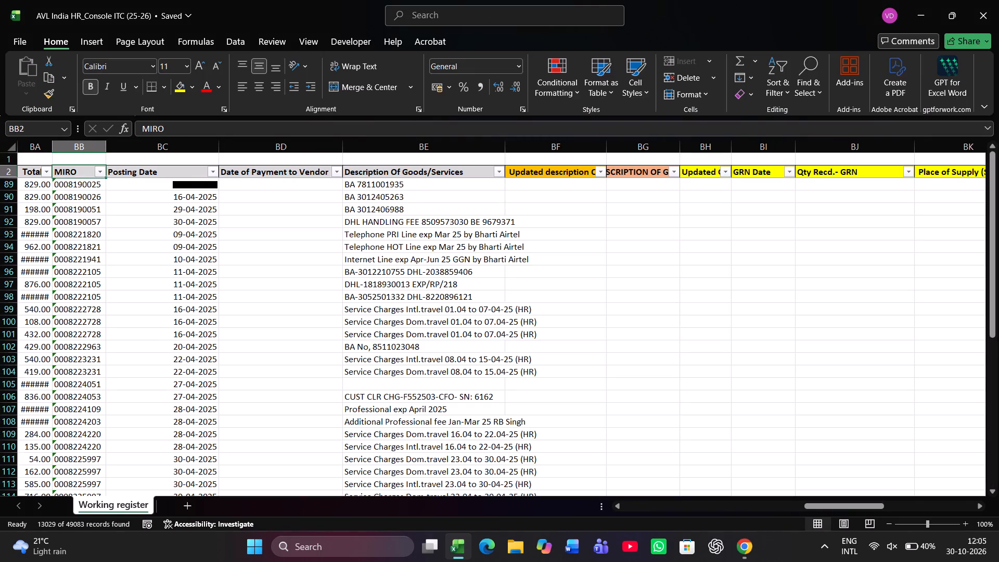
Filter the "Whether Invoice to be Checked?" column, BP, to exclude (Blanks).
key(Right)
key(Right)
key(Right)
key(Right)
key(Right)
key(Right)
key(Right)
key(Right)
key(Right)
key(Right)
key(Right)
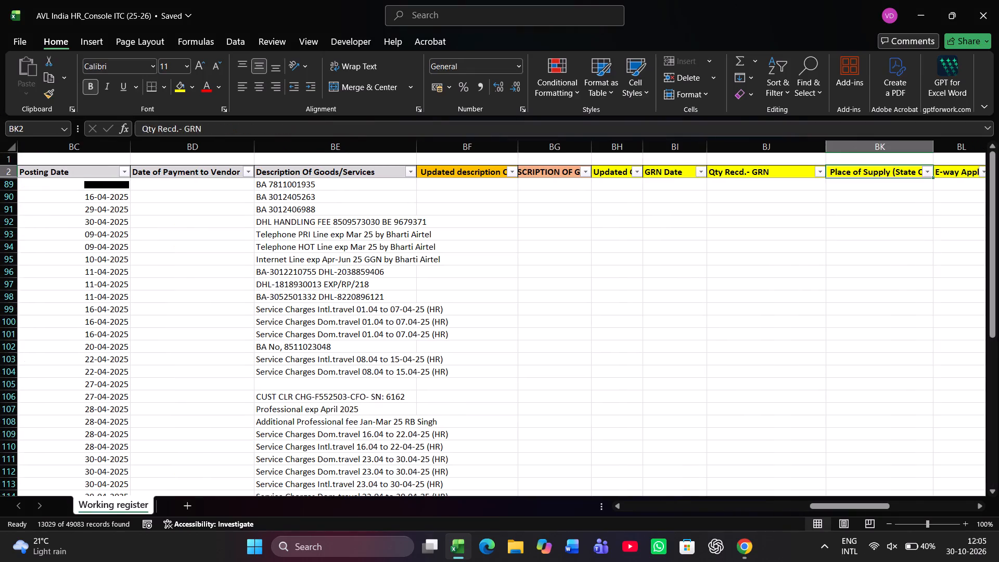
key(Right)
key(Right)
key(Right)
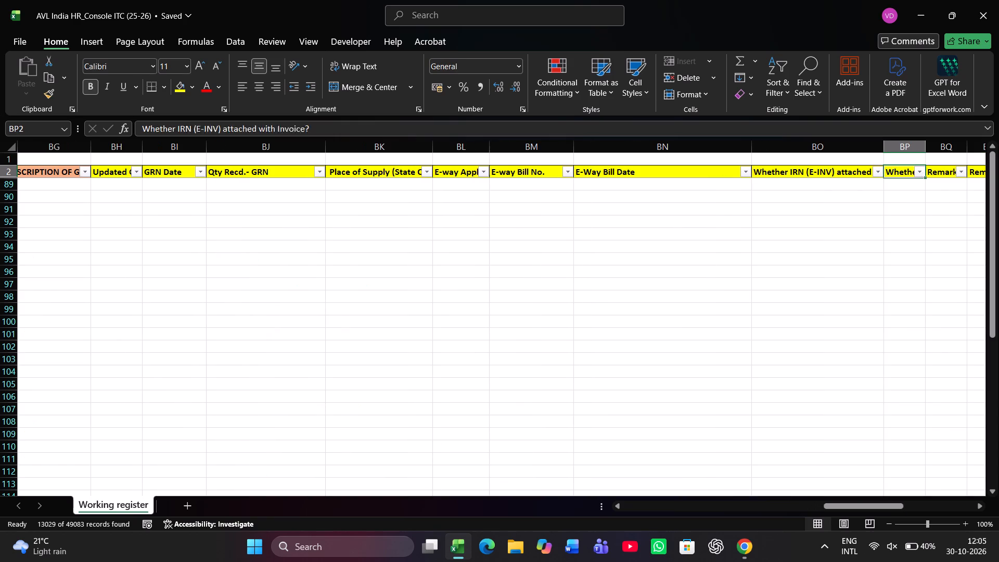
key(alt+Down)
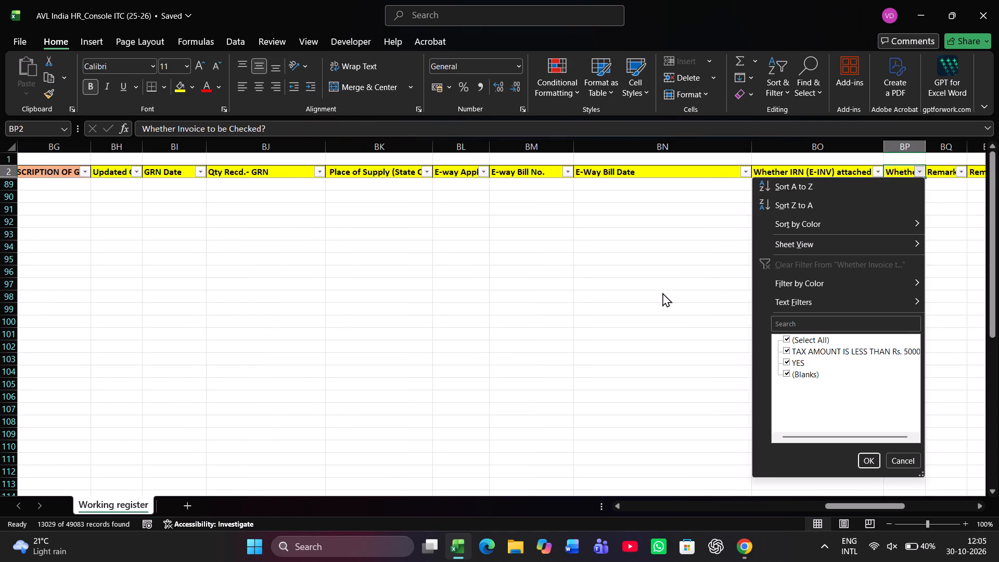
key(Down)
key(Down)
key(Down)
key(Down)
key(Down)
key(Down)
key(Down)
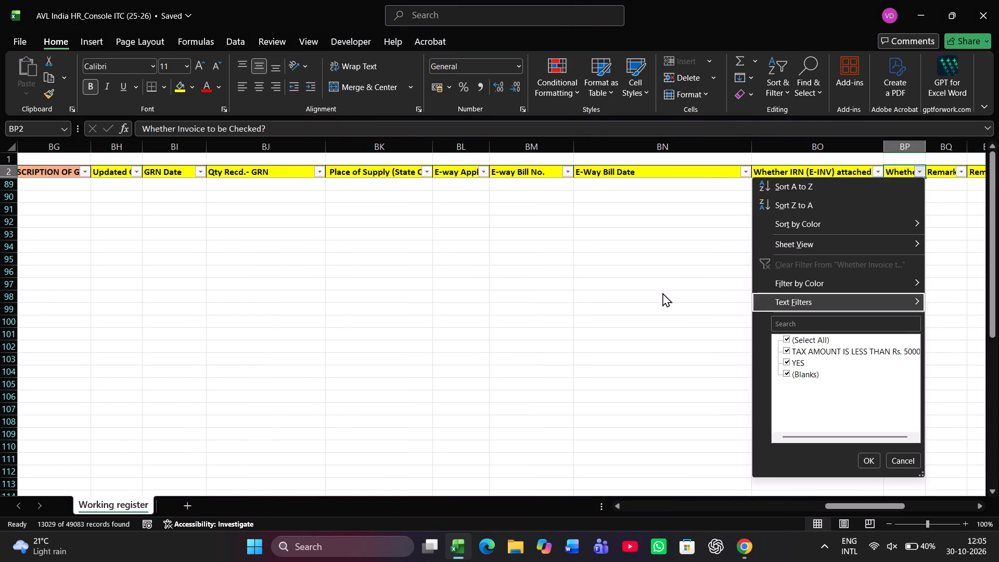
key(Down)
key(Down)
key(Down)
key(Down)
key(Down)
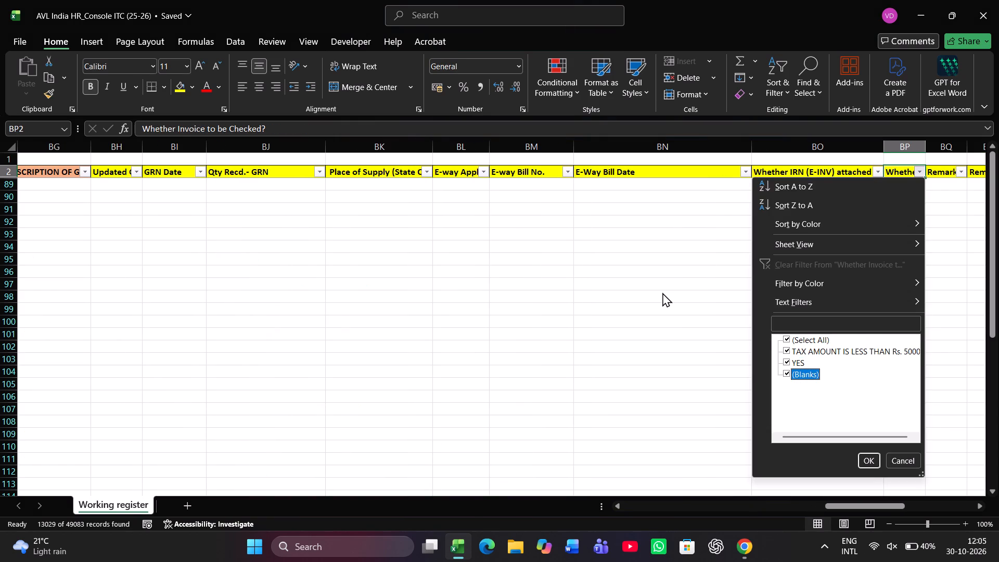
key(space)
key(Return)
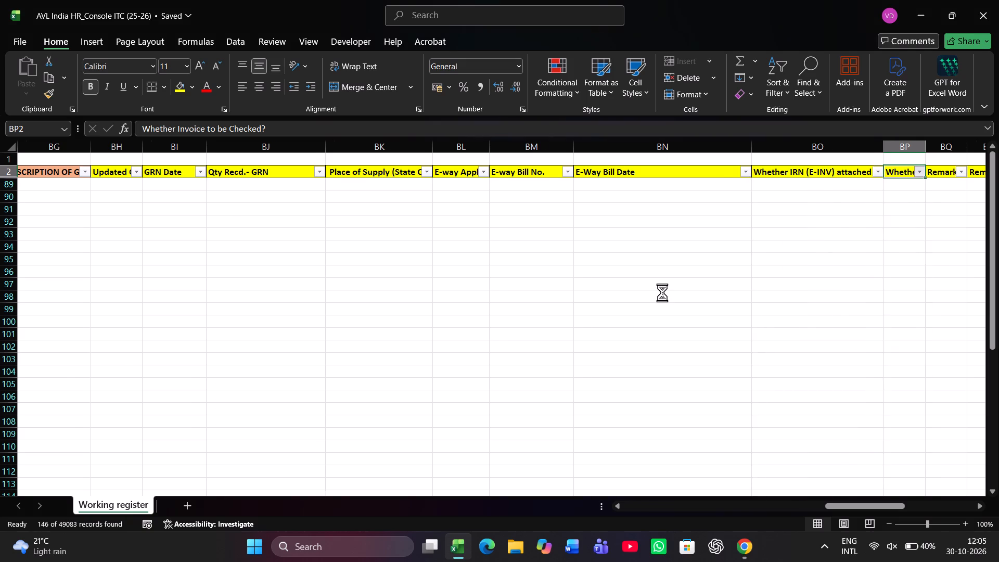
Examine the filled entries in column BP from the first filtered row to the last, selecting them up to the header for a count.
key(Down)
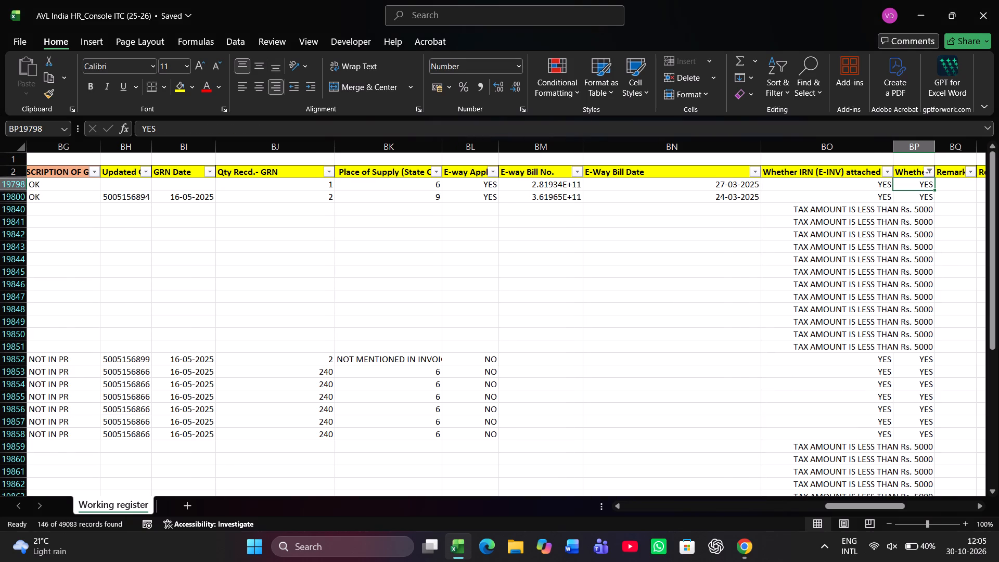
key(ctrl+Down)
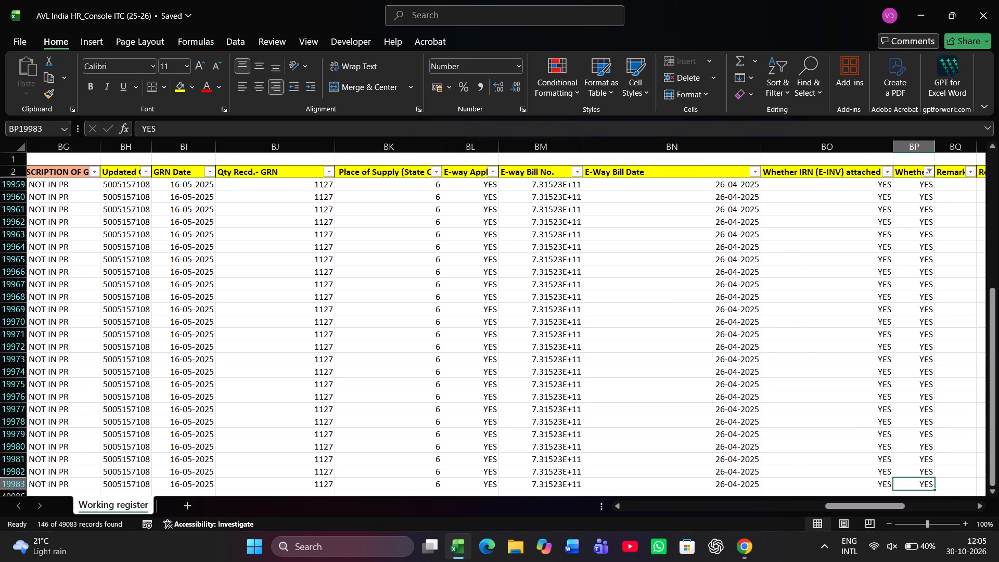
key(ctrl+shift+Up)
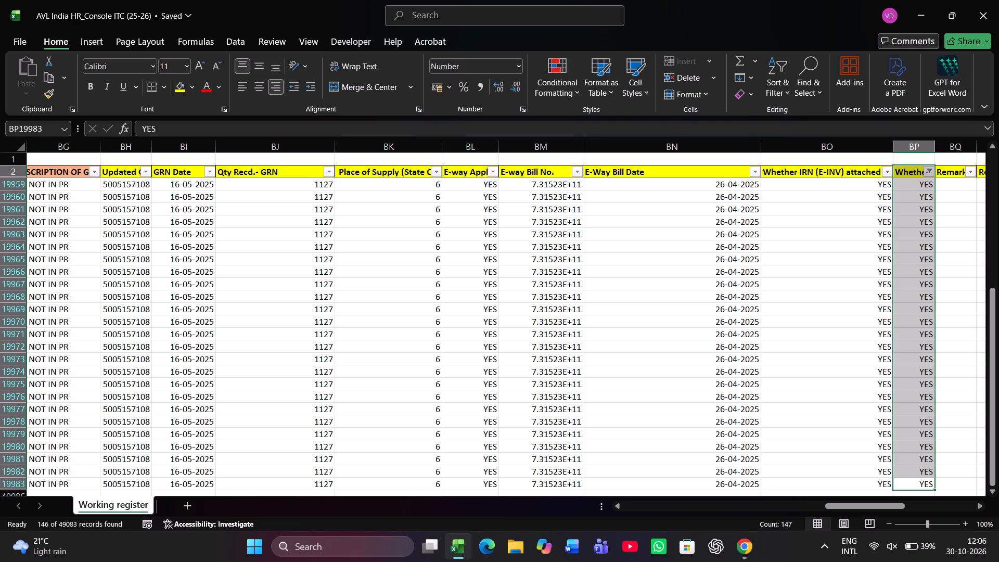
key(ctrl+Up)
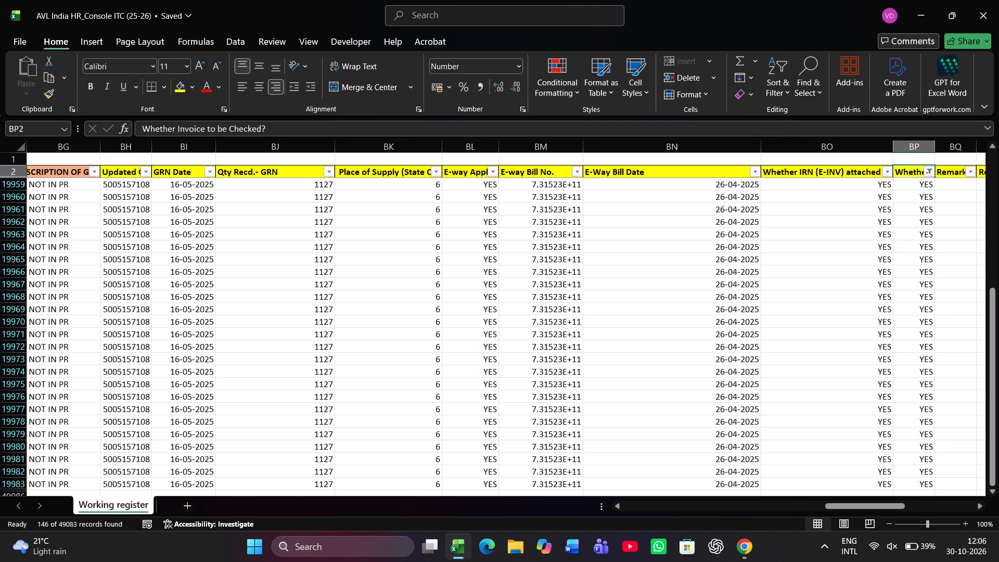
key(Down)
key(Up)
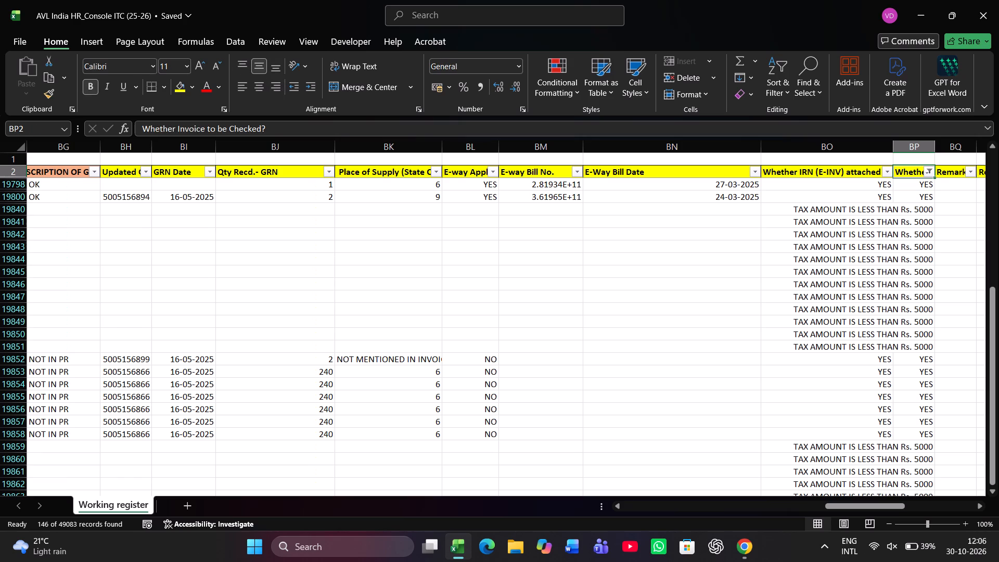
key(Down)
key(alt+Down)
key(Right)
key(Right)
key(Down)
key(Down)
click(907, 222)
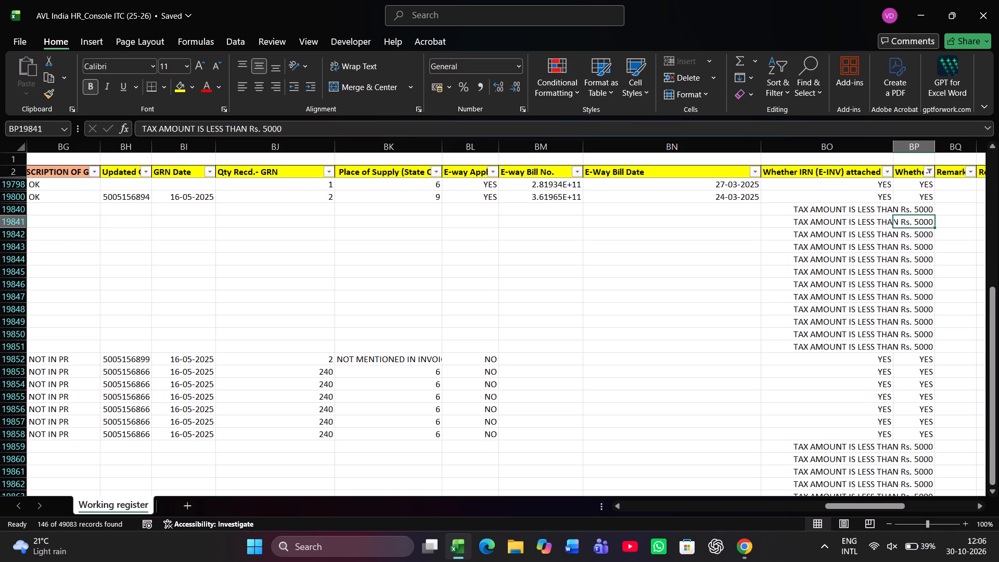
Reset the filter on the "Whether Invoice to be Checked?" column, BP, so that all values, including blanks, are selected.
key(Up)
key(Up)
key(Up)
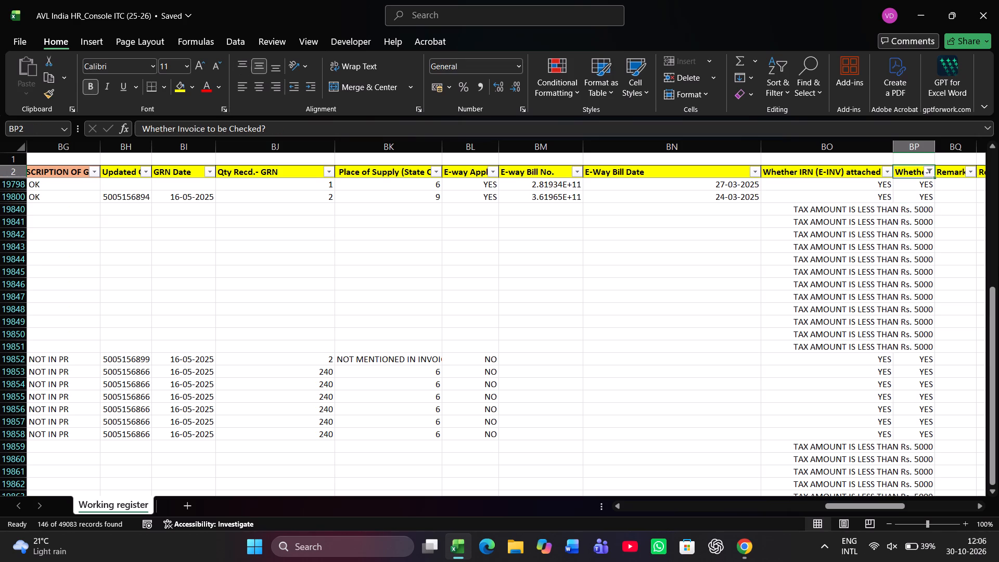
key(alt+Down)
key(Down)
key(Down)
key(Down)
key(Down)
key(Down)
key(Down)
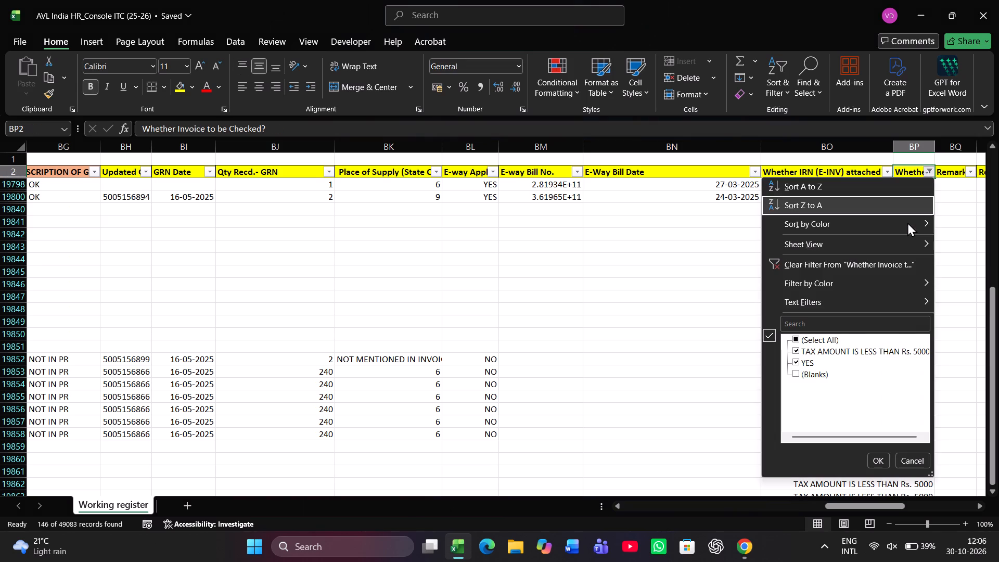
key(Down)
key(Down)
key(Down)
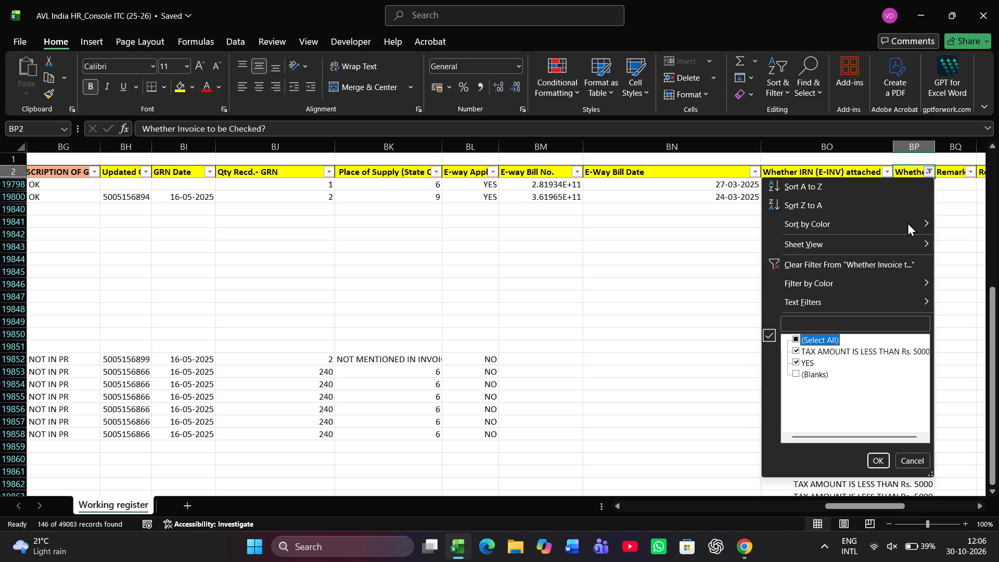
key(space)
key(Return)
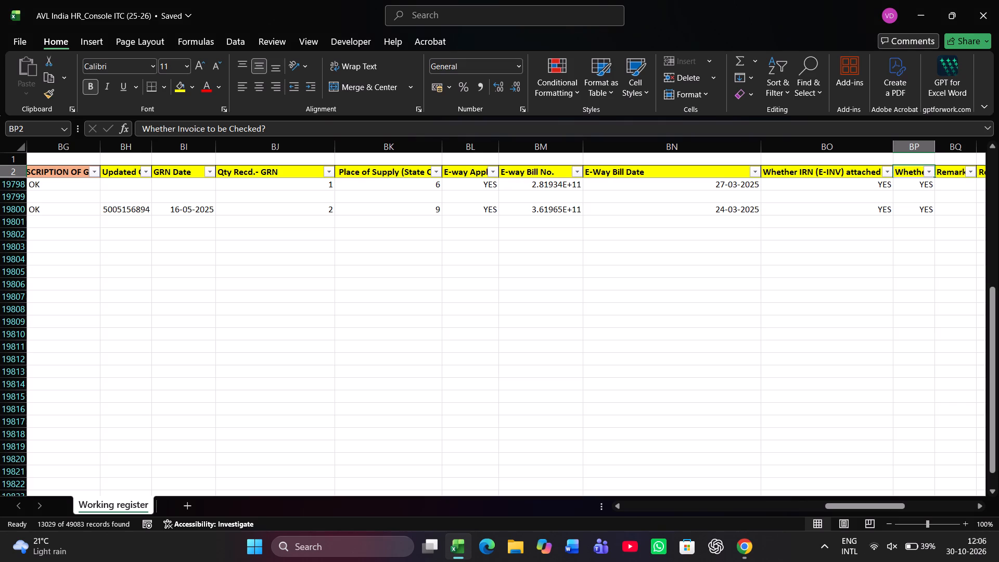
Go back along header row 2 from column BP to the MIRO column, BB.
scroll(907, 222, up, 2)
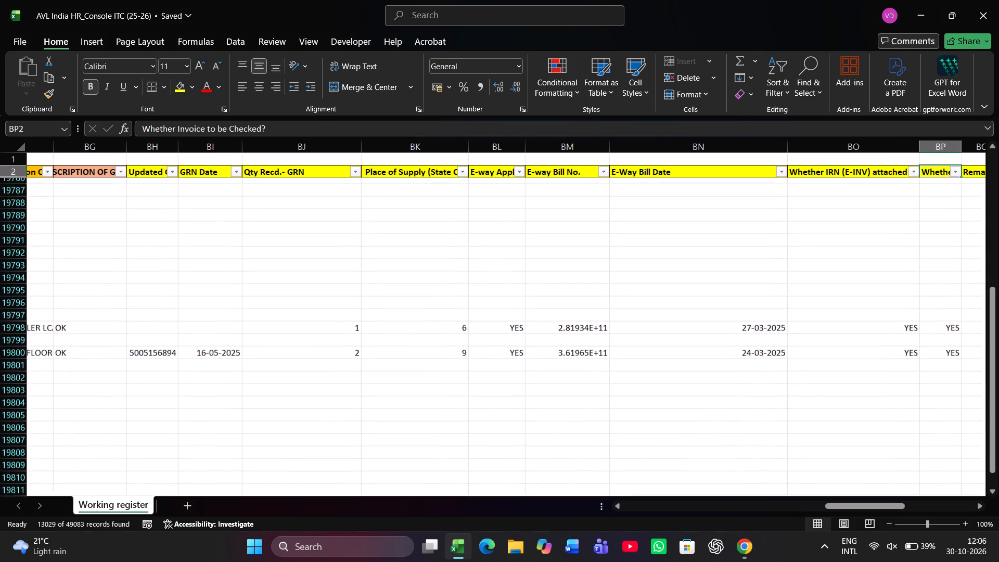
scroll(907, 222, up, 3)
key(Left)
key(Left)
key(Left)
key(Left)
key(Left)
key(Left)
key(Left)
key(Left)
key(Left)
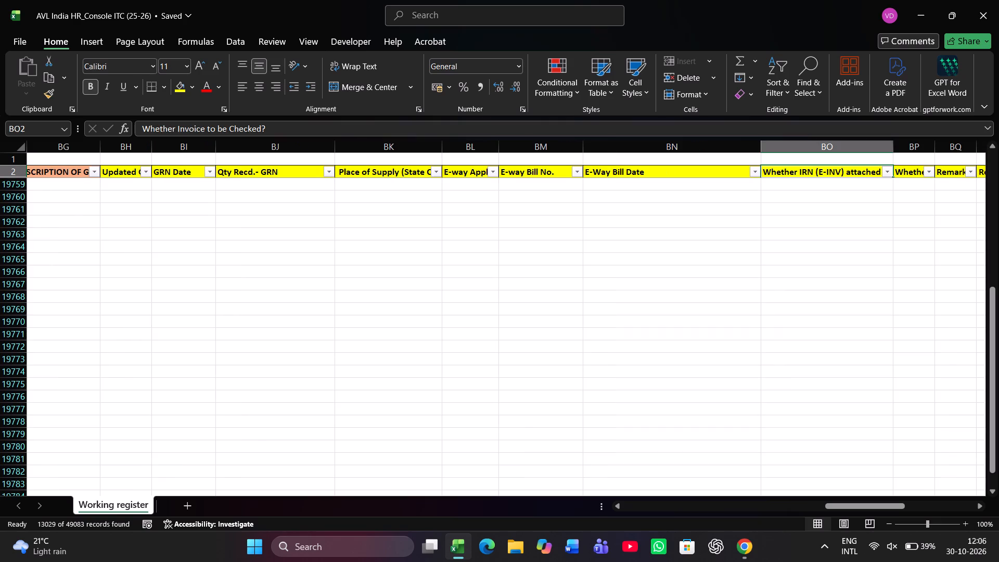
key(Down)
key(Up)
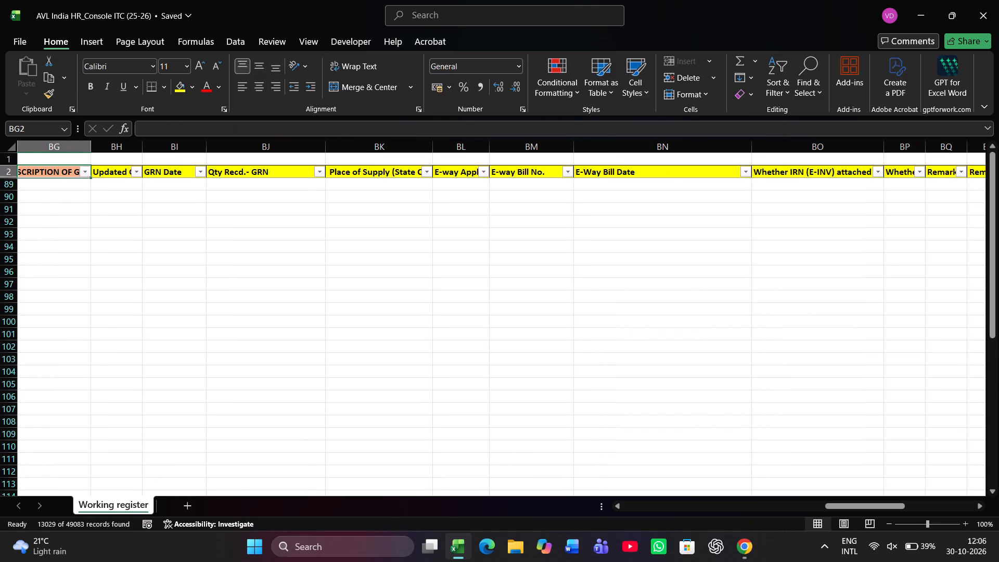
key(Left)
key(Left)
key(Left)
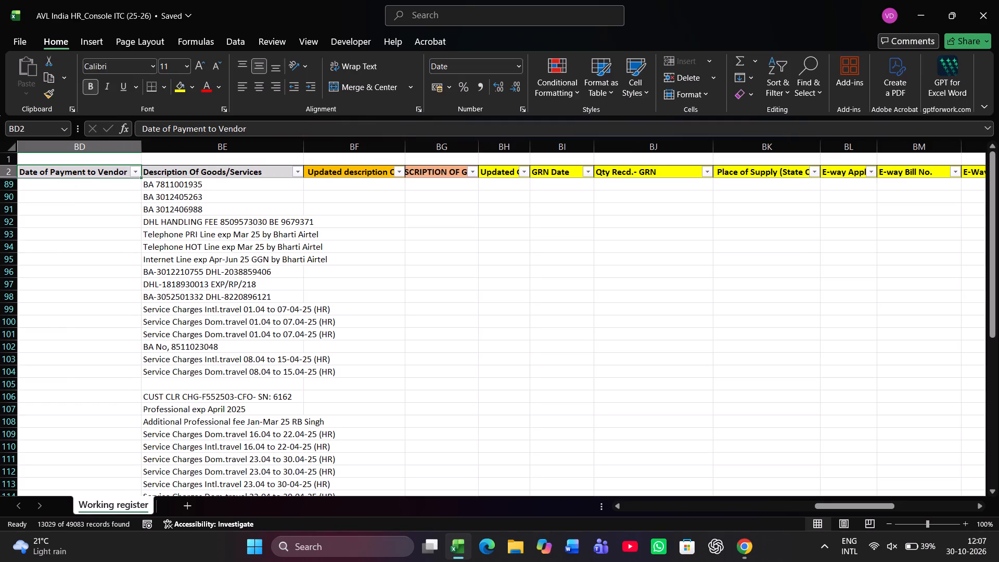
key(Left)
key(Left)
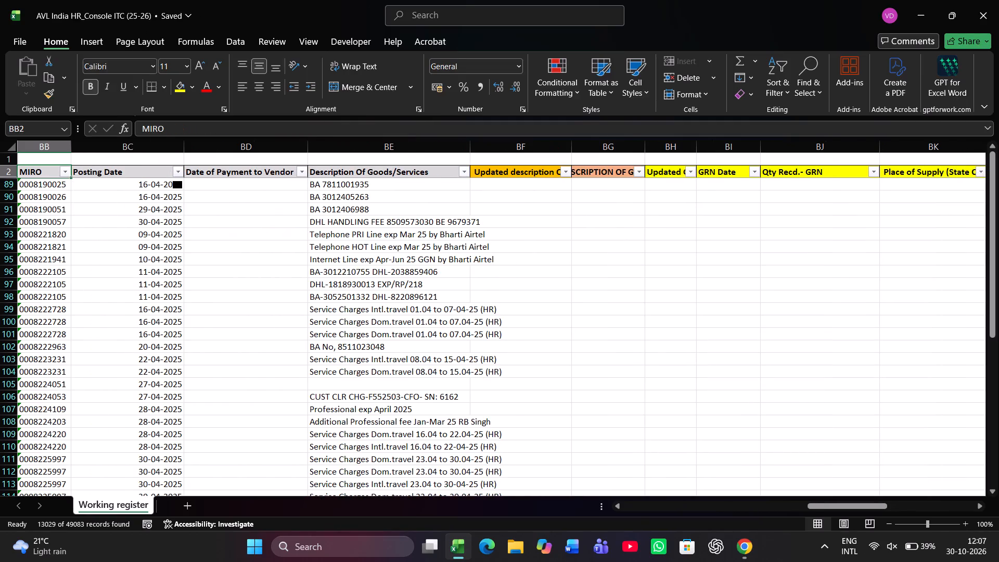
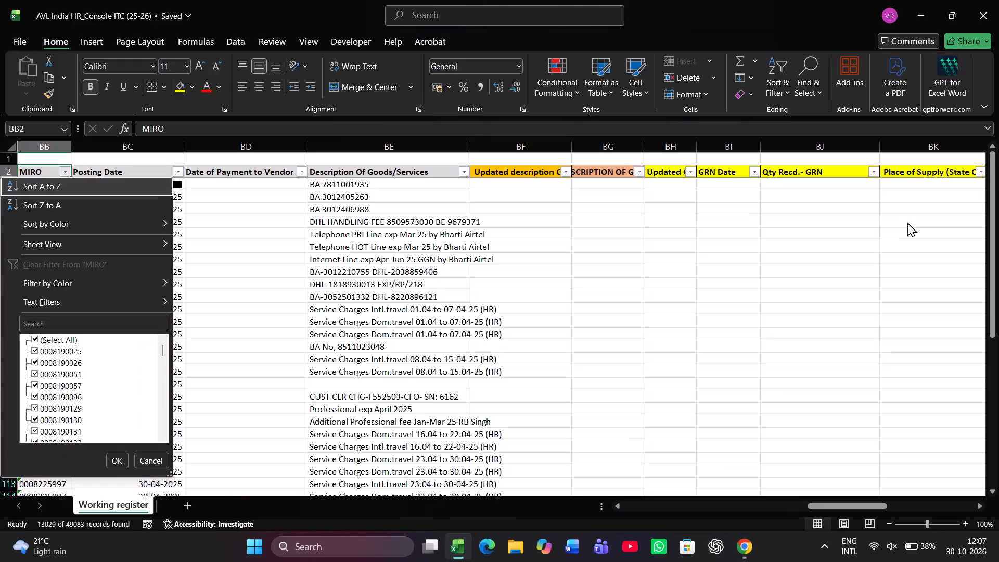
key(Down)
key(Down)
key(Down)
key(Down)
key(Down)
key(Down)
key(Down)
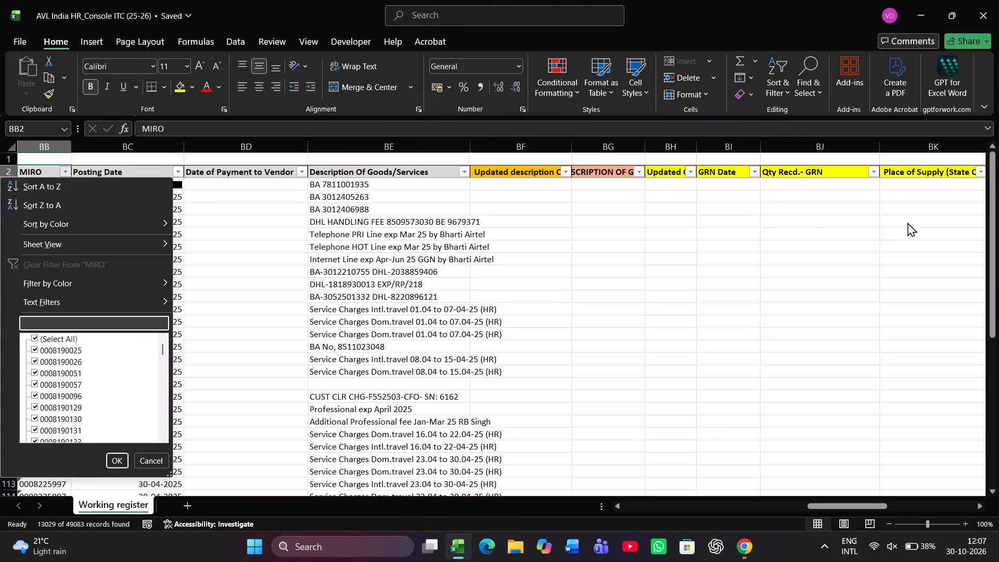
text(1791)
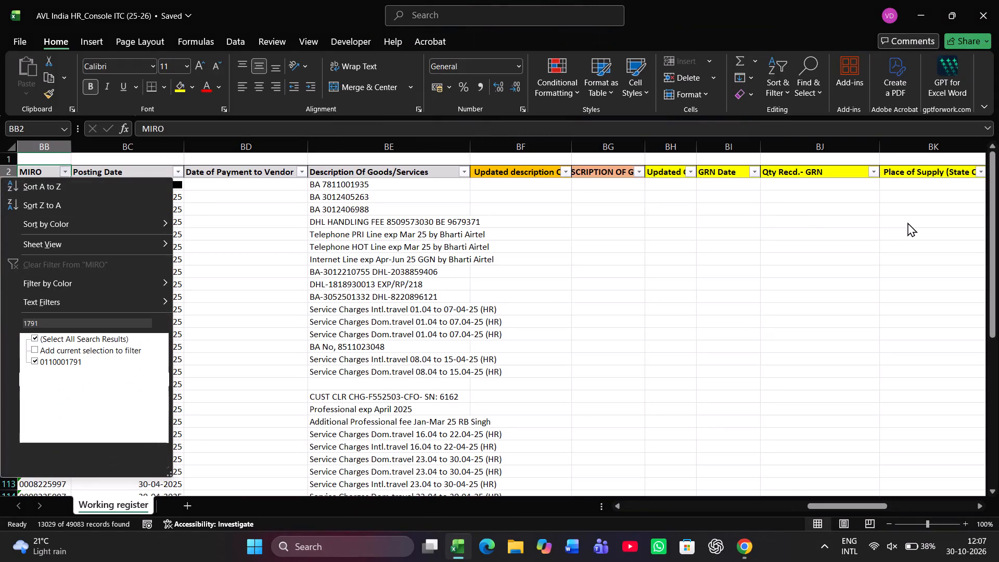
key(space)
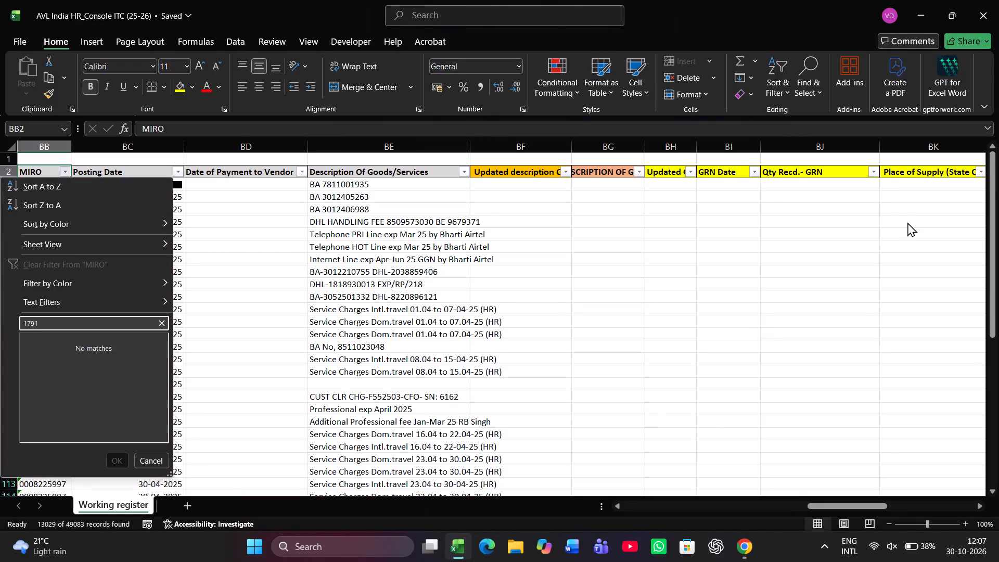
key(BackSpace)
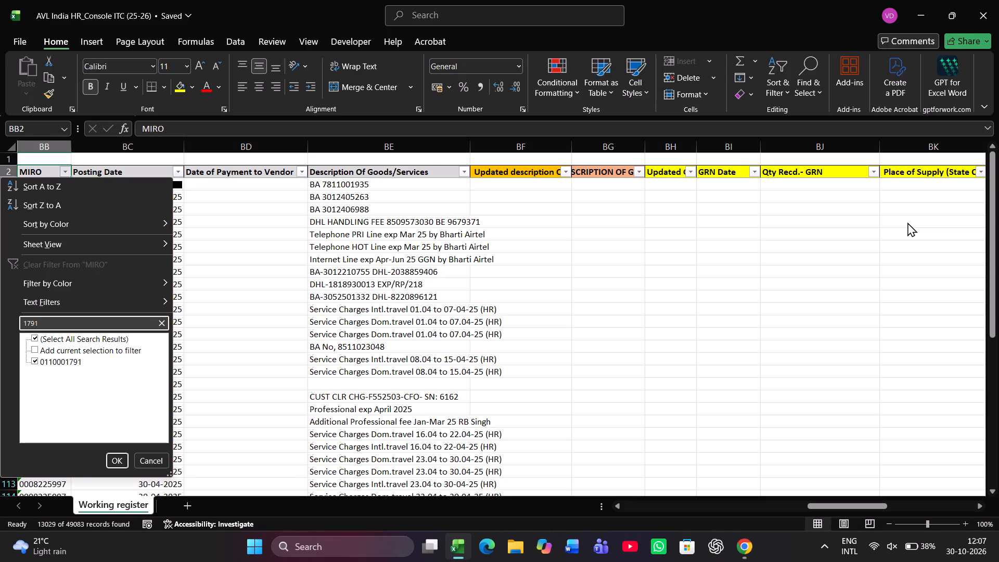
key(Down)
key(Down)
key(Down)
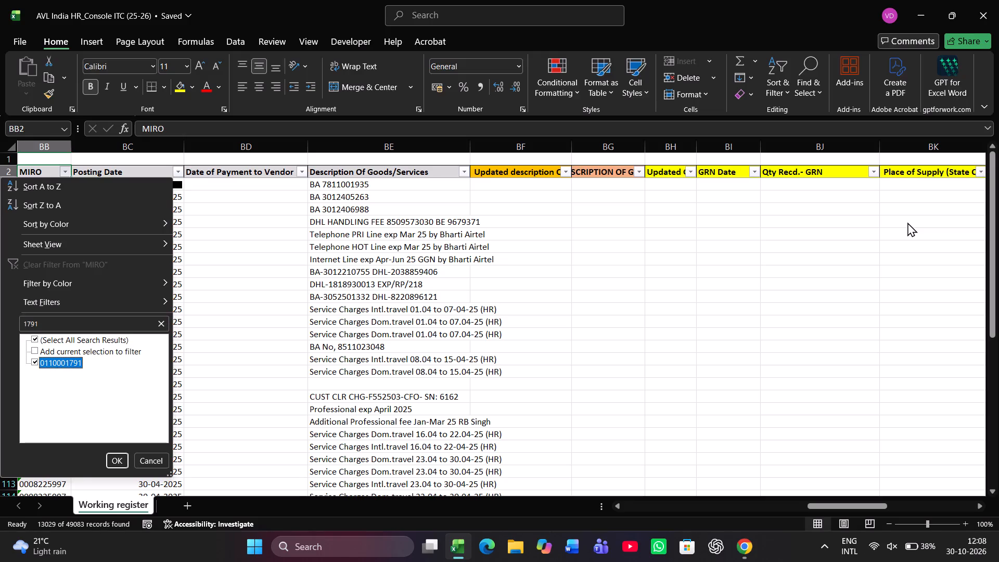
key(space)
key(space)
key(Return)
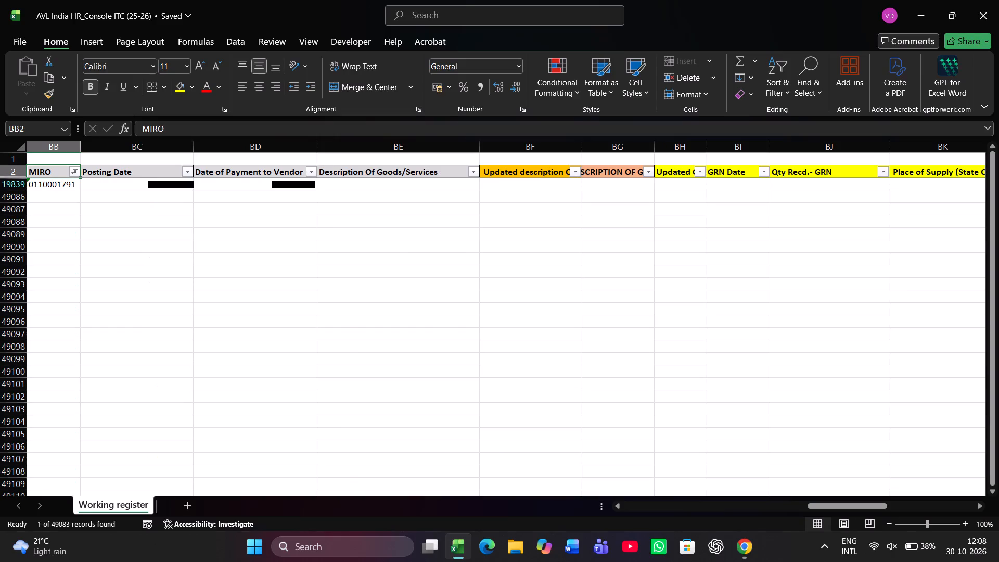
key(Down)
key(Right)
key(Right)
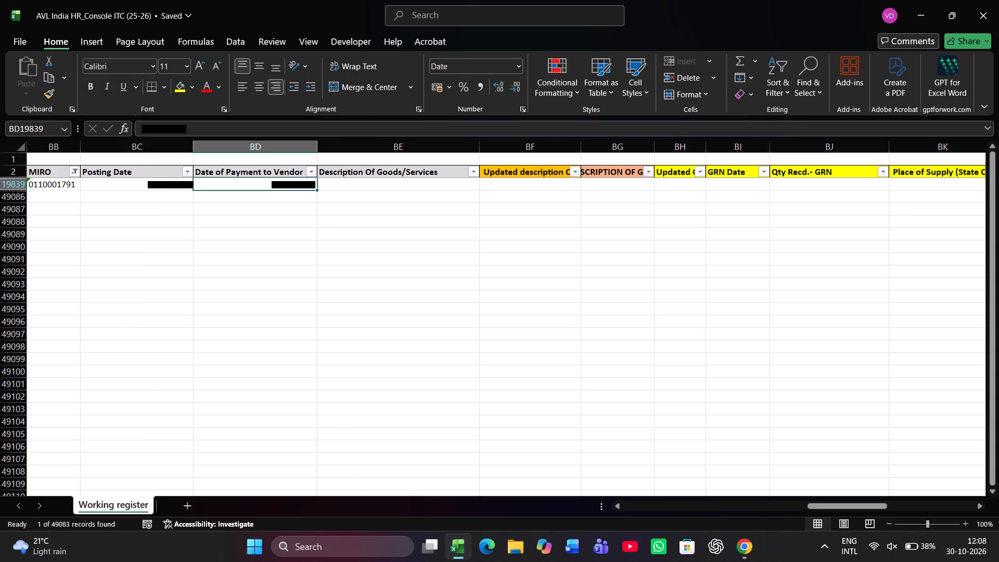
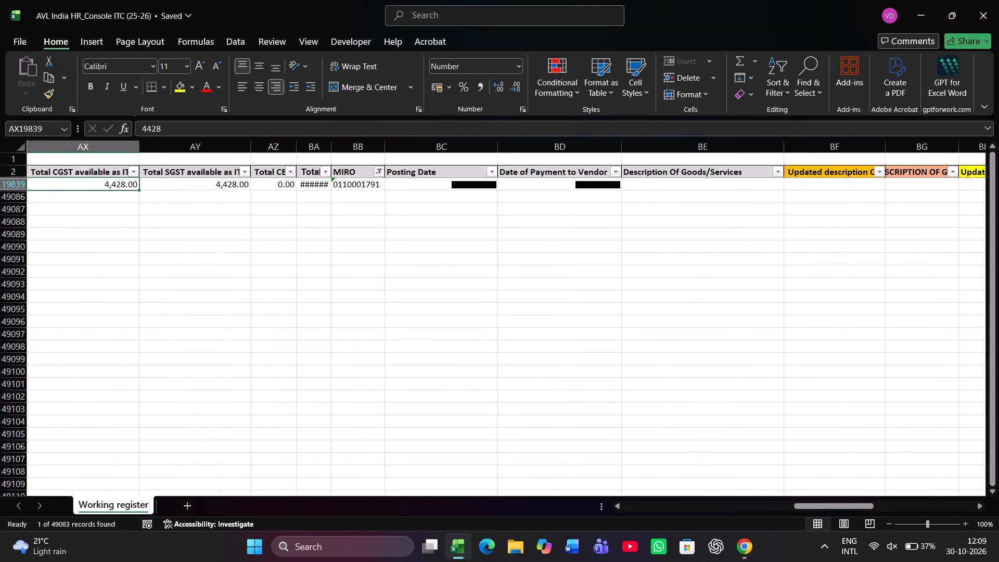
key(Up)
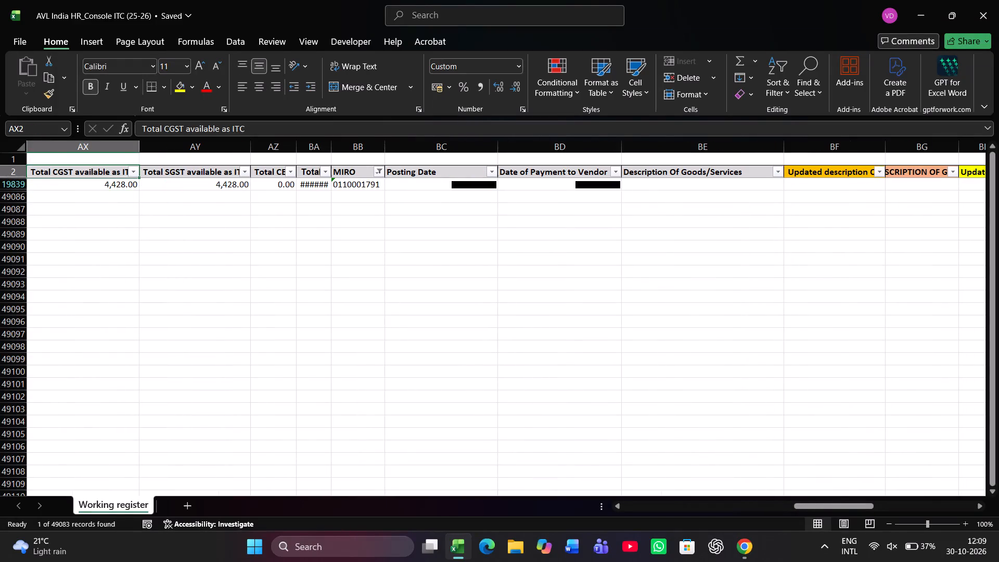
key(Left)
key(Left)
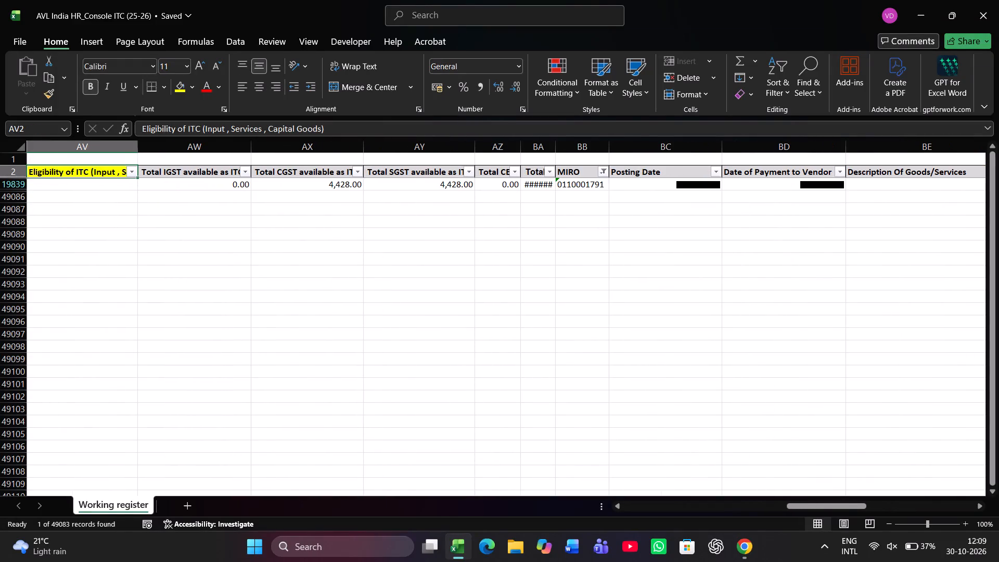
key(Left)
key(Left)
key(Left)
key(Left)
key(Left)
key(Left)
key(Left)
key(Left)
key(Left)
key(Left)
key(Left)
key(Left)
key(Left)
key(Left)
key(Left)
key(Left)
key(Left)
key(Left)
key(Left)
key(Left)
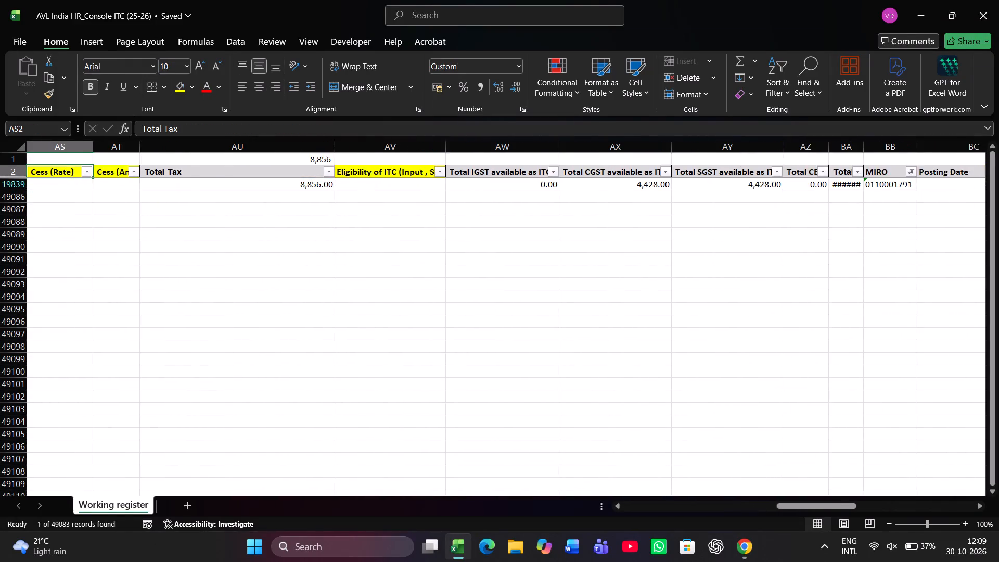
key(Left)
key(Left)
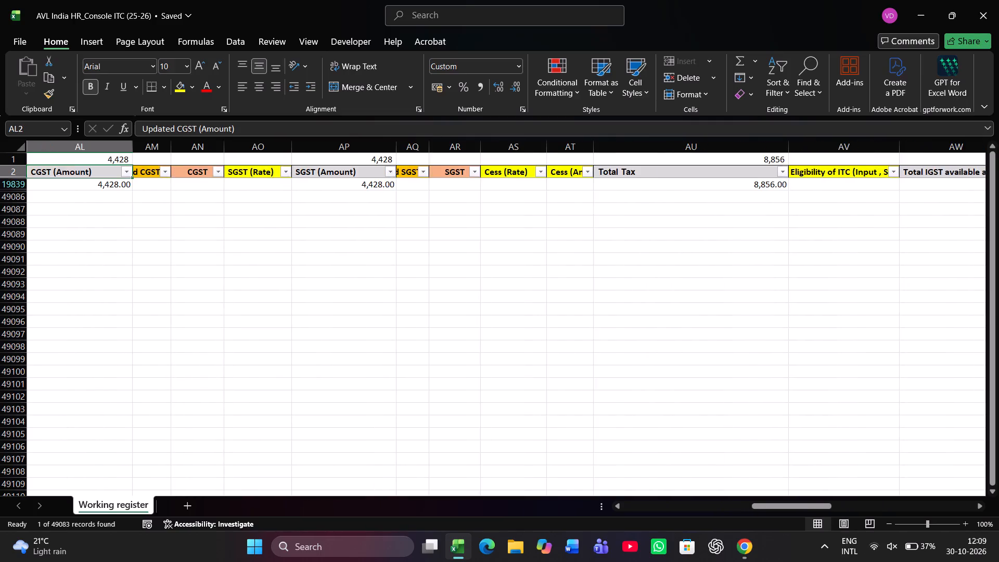
key(Left)
key(Left)
key(Left)
key(Left)
key(Left)
key(Left)
key(Left)
key(Left)
key(Left)
key(Left)
key(ctrl+Left)
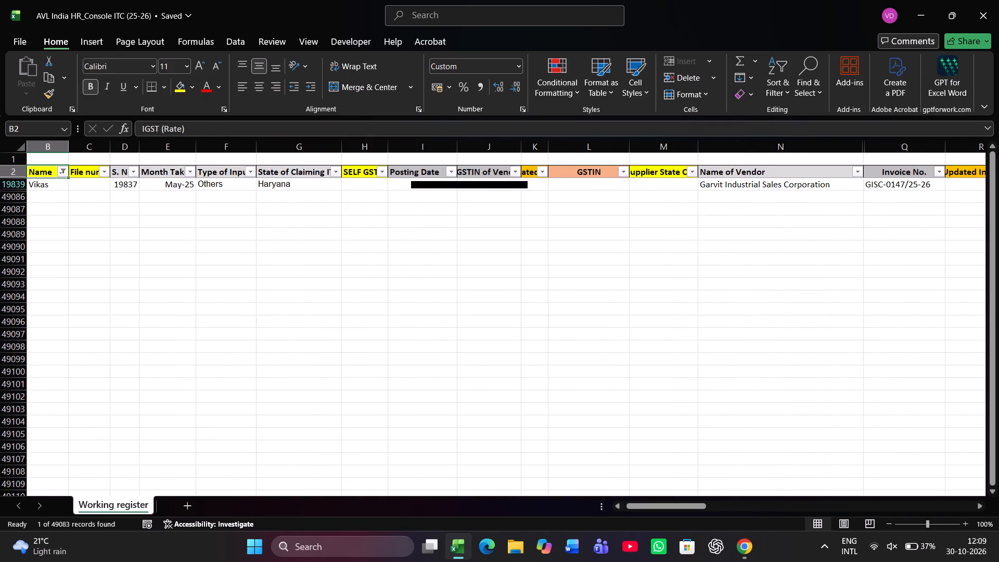
key(Right)
key(Down)
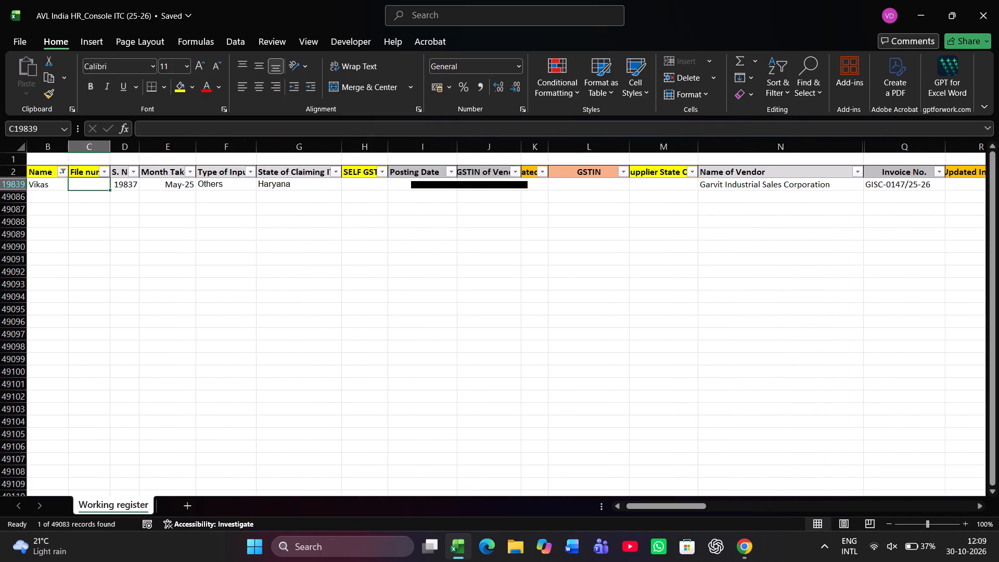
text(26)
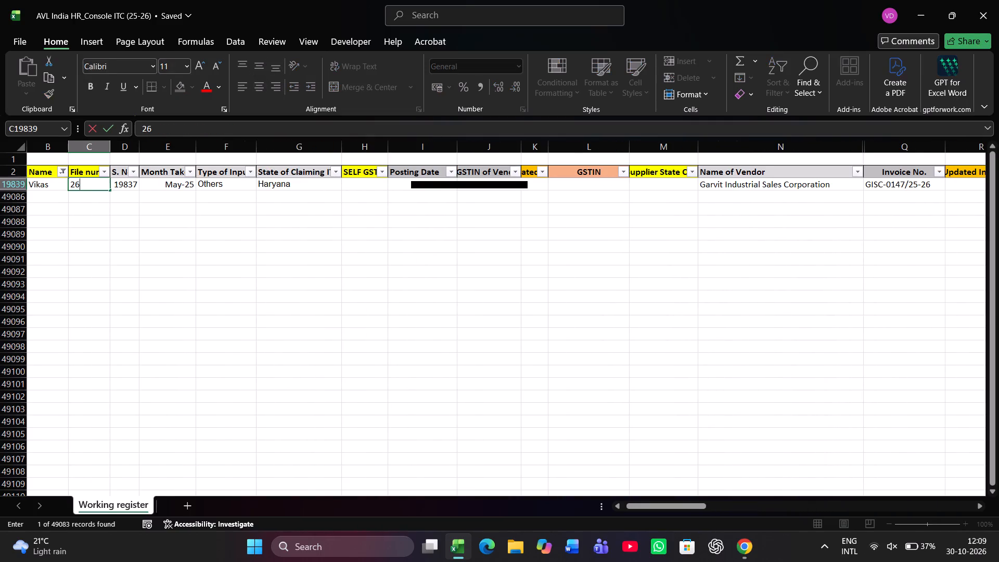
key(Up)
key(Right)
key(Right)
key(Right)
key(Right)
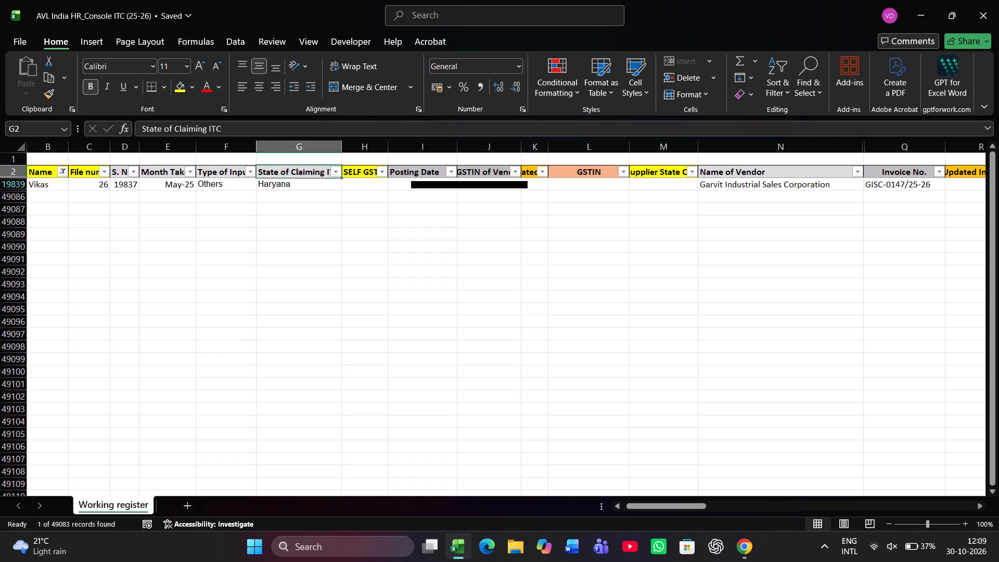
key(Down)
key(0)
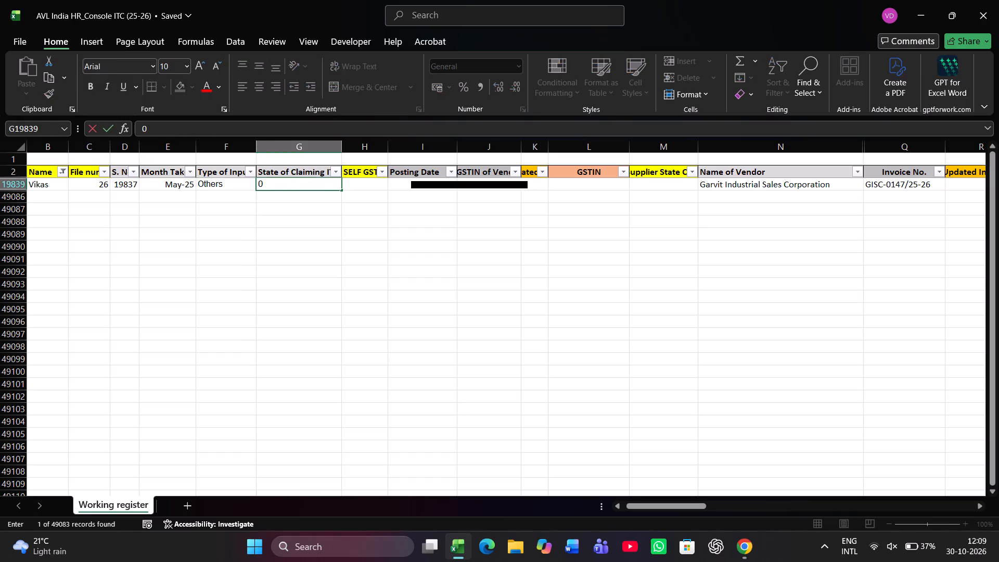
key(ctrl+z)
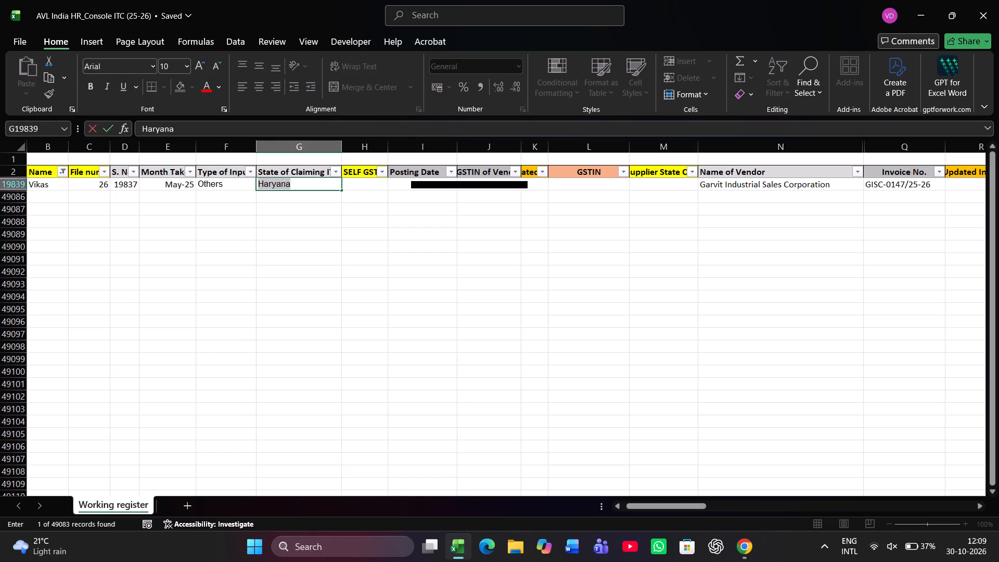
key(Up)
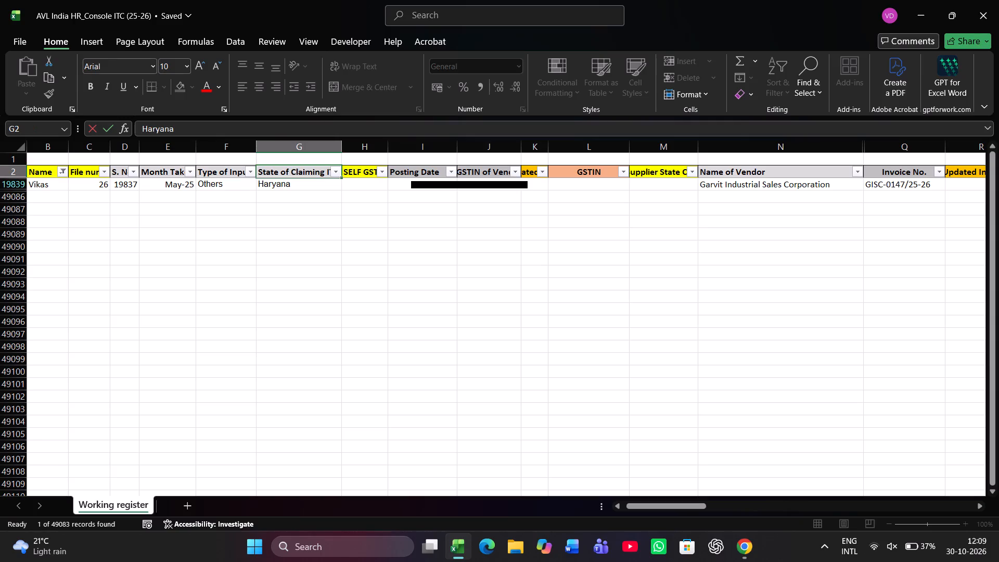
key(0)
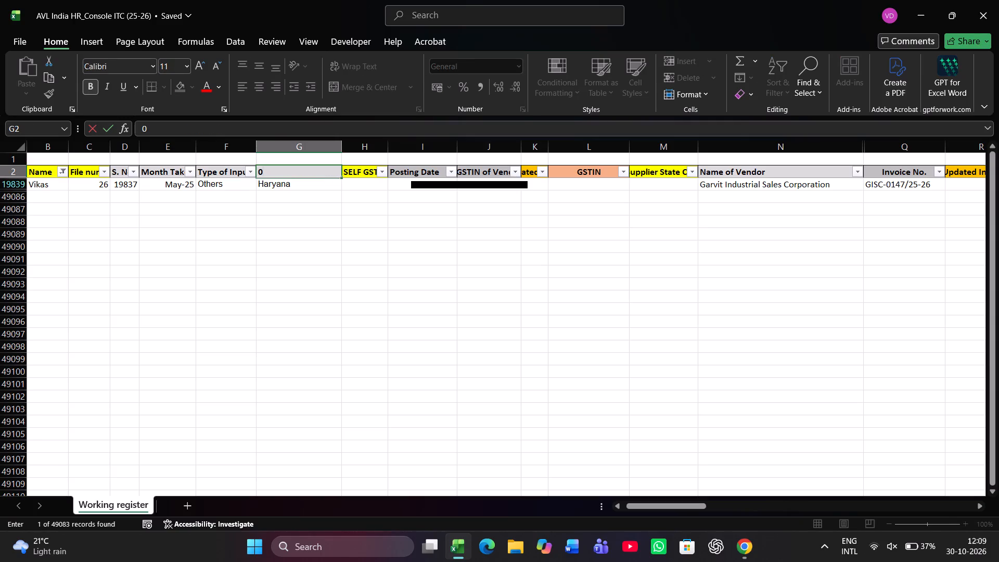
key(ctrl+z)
Enter the company's Haryana GSTIN, beginning 06AA, in the row's SELF GSTIN column, H.
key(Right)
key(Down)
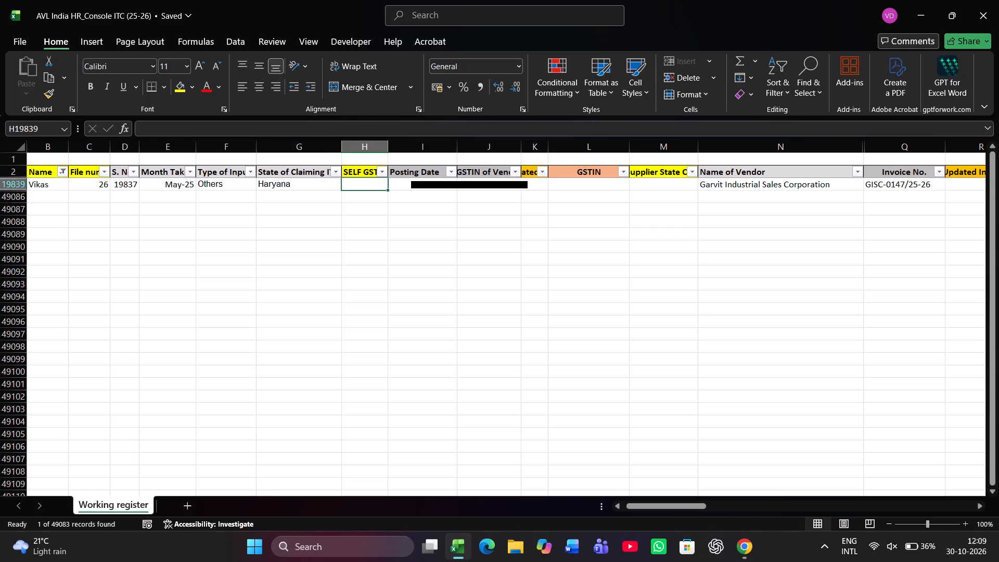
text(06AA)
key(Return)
Copy the vendor's GSTIN from column J into the updated GSTIN column, K, and enter OK in the GSTIN check column, L.
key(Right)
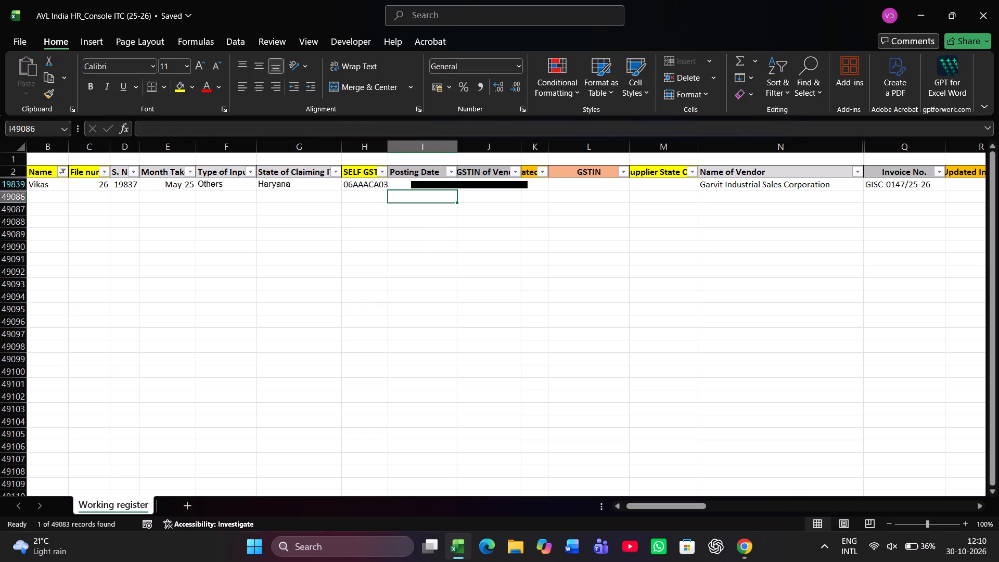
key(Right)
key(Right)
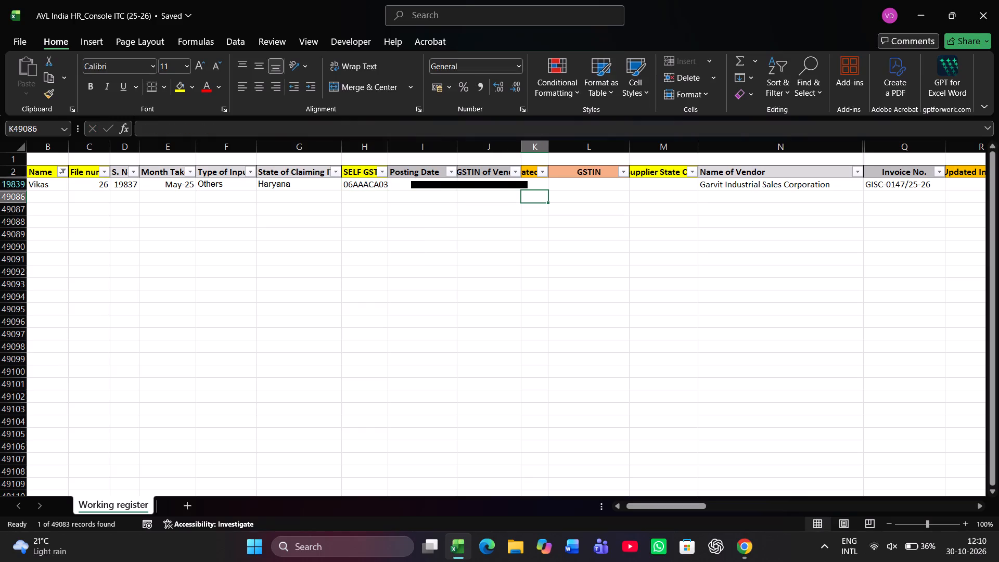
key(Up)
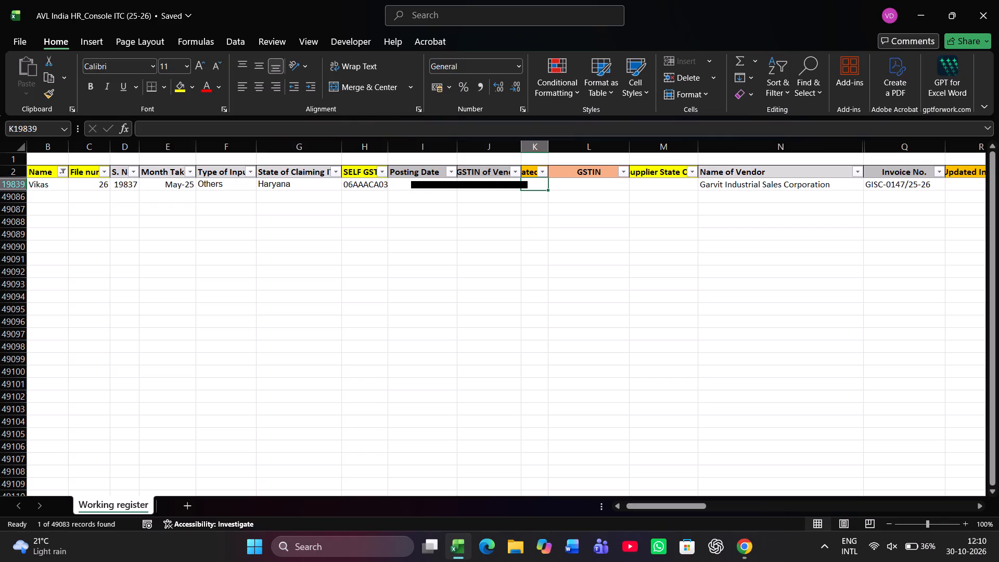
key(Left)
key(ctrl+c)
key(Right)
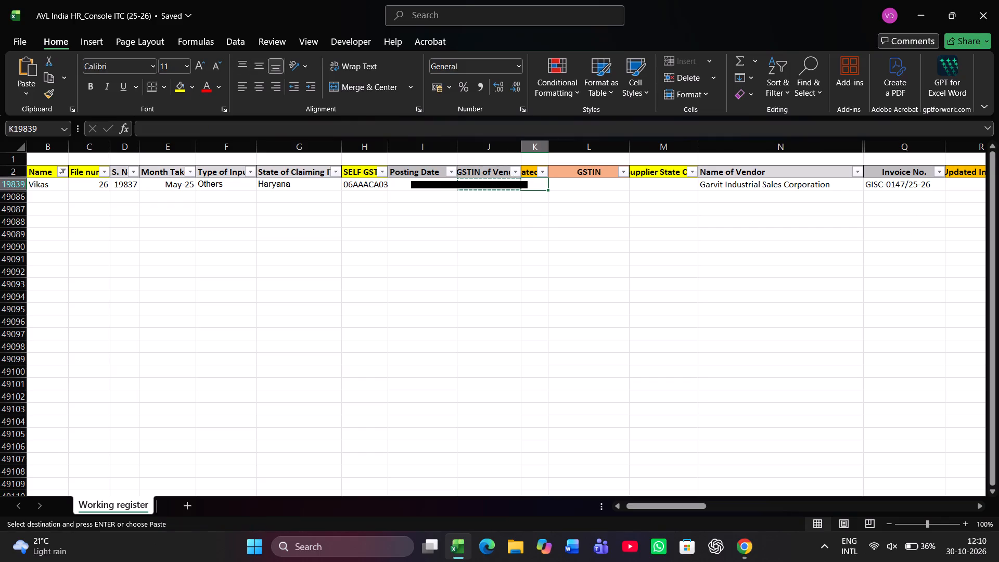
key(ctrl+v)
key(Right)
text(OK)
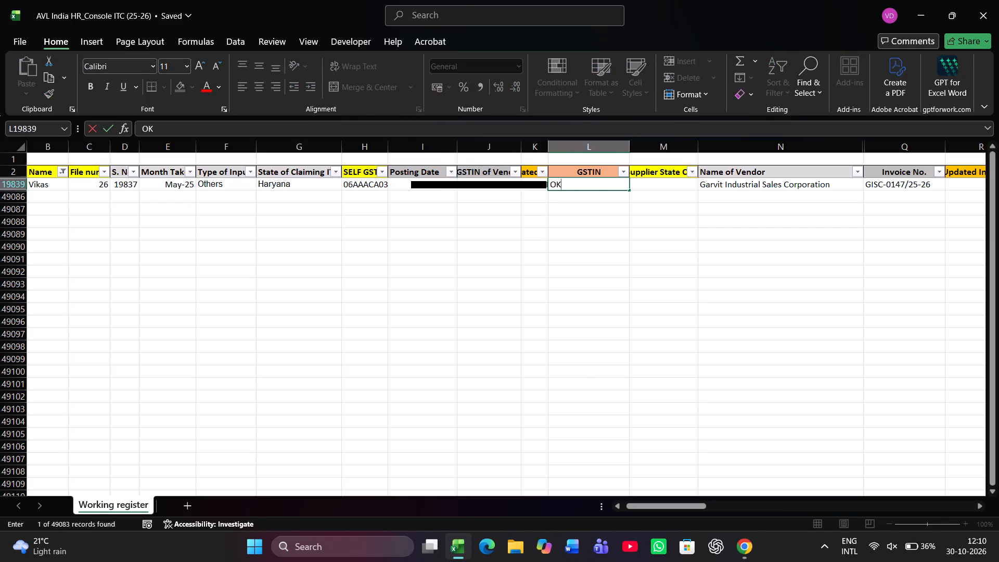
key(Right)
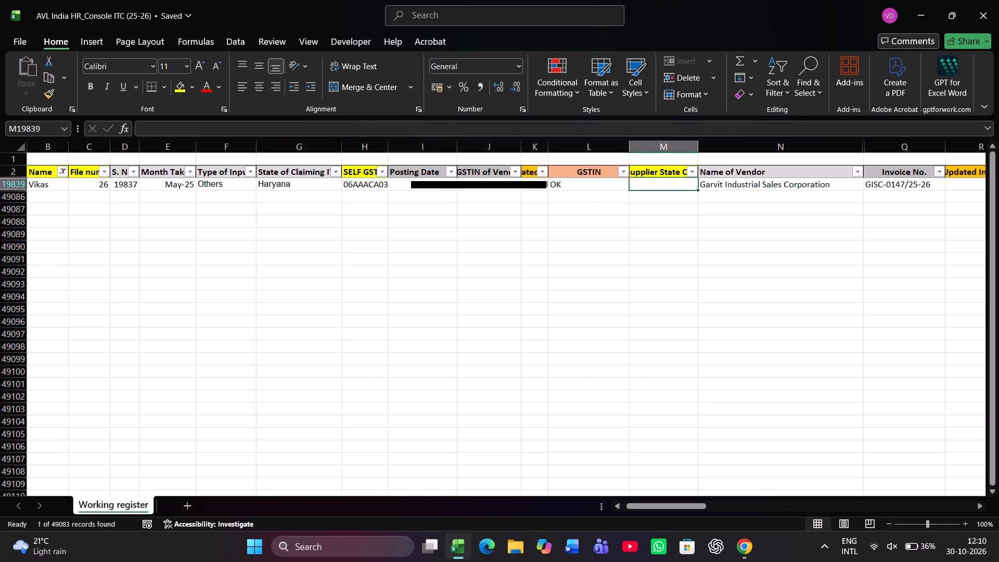
Enter 06 in the Supplier State Code column, M, of the same row.
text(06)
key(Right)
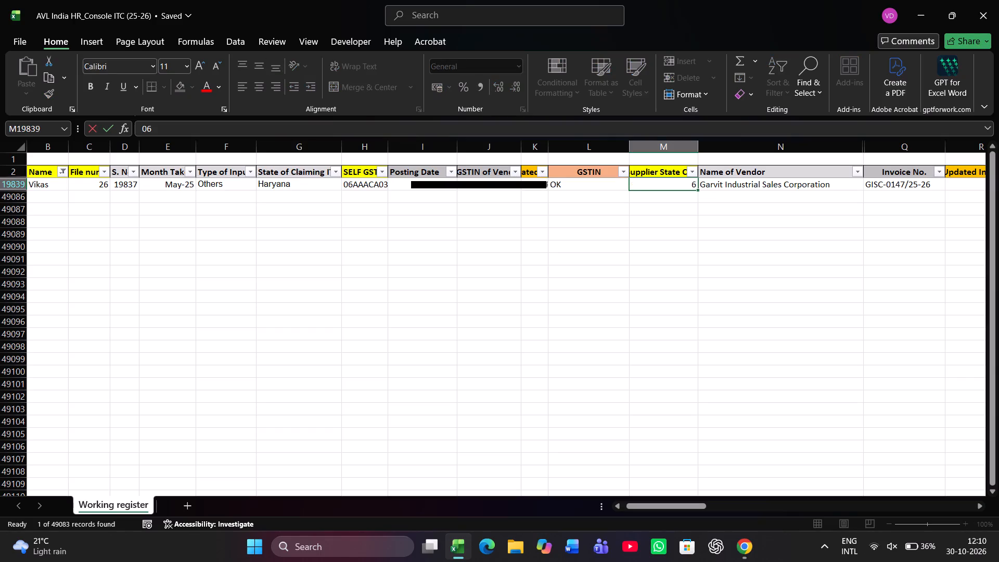
Copy invoice number GISC-0147/25-26 into the updated invoice number column, R, and enter OK in its check column, S.
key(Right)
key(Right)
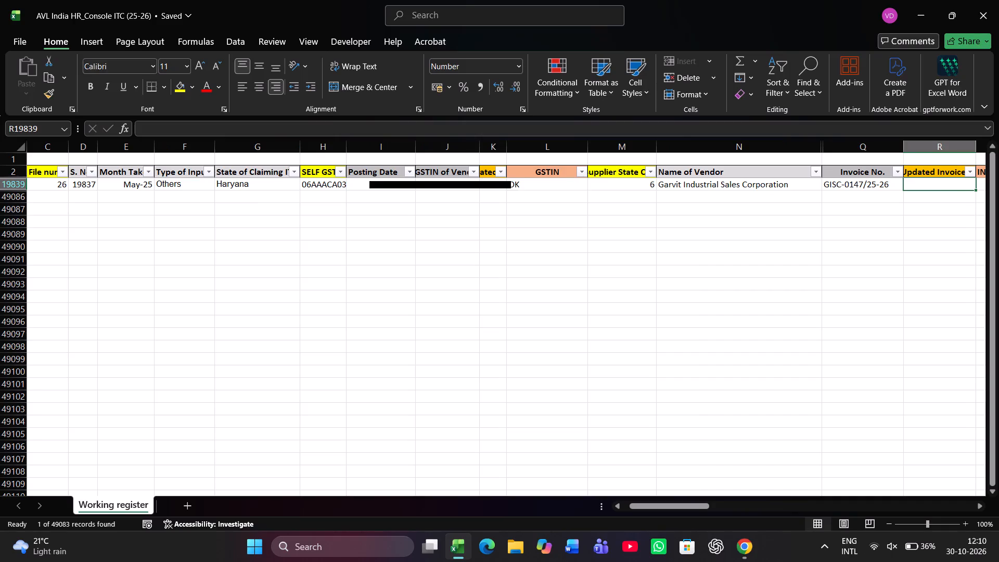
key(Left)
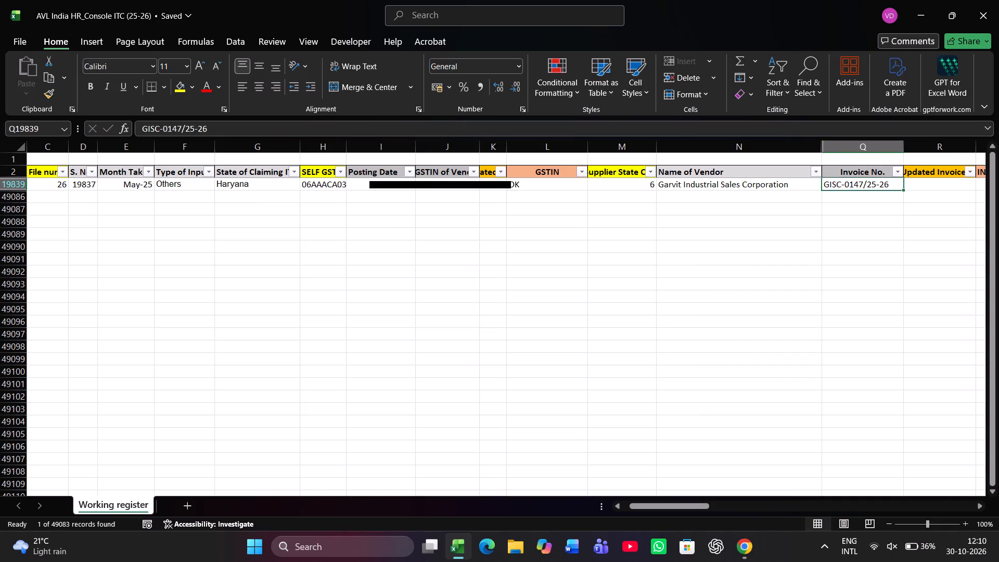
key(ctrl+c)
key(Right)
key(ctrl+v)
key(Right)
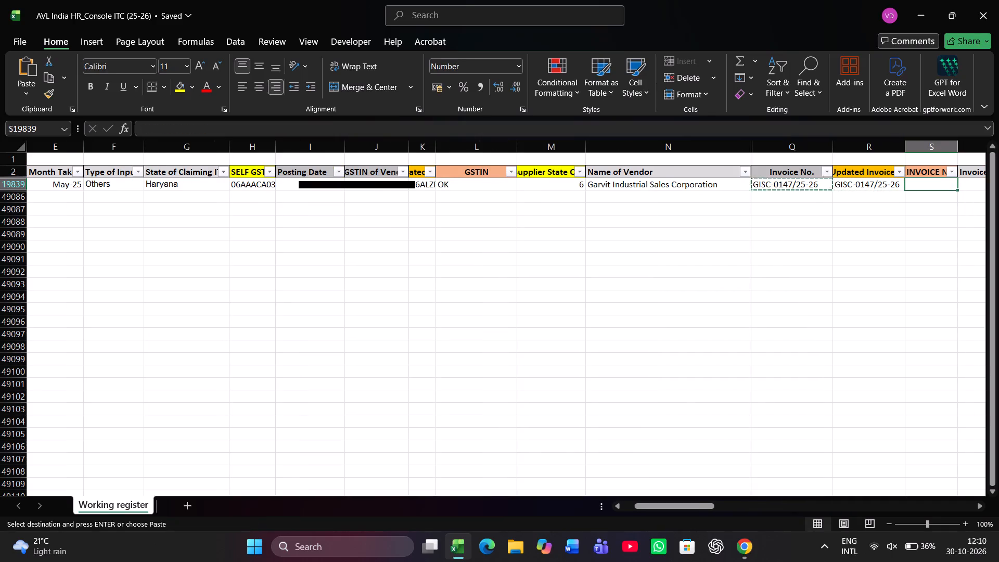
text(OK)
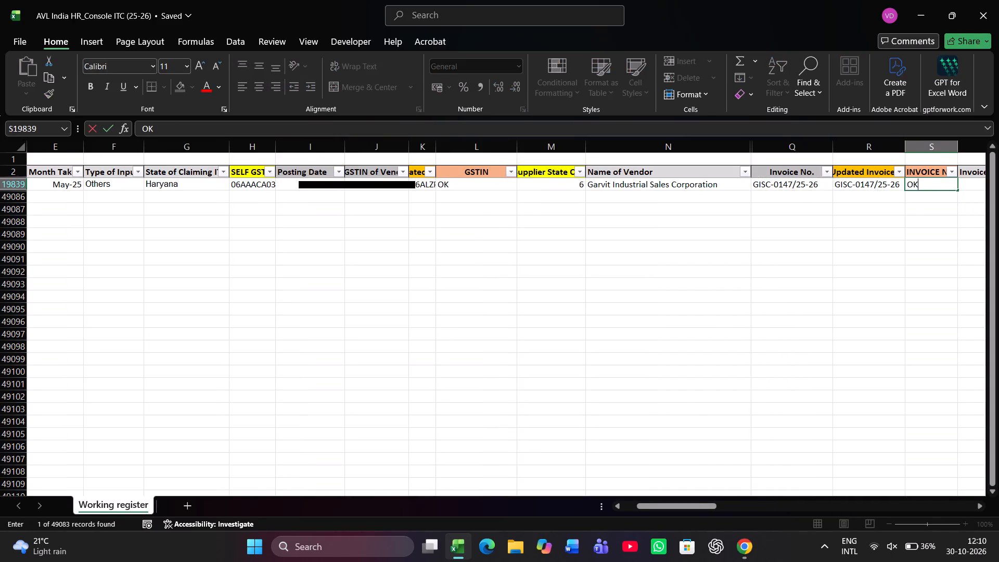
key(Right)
Copy invoice date 13-05-2025 into the updated invoice date column, U, and enter OK in the INVOICE DATE check column, V.
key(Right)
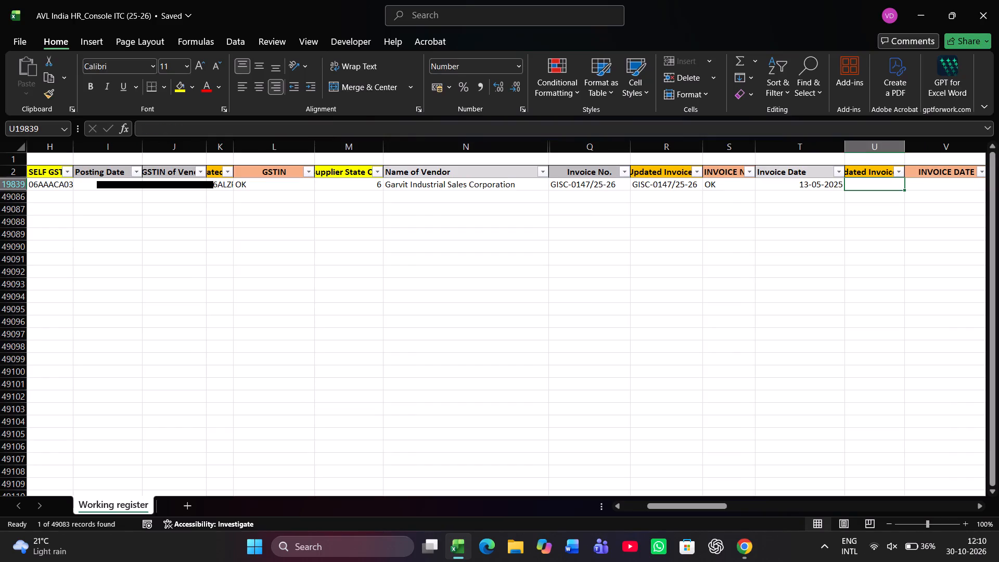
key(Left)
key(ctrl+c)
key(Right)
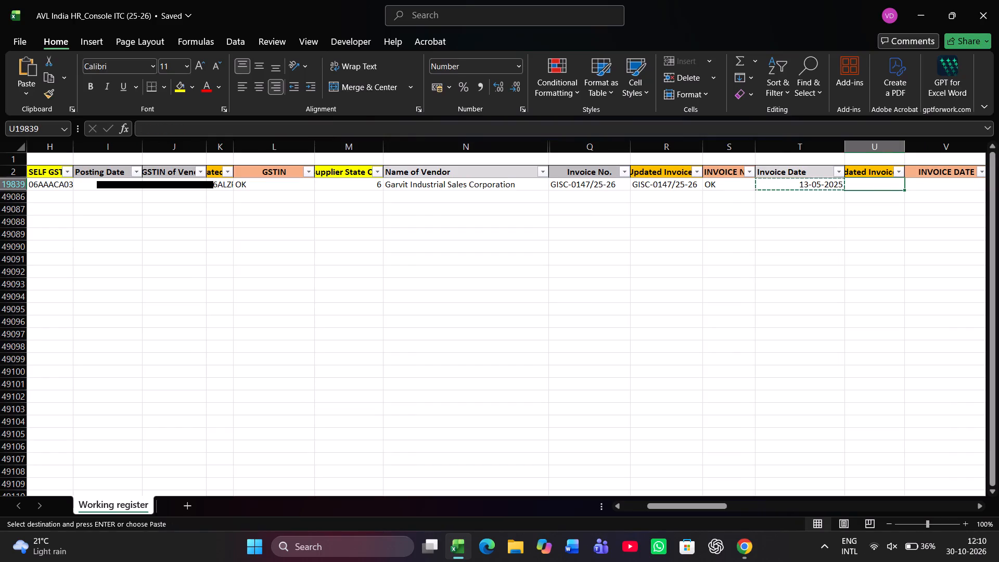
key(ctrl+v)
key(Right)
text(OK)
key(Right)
Enter 58061 as the updated total invoice value in column X and OK in the invoice value check column, Y.
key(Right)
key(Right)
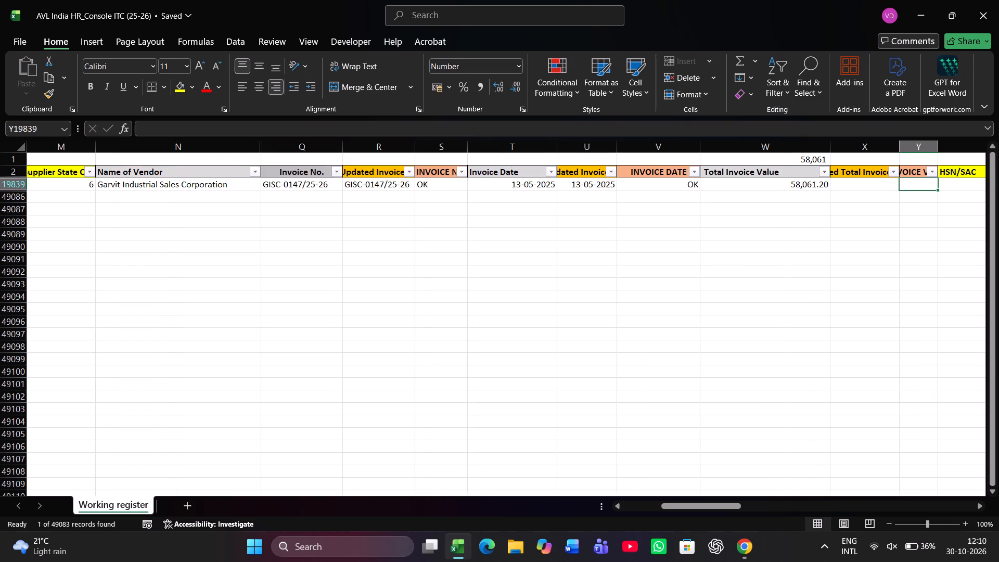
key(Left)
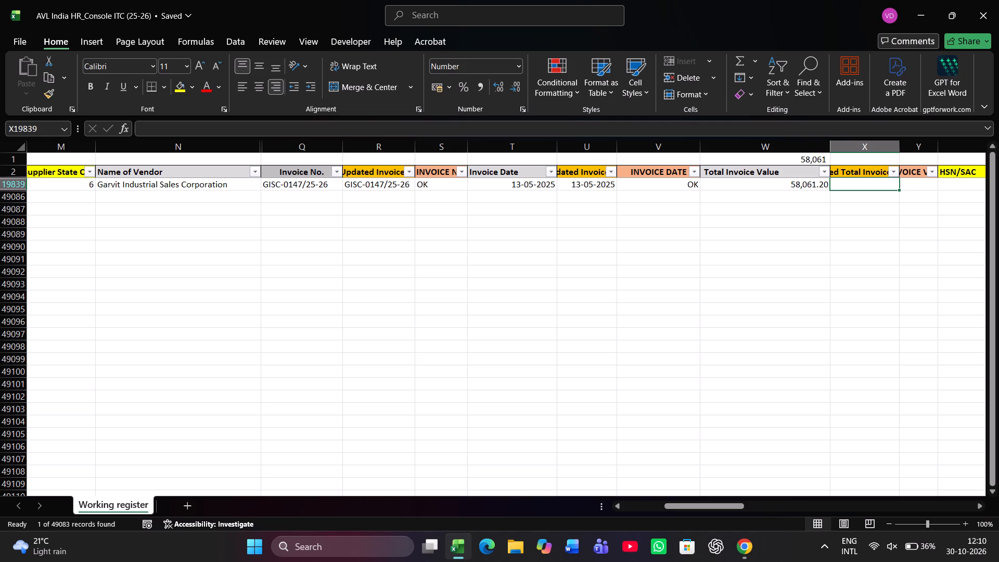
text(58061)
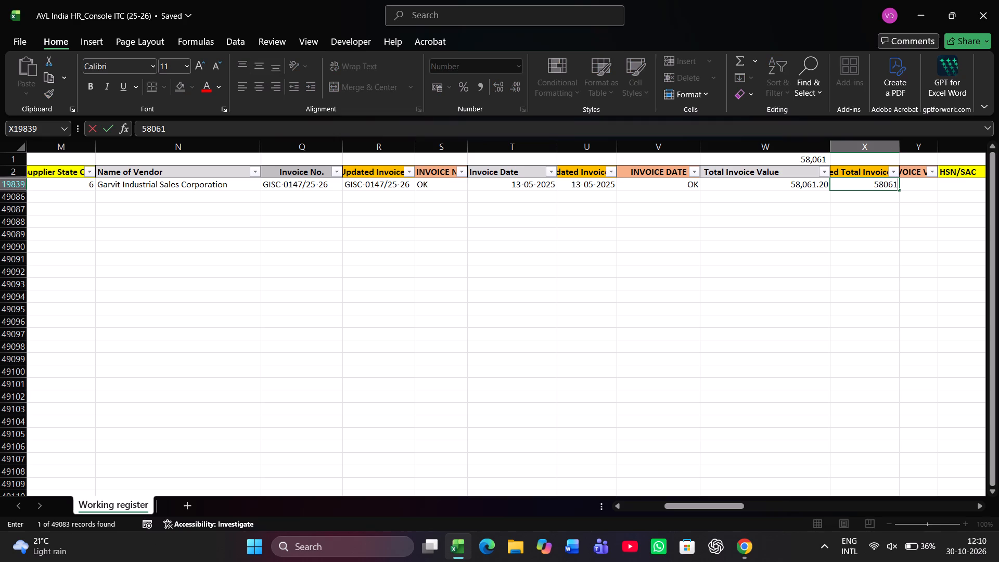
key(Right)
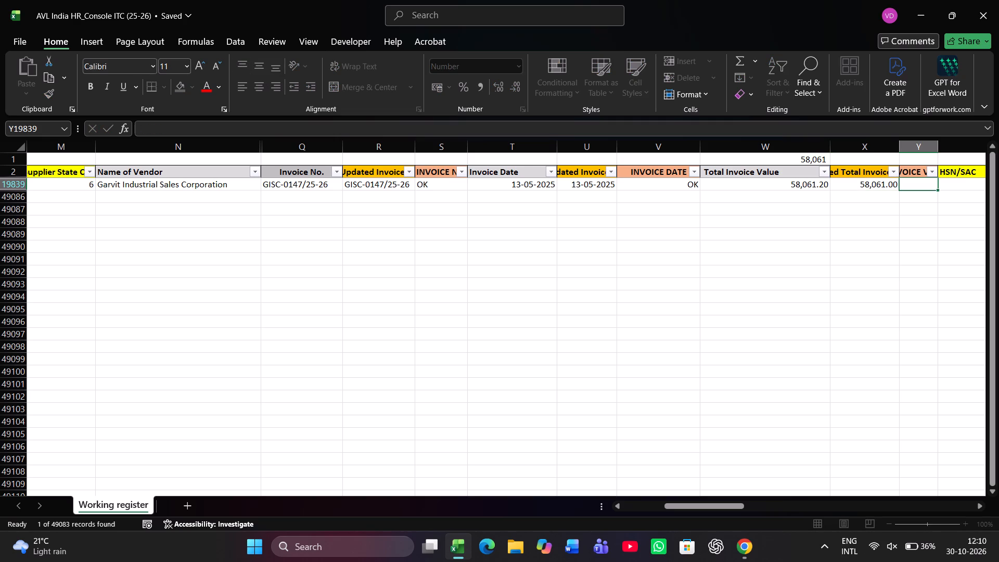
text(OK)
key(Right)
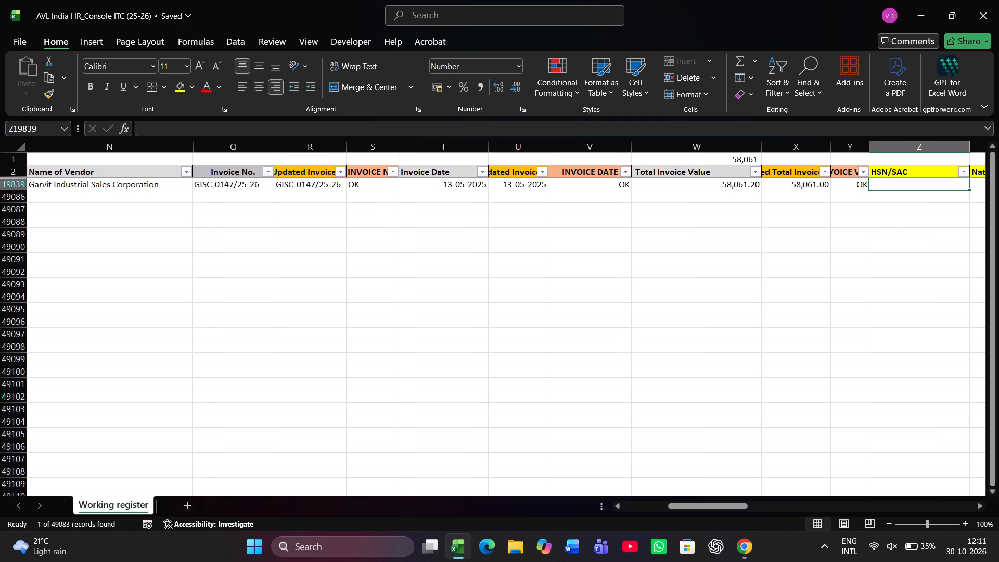
Enter 85371000 in the HSN/SAC column, Z, and GOODS in the Nature column, AA, of row 19839.
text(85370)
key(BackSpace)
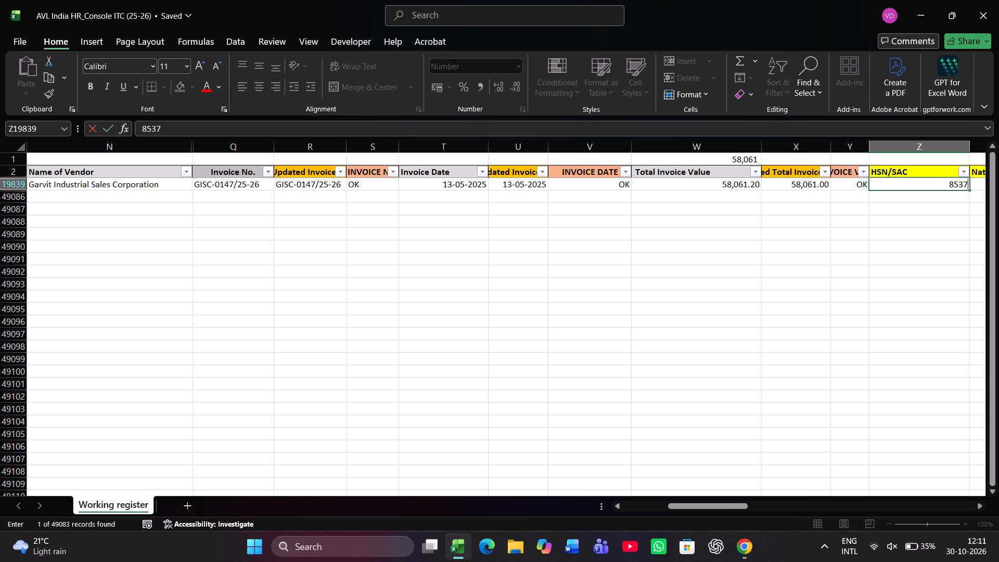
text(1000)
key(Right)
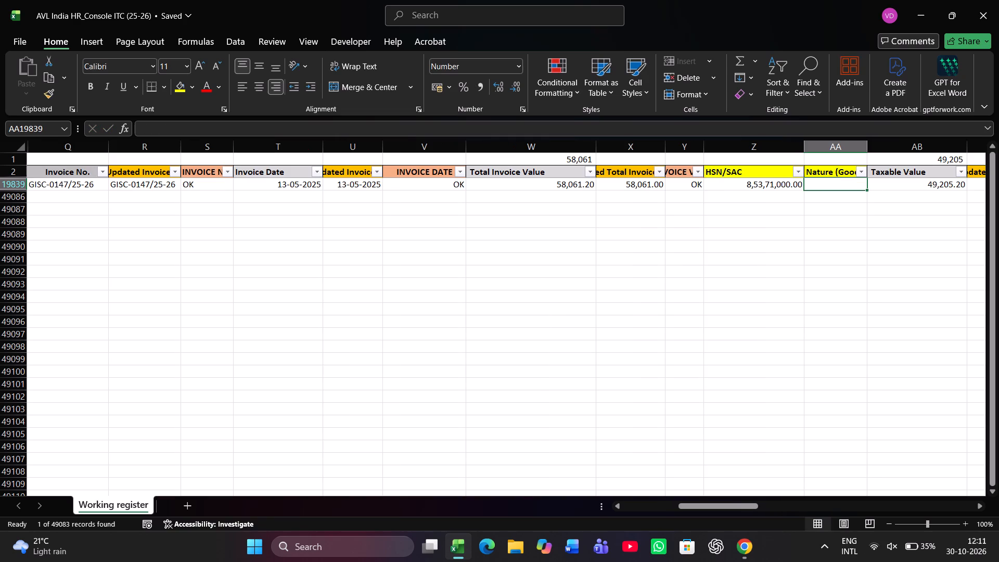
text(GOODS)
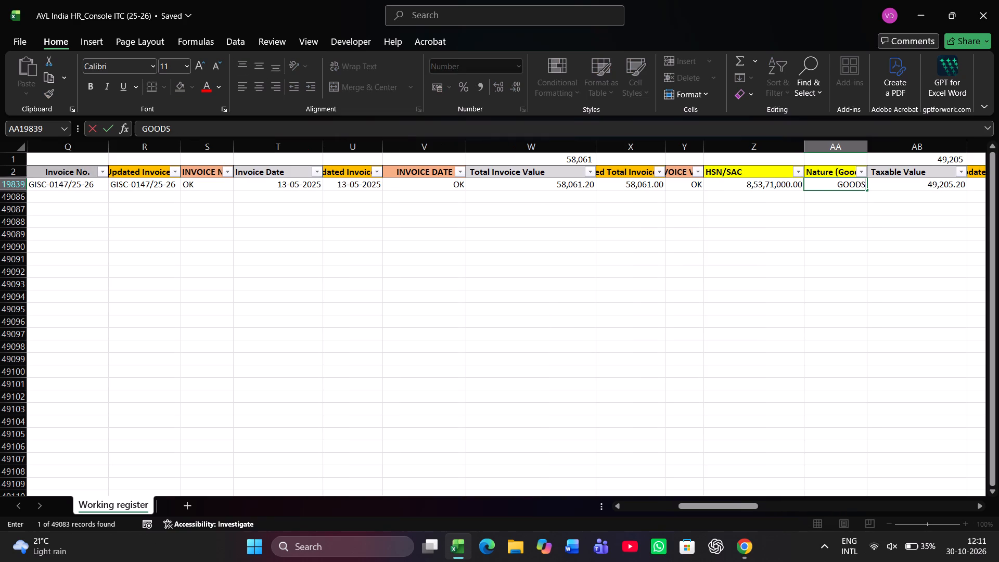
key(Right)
Enter 49205 as the updated taxable value in column AC and OK in the taxable value check column, AD.
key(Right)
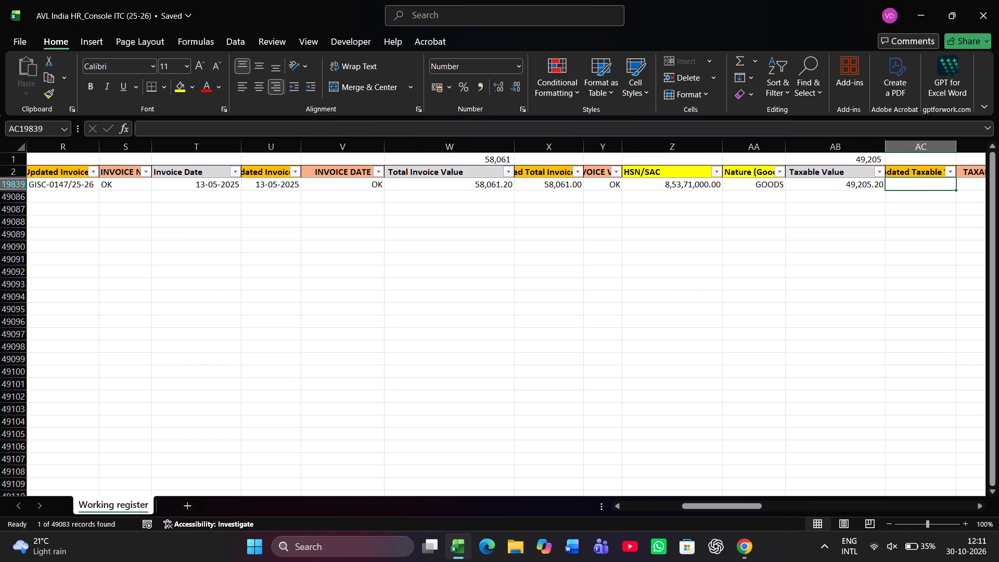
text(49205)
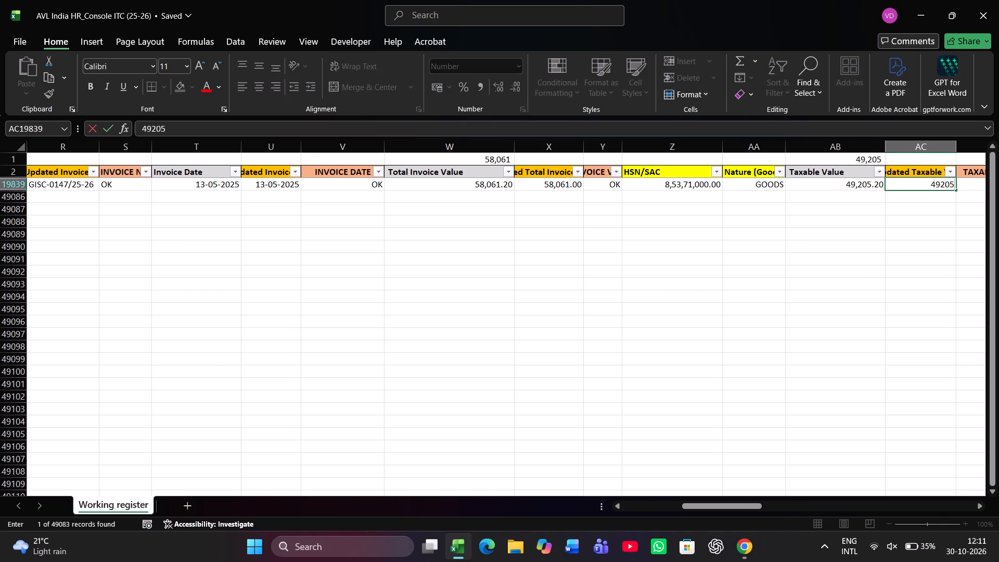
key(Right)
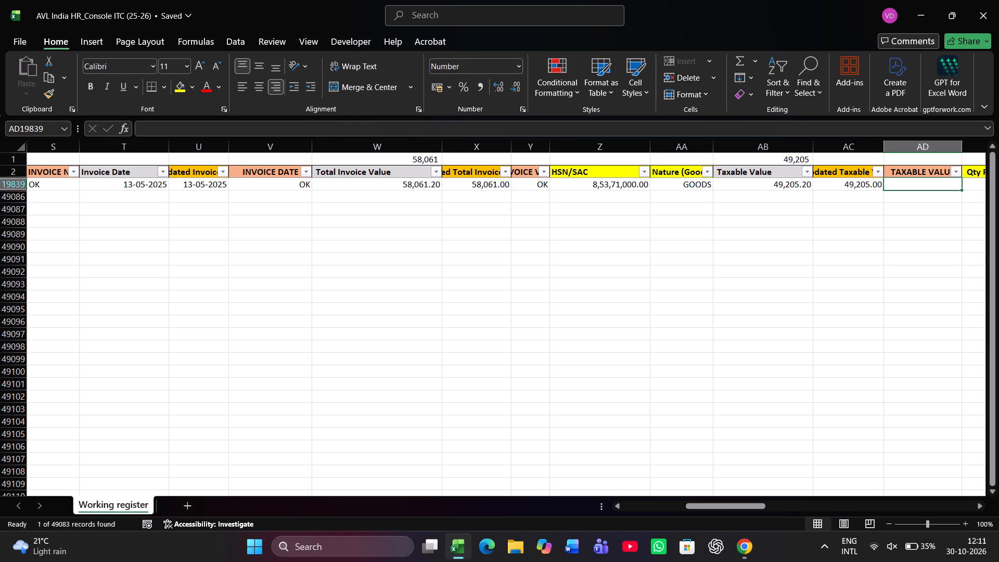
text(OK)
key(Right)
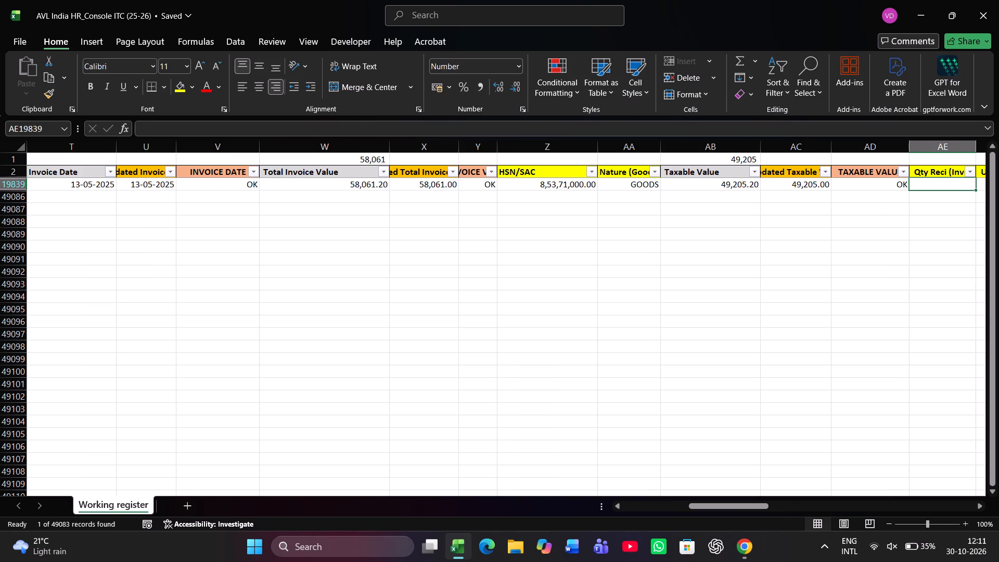
Enter 2 in the quantity received column, AE, and PCS in the UOM column, AF.
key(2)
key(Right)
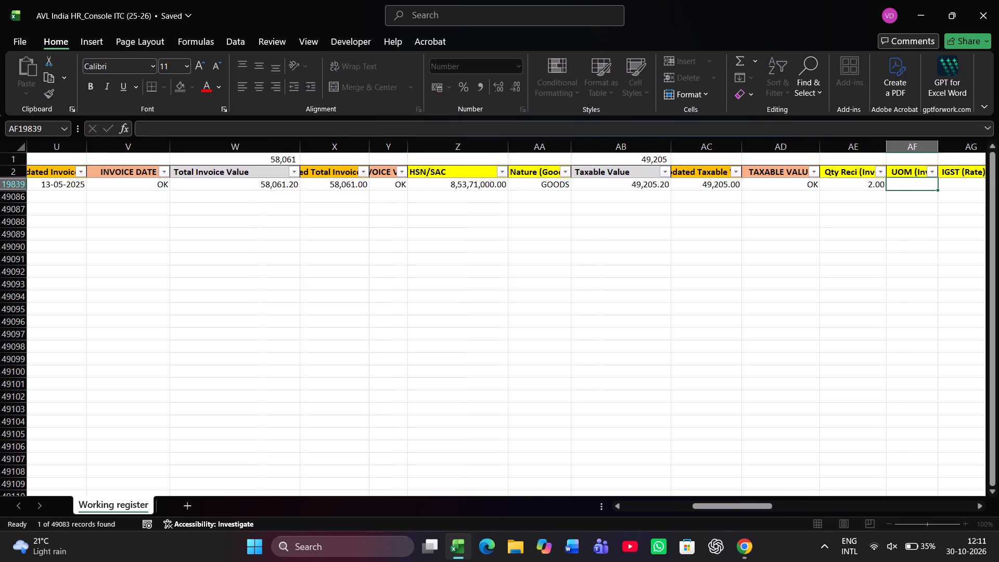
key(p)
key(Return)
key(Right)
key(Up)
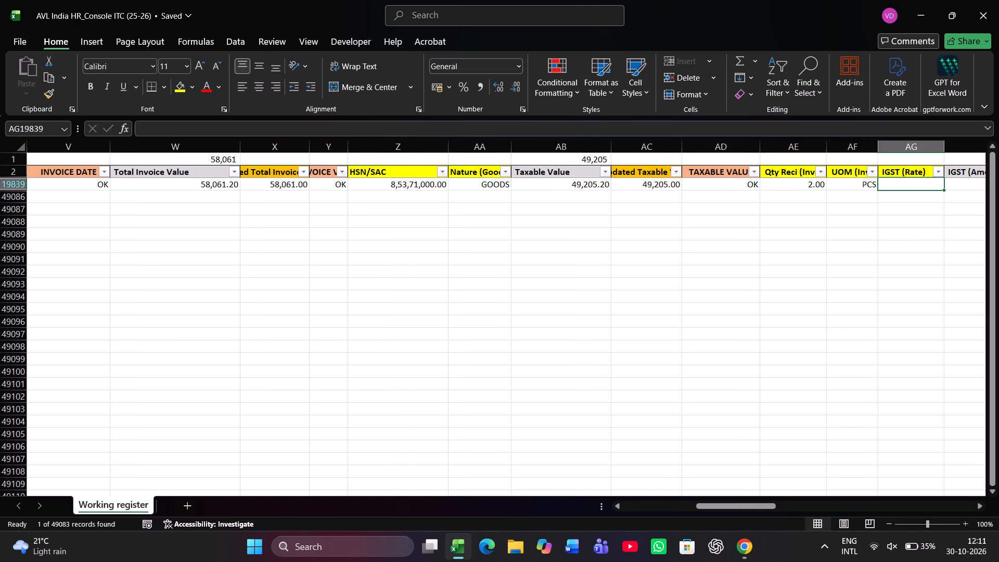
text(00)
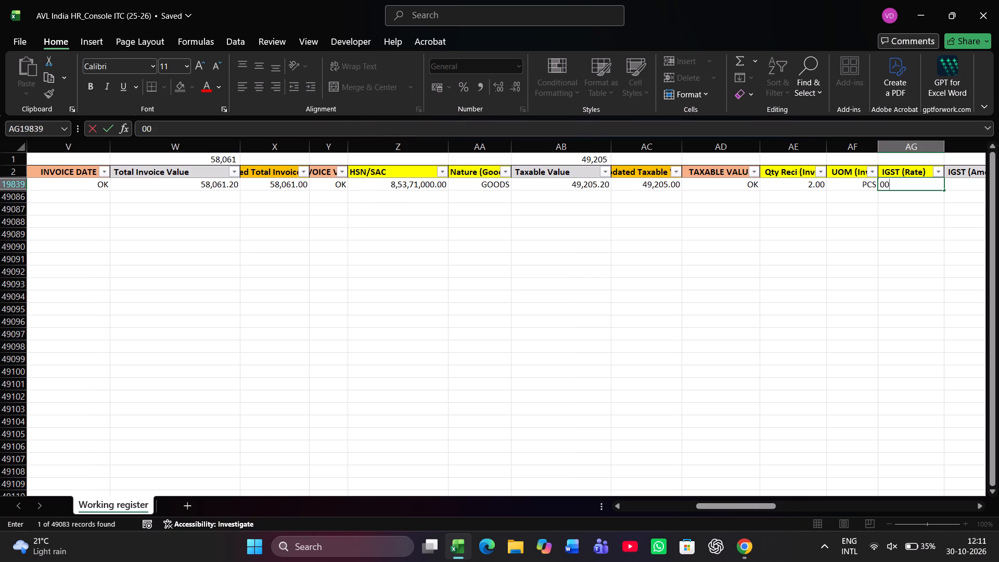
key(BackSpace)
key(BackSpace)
Complete the CGST columns with rate 9 in AK, updated amount 4428 in AM and check OK in AN.
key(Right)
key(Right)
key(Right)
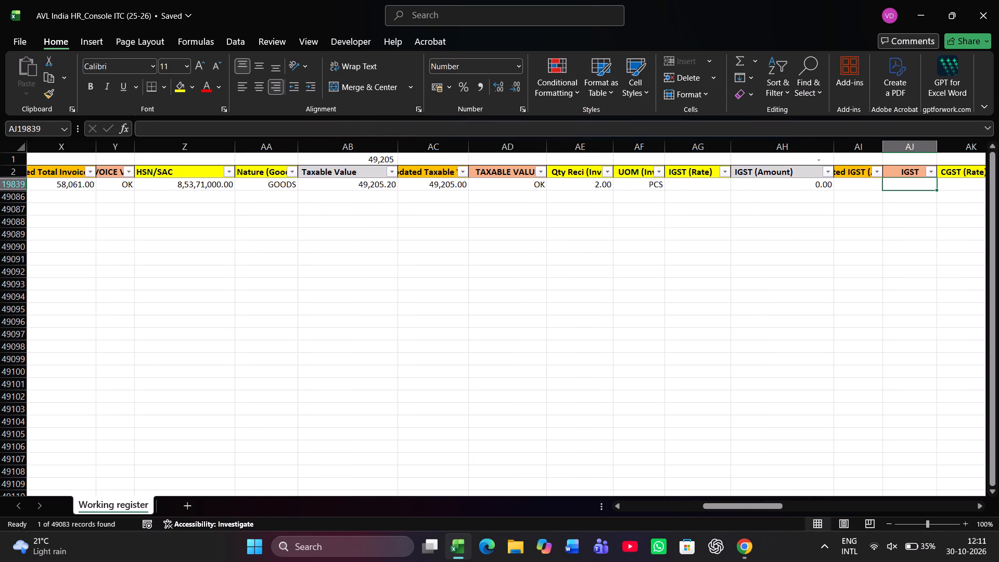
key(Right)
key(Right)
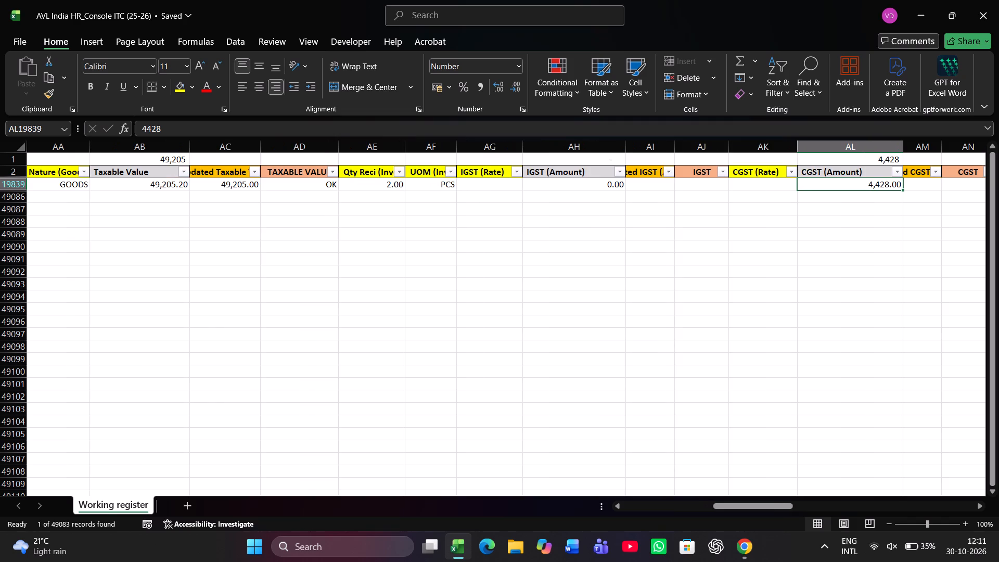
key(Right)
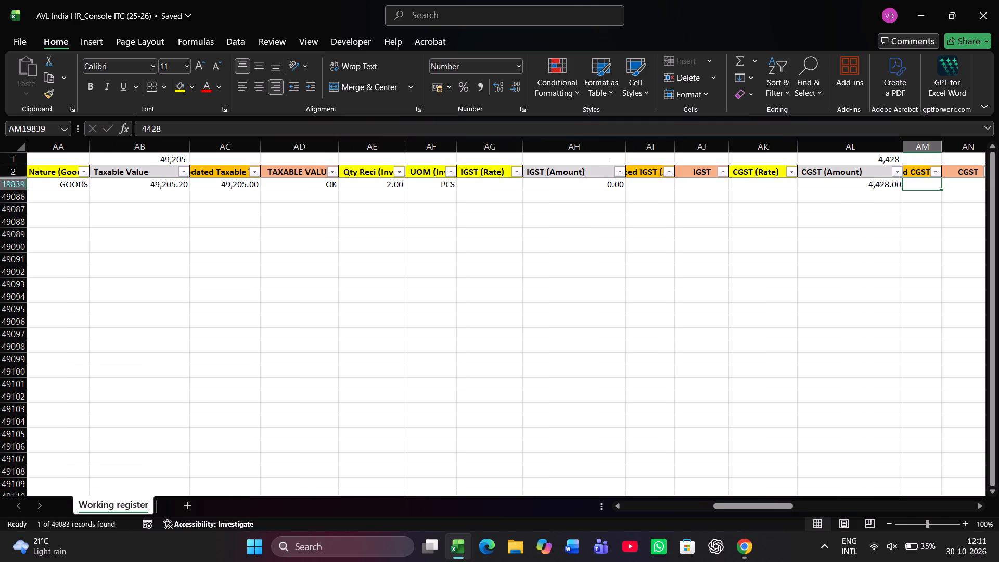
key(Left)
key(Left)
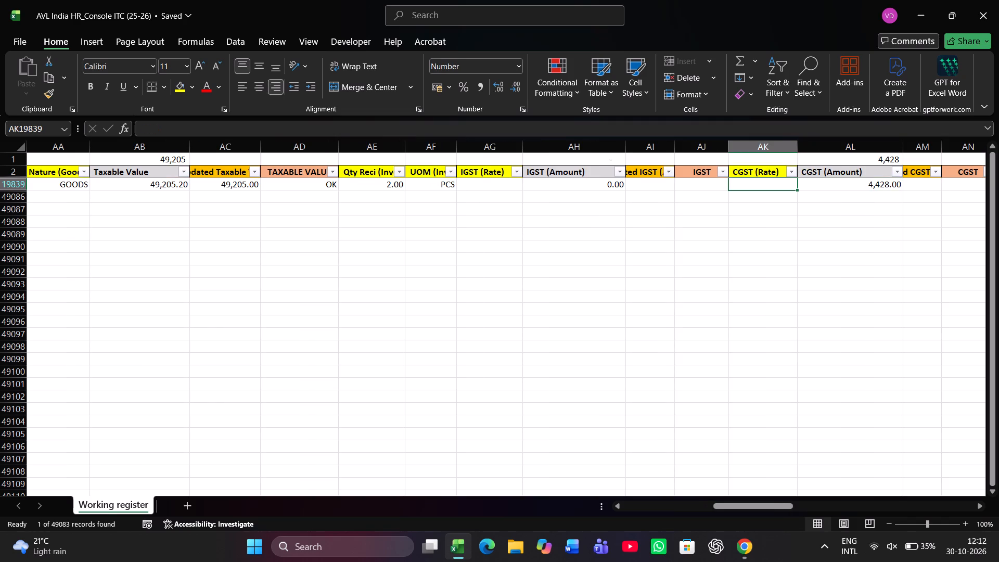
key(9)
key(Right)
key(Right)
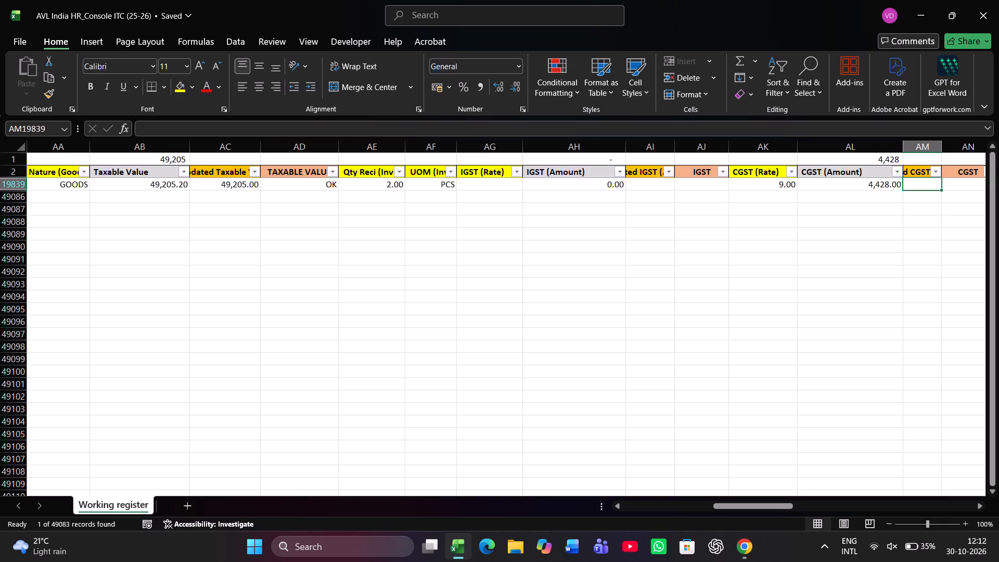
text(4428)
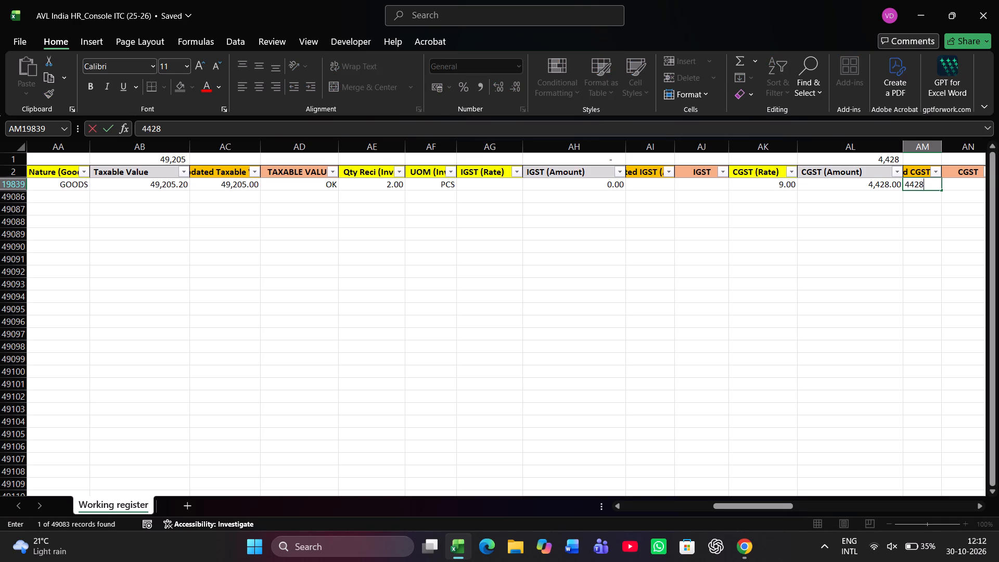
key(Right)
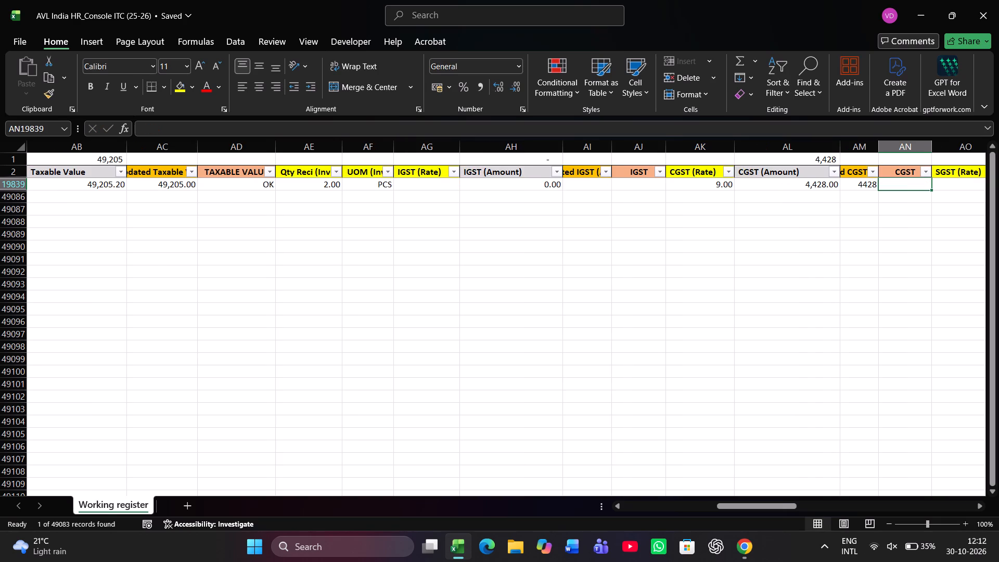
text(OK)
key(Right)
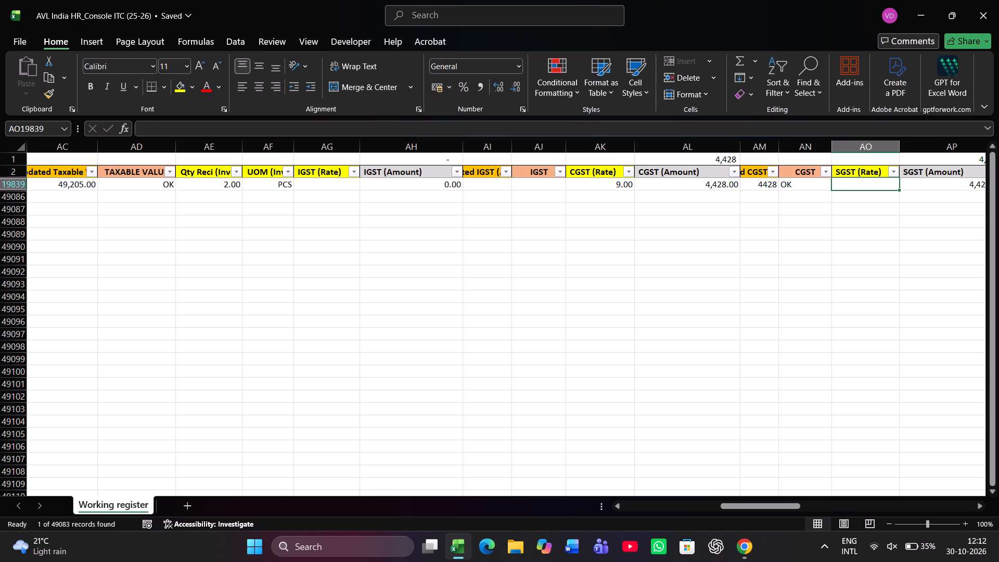
Complete the SGST columns with rate 9 in AO, updated amount 4428 in AQ and check OK in AR.
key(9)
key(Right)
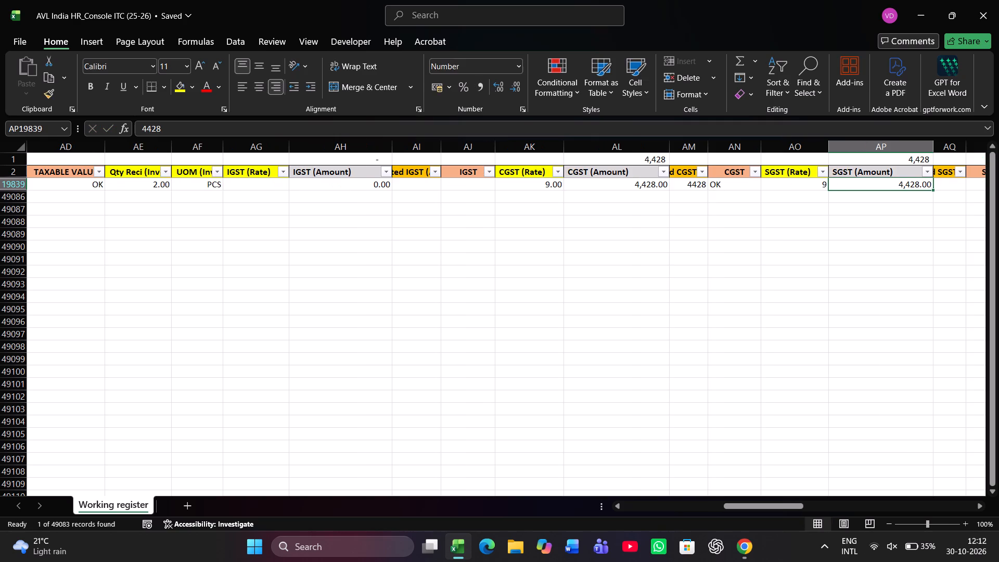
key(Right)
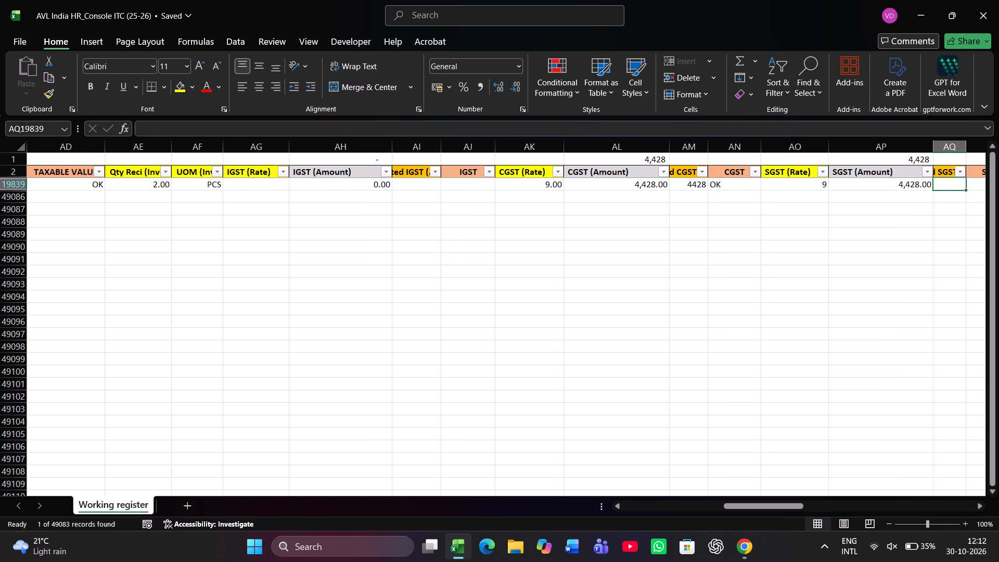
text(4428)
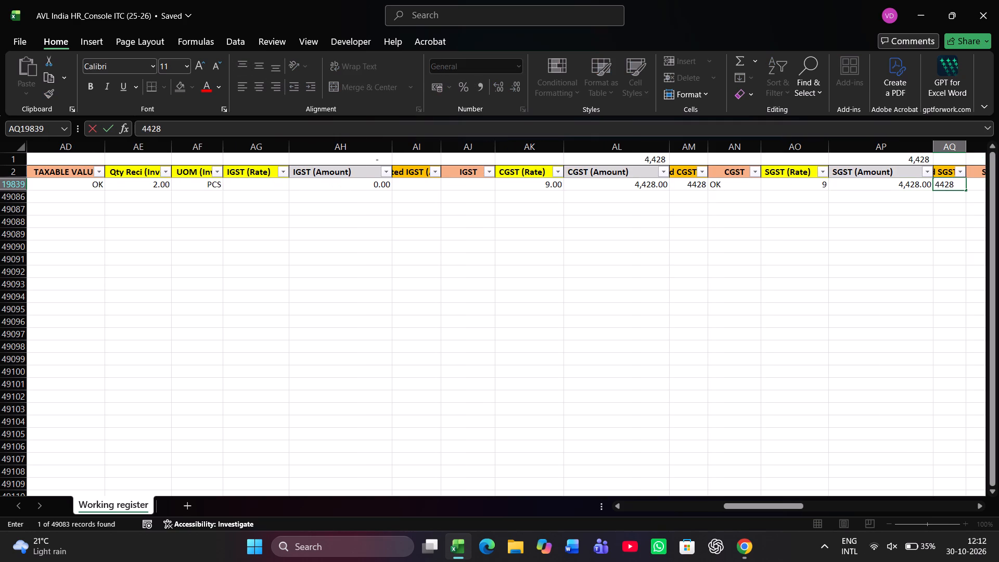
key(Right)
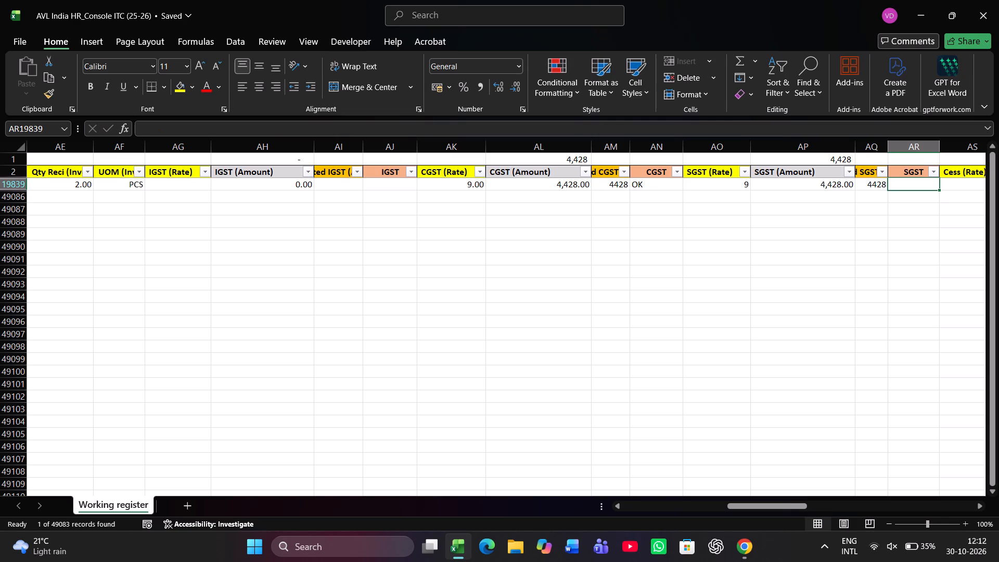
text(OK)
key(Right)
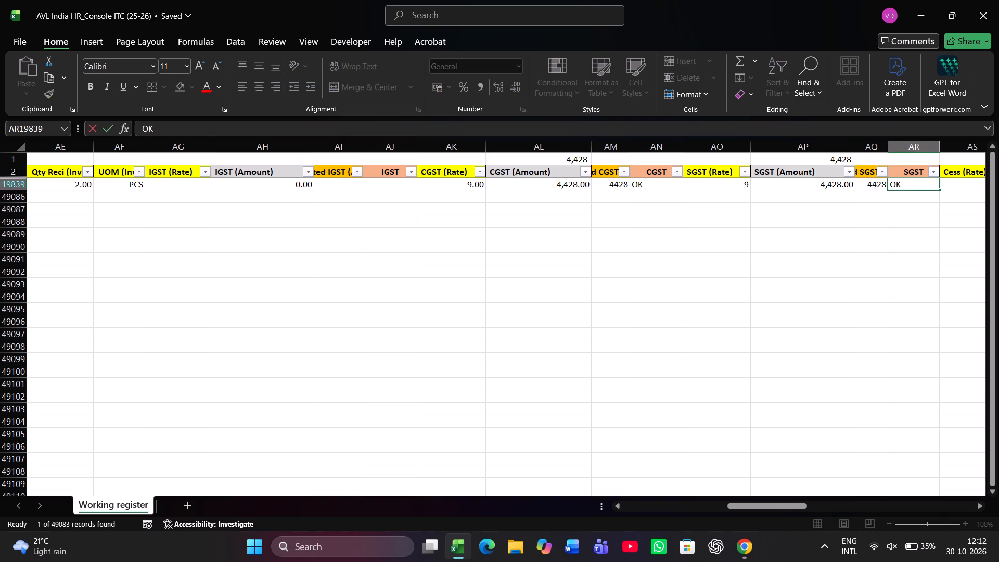
Enter INPUT in the Eligibility of ITC column, AV, of the same row.
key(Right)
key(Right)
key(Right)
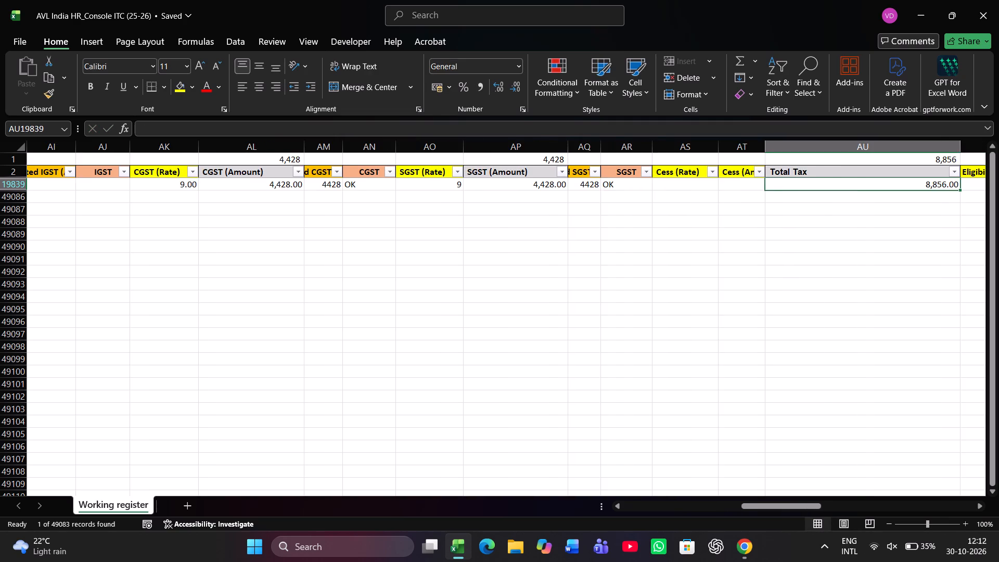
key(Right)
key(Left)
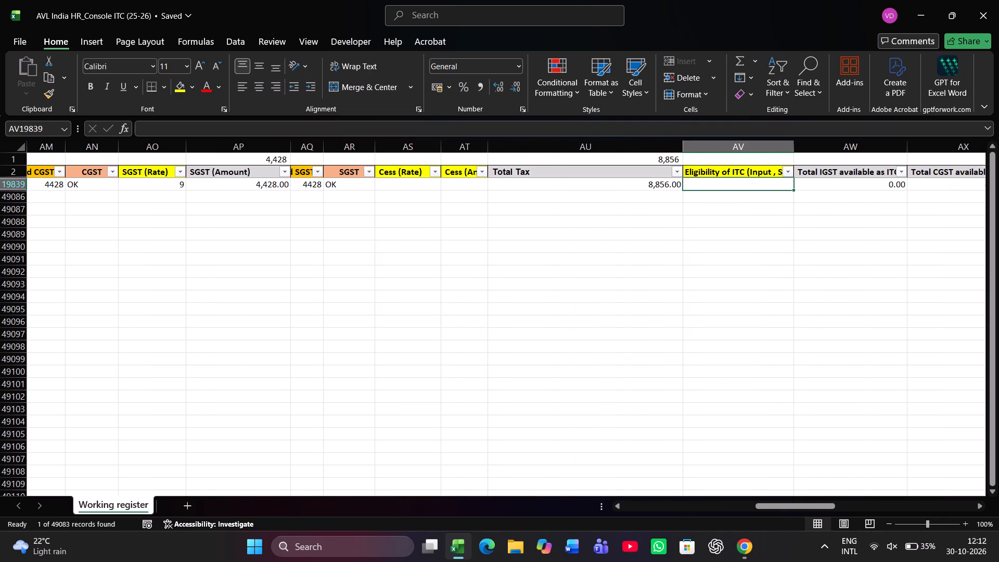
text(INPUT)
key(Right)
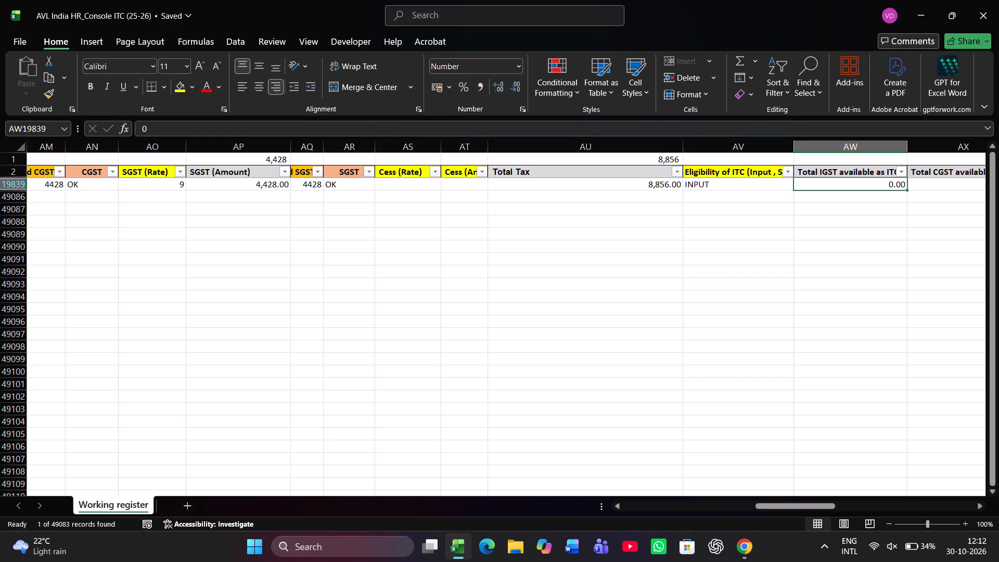
Enter ECU BOX in the updated description column, BF, and NOT IN PR in the description check column, BG.
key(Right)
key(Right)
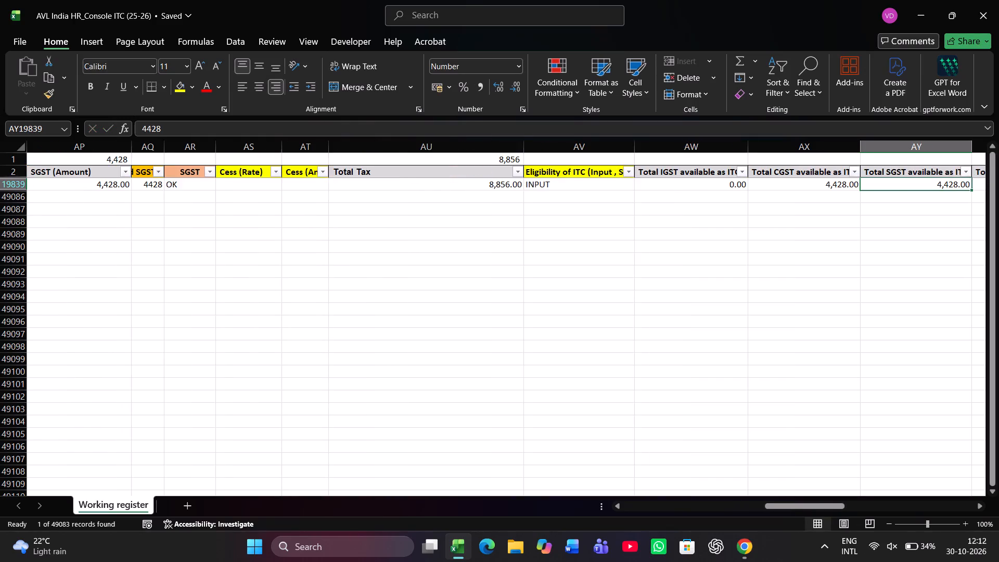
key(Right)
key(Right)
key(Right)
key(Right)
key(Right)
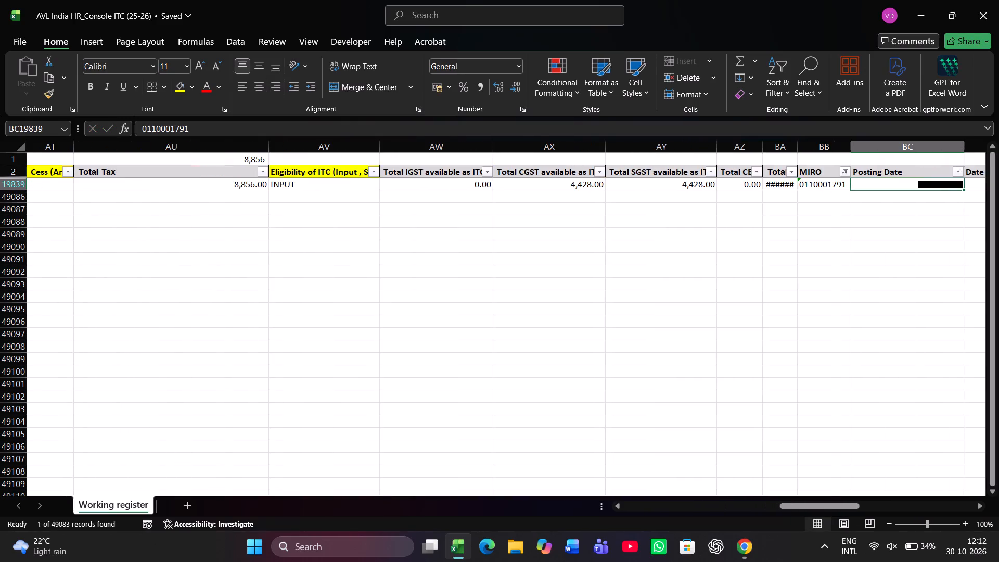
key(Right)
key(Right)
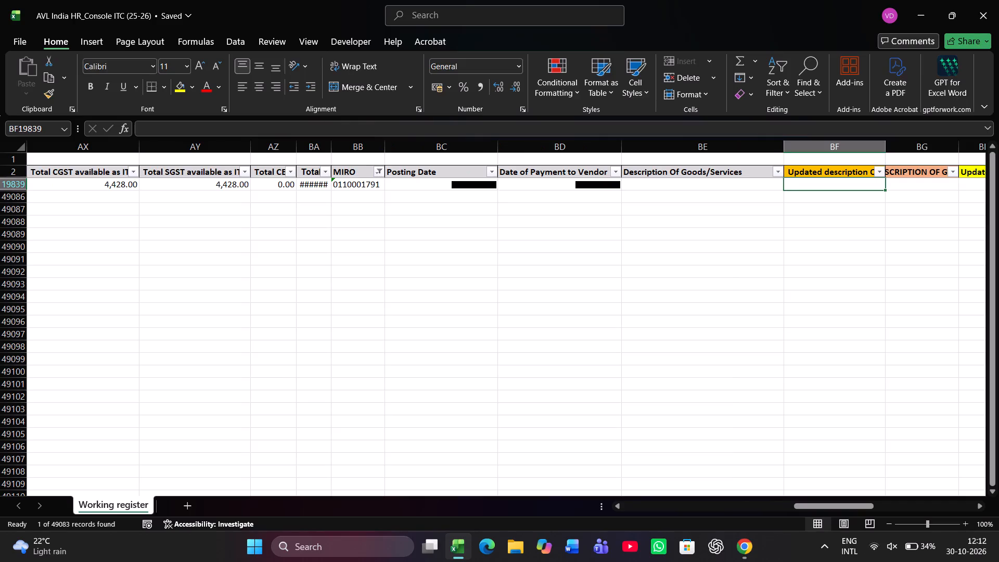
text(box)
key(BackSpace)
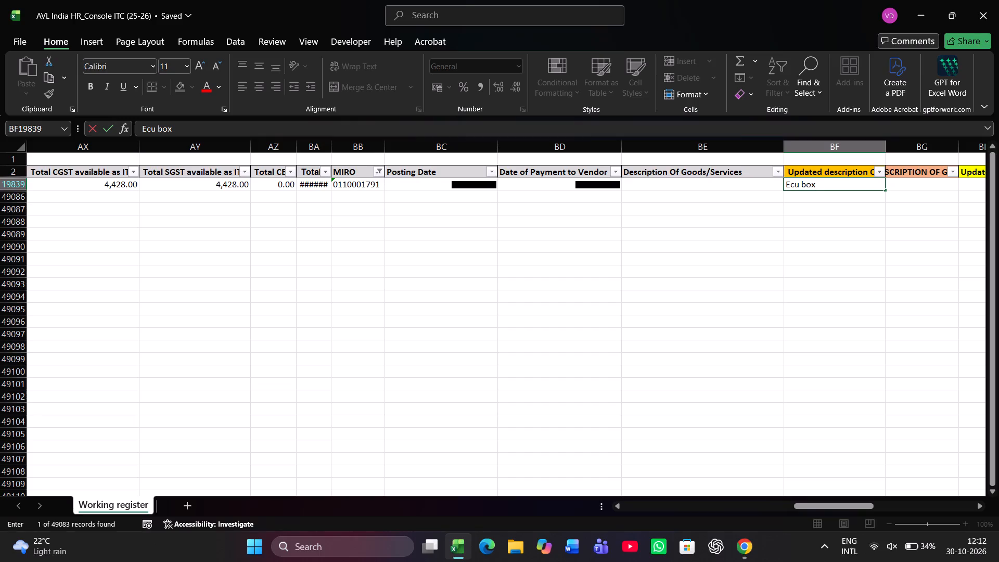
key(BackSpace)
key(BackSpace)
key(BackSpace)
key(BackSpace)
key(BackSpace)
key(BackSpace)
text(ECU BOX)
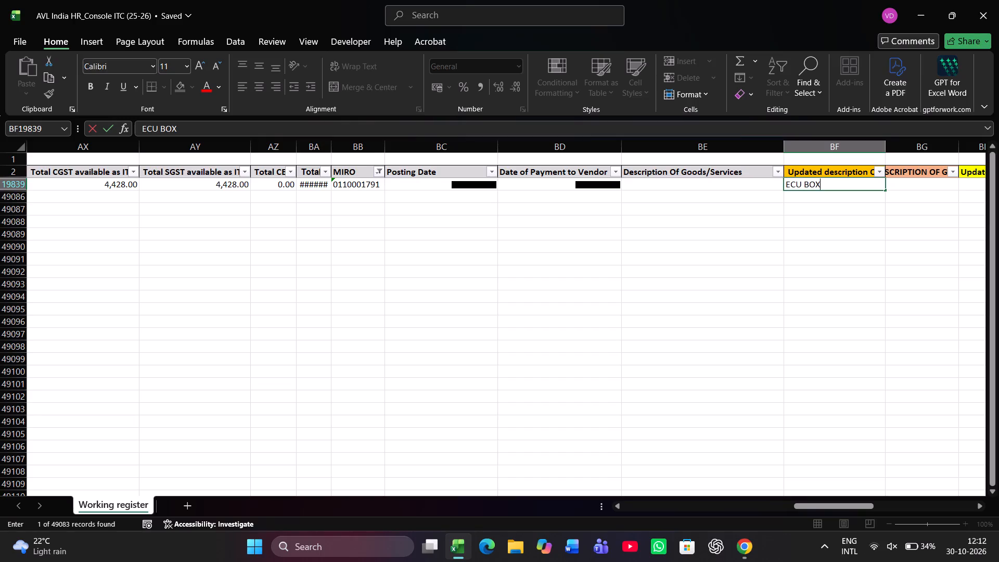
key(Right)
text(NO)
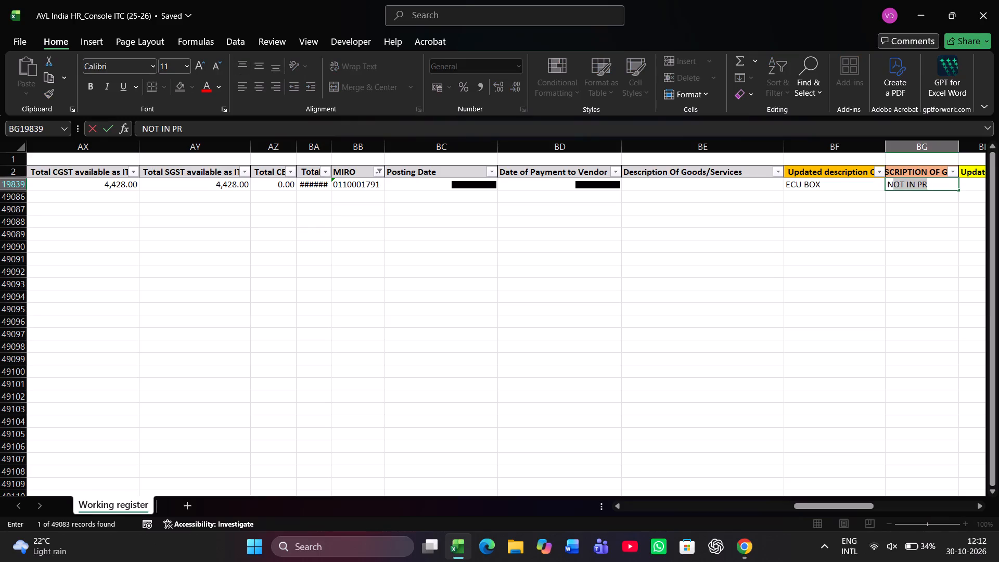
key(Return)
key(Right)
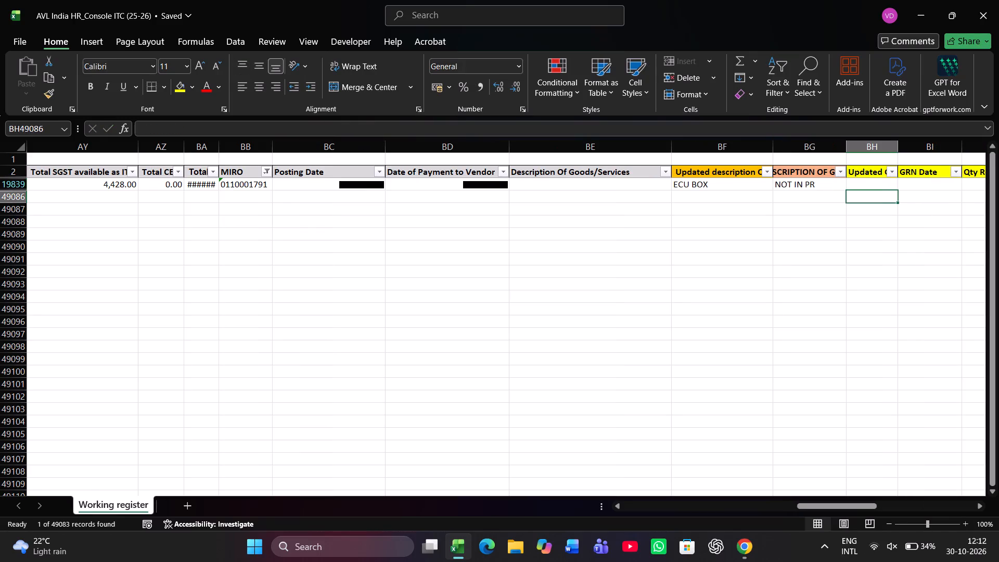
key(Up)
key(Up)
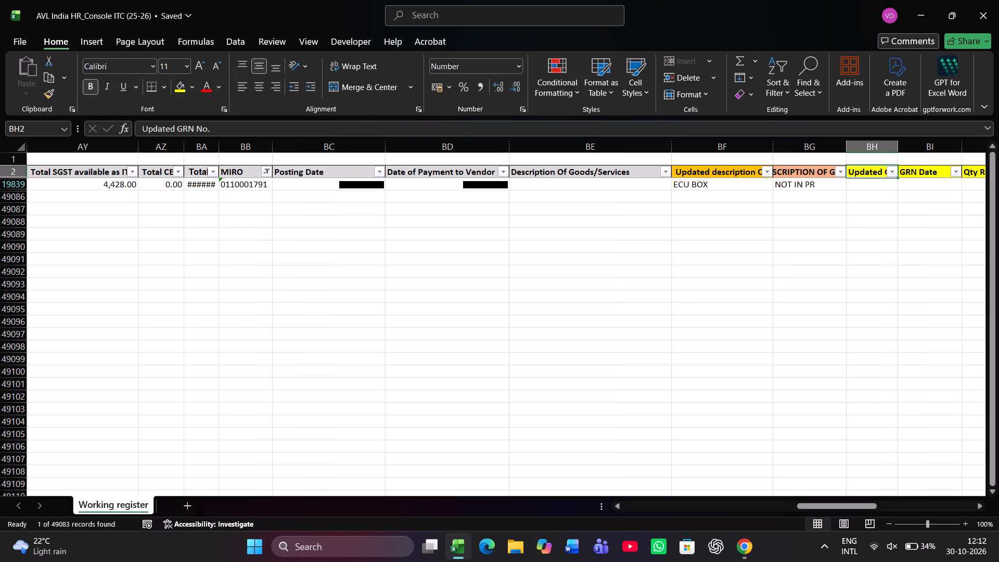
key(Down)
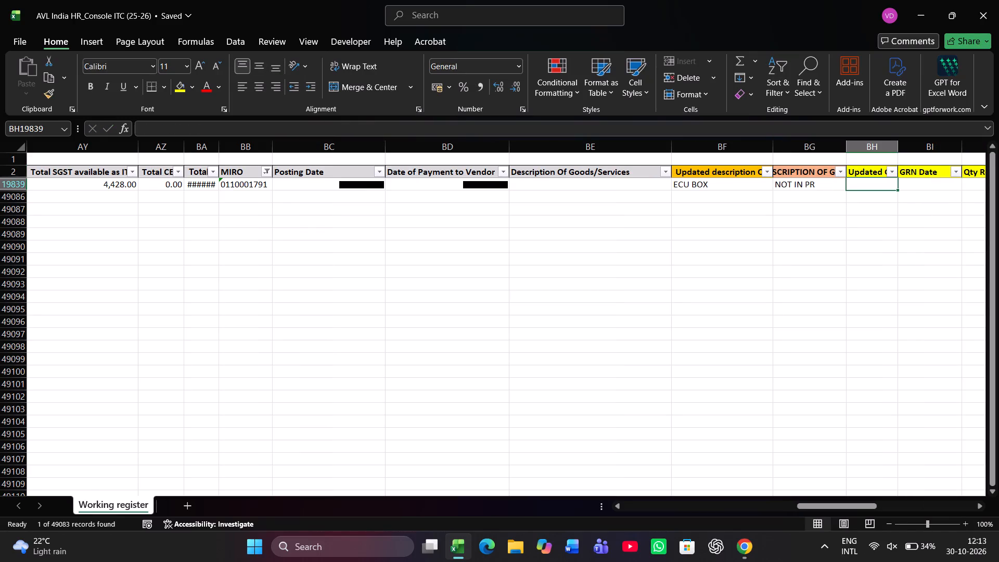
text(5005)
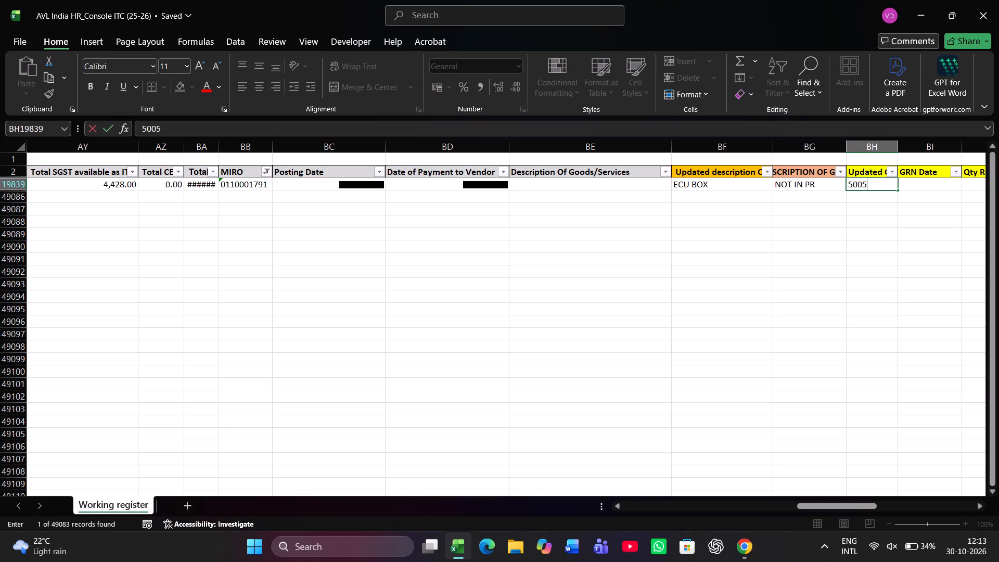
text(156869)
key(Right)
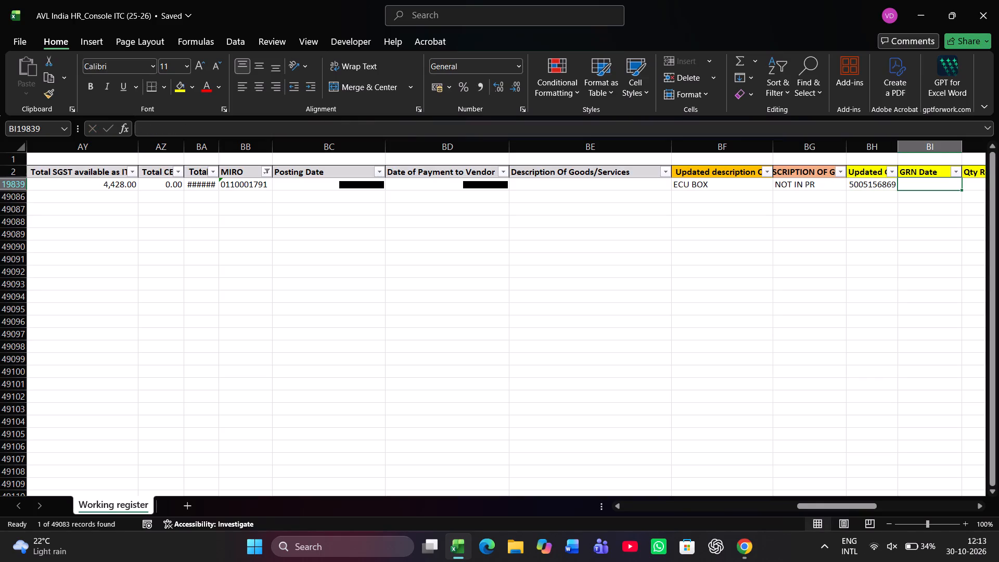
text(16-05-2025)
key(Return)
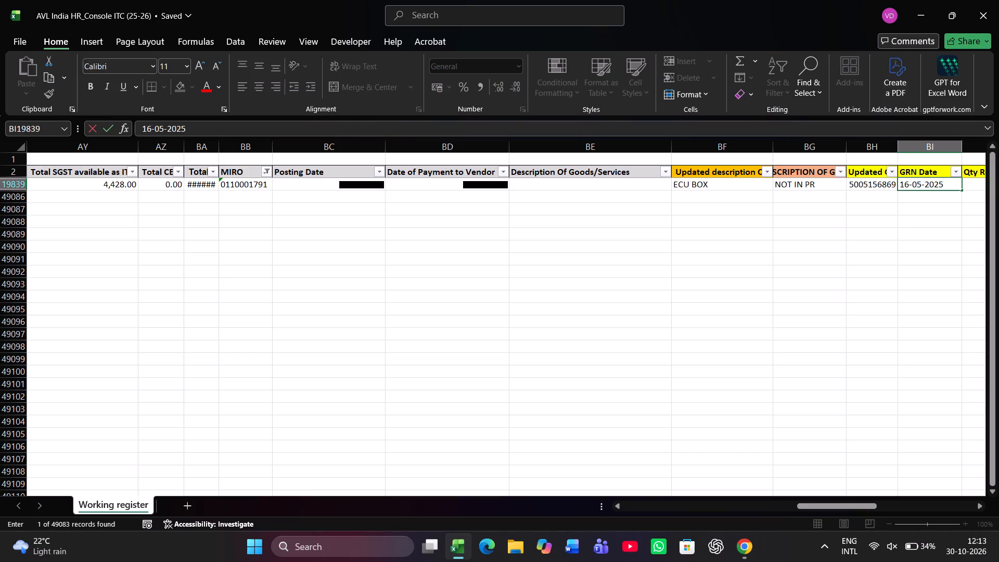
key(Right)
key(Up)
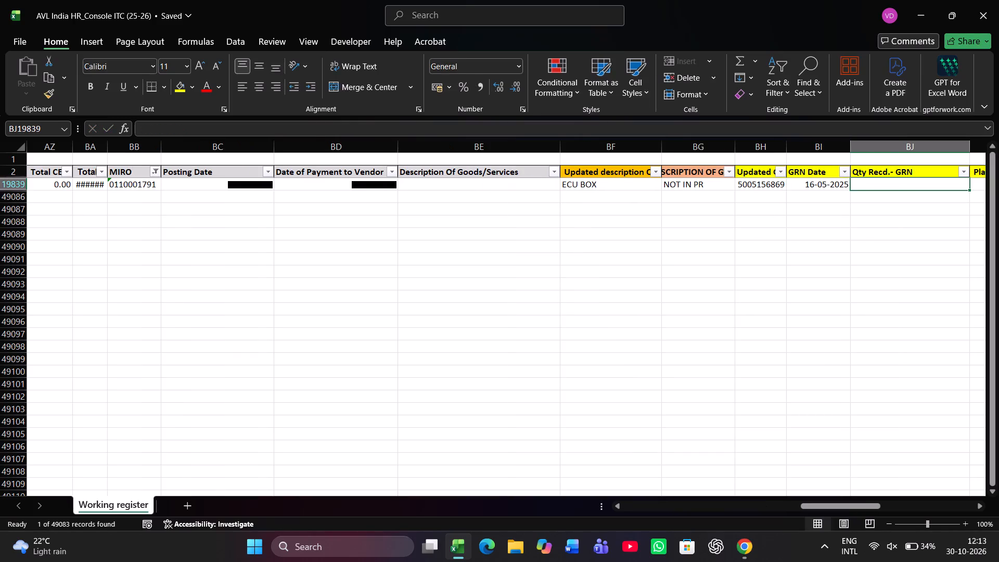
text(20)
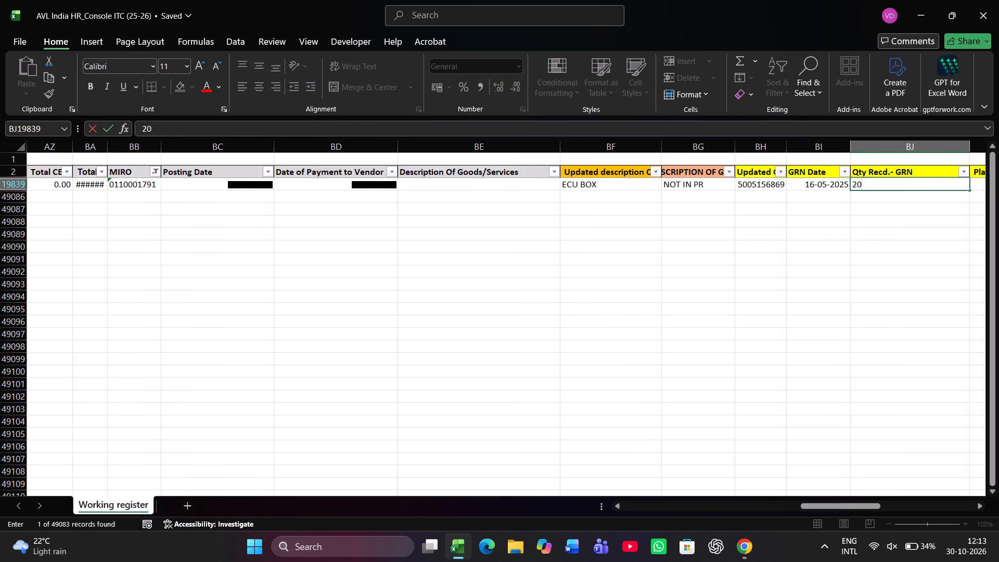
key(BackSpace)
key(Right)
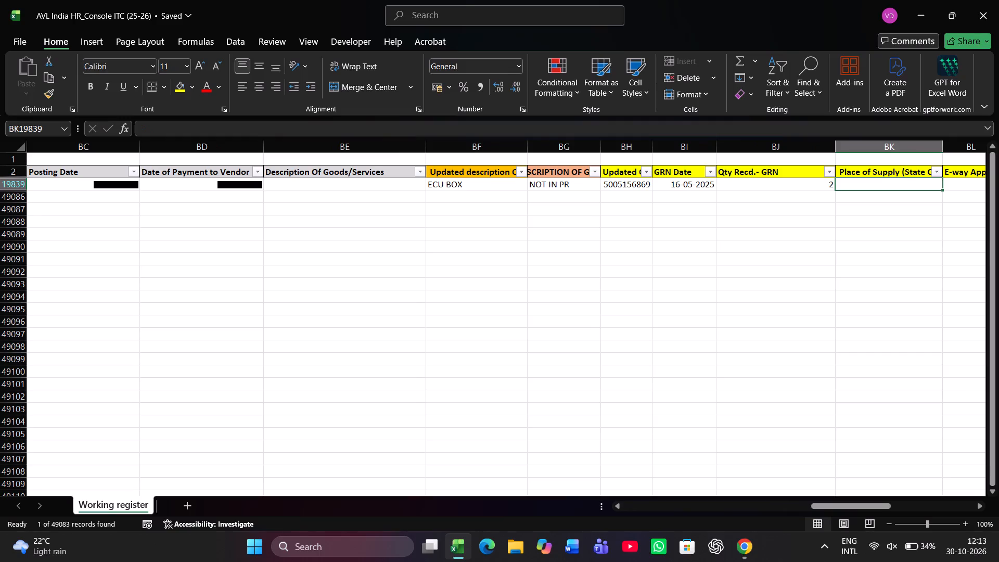
Enter state code 06 in the Place of Supply column, BK, of the same row.
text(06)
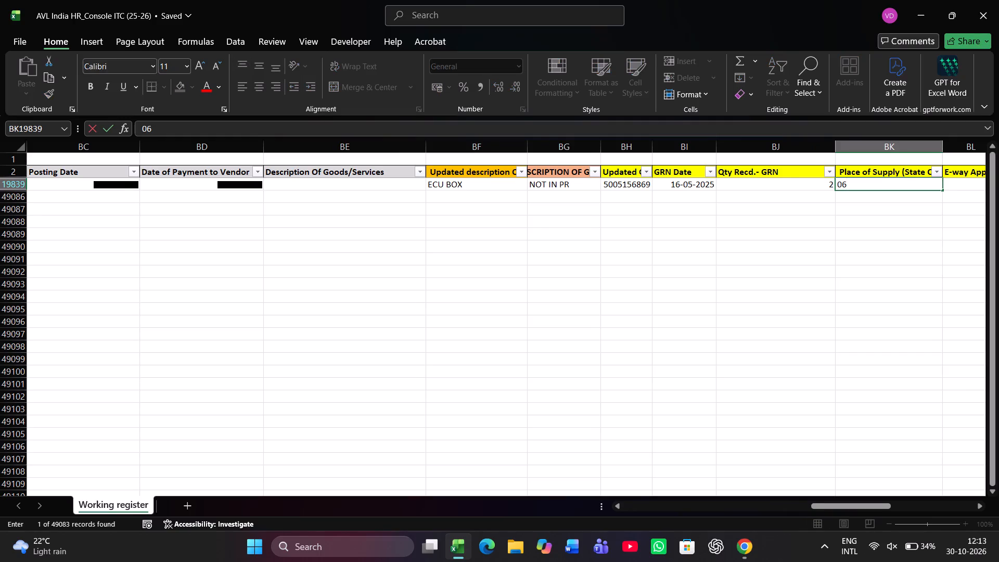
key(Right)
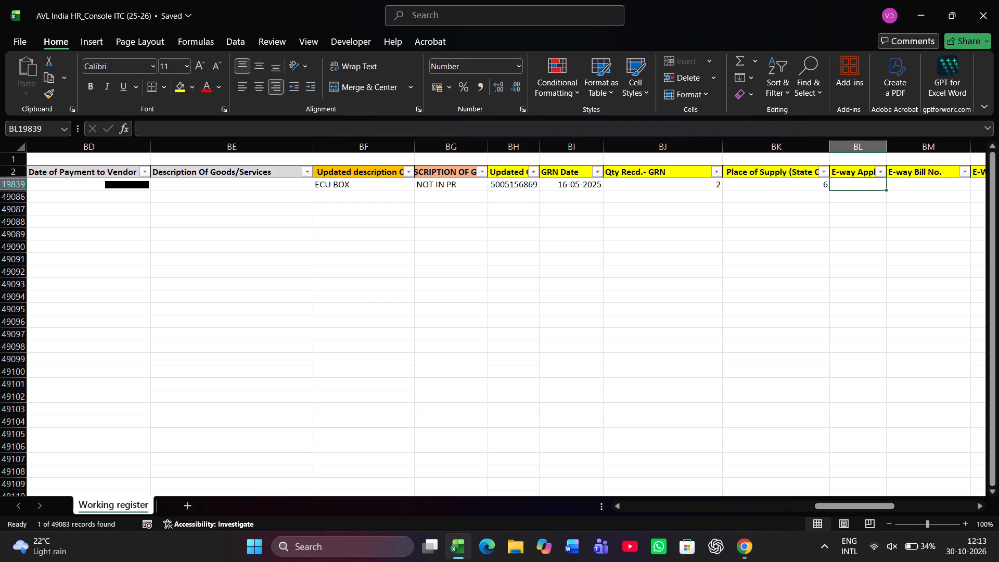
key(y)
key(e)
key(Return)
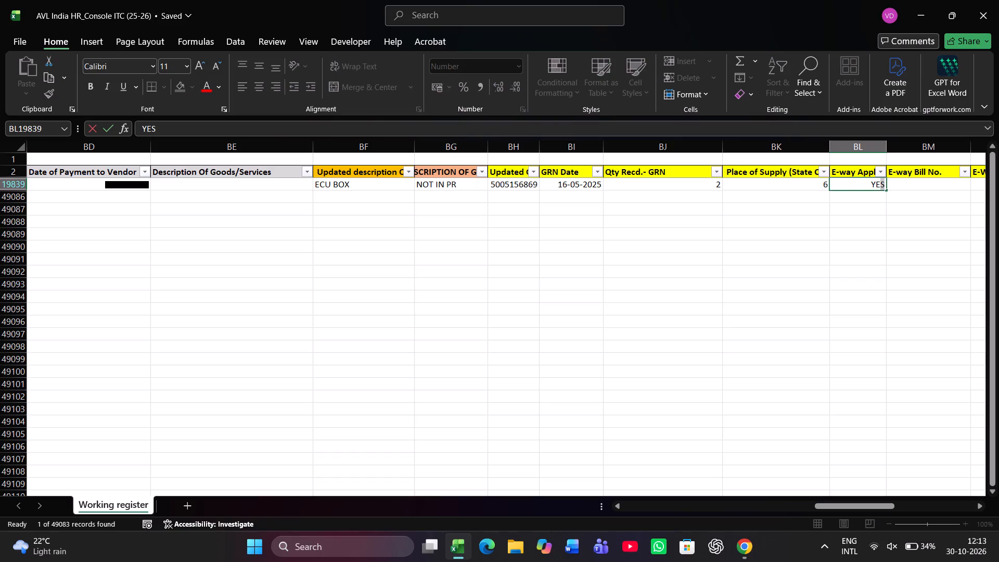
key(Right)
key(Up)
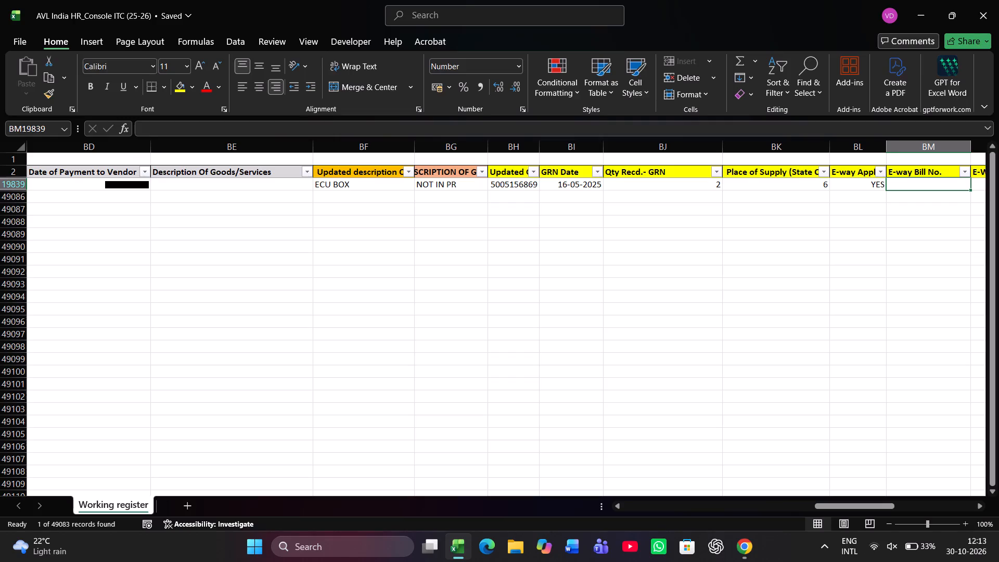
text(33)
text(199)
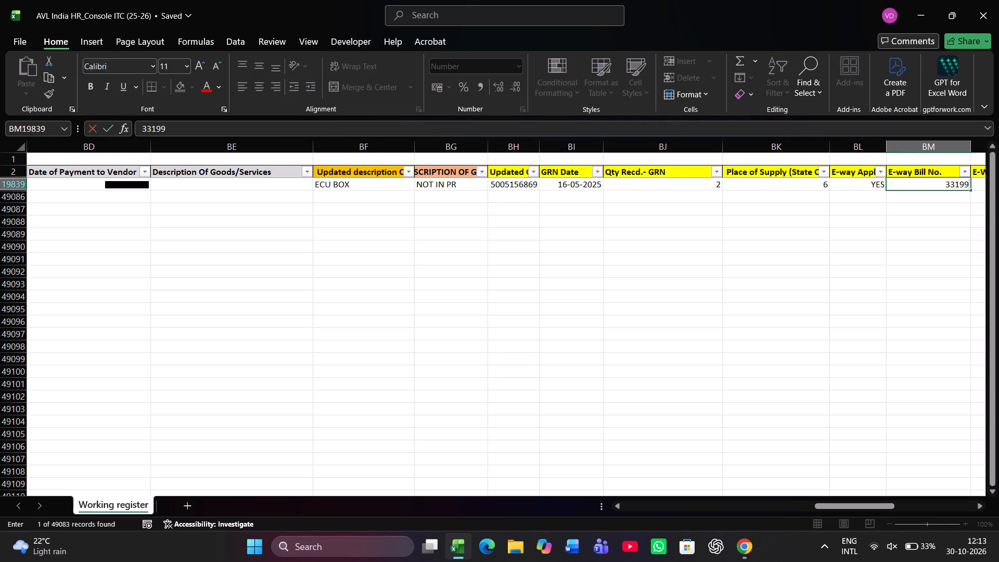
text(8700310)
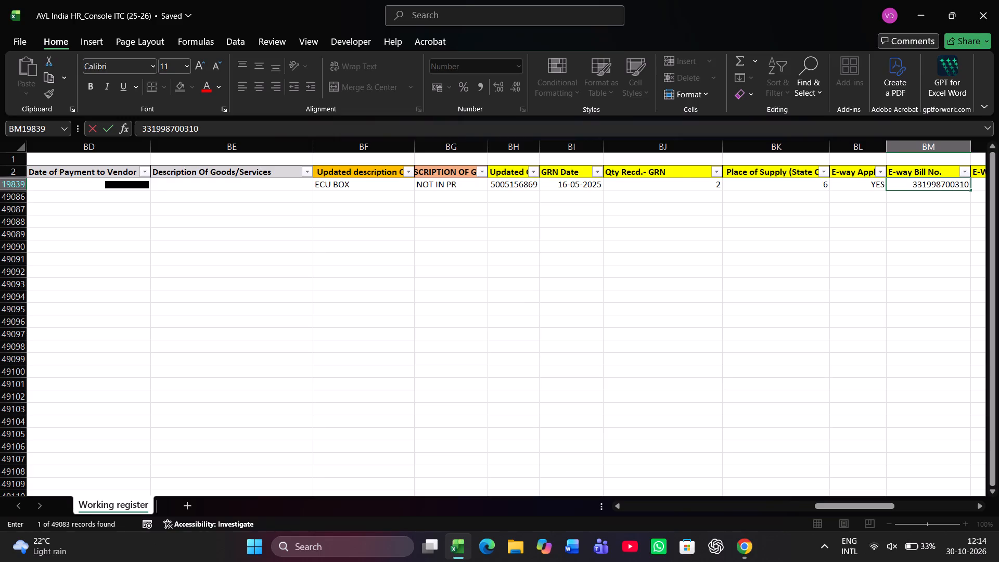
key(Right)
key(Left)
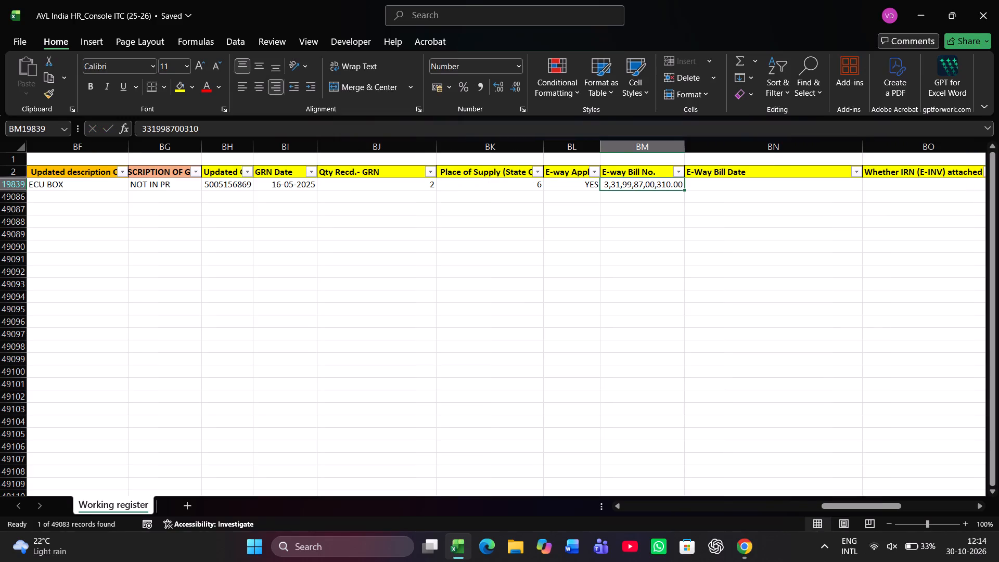
Change the number format of the E-way Bill No. cell in column BM to General.
right_click(655, 187)
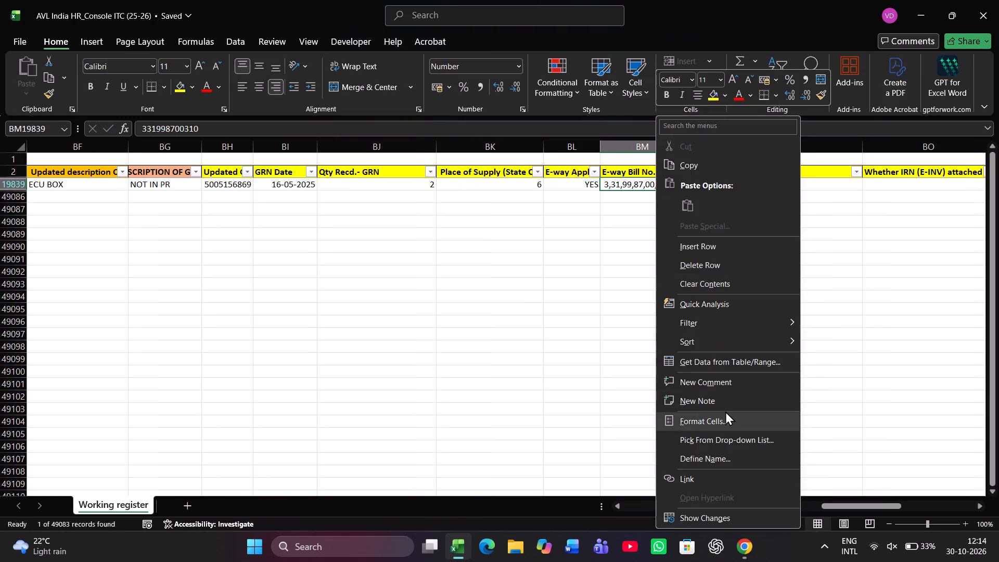
click(715, 417)
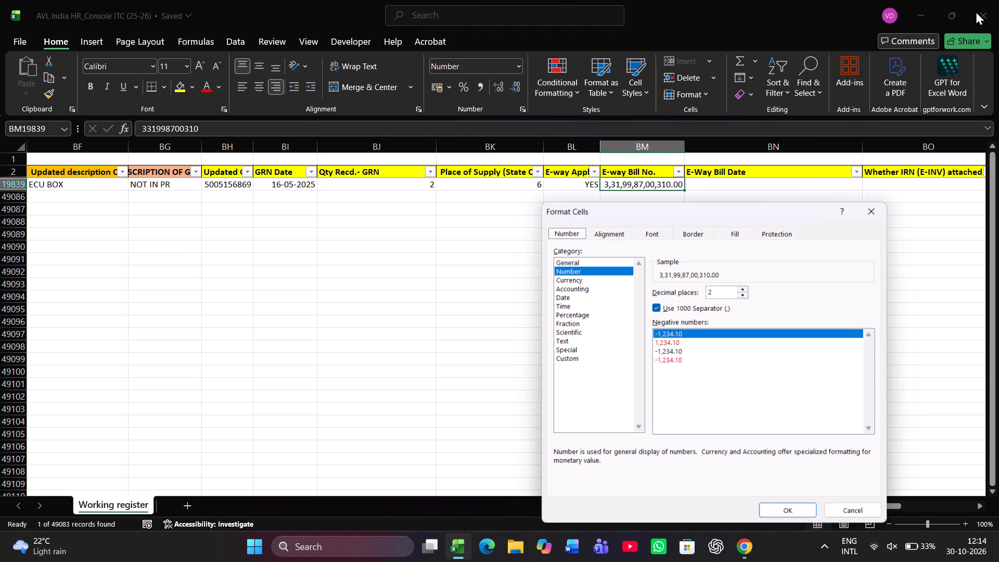
click(575, 261)
click(785, 517)
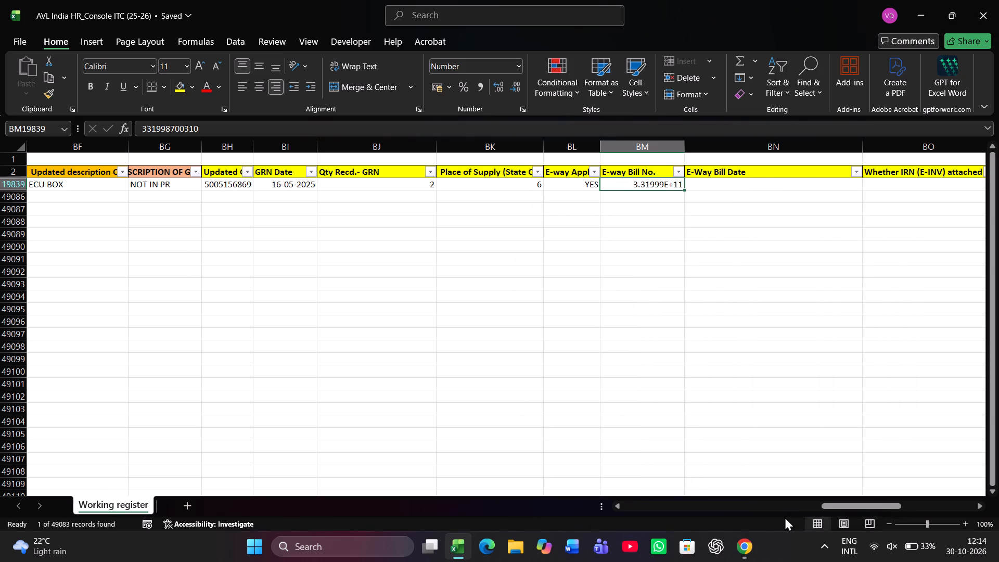
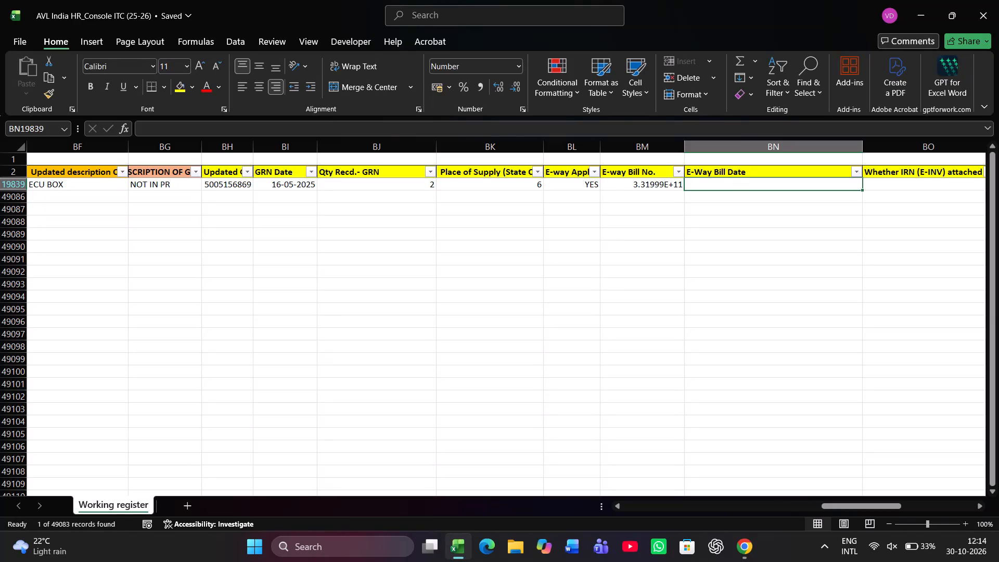
Enter 13-05-2025 as the E-Way Bill Date in column BN and change that cell's number format to Date.
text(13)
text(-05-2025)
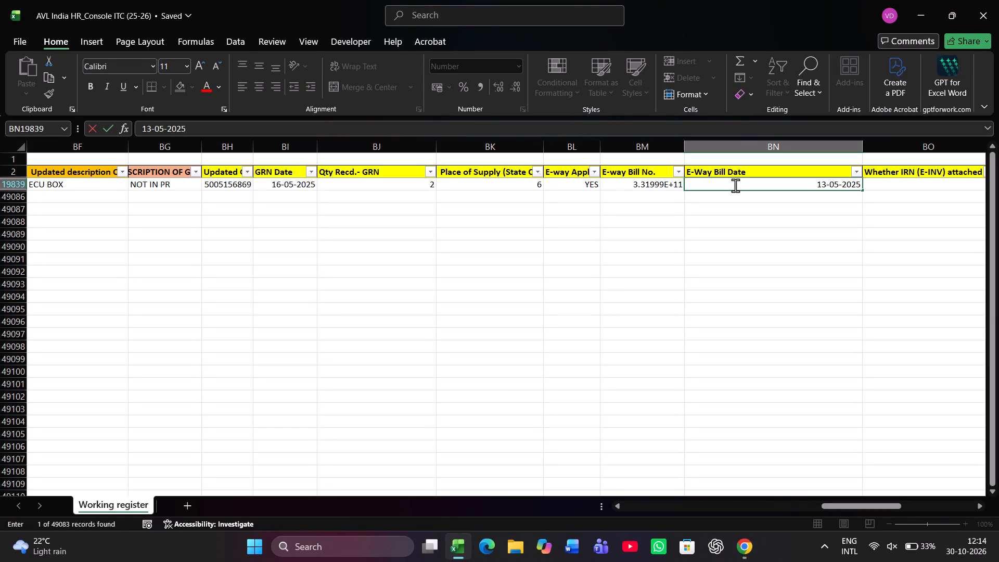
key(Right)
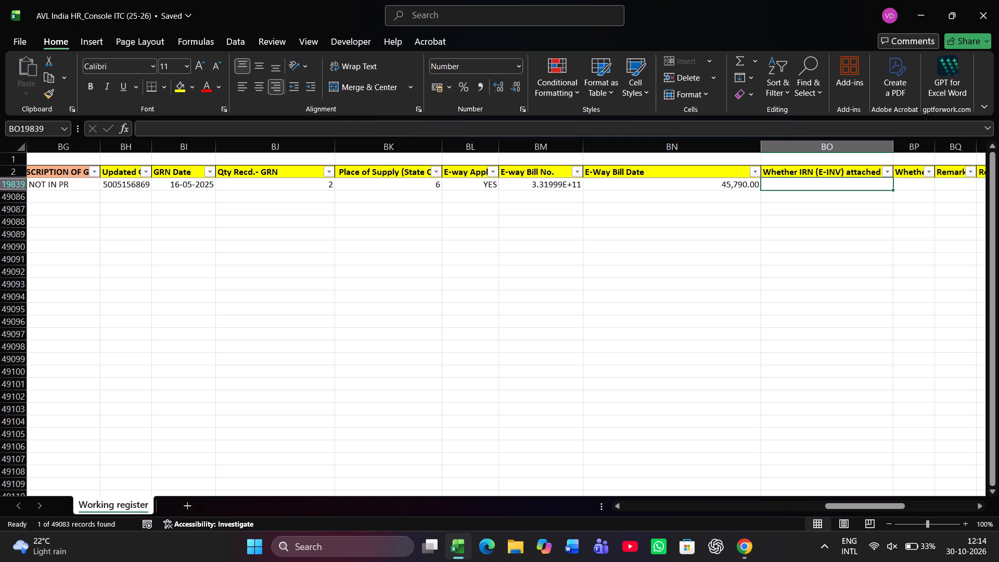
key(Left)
right_click(707, 180)
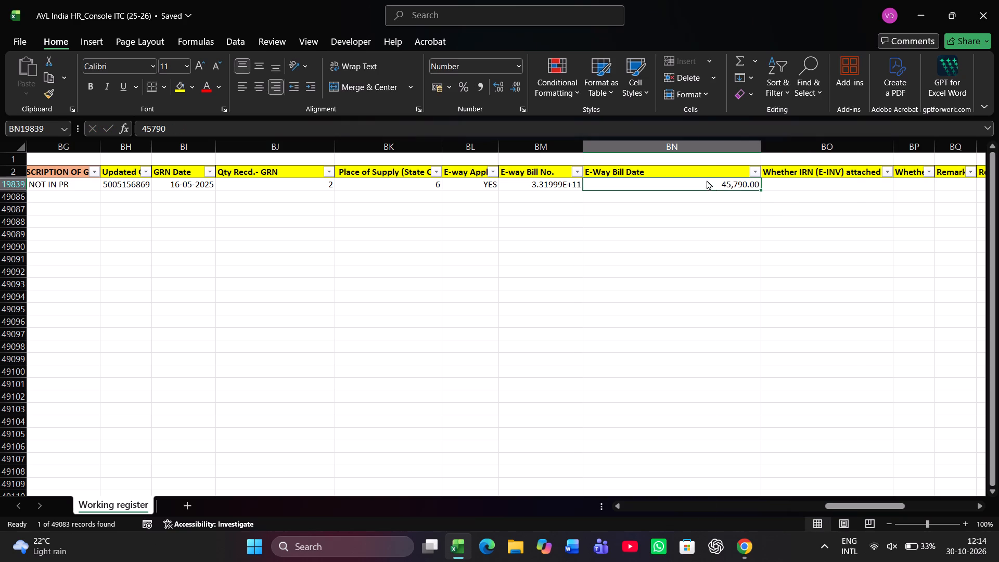
click(770, 420)
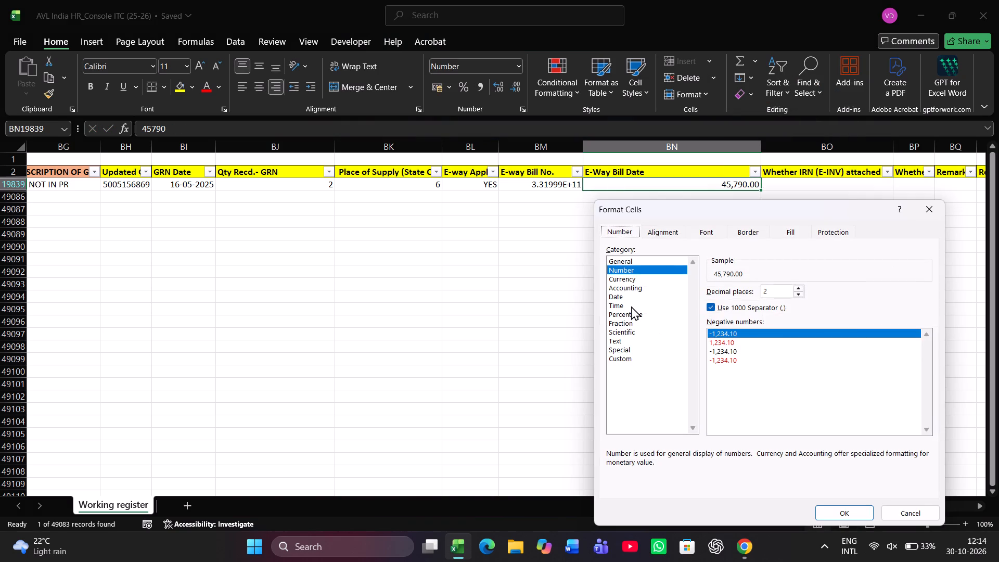
click(638, 295)
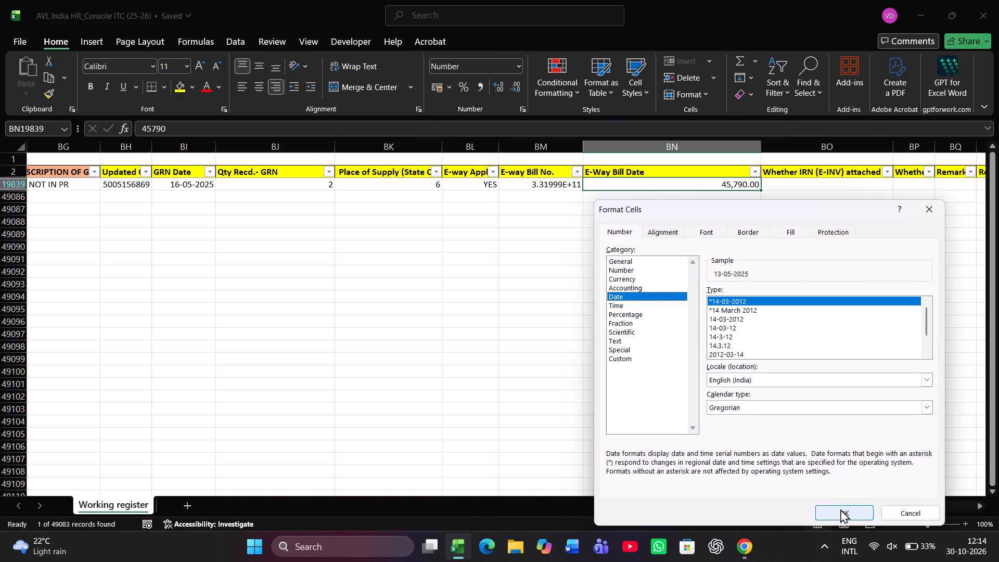
click(845, 508)
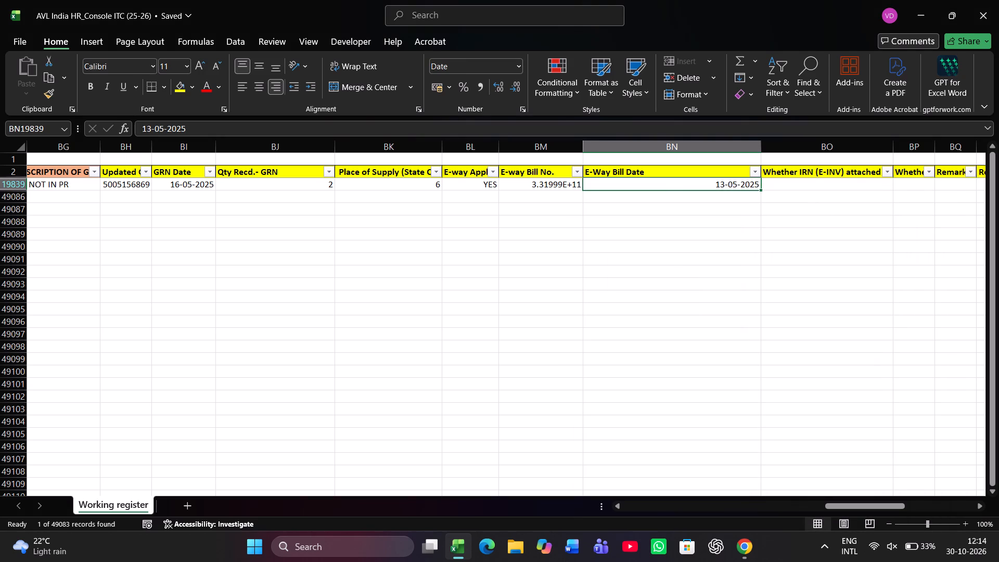
Enter YES in column BO, whether the IRN (E-INV) is attached with the invoice, and YES in column BP beside it.
key(Right)
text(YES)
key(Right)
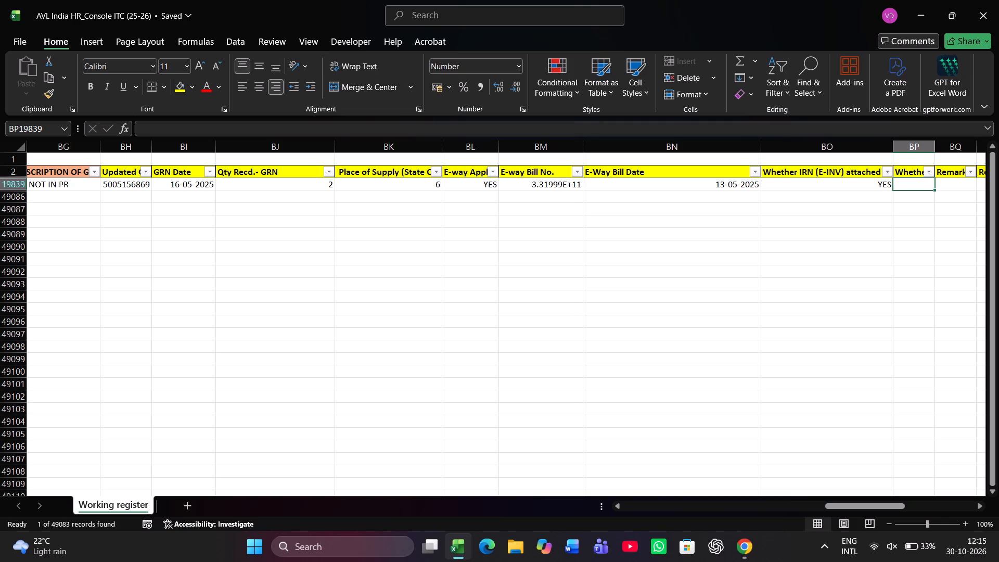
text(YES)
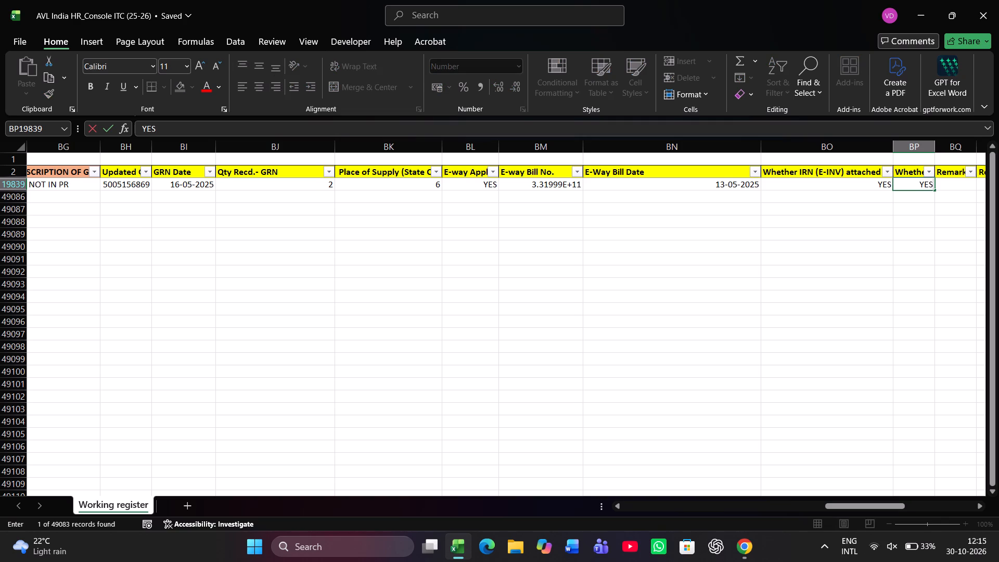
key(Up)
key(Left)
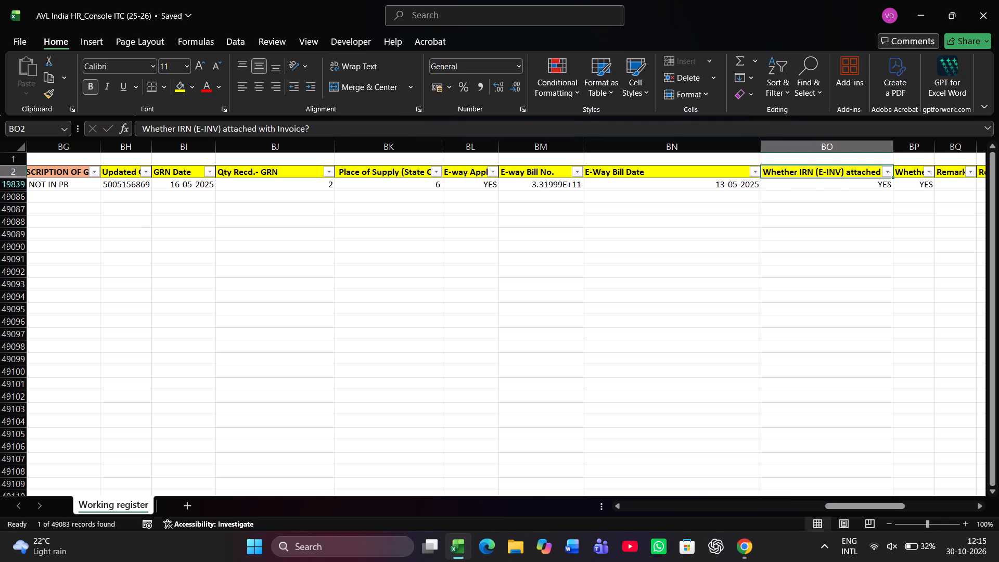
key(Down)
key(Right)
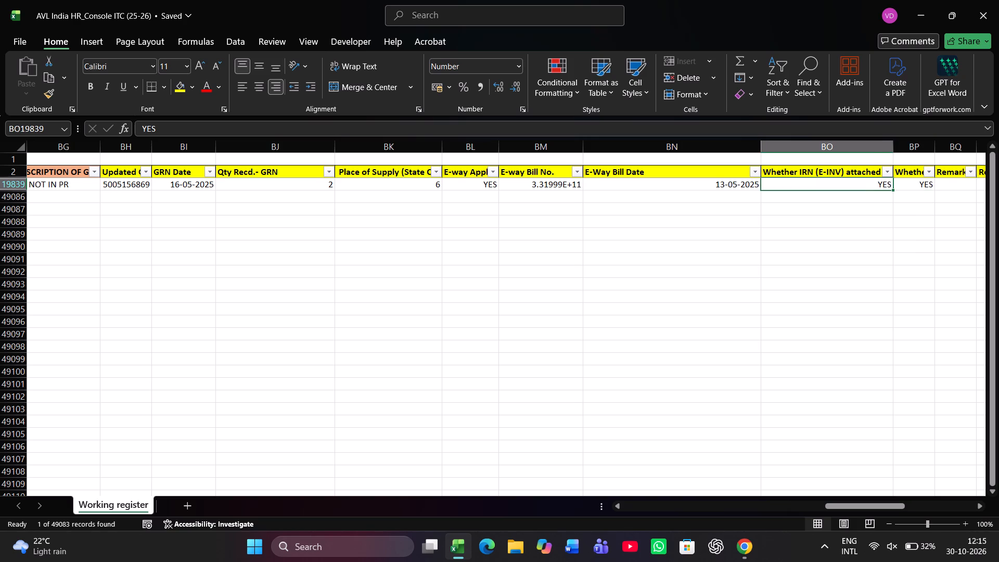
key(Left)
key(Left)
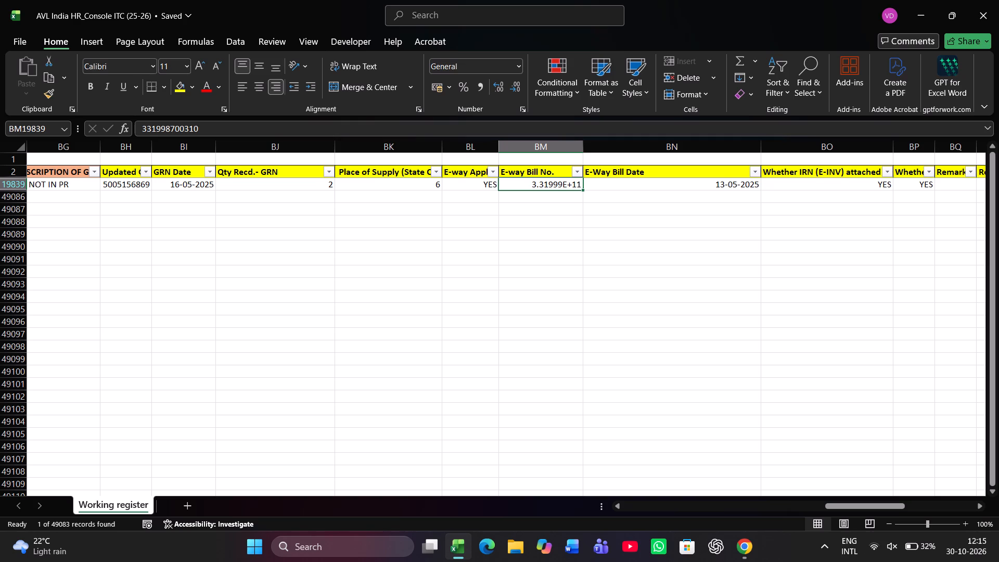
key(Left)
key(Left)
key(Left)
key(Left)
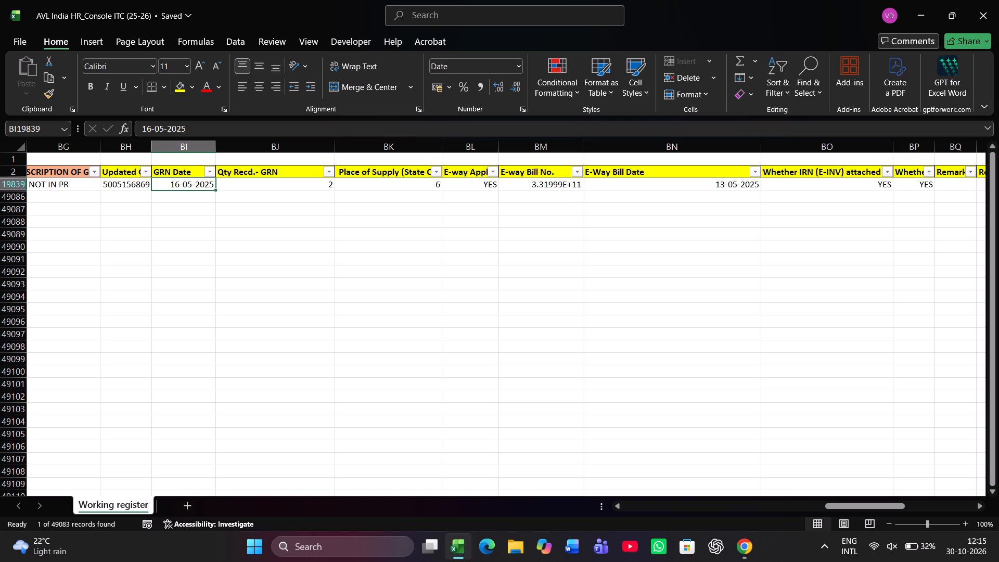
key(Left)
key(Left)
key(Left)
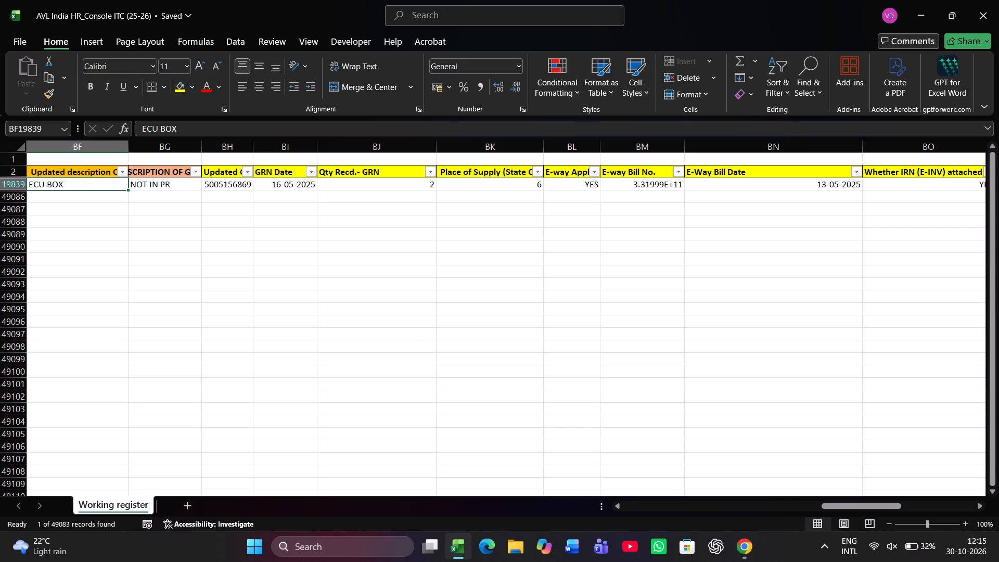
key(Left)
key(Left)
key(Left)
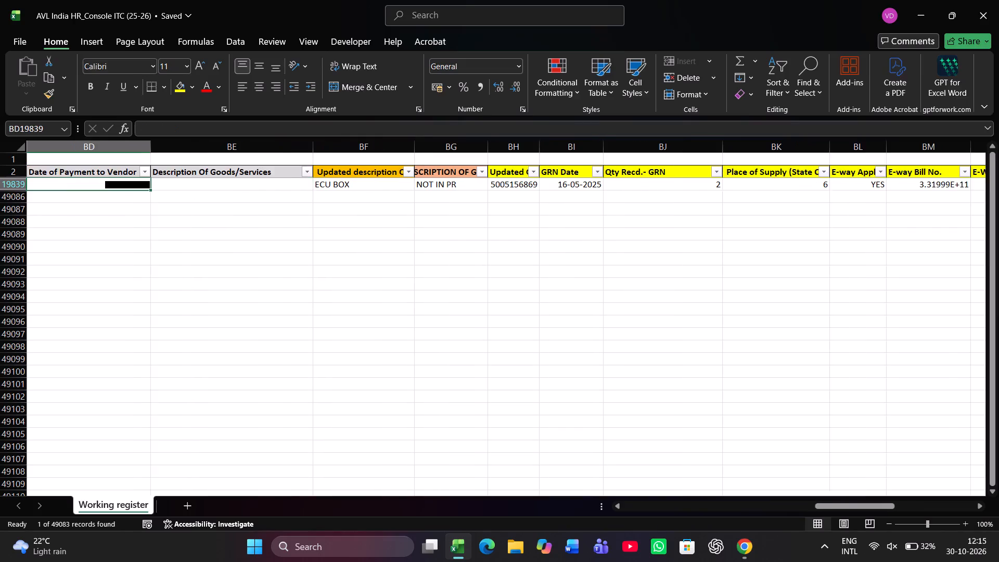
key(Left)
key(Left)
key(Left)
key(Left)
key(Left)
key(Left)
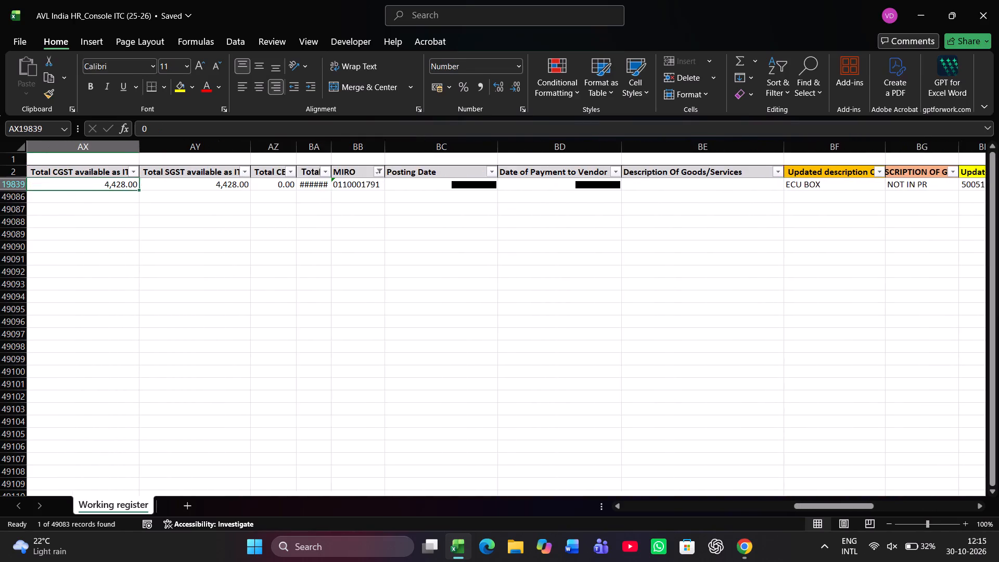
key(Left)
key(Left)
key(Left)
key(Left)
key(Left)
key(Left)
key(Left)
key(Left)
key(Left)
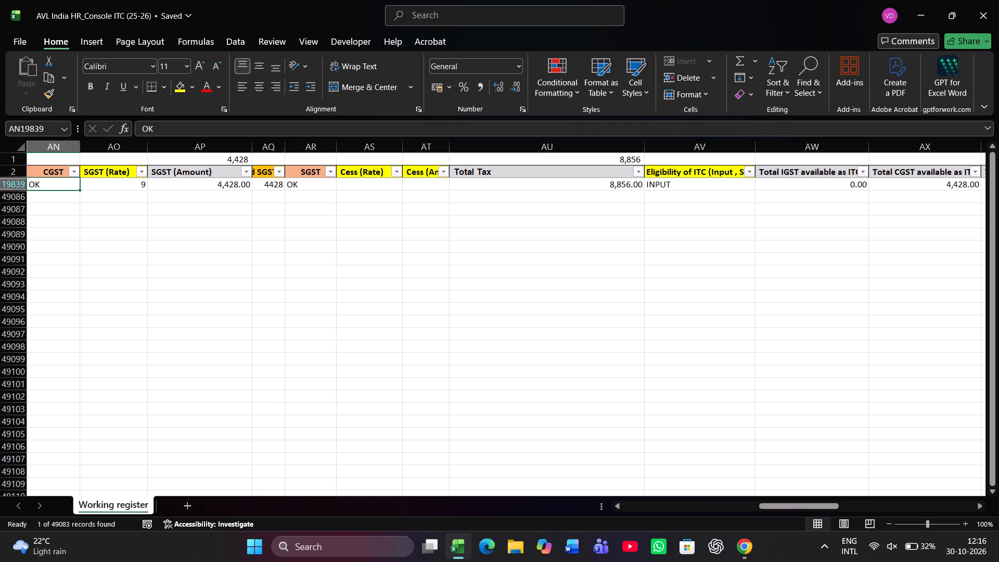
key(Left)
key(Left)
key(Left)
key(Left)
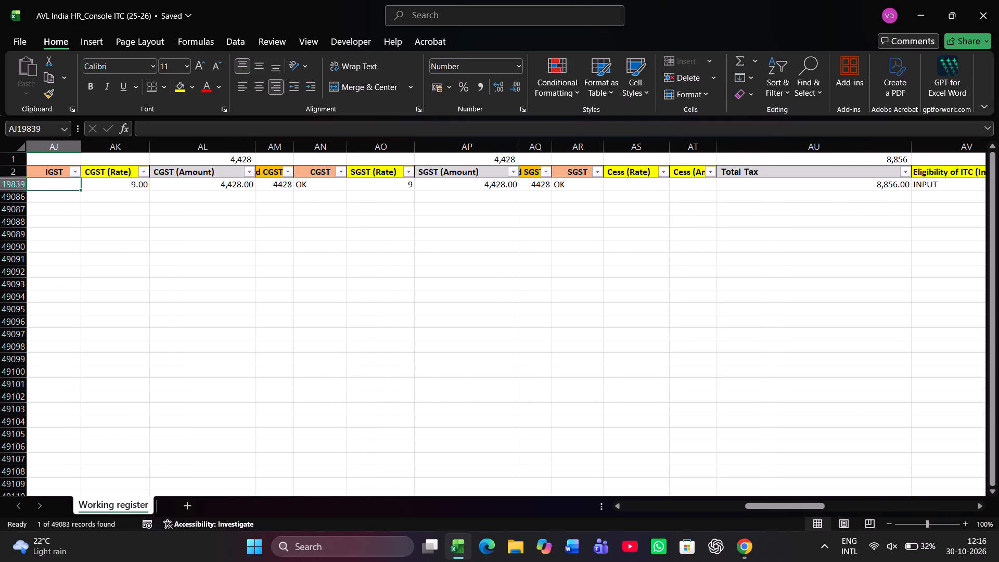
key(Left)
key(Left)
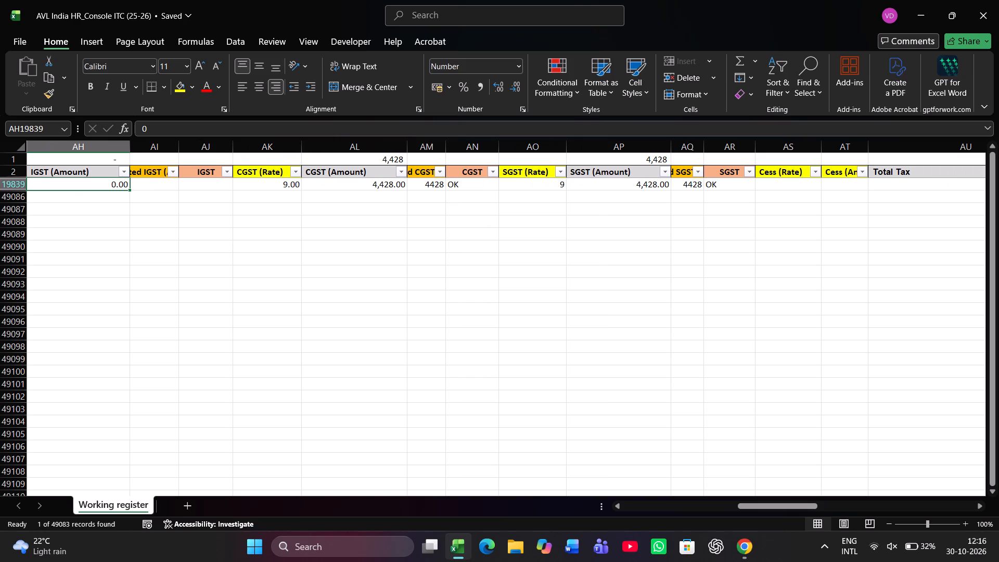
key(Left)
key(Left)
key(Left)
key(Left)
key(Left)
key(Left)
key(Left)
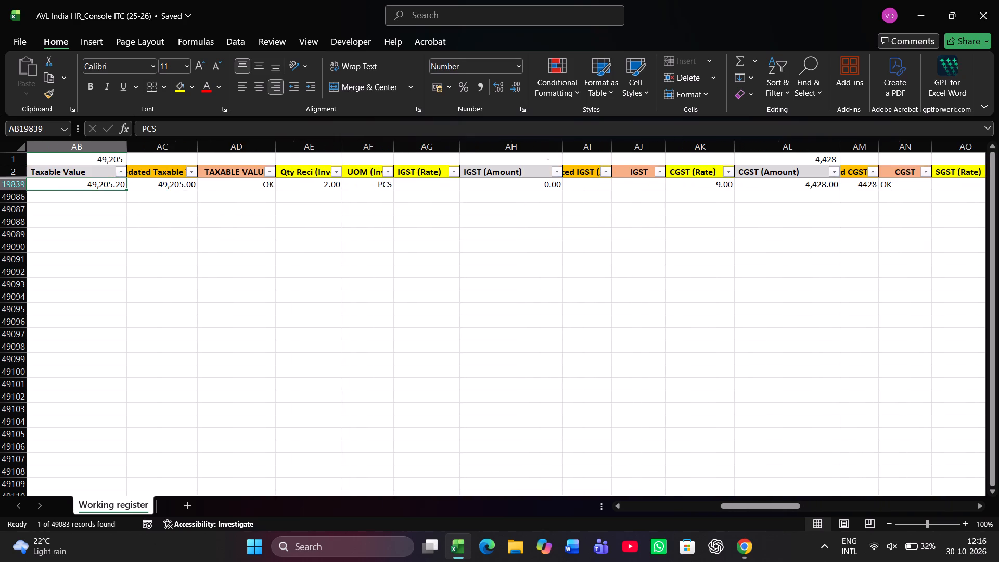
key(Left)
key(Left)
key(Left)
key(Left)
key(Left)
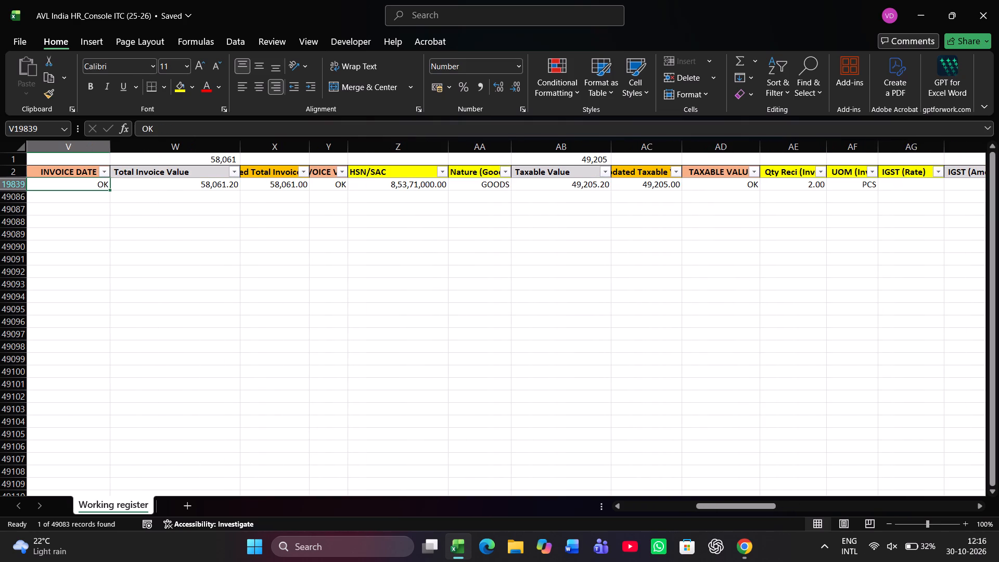
Change the number format of the row's HSN/SAC cell in column Z to General.
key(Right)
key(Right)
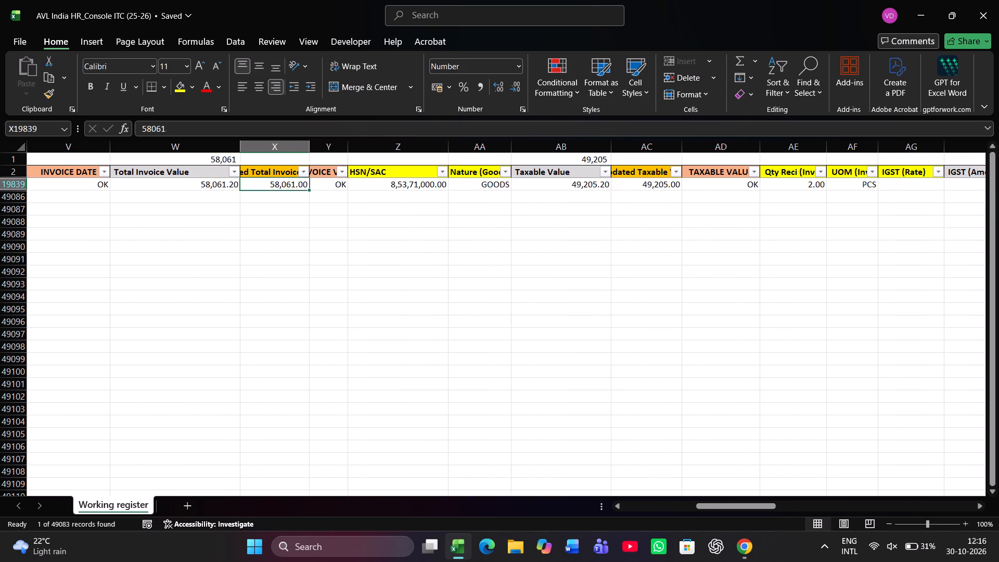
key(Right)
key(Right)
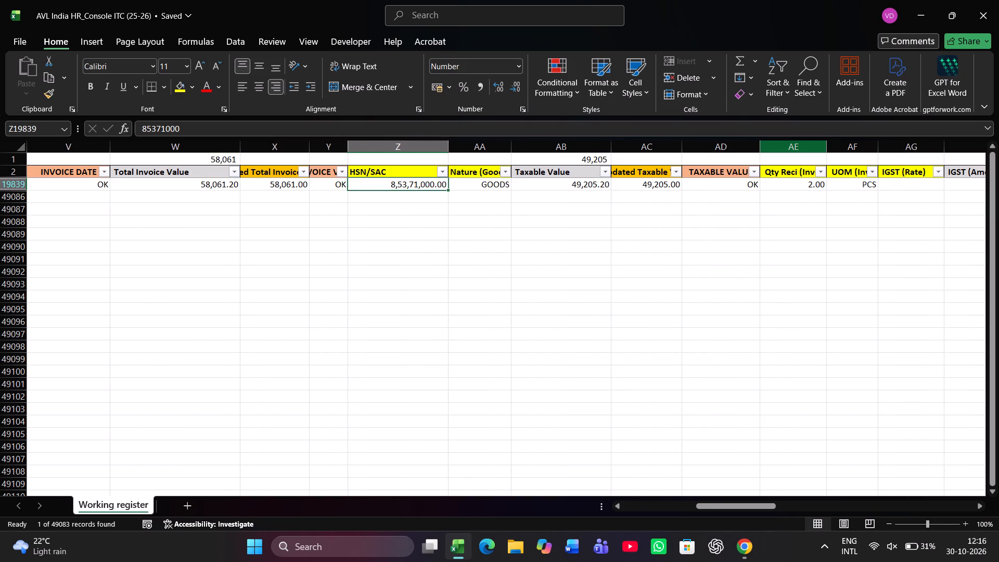
click(413, 186)
right_click(413, 186)
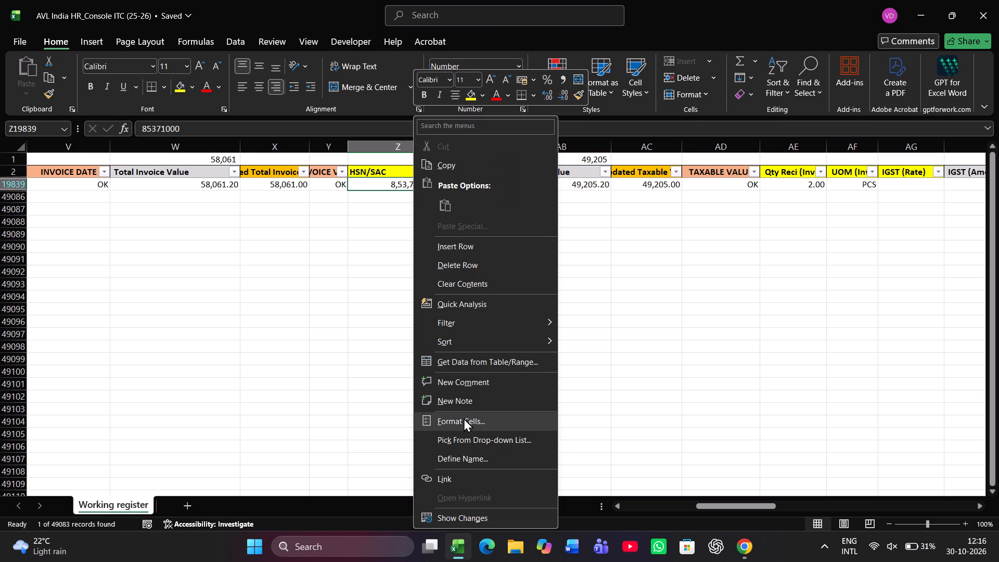
click(462, 420)
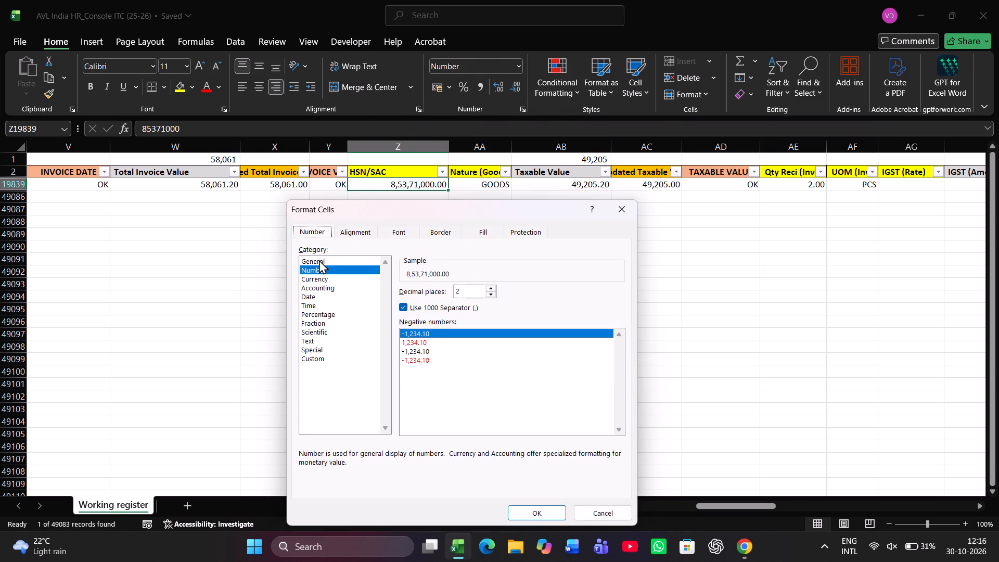
click(319, 260)
key(Return)
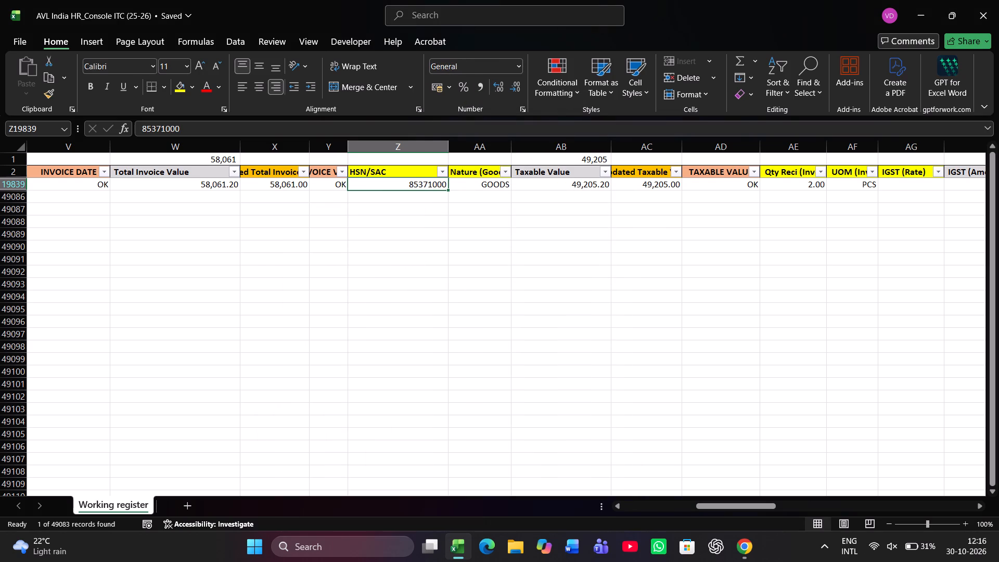
Review the row's invoice date, invoice number, vendor name and supplier state code columns back to the GSTIN check in L.
key(Left)
key(Left)
key(Left)
key(Left)
key(Left)
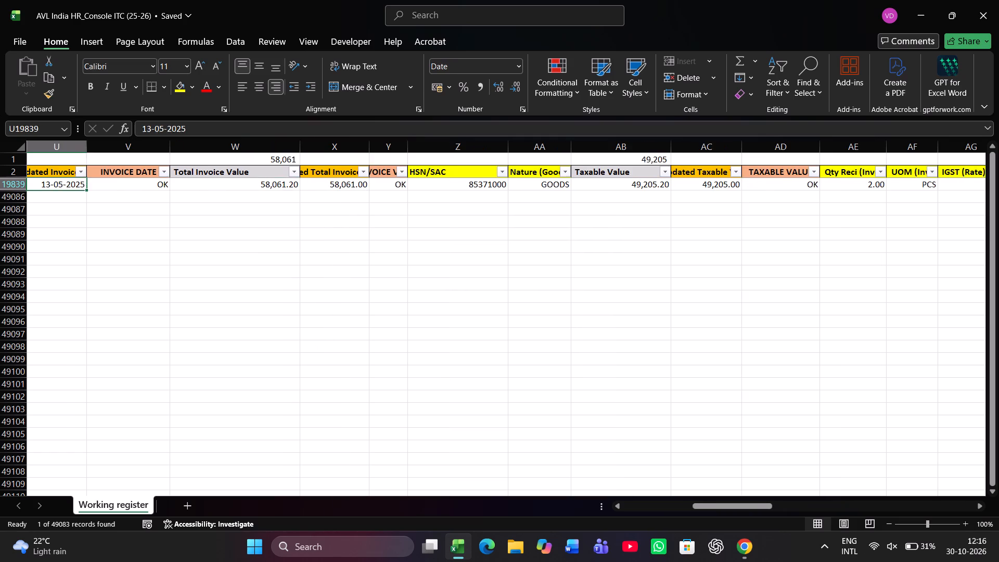
key(Left)
key(Left)
key(Left)
key(Left)
key(Left)
key(Left)
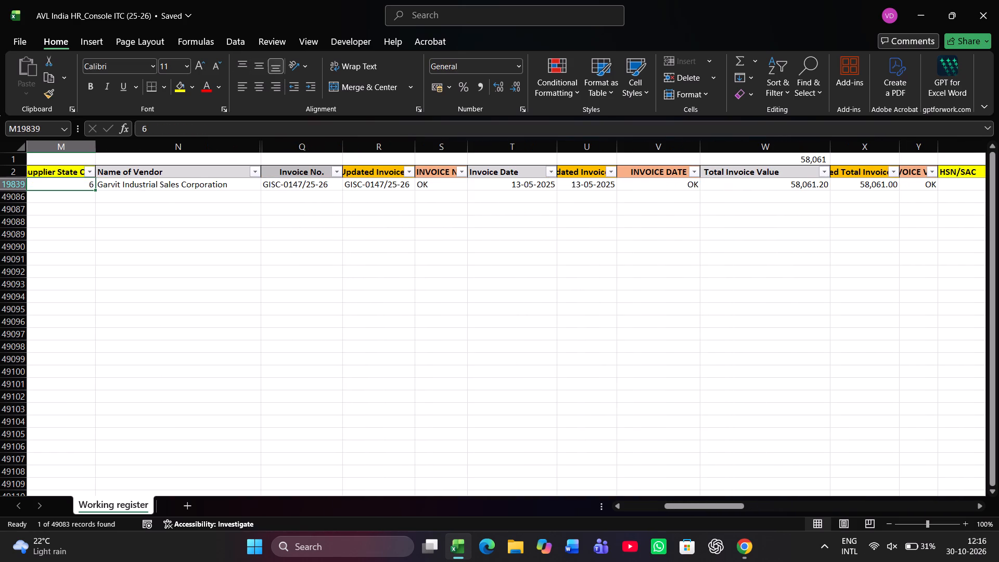
key(Left)
key(Right)
key(Right)
key(Right)
key(Right)
key(Right)
key(Right)
key(Right)
key(Right)
key(Right)
key(Right)
key(Right)
key(Right)
key(Right)
key(Right)
key(Right)
key(Right)
key(Right)
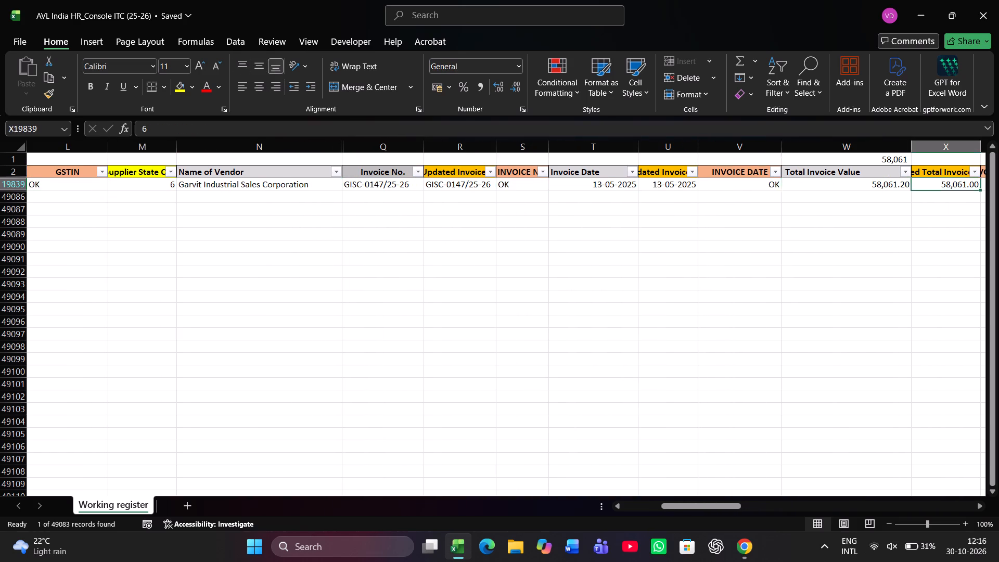
key(Right)
key(Right)
key(Right)
key(Right)
key(Right)
key(Right)
key(Right)
key(Right)
key(Right)
key(Right)
key(Right)
key(Right)
key(Right)
key(Right)
key(Right)
key(Right)
key(Right)
key(Right)
key(Right)
key(Right)
key(Right)
key(Right)
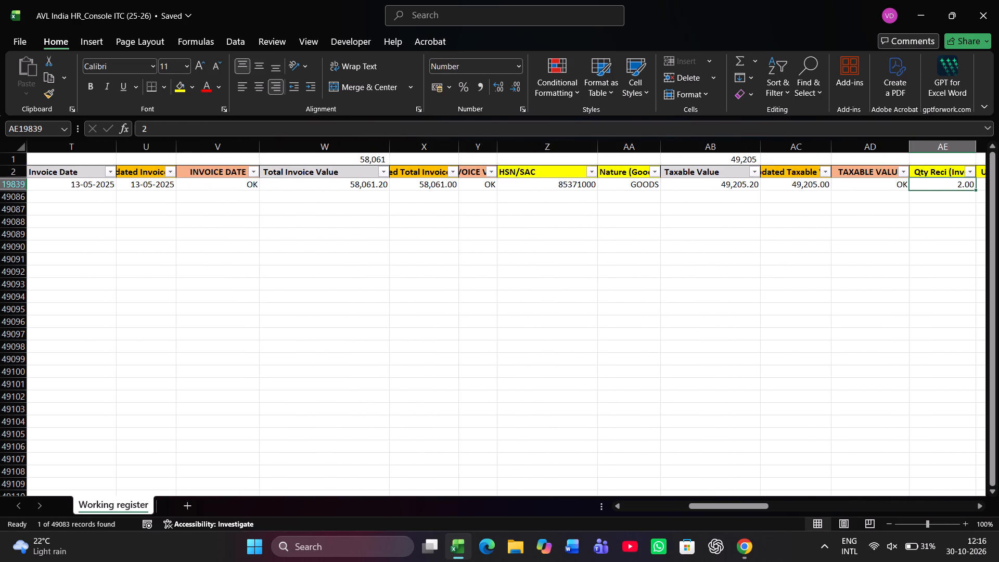
key(Right)
key(Right)
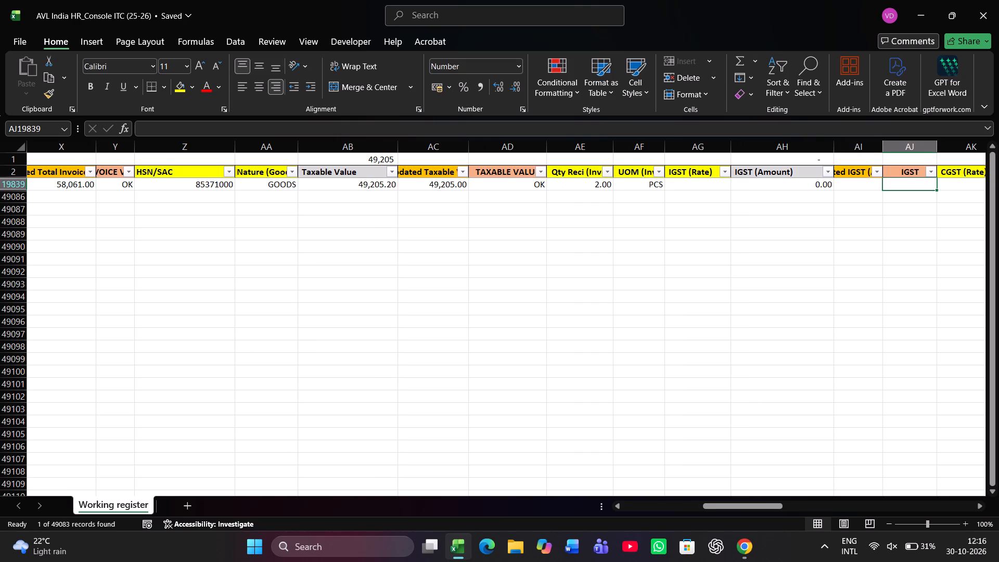
Review the same row's CGST, SGST, cess, total tax and ITC eligibility columns across to the MIRO number in column BB.
key(Right)
key(Right)
key(Right)
key(Right)
key(Right)
key(Right)
key(Right)
key(Right)
key(Right)
key(Right)
key(Right)
key(Right)
key(Right)
key(Right)
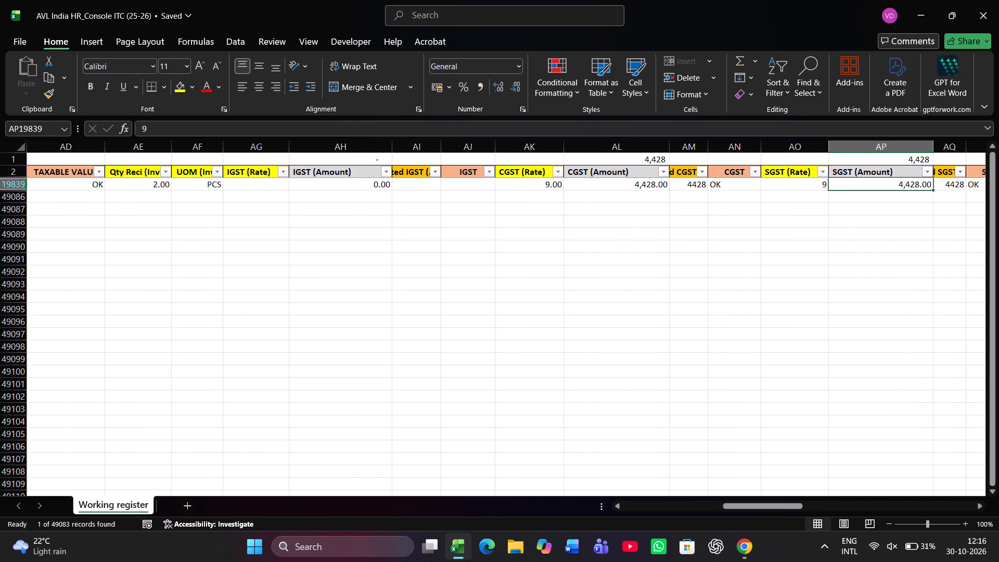
key(Right)
key(Right)
key(Right)
key(Right)
key(Right)
key(Right)
key(Right)
key(Right)
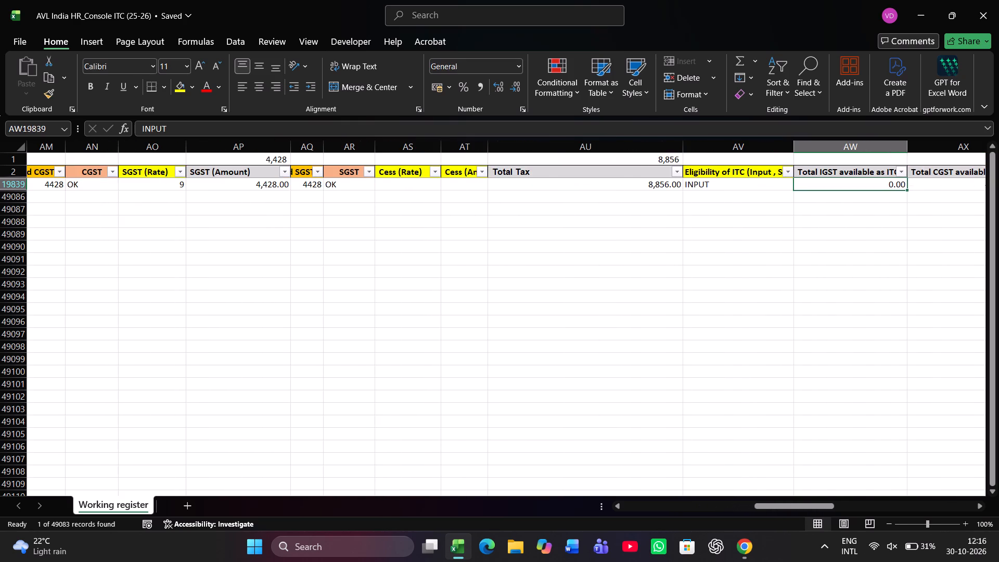
key(Right)
key(Right)
key(Right)
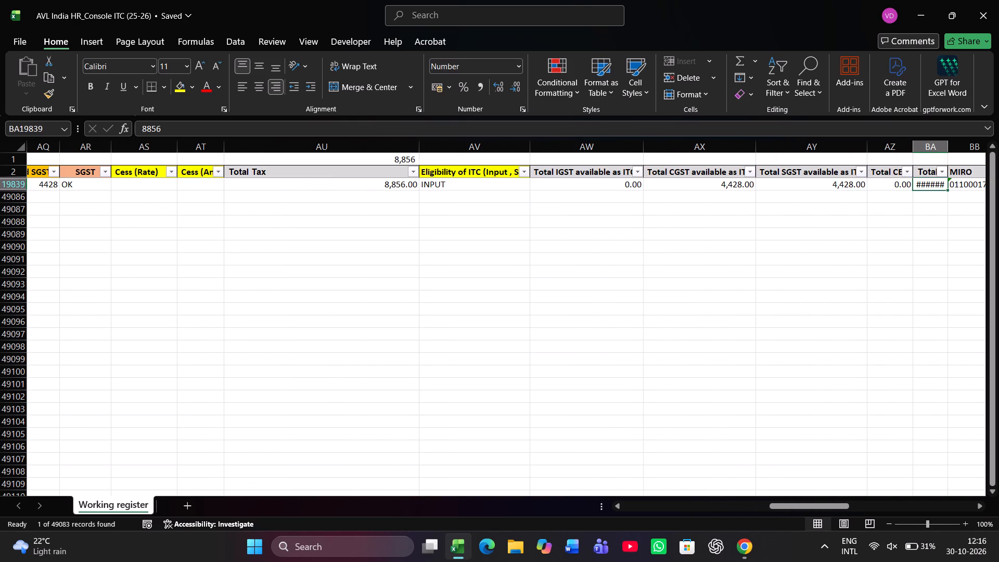
key(Right)
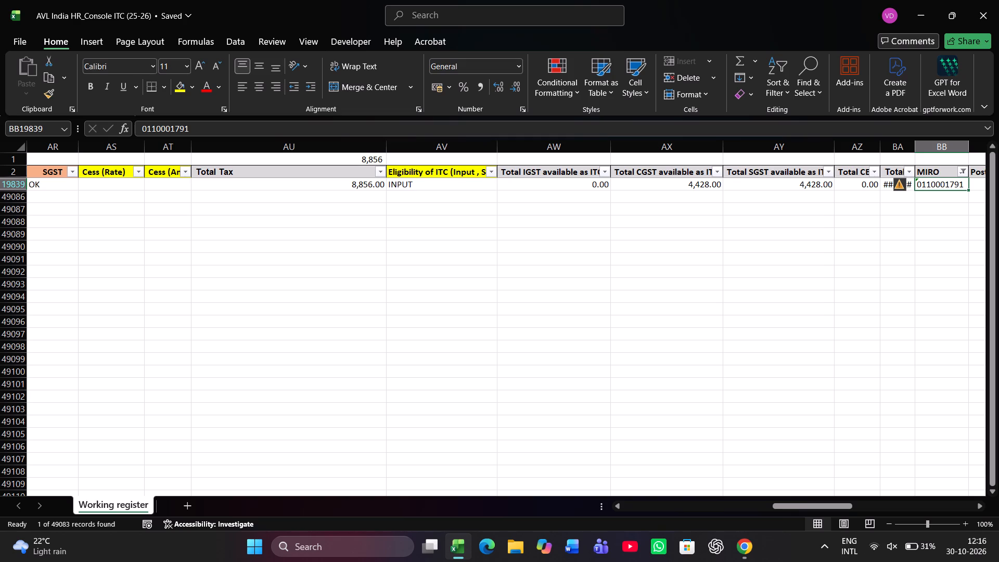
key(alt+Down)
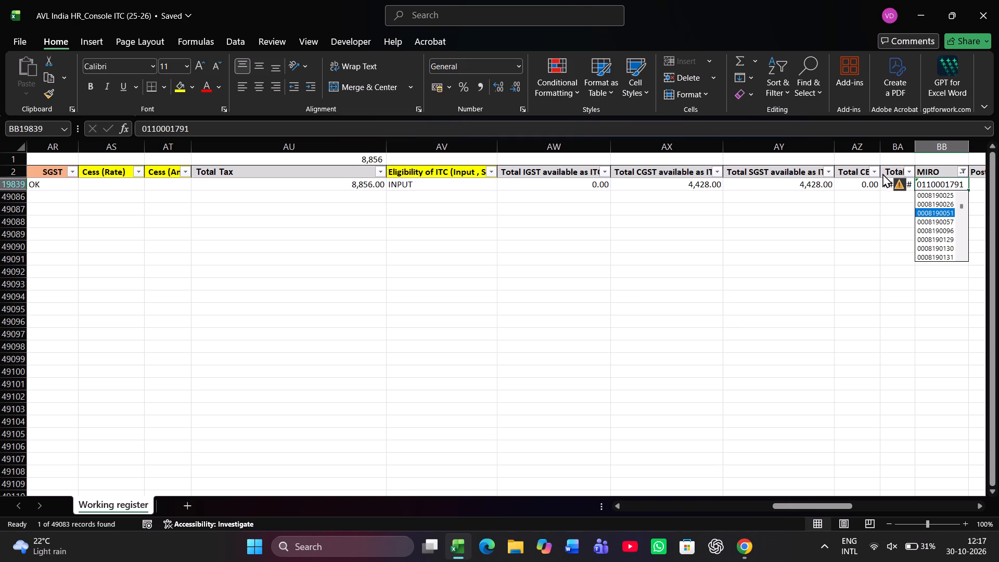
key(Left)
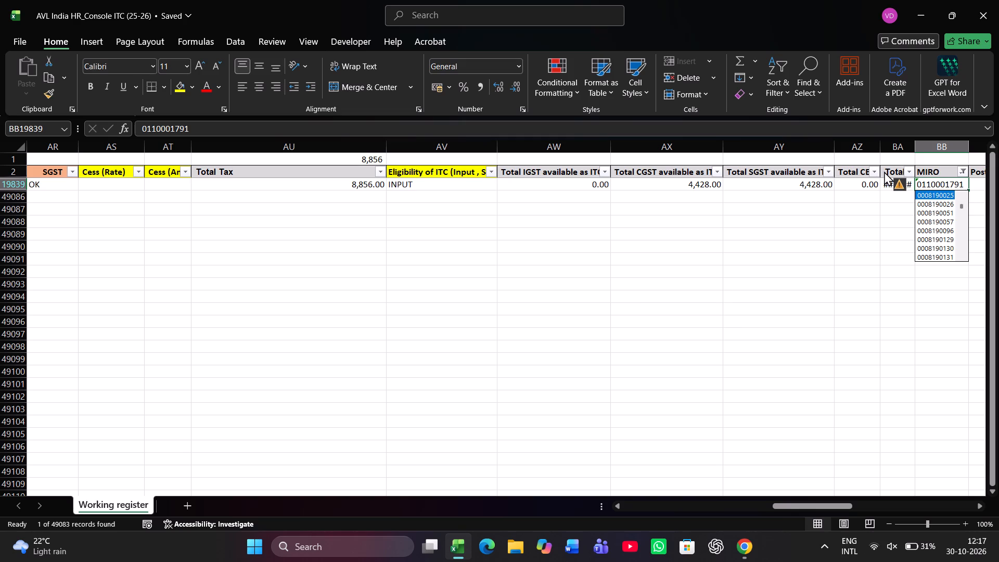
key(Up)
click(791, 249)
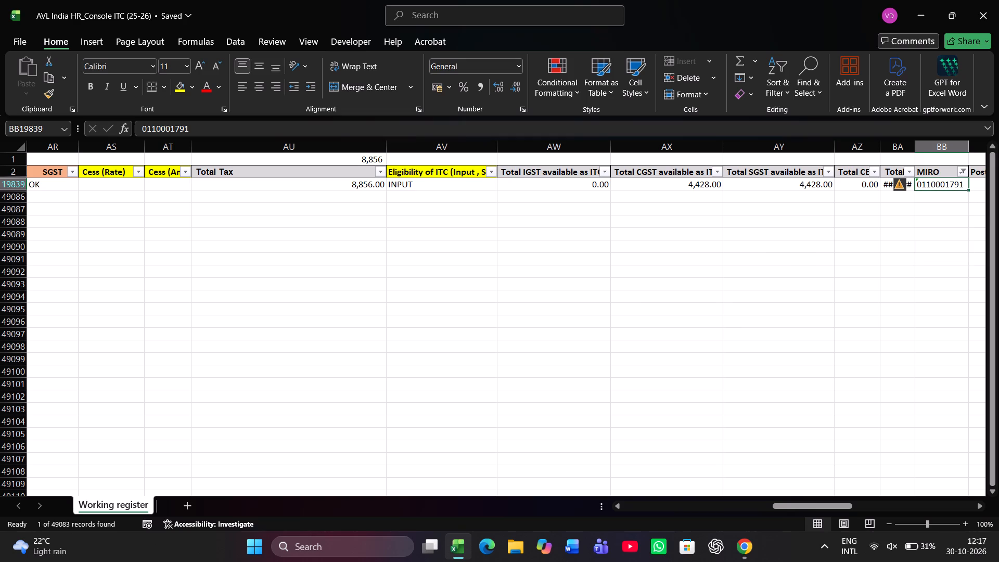
click(806, 174)
key(Right)
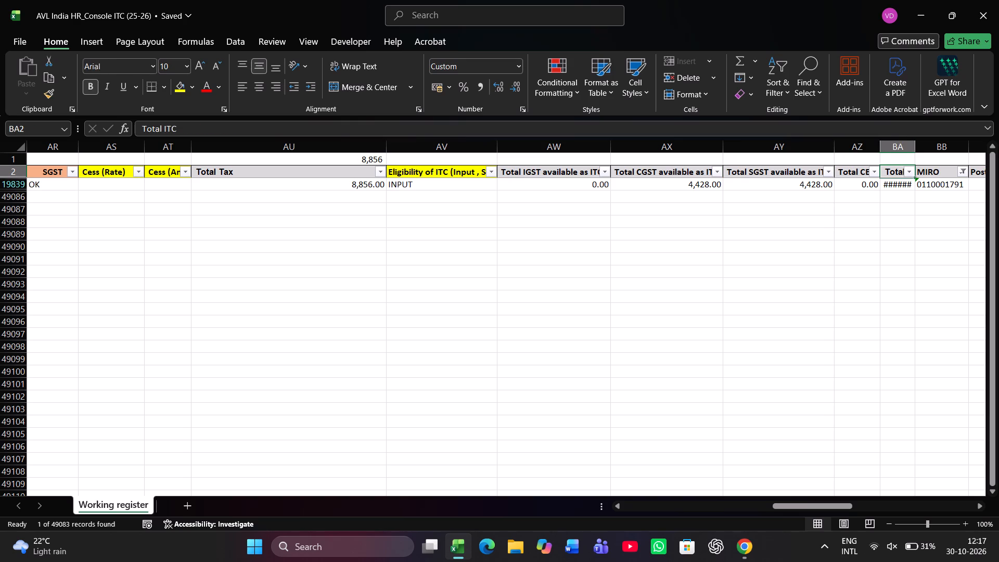
key(Right)
key(alt+Down)
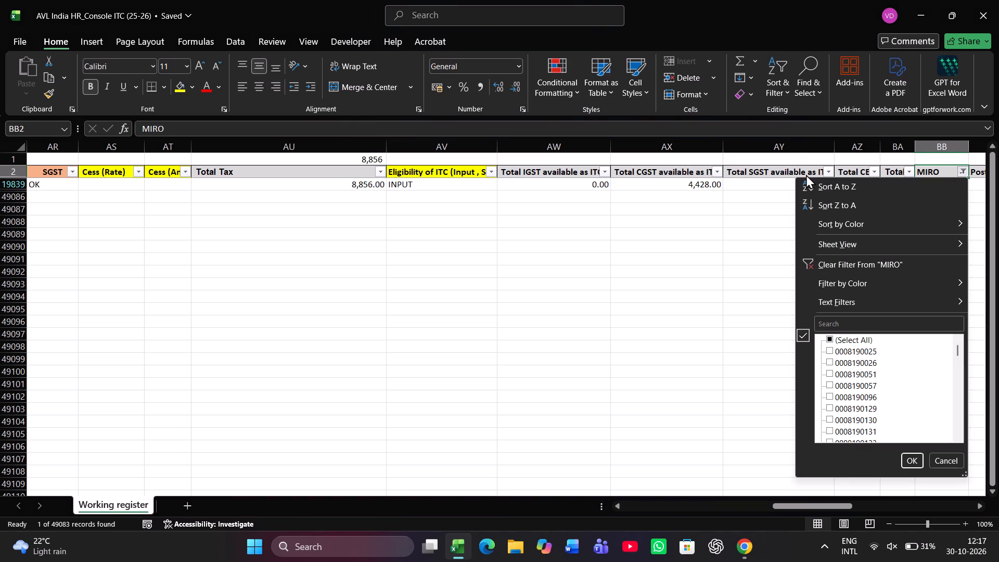
key(Down)
key(Down)
key(Down)
key(Down)
key(Down)
key(Down)
key(Down)
key(Down)
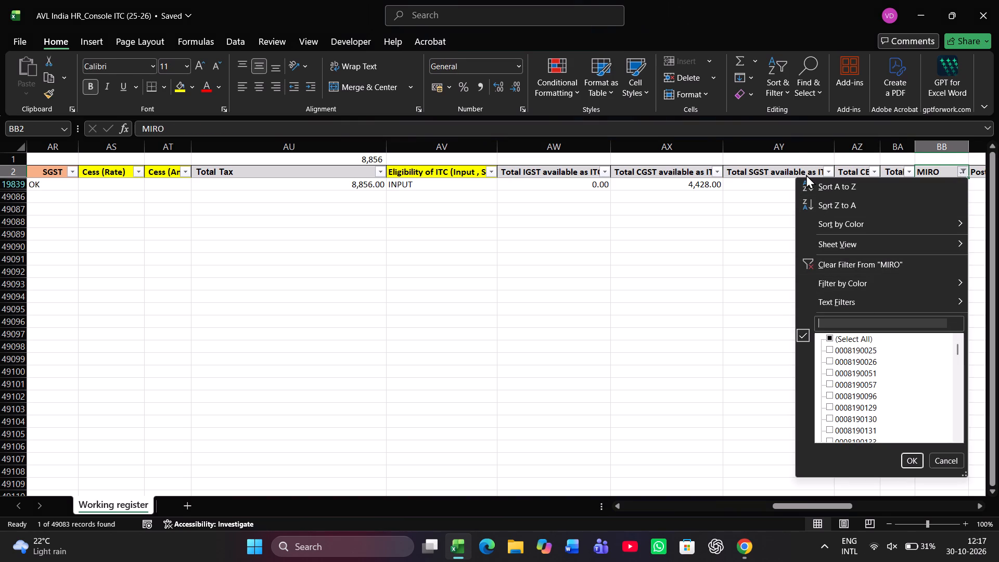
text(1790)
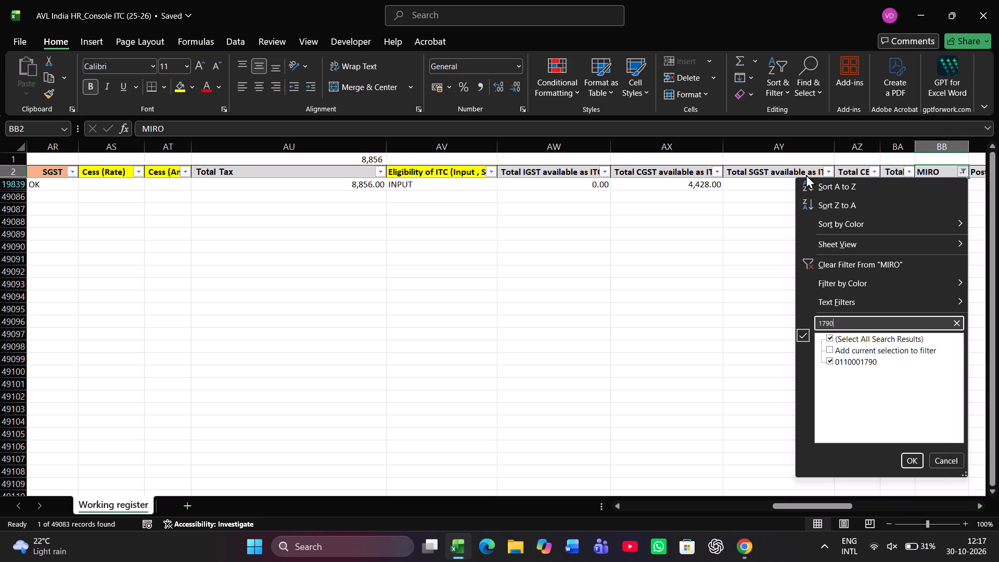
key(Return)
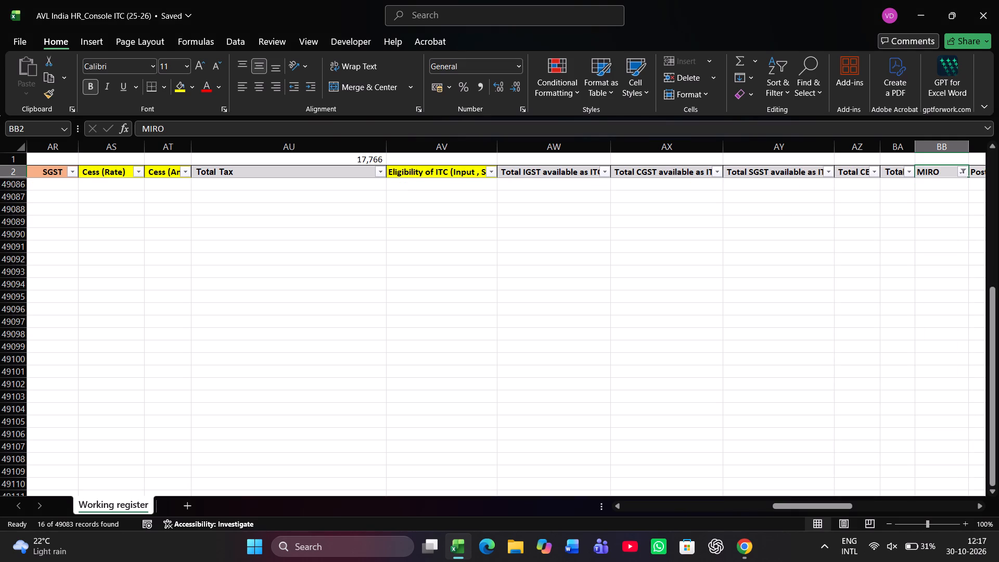
scroll(806, 174, right, 7)
scroll(806, 174, left, 3)
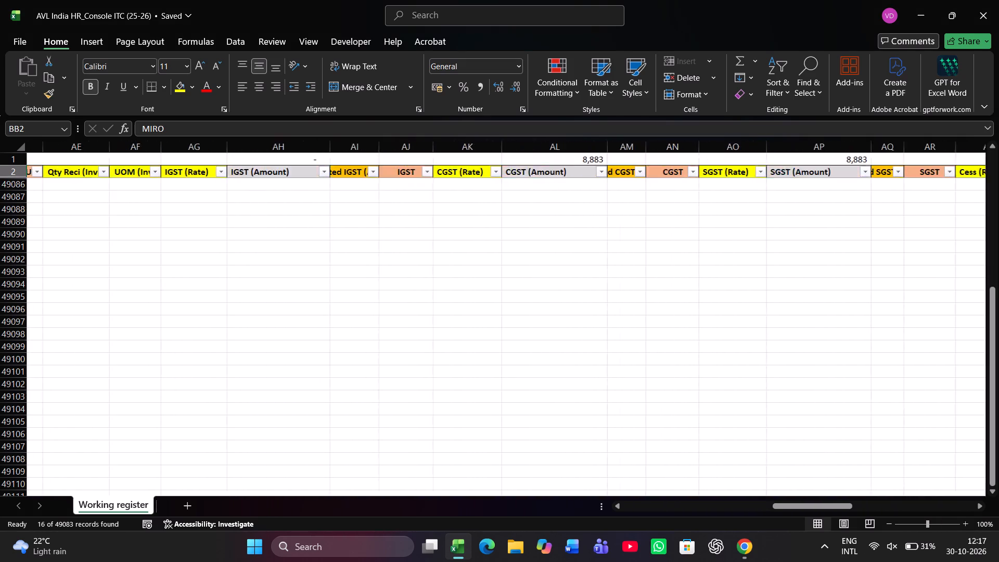
scroll(806, 174, left, 4)
scroll(563, 272, up, 1)
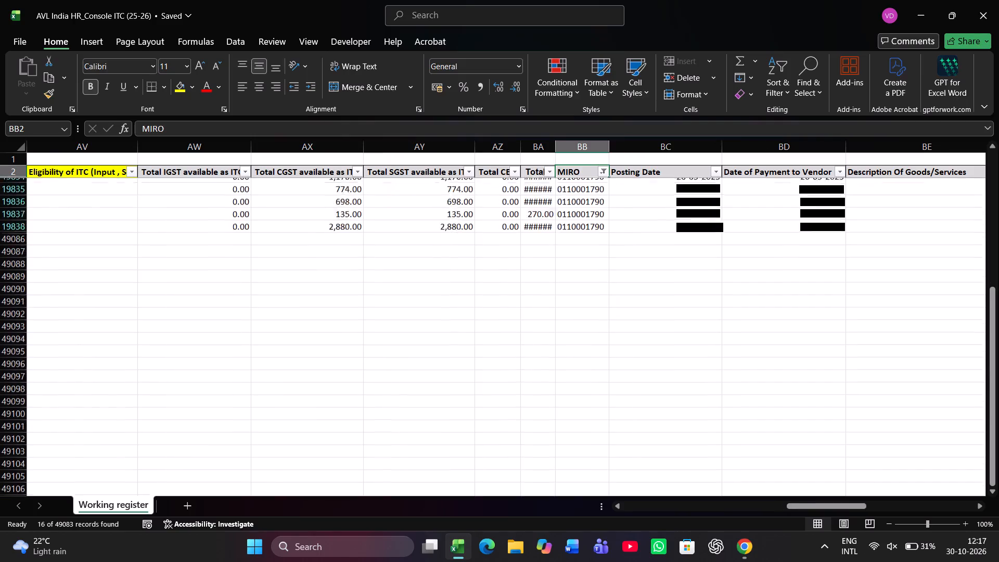
scroll(563, 272, up, 3)
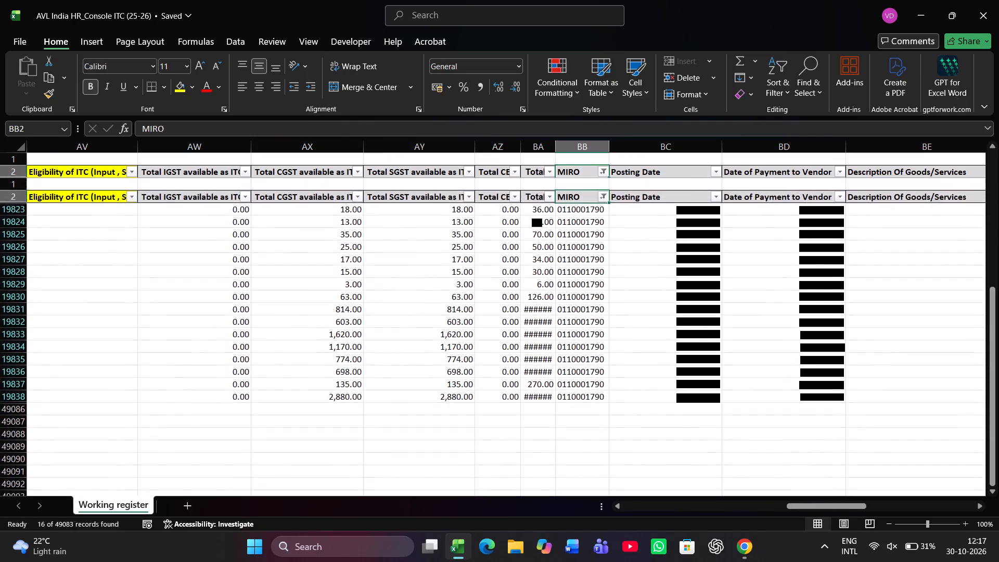
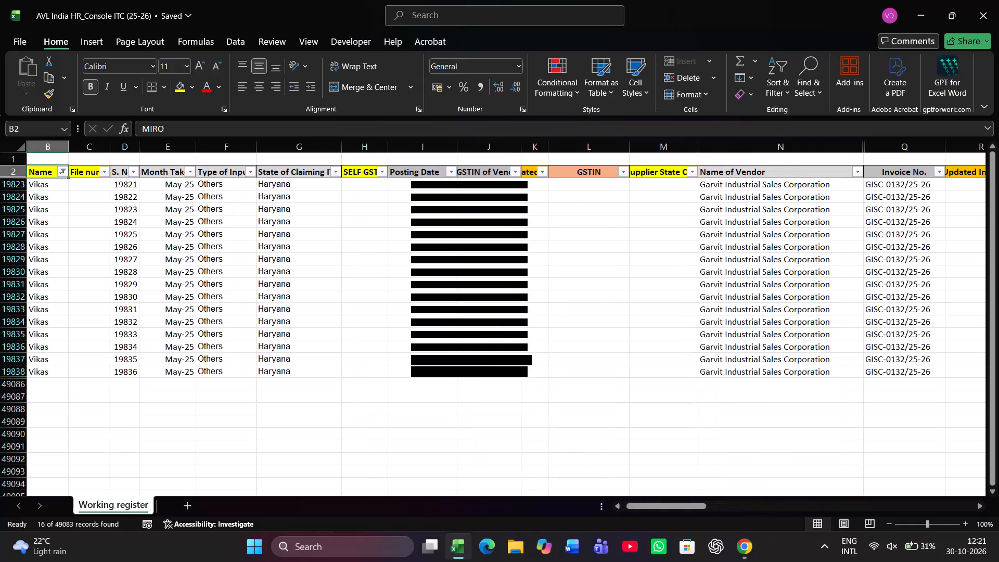
Enter file number 26 in column C for all the filtered rows, 19823 to 19838.
key(Right)
key(Down)
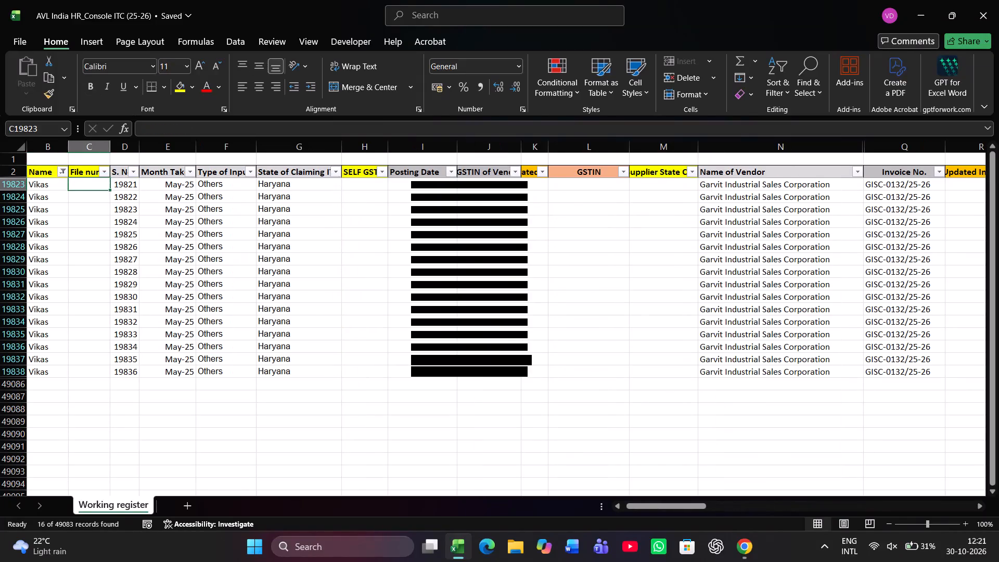
text(26)
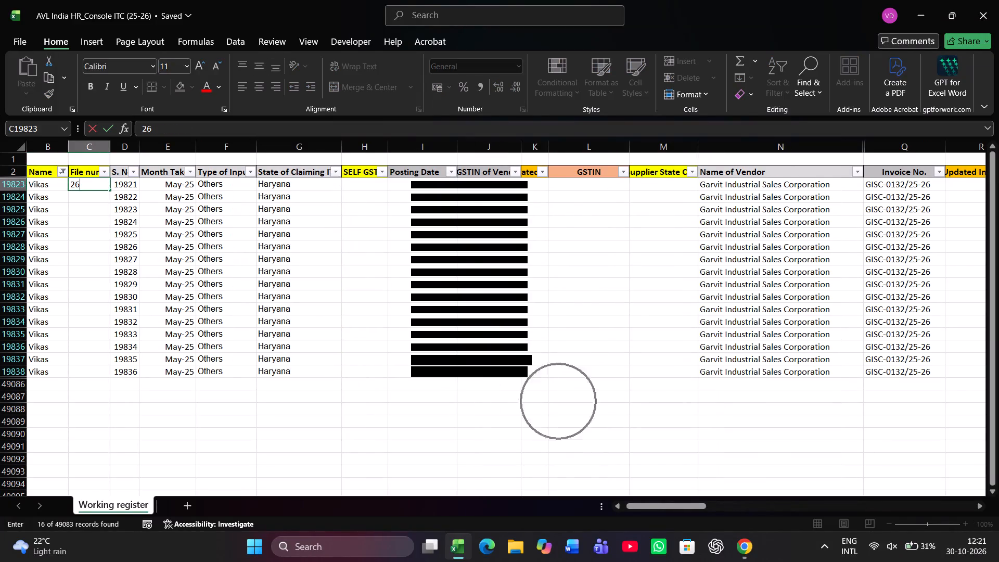
key(Left)
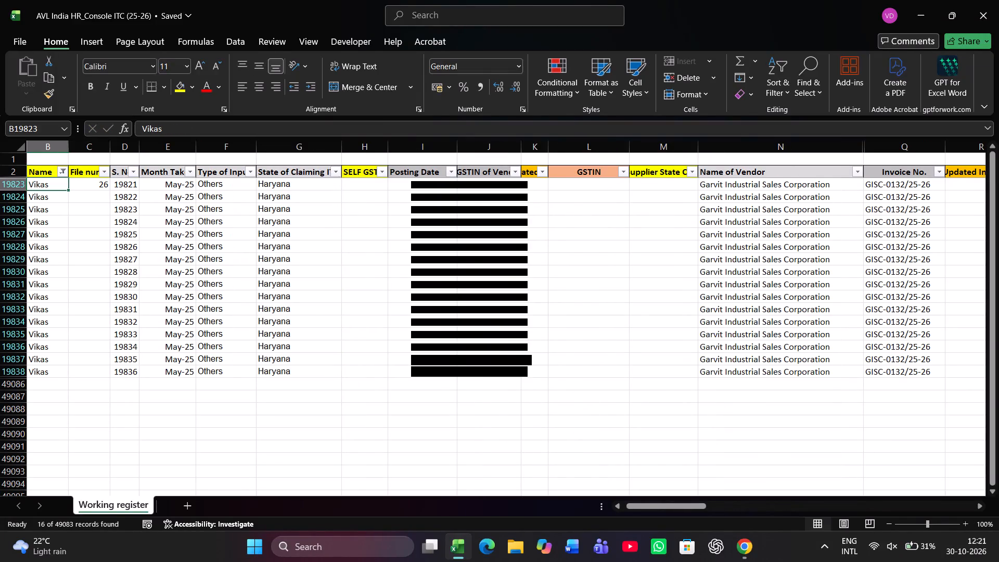
key(ctrl+Down)
key(Right)
key(ctrl+shift+Up)
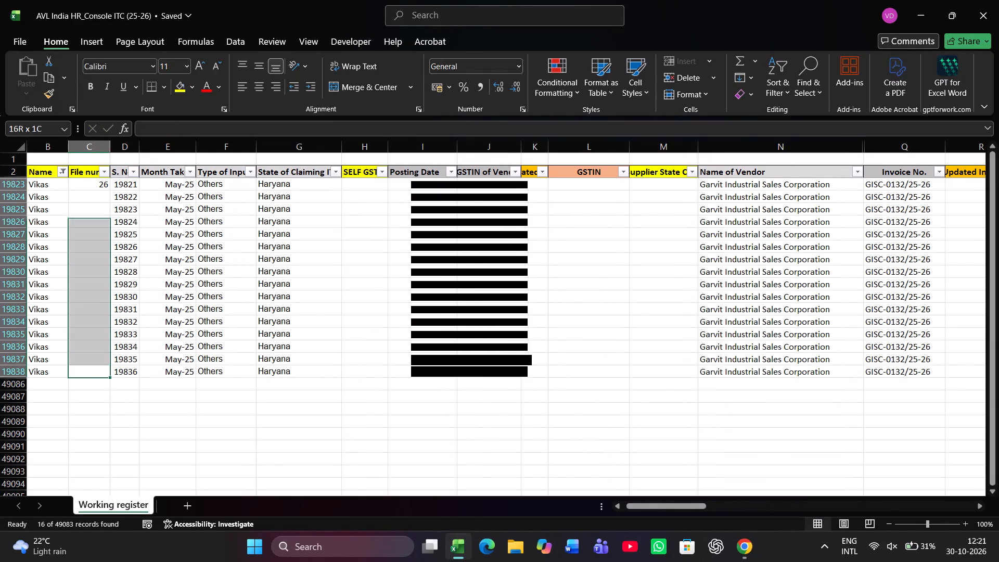
key(ctrl+d)
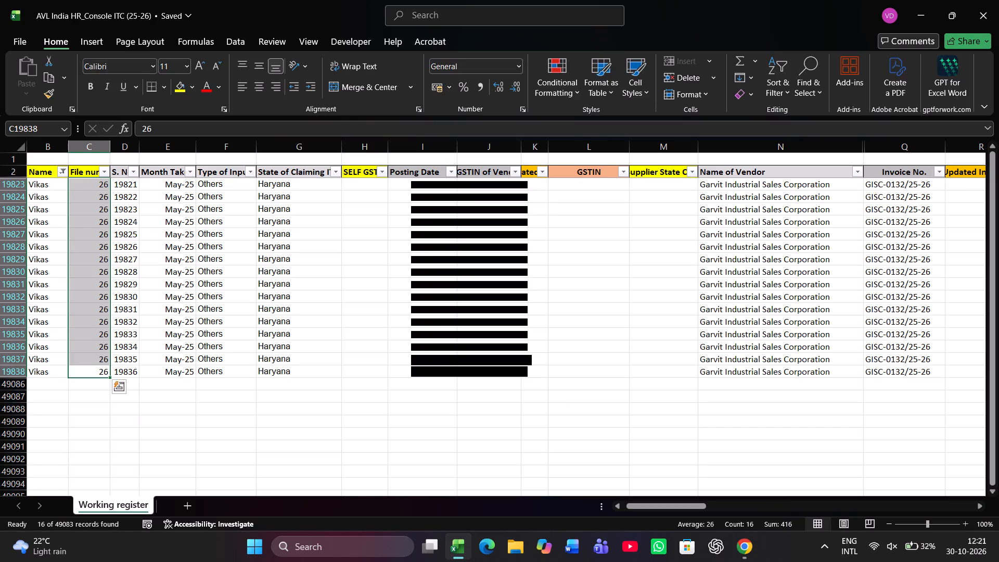
Enter the company's own GSTIN beginning 06AA in the SELF GSTIN column of row 19823.
key(Down)
key(Right)
key(Up)
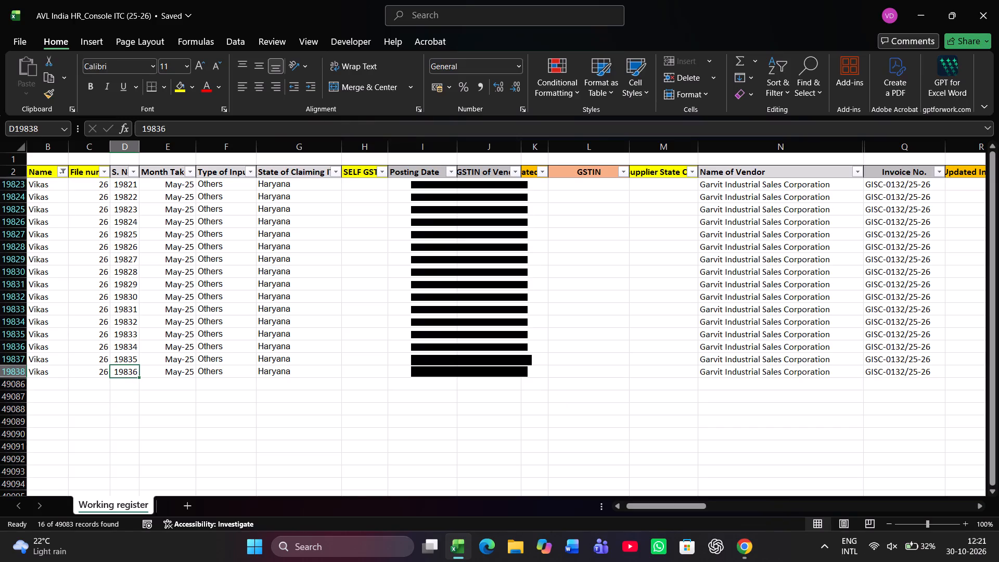
key(Right)
key(Right)
key(Right)
key(Right)
key(Right)
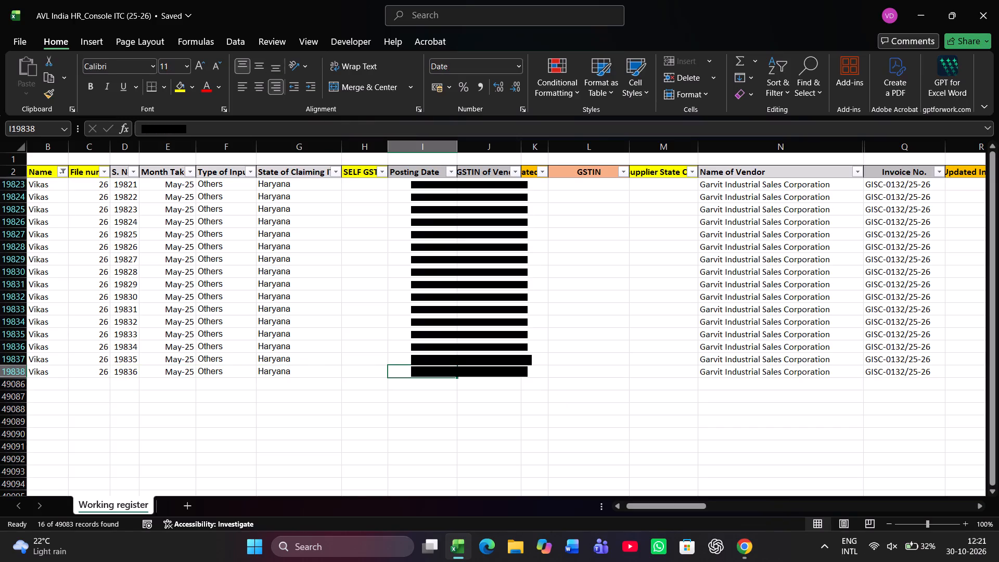
key(Left)
key(Left)
key(Right)
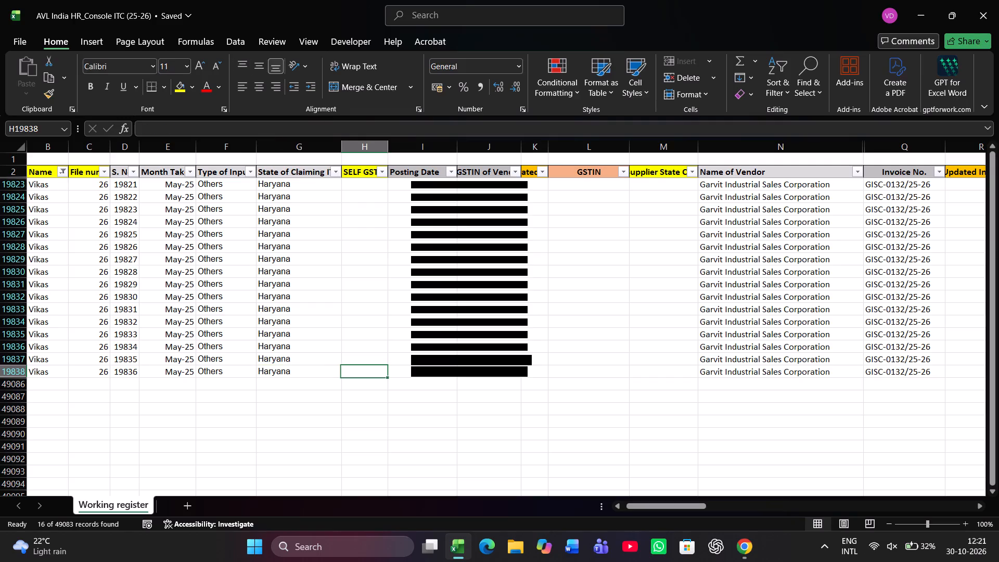
key(ctrl+Up)
key(Down)
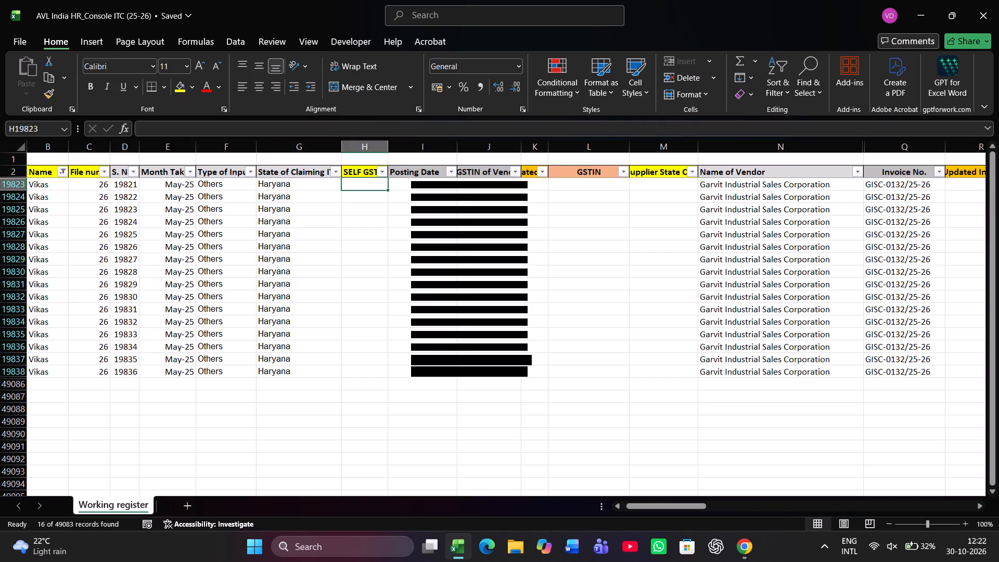
text(06AA)
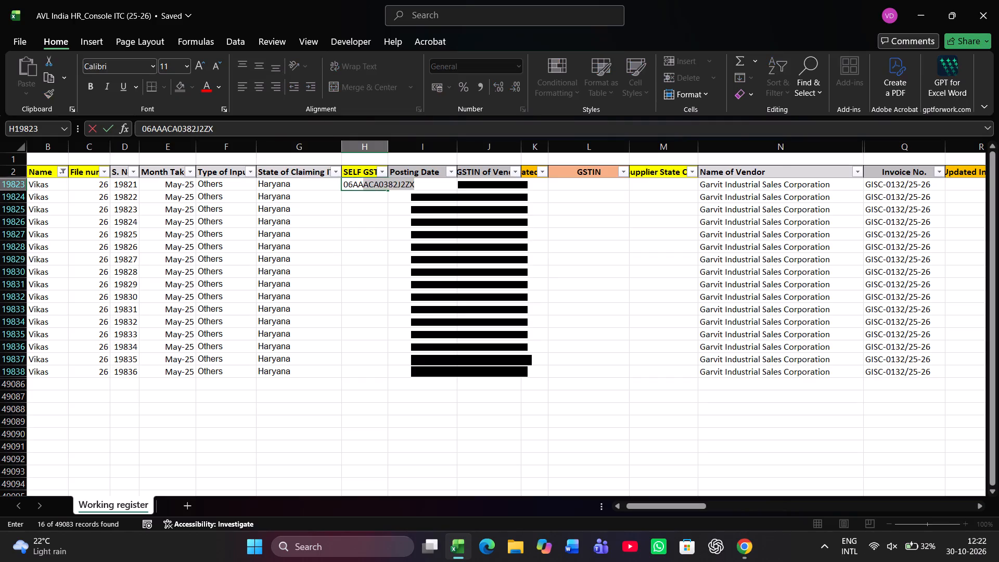
key(Return)
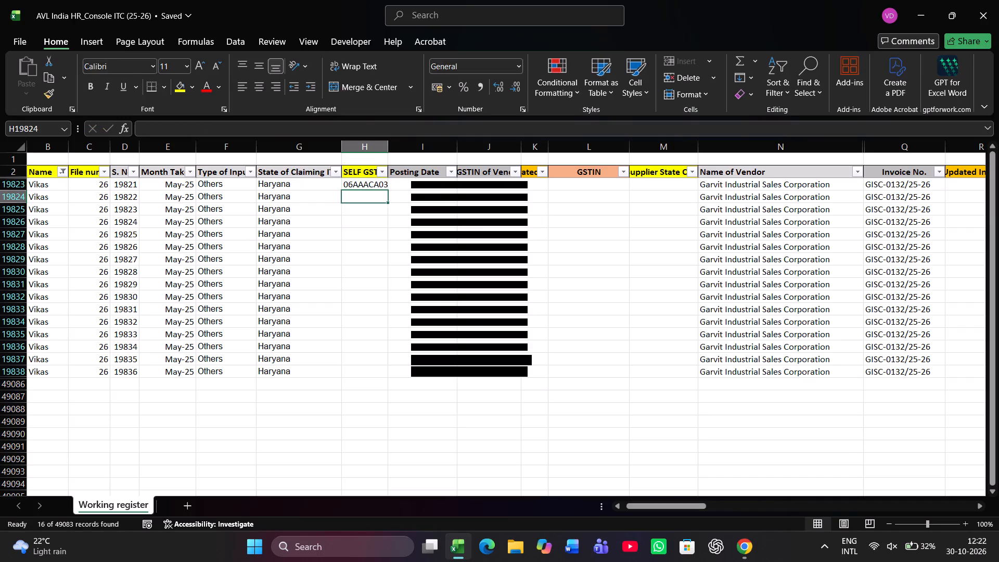
Fill the SELF GSTIN value down from row 19823 to row 19838.
key(Left)
key(ctrl+Down)
key(Right)
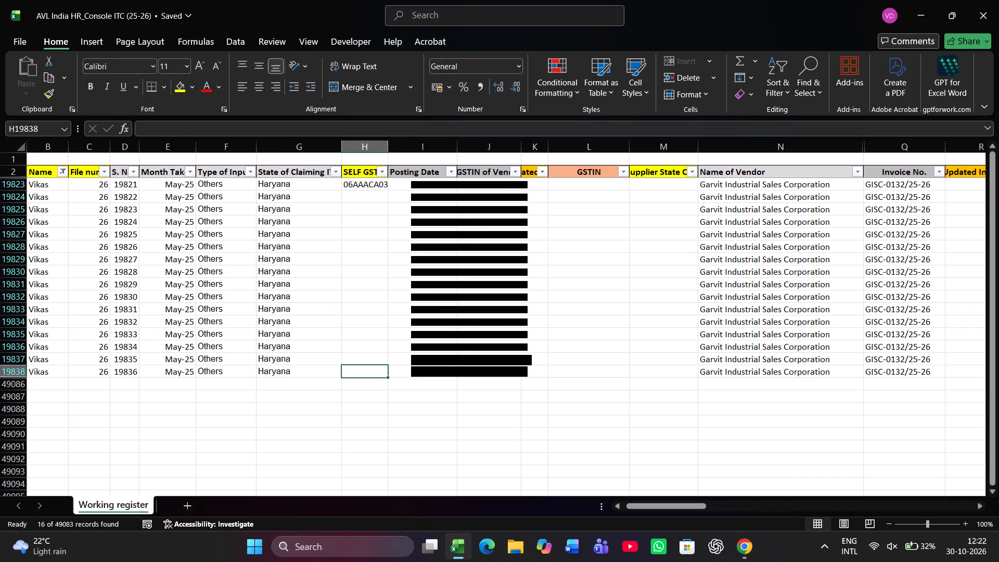
key(ctrl+shift+Up)
key(ctrl+d)
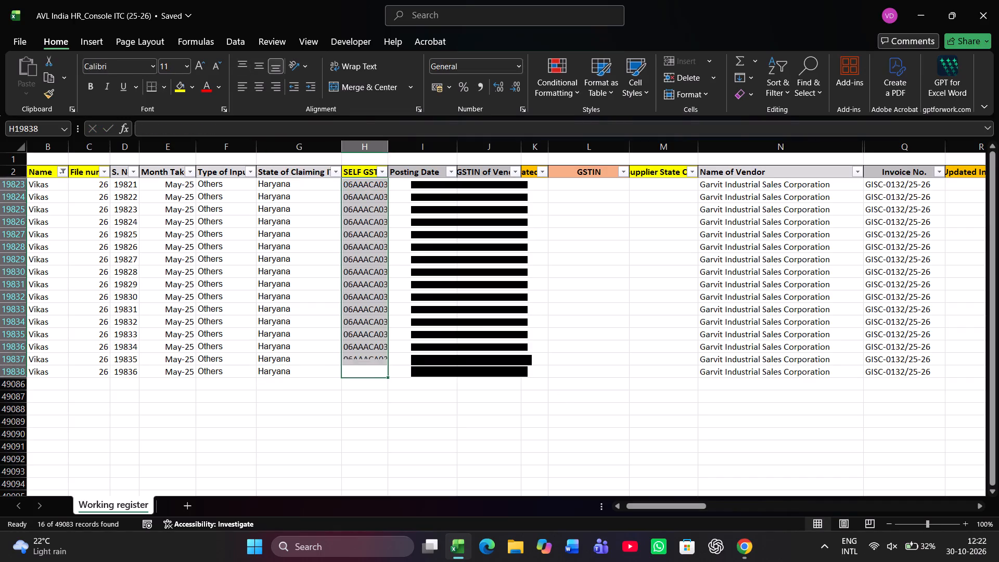
Copy the vendor GSTIN from column J into the updated GSTIN column K at row 19823 and fill it down to row 19838.
key(Right)
key(Right)
key(Right)
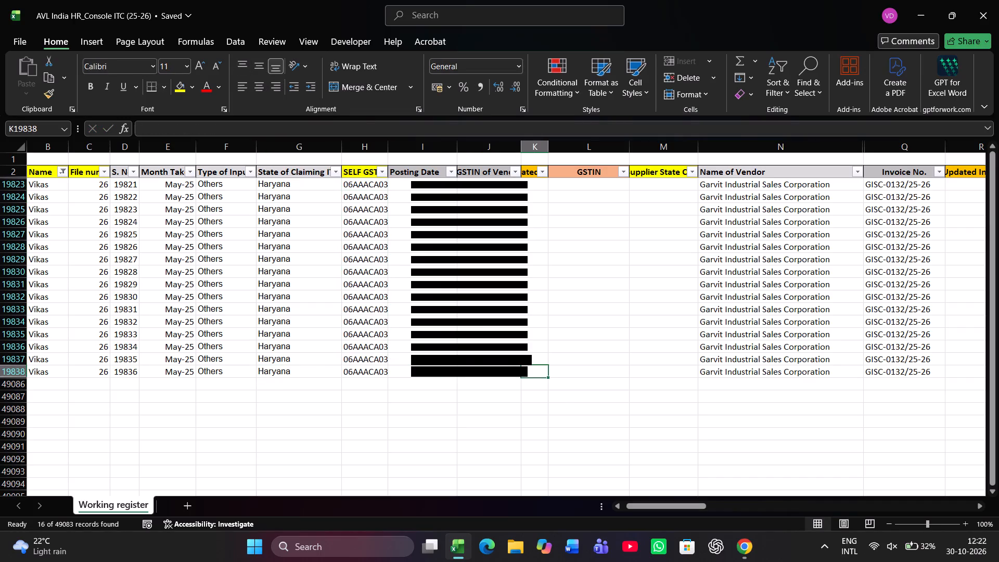
key(ctrl+Up)
key(Down)
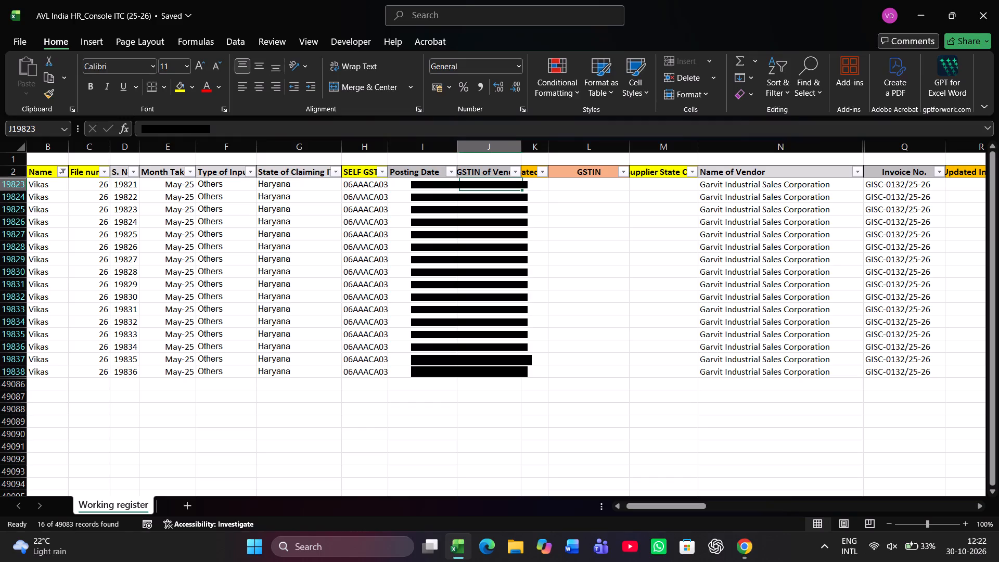
key(ctrl+c)
key(Right)
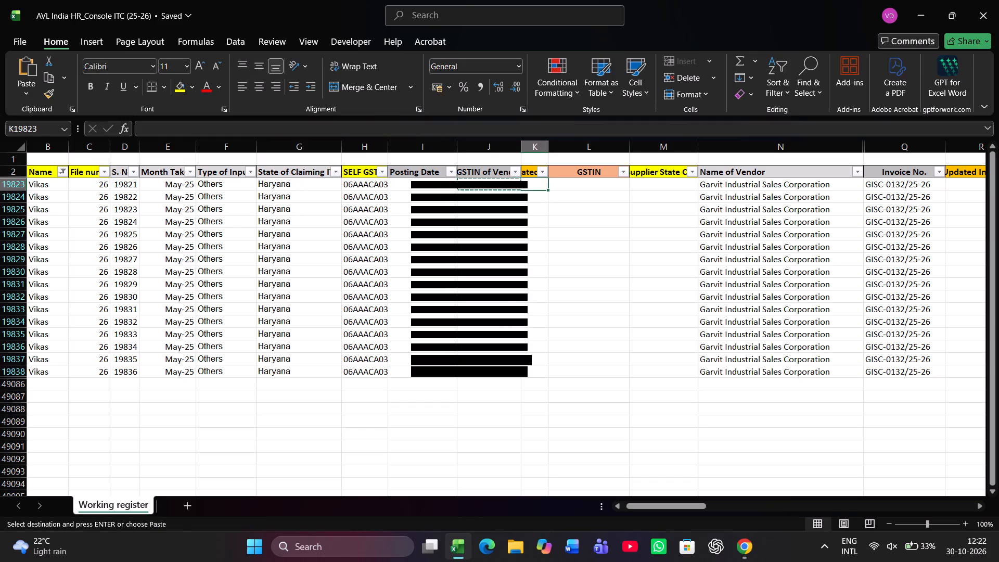
key(ctrl+v)
key(Left)
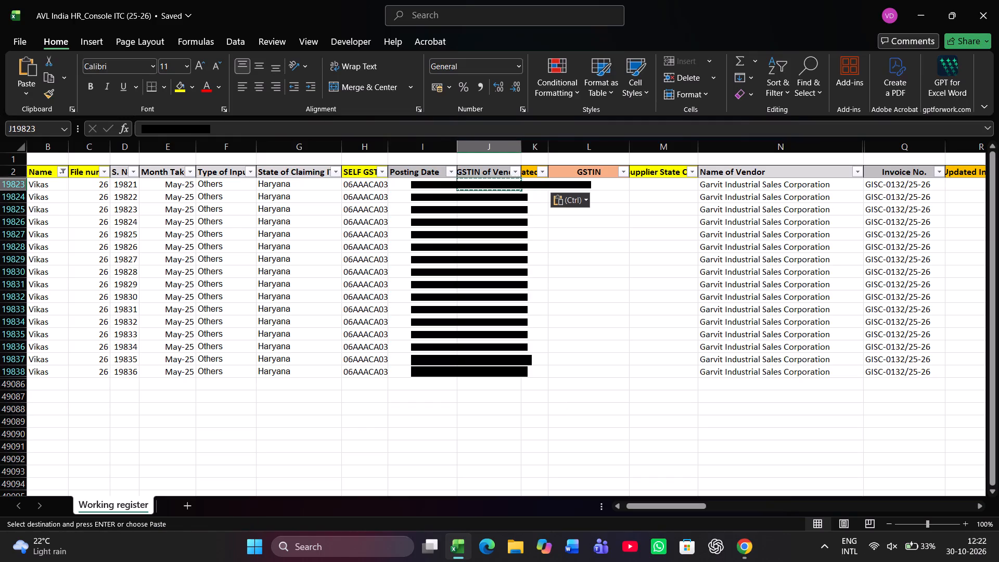
key(ctrl+Down)
key(Right)
key(ctrl+shift+Up)
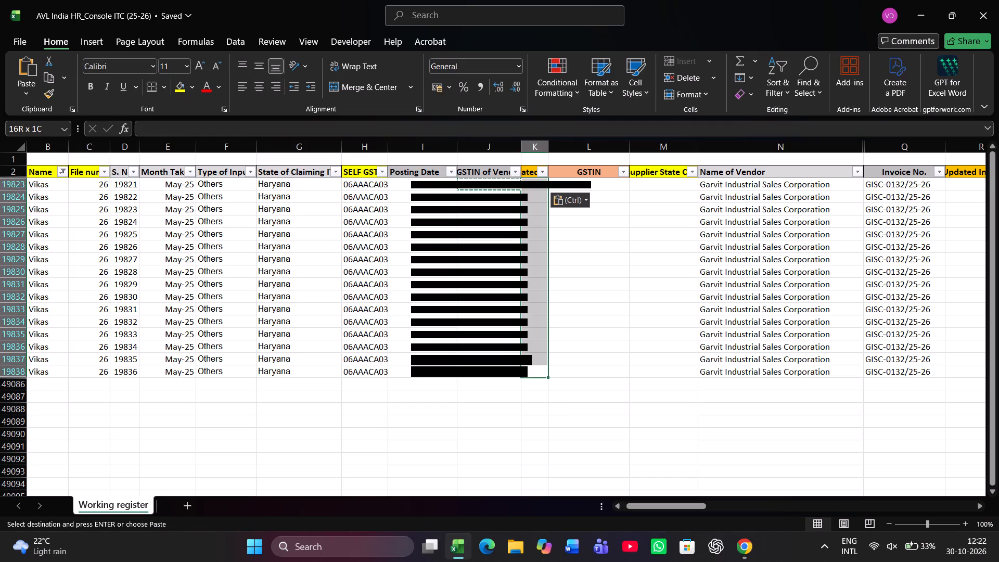
key(ctrl+d)
Mark the GSTIN check in column L as OK for rows 19823 to 19838.
key(Right)
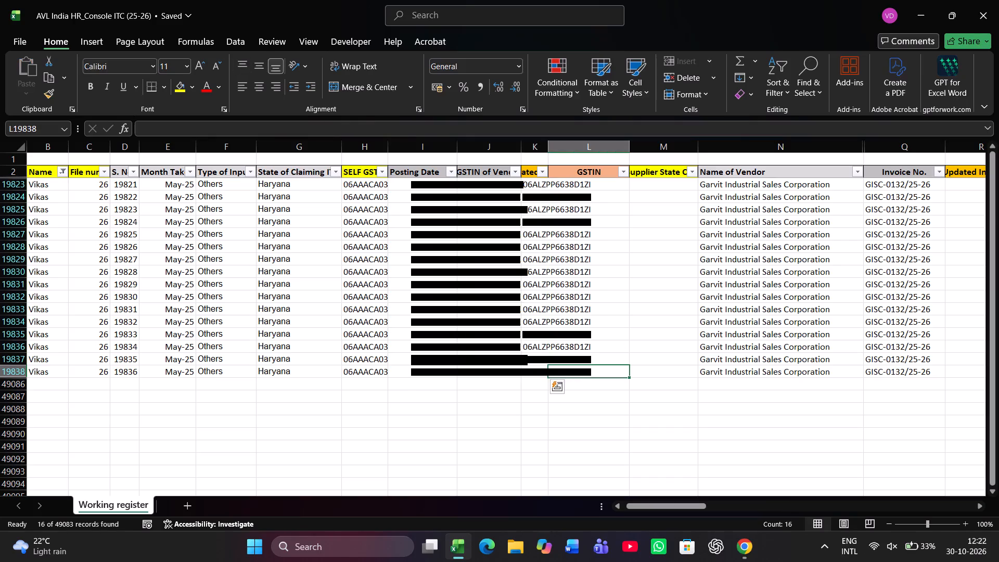
key(ctrl+Up)
key(Down)
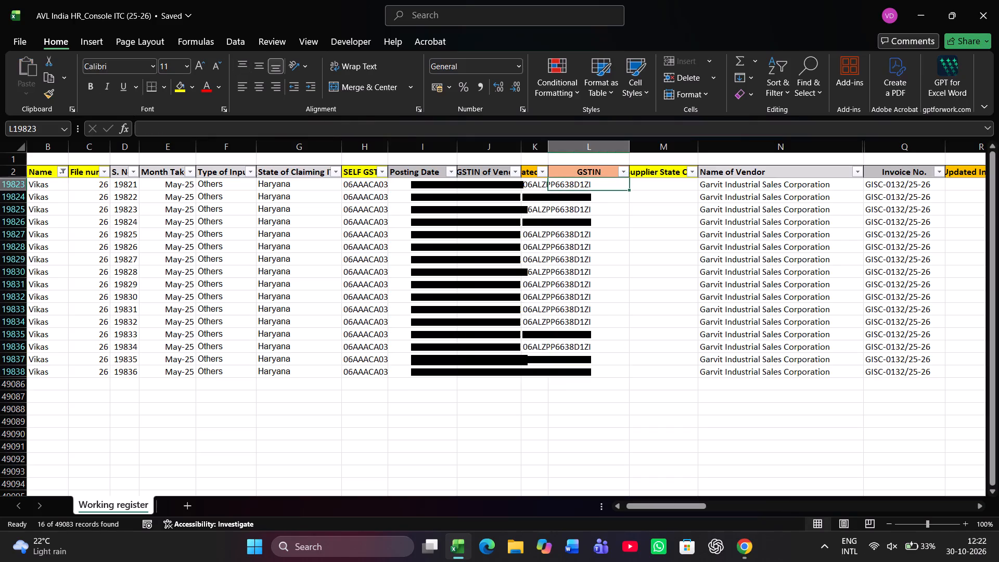
text(OK)
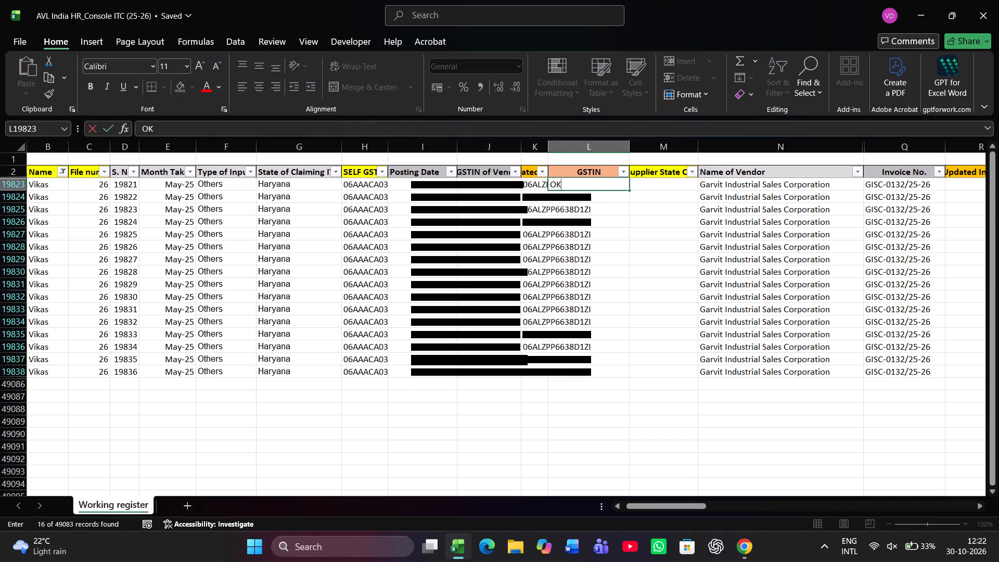
key(Left)
key(ctrl+Down)
key(Right)
key(ctrl+shift+Up)
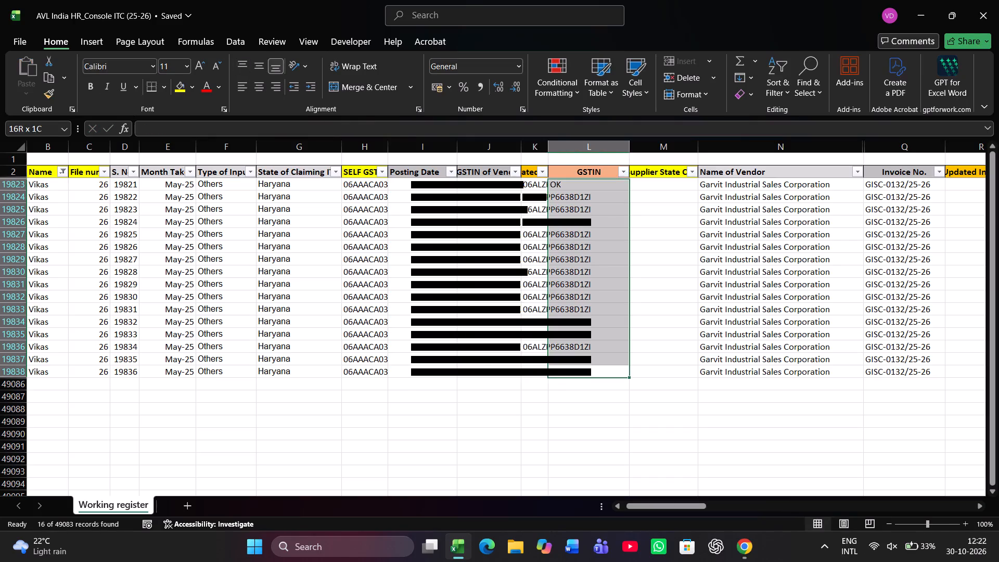
key(ctrl+d)
Enter supplier state code 06 in column M for rows 19823 to 19838.
key(Right)
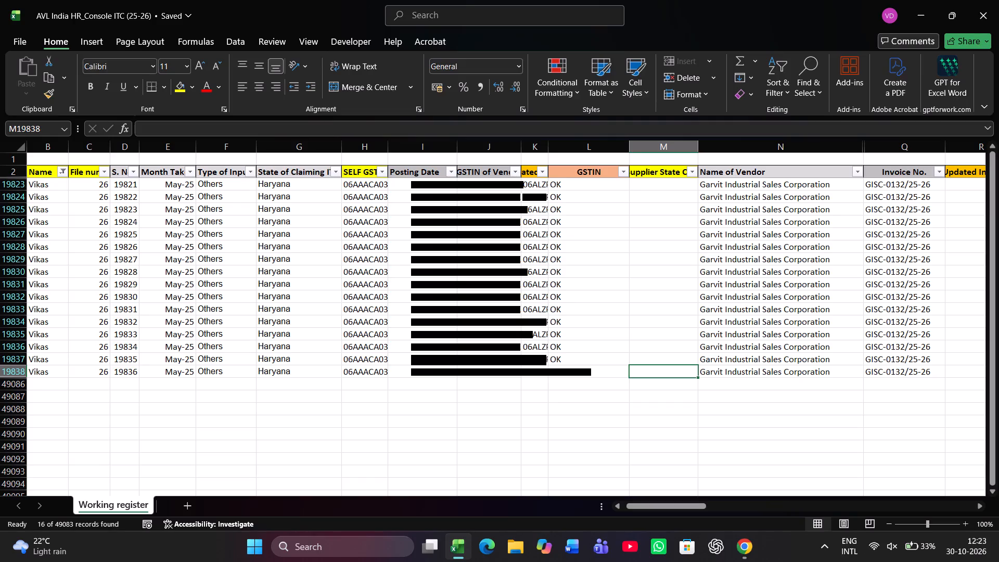
key(ctrl+Up)
key(Down)
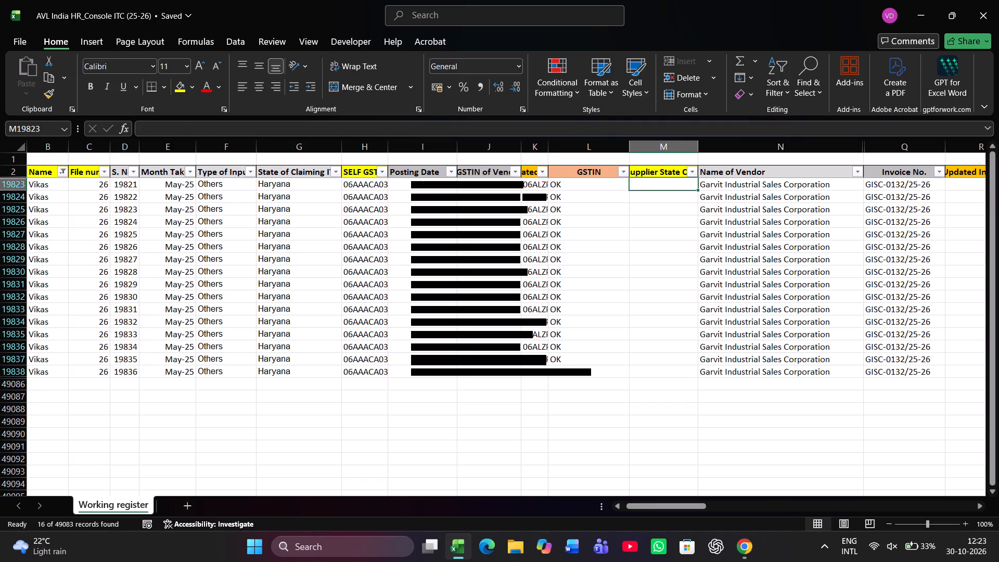
text(06)
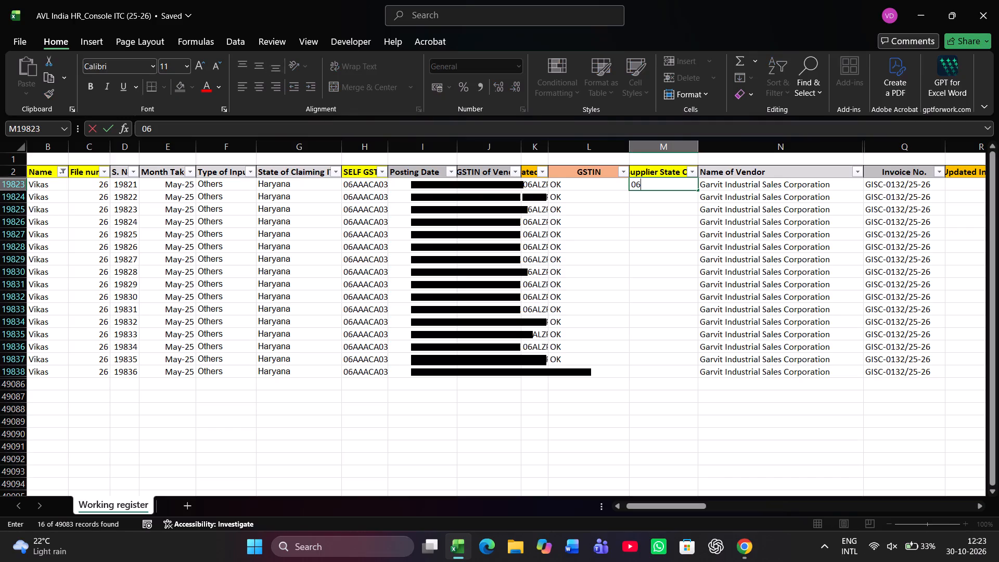
key(Left)
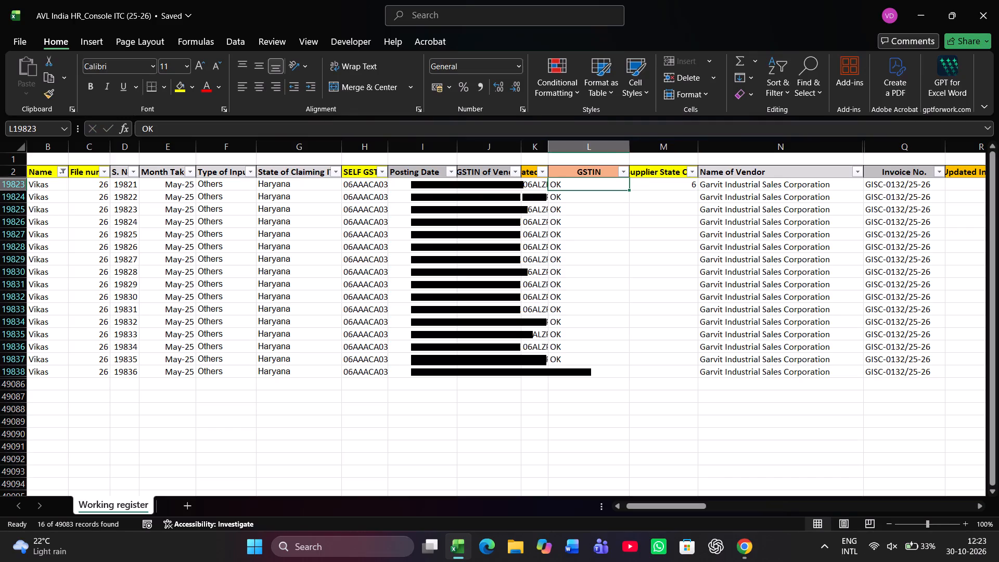
key(ctrl+Down)
key(Right)
key(ctrl+shift+Up)
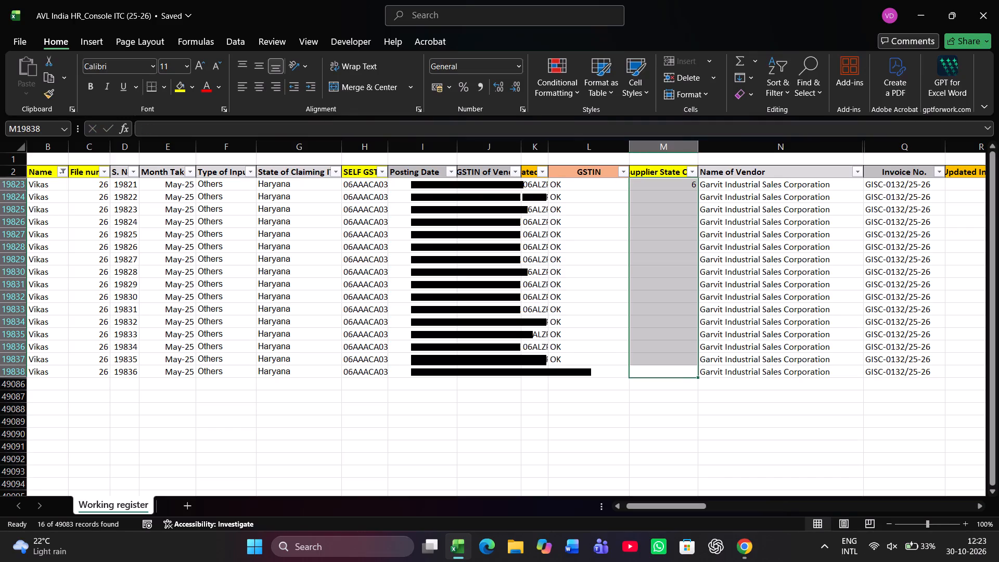
key(ctrl+d)
key(Right)
key(Right)
key(Right)
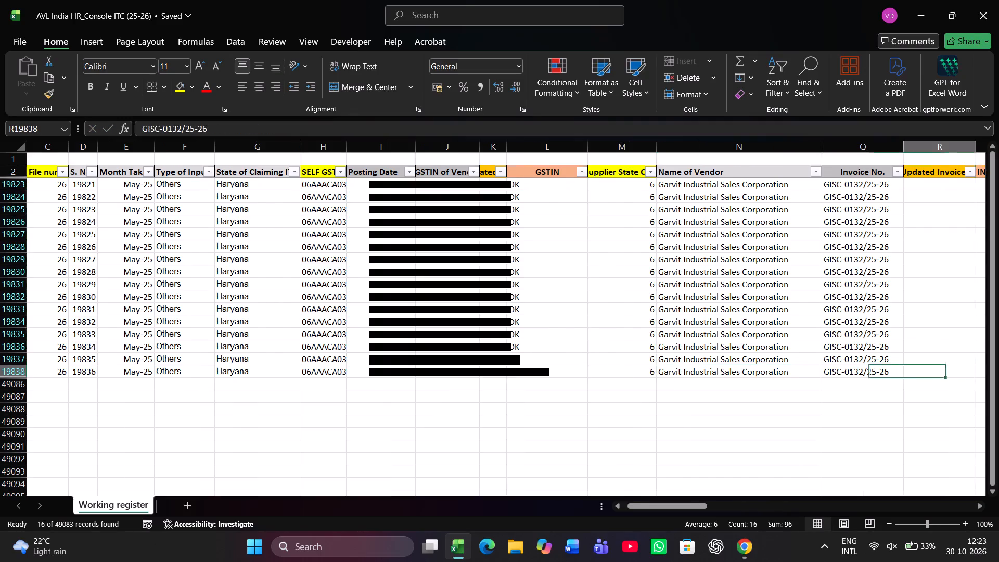
key(Right)
key(Left)
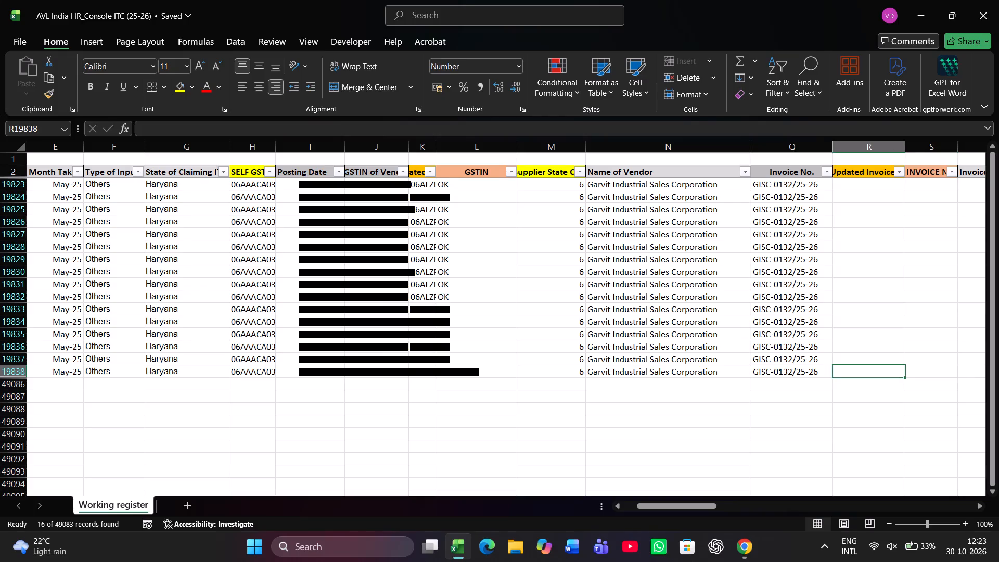
key(Left)
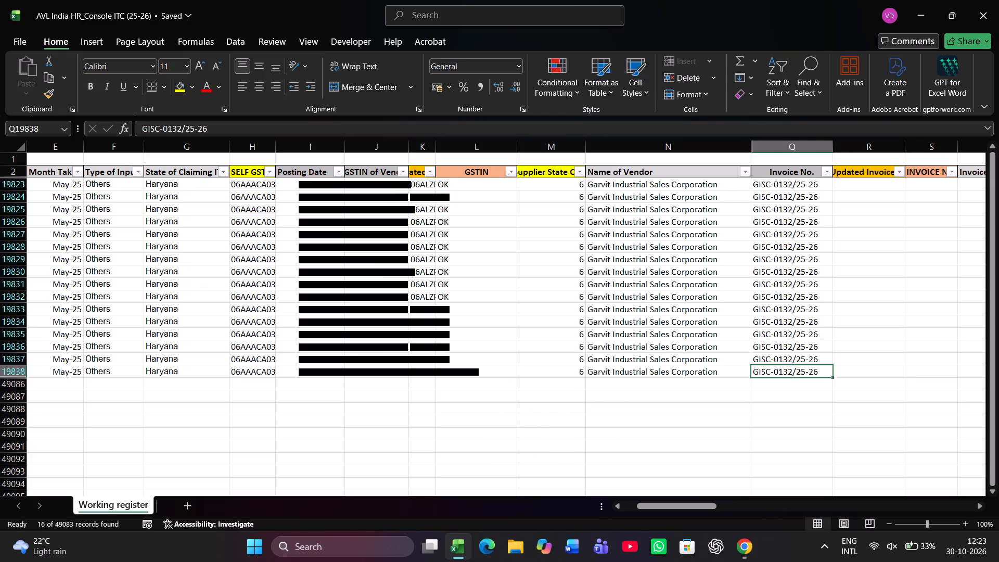
key(ctrl+Up)
key(Right)
key(Down)
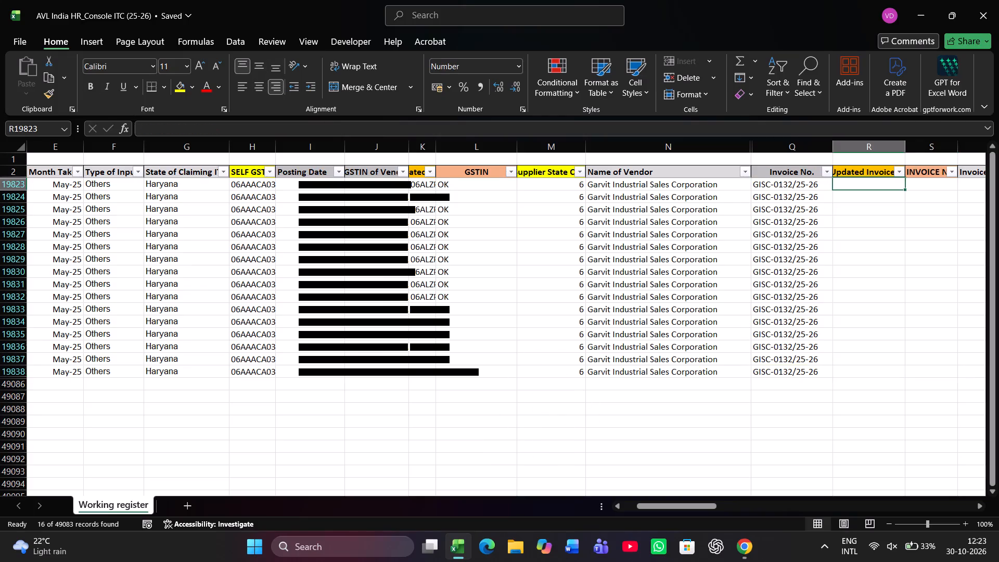
key(Left)
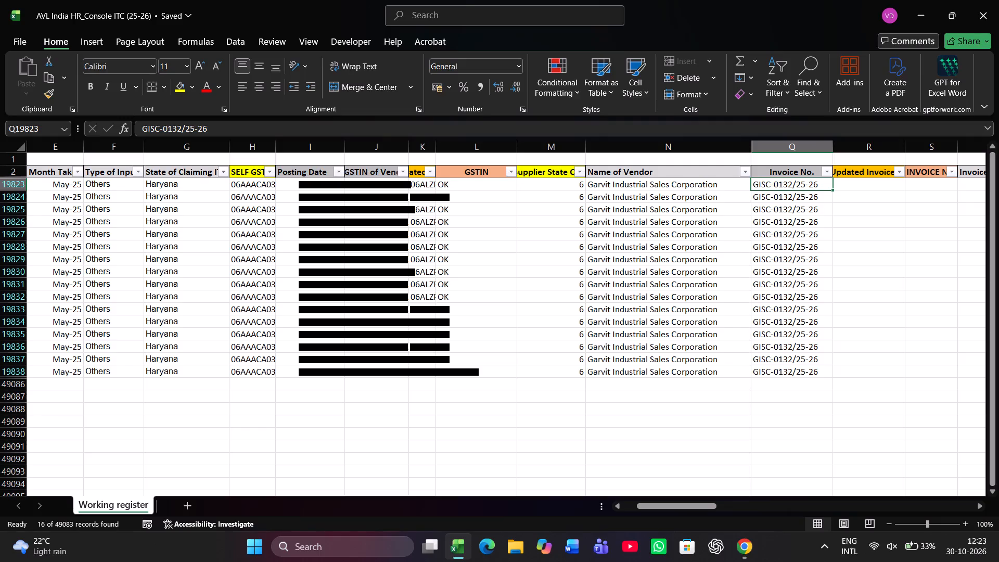
key(ctrl+c)
key(Right)
key(ctrl+v)
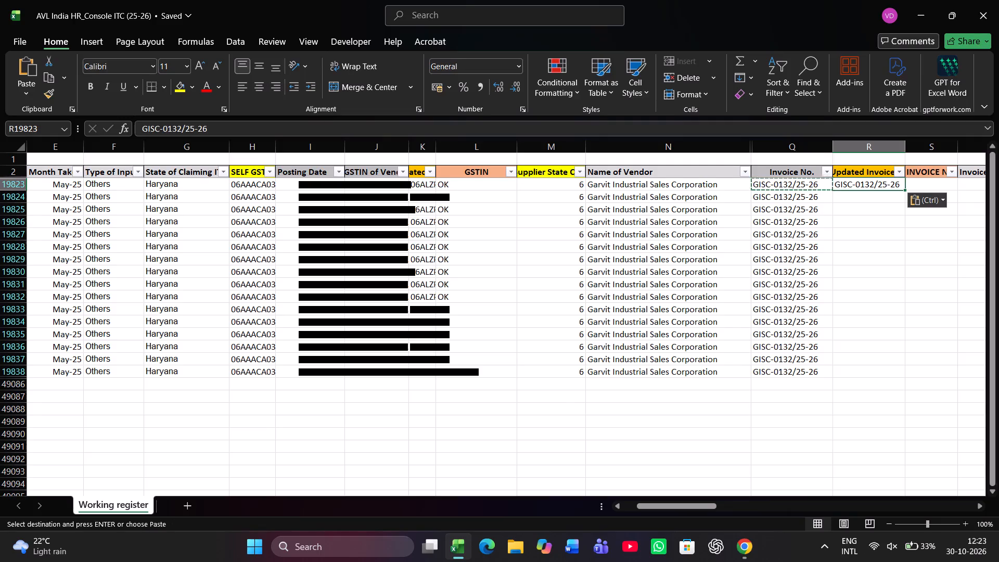
Fill invoice number GISC-0132/25-26 down the updated invoice number column R from row 19823 to row 19838.
key(Left)
key(ctrl+Down)
key(Right)
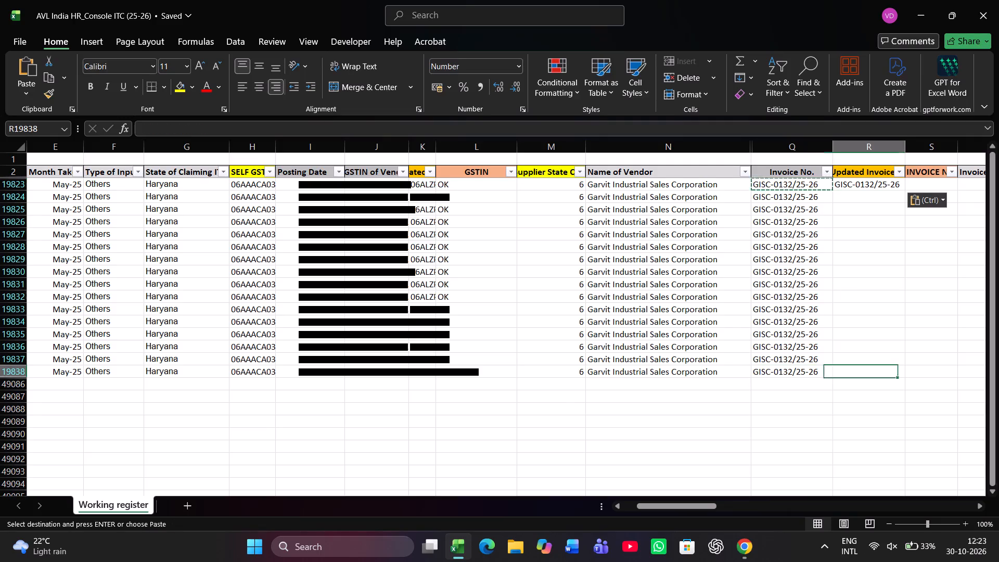
key(ctrl+shift+Up)
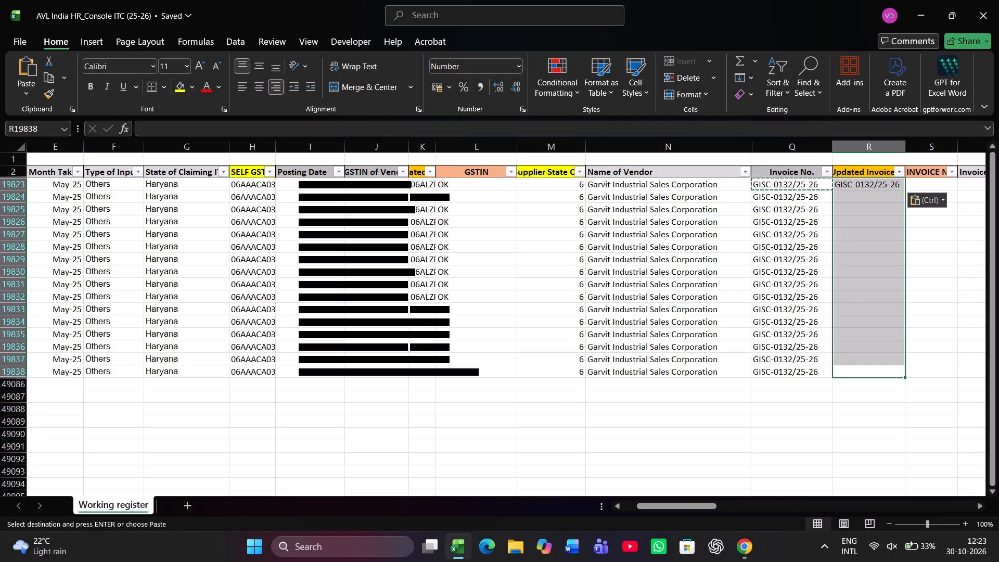
key(ctrl+d)
Mark the invoice number check in column S as OK for rows 19823 to 19838.
key(Right)
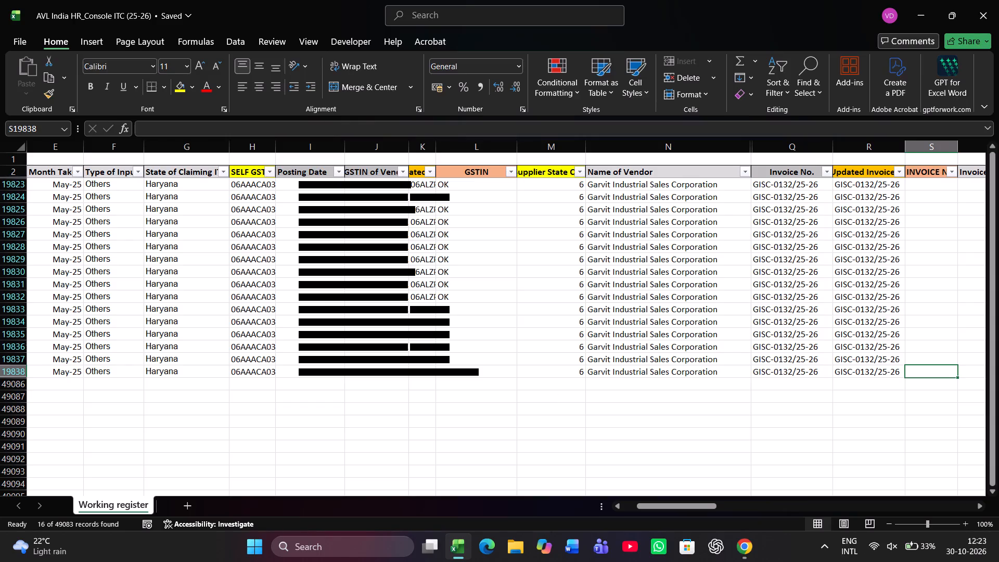
key(Left)
key(ctrl+Up)
key(Right)
key(Down)
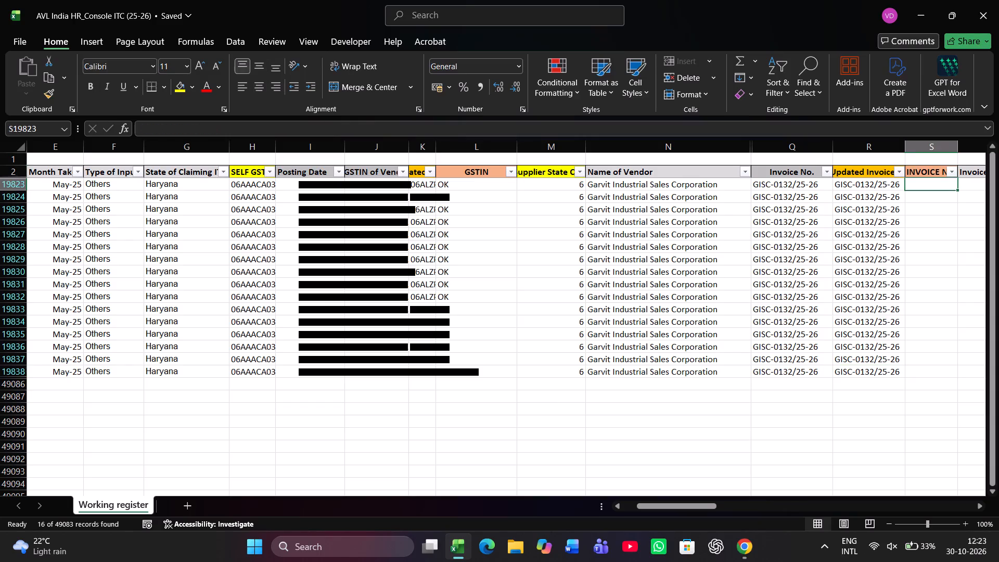
text(OK)
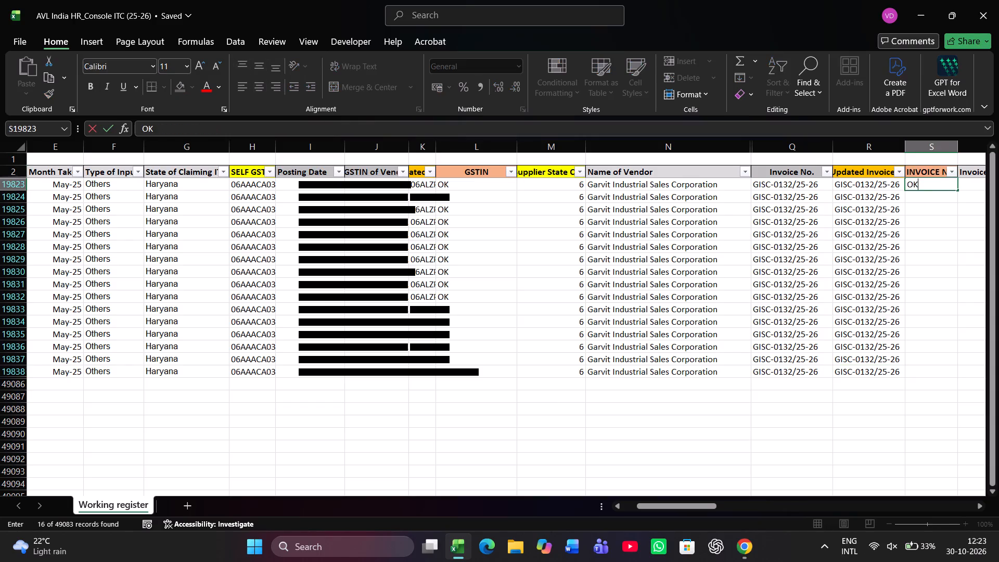
key(Left)
key(ctrl+Down)
key(Right)
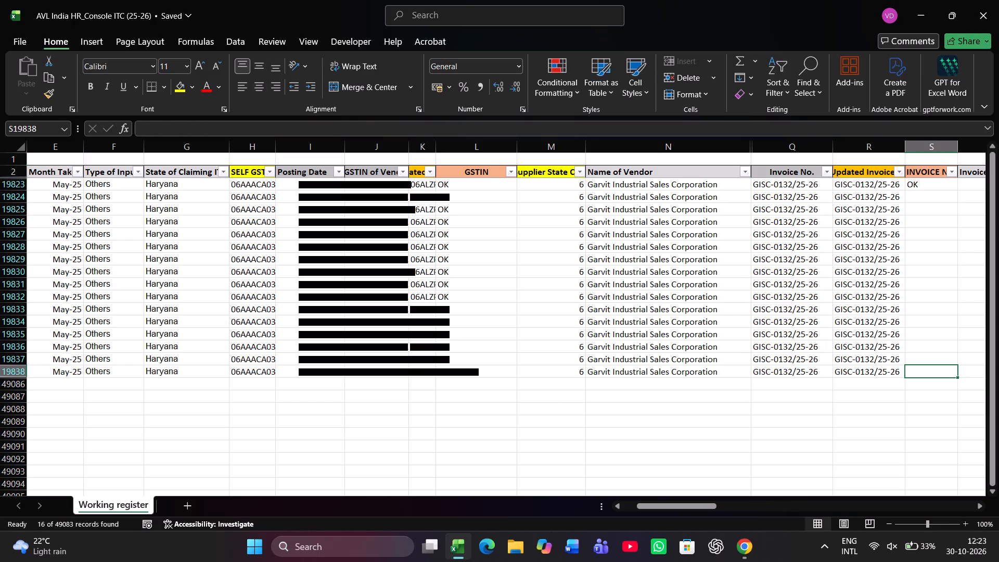
key(ctrl+shift+Up)
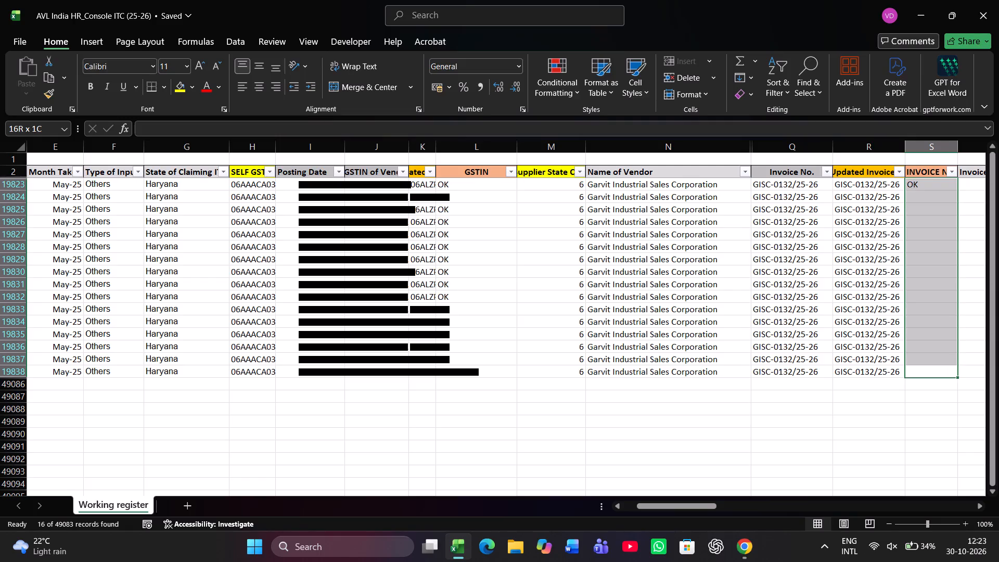
key(ctrl+d)
Copy invoice date 10-05-2025 from column T into the updated invoice date column U at row 19823 and fill it down to row 19838.
key(Right)
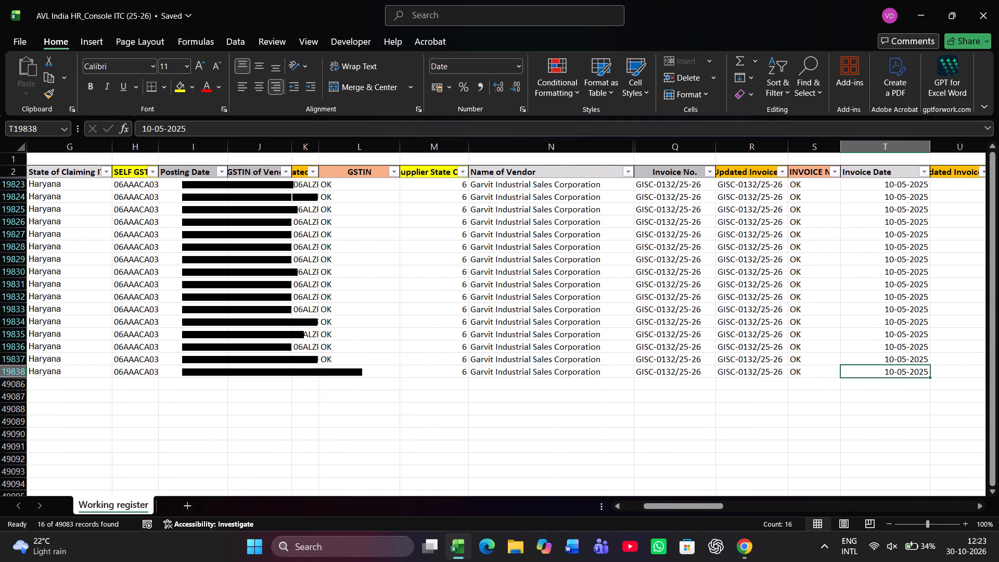
key(Right)
key(Left)
key(ctrl+Up)
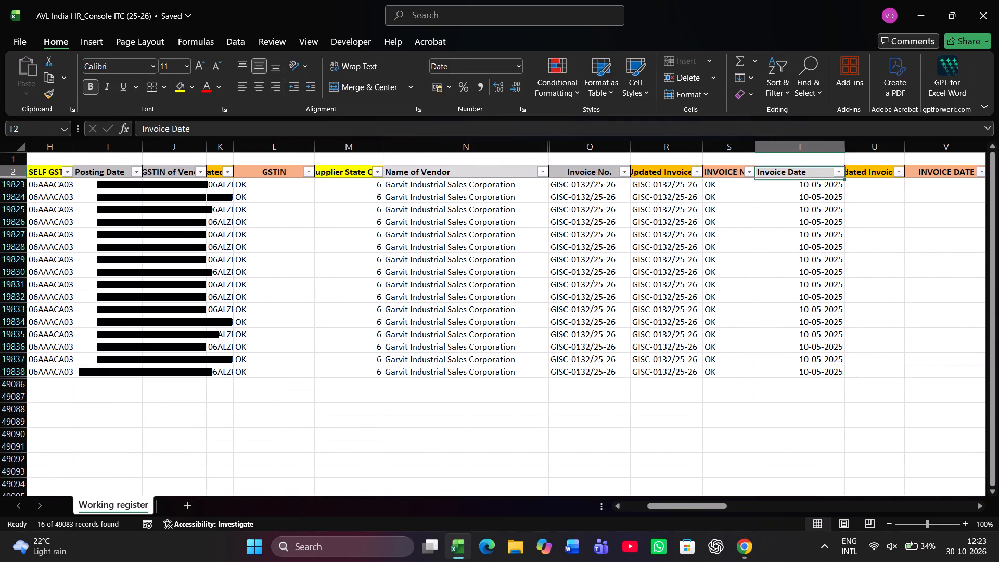
key(Right)
key(Down)
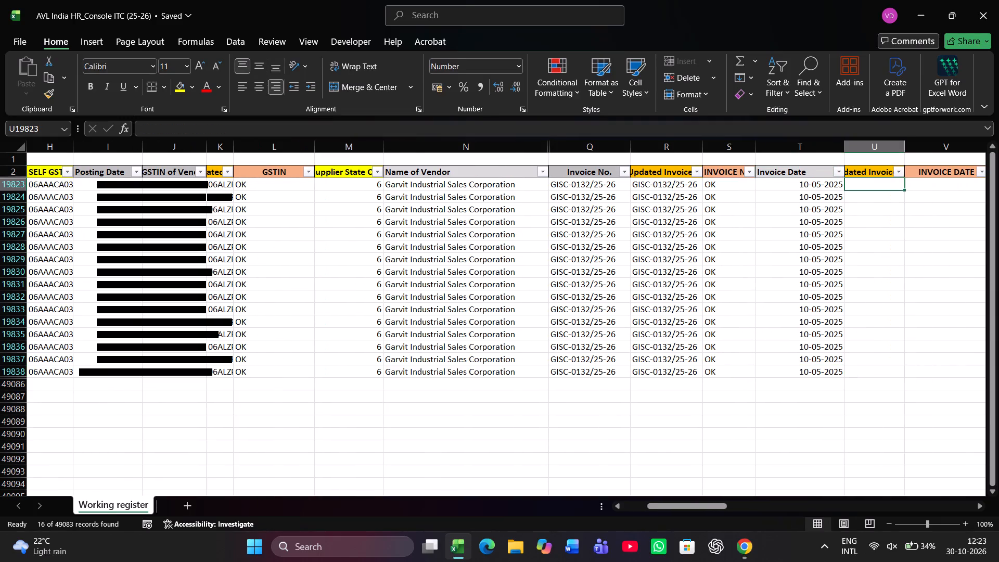
key(Left)
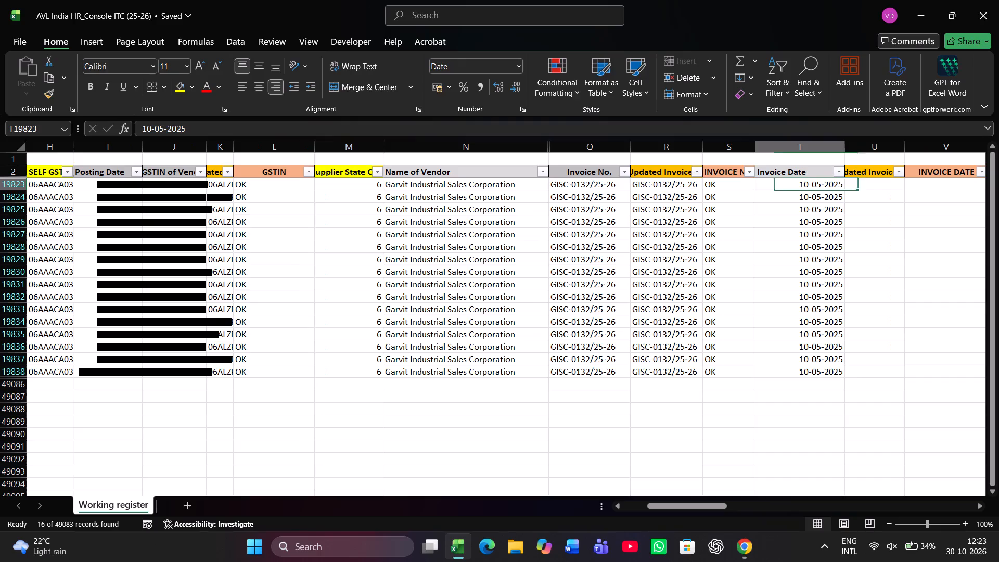
key(ctrl+c)
key(Right)
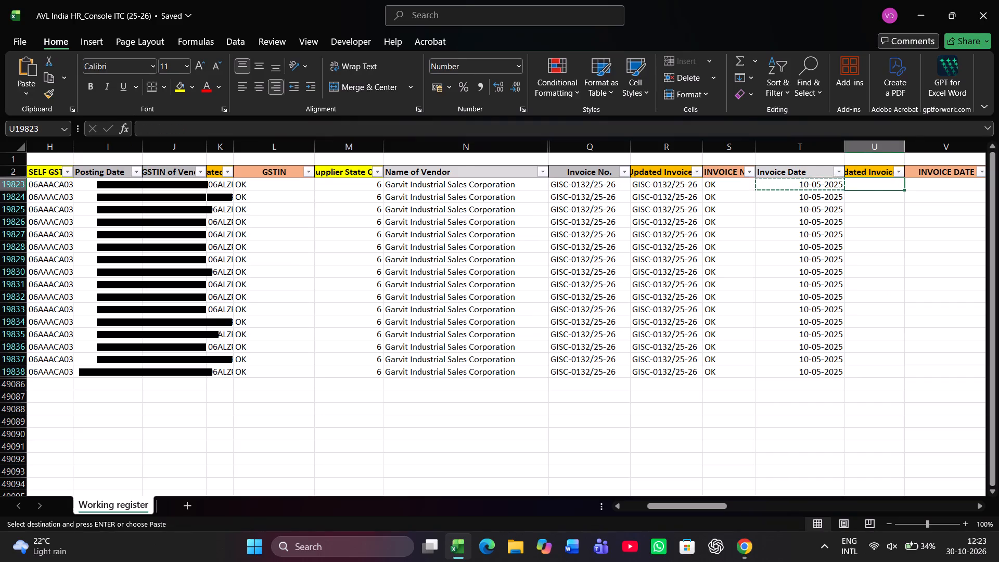
key(ctrl+v)
key(Left)
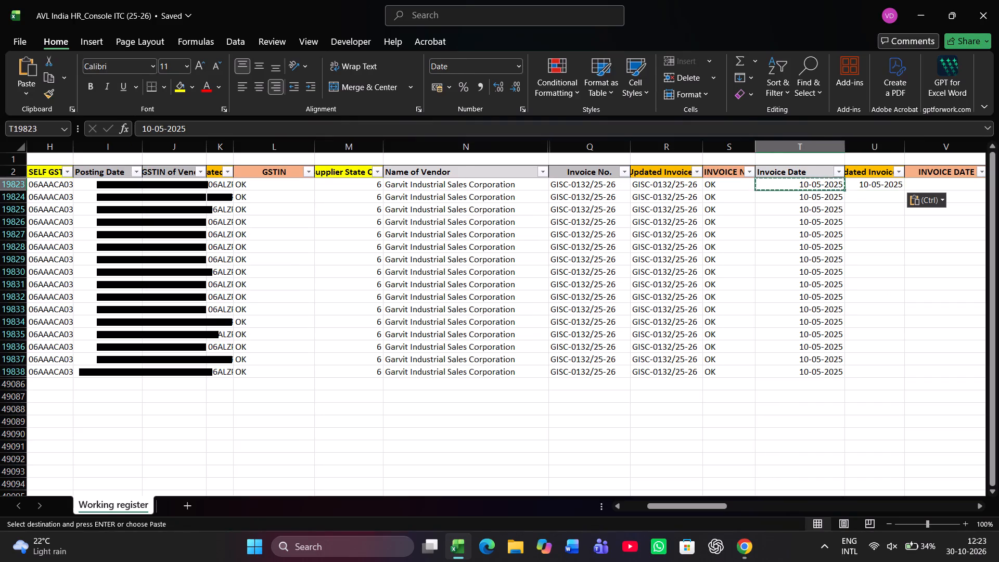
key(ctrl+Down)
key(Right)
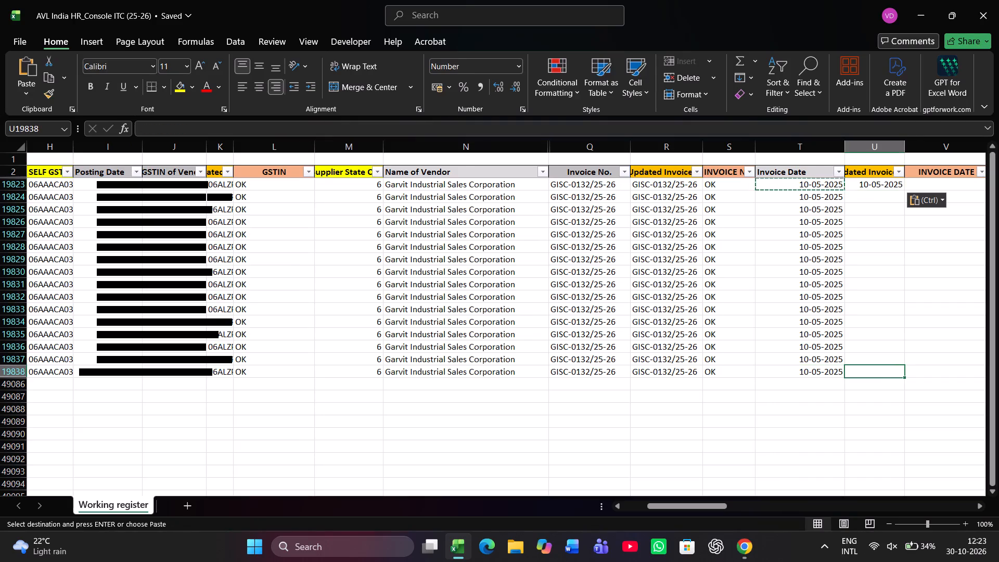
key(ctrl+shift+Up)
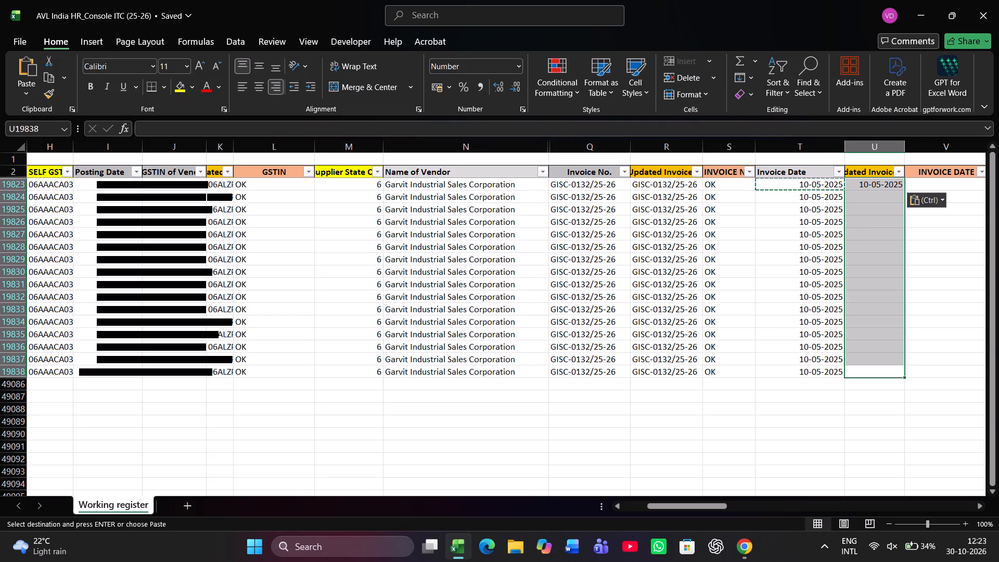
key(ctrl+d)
Mark the invoice date check in column V as OK for rows 19823 to 19838.
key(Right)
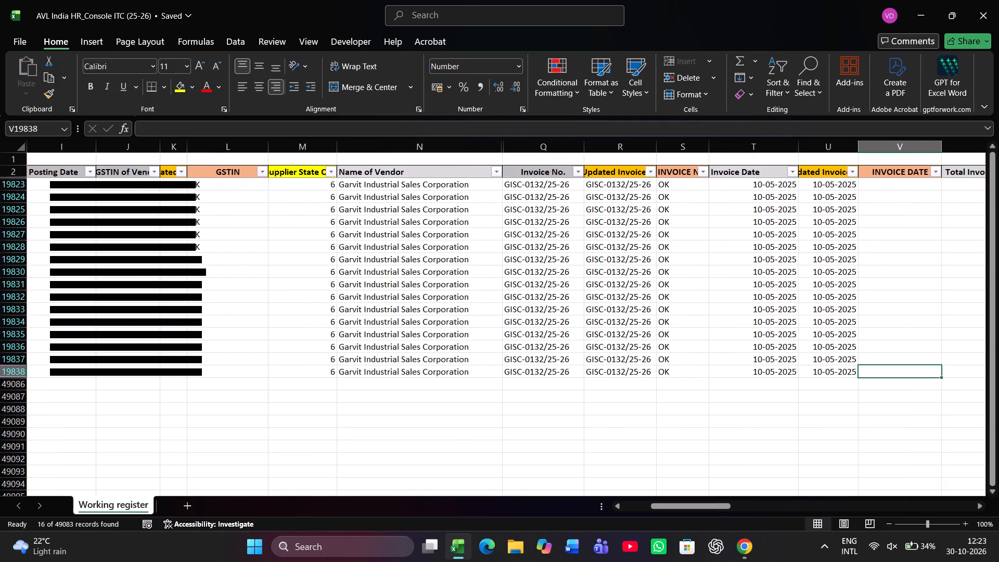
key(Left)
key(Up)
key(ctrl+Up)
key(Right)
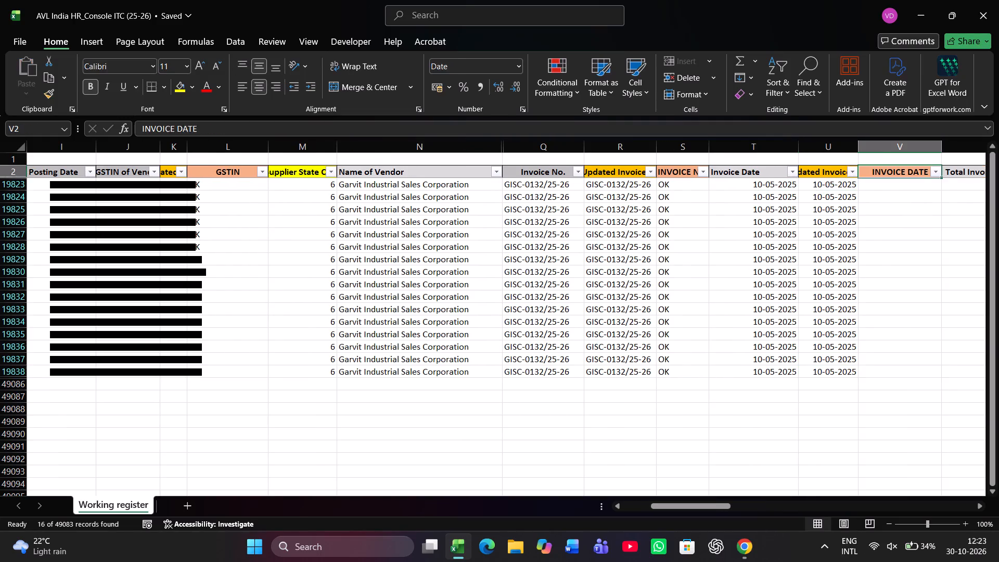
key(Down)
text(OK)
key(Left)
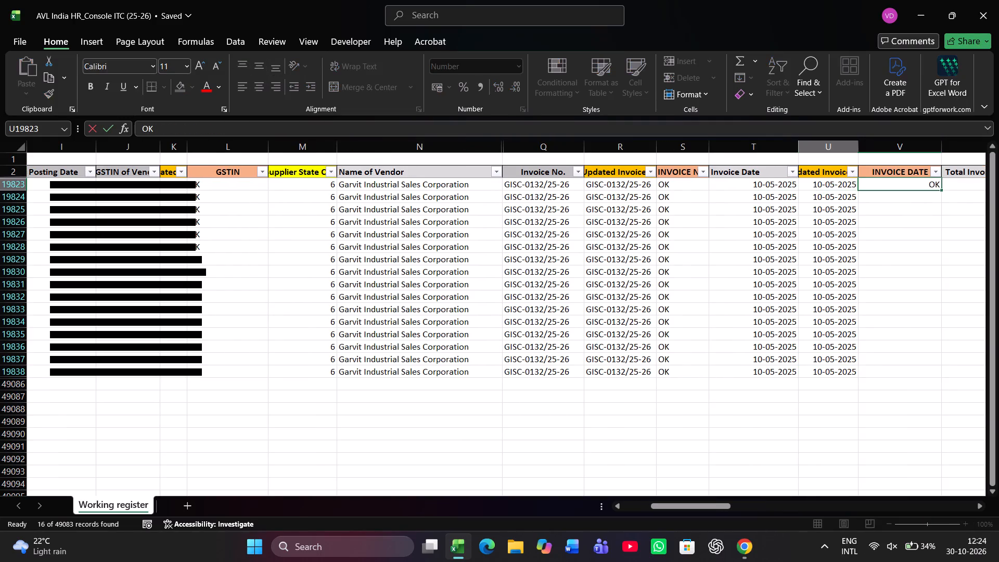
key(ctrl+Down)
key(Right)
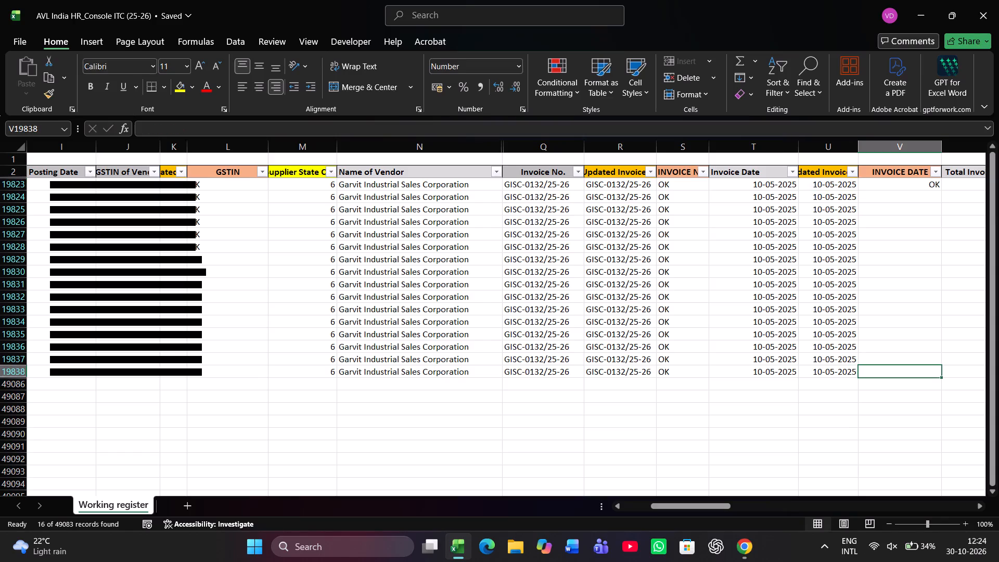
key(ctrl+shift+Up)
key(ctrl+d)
Enter the updated total invoice value 116456 in column X for rows 19823 to 19838.
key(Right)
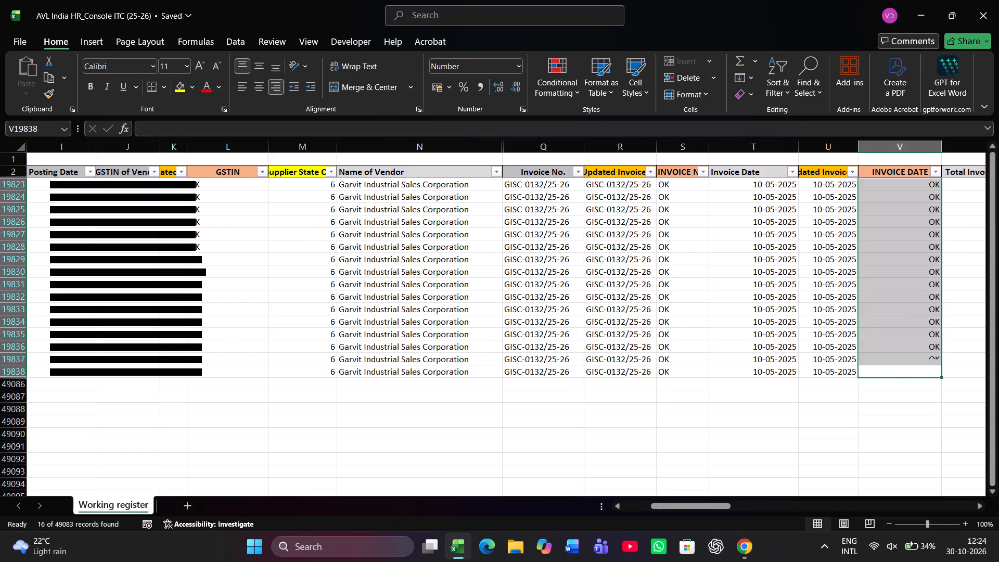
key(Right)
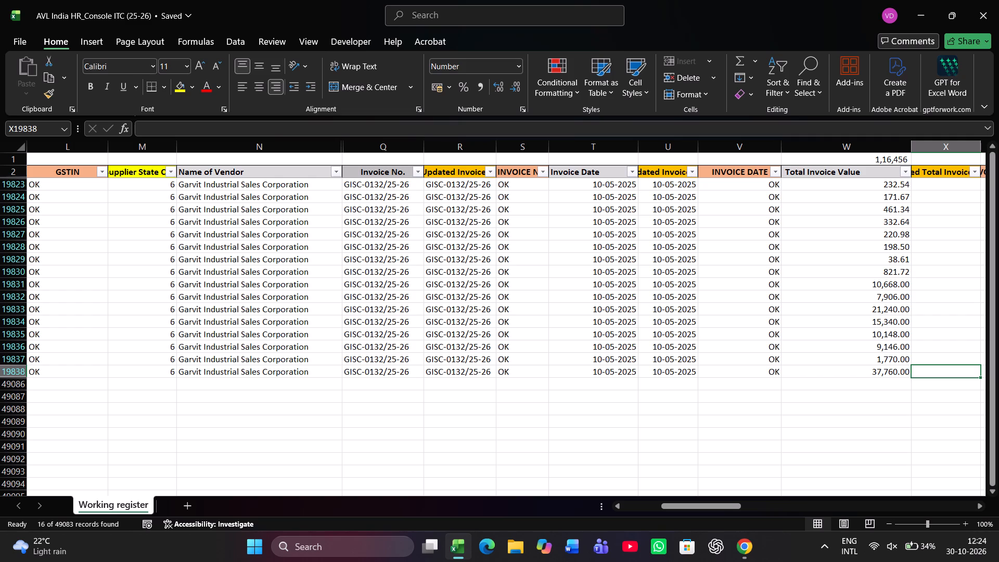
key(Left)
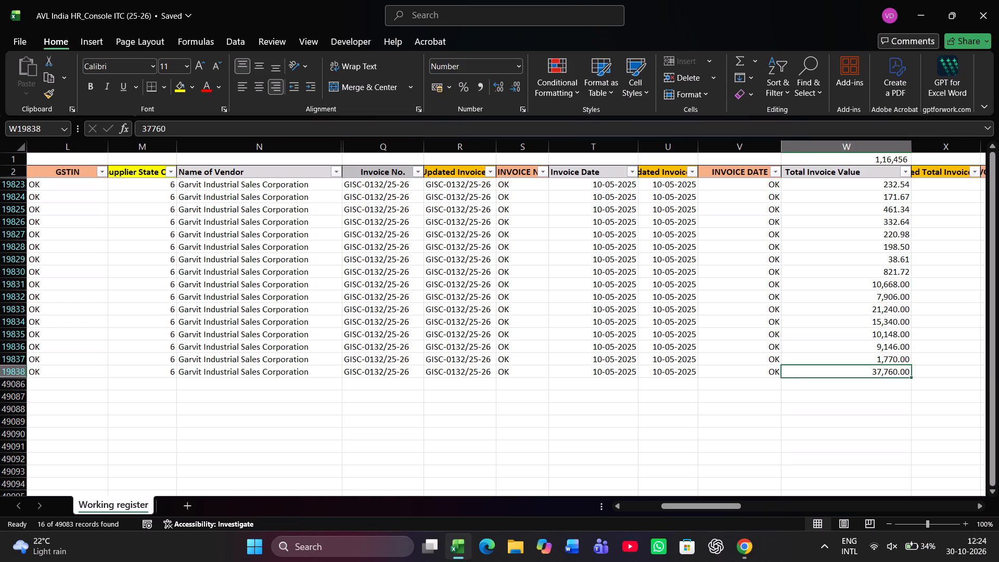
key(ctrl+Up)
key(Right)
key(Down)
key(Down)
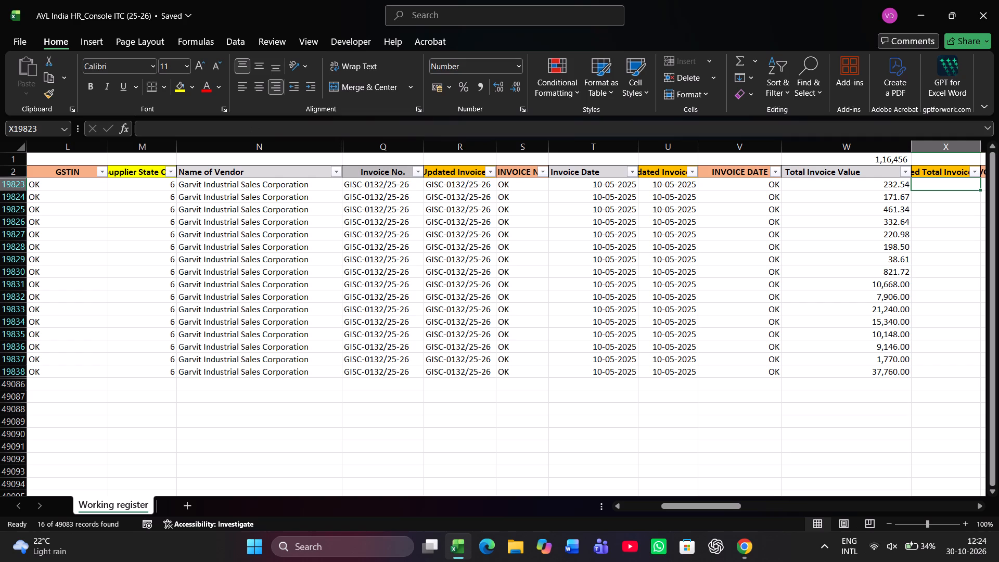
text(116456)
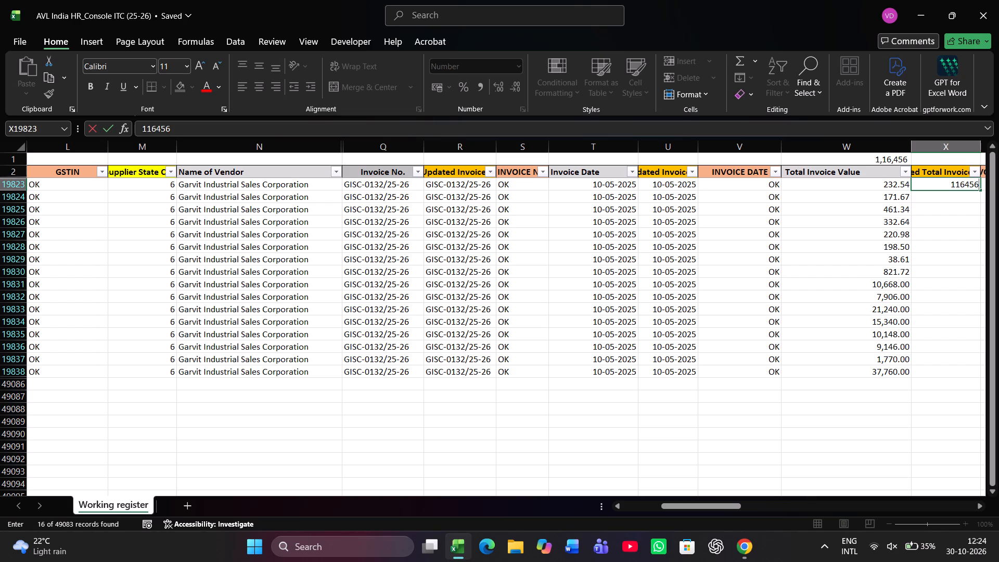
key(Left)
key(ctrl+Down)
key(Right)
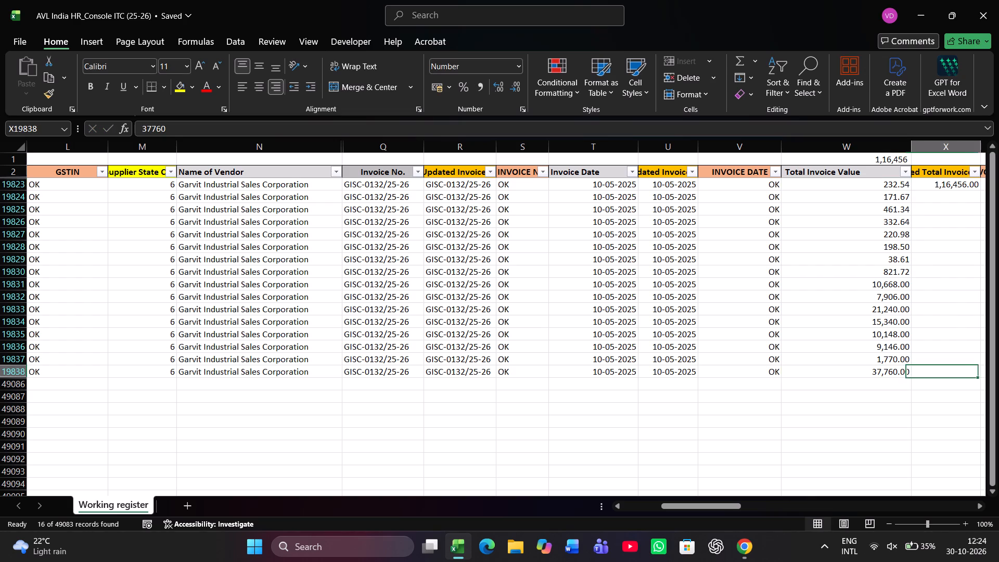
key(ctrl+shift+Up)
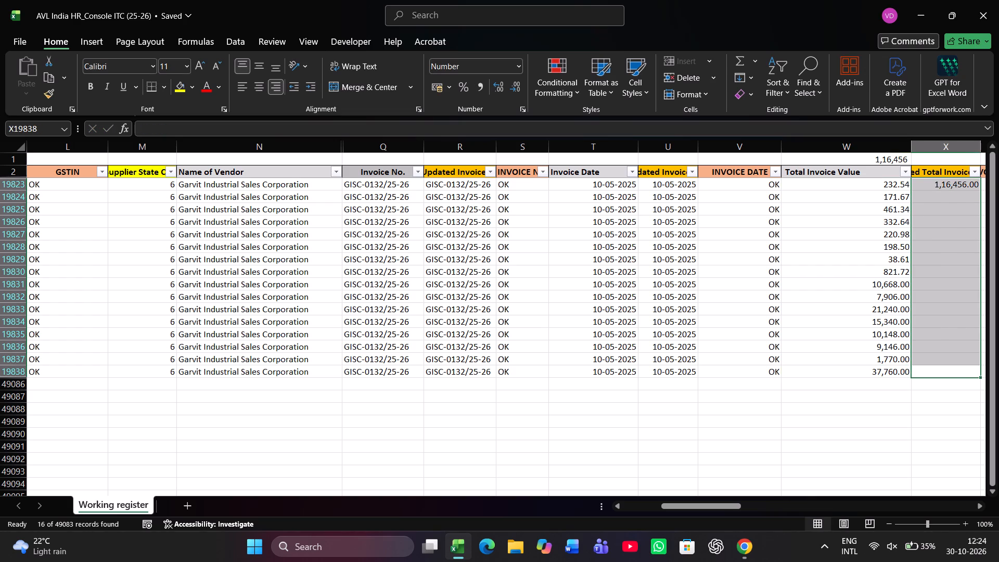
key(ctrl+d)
Mark the invoice value check in column Y as OK for rows 19823 to 19838.
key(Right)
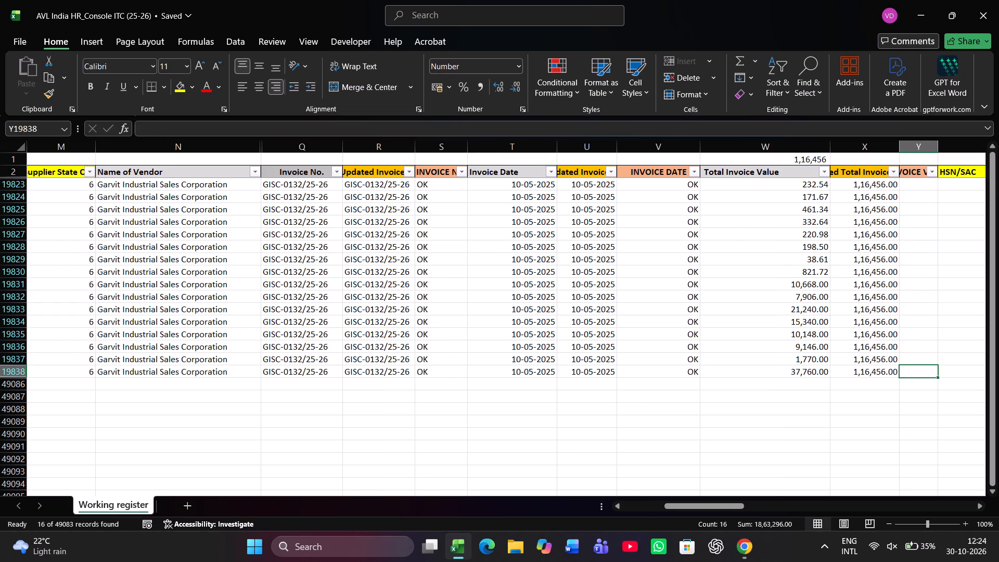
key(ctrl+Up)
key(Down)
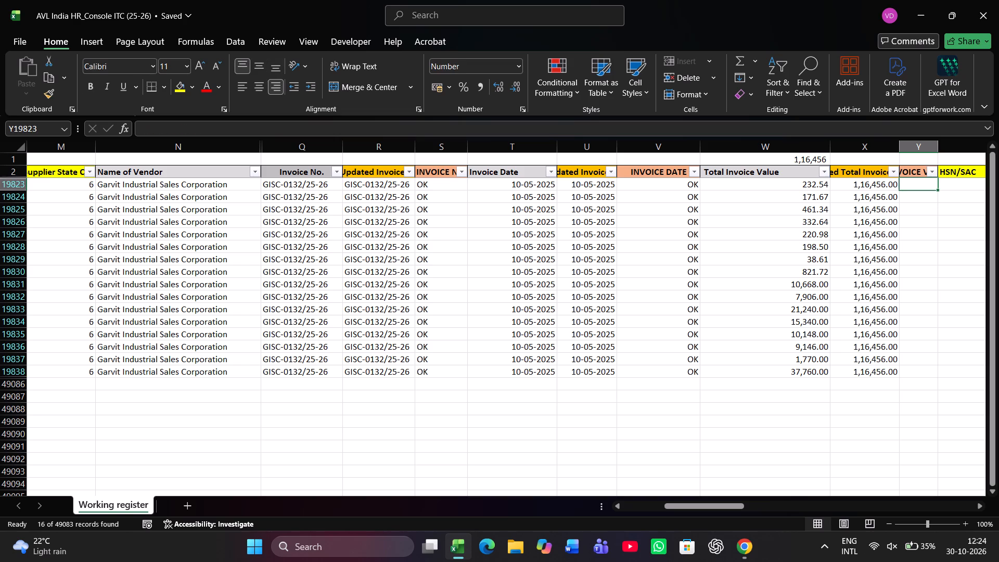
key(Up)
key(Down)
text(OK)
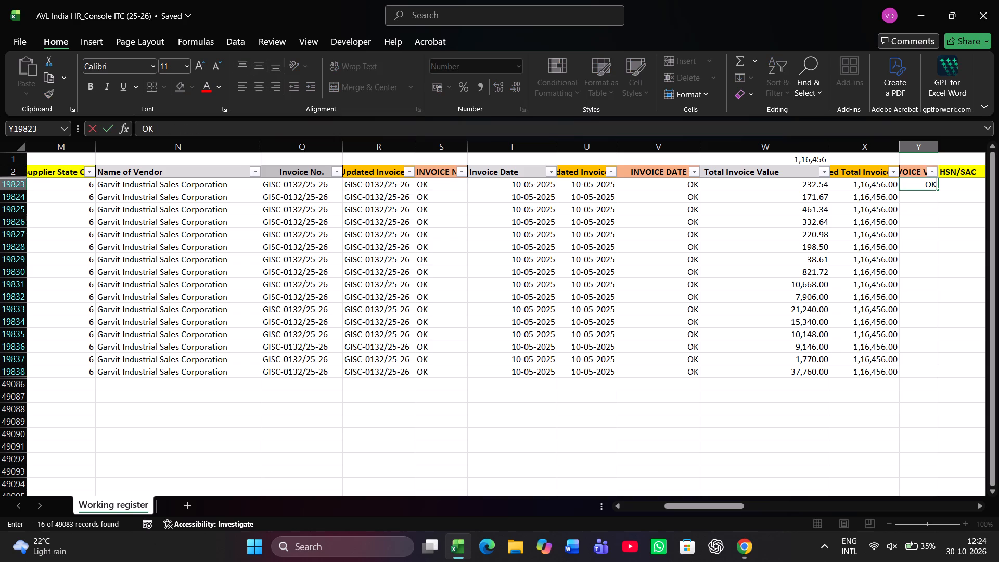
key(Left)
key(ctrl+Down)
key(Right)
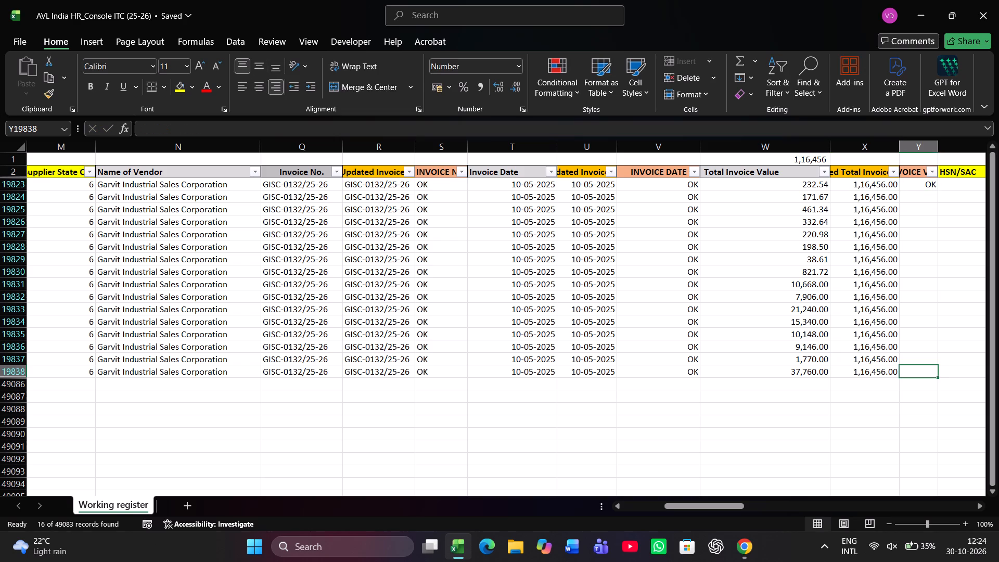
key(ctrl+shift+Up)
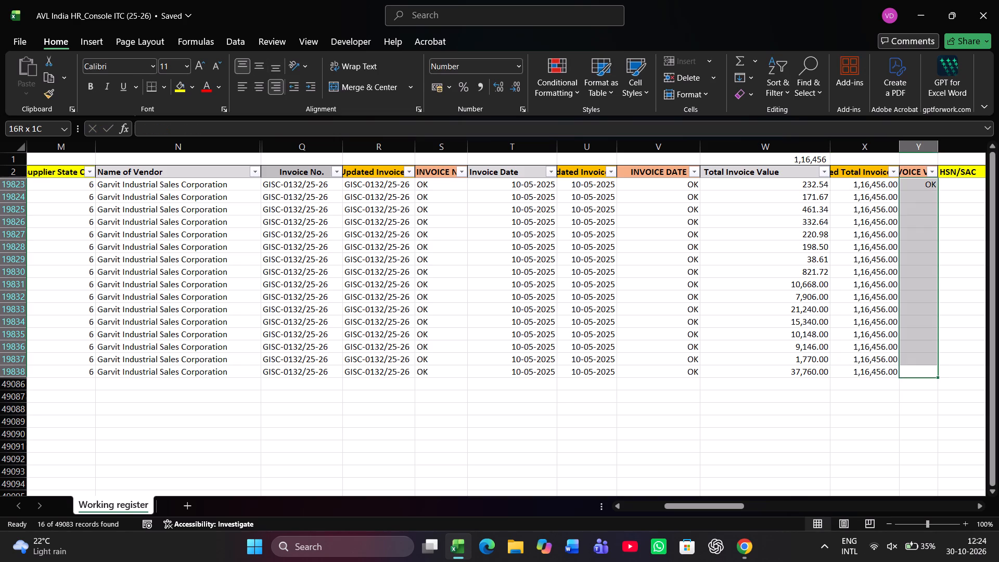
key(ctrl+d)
Go to the HSN/SAC cell in column Z at row 19823.
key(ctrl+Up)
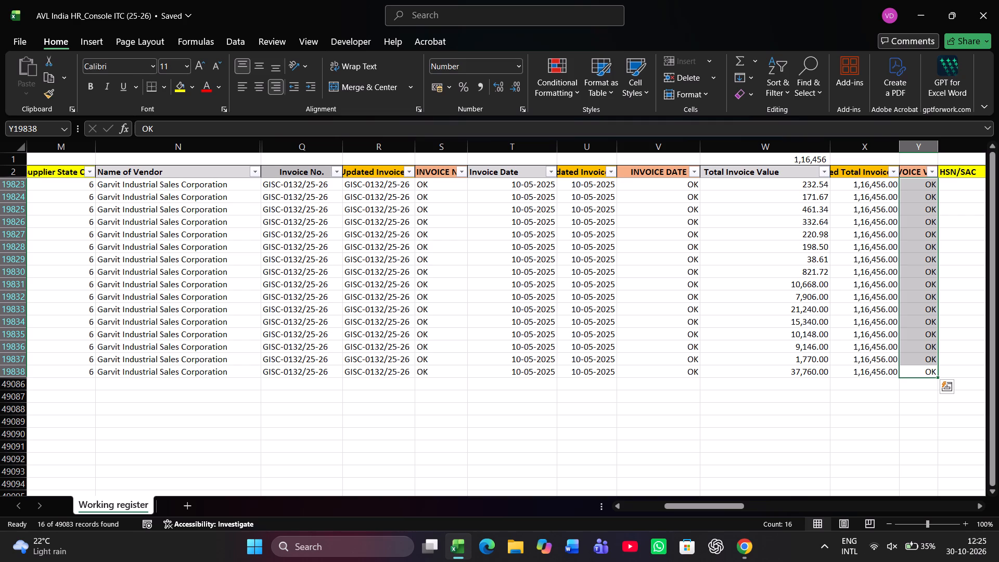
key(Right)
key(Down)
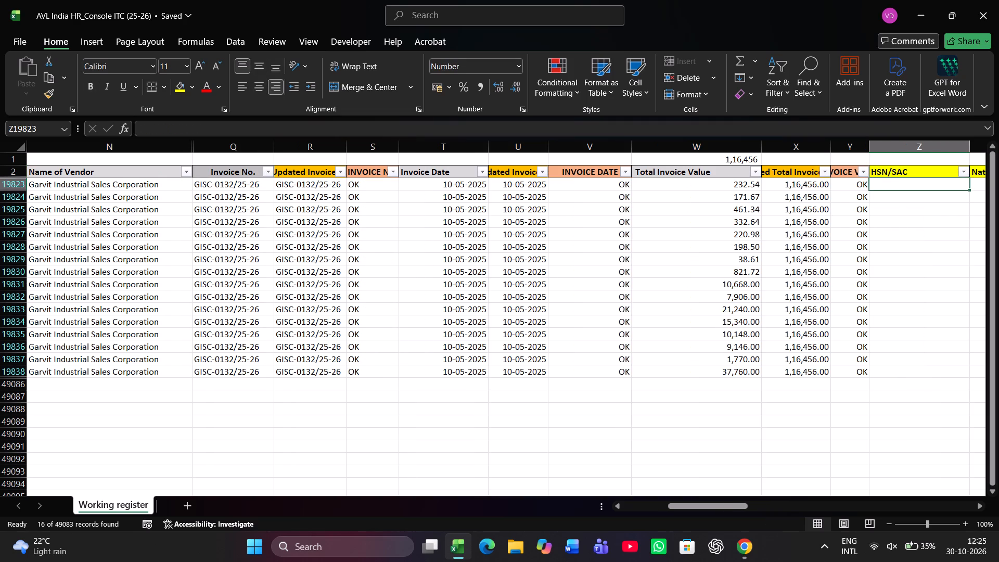
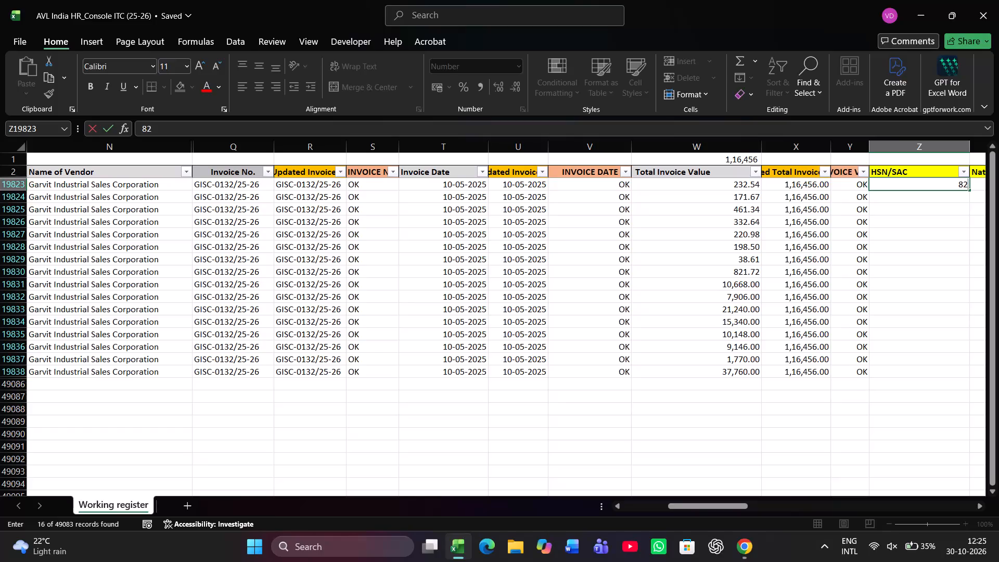
Enter the HSN/SAC code 82075000 in column Z at row 19823.
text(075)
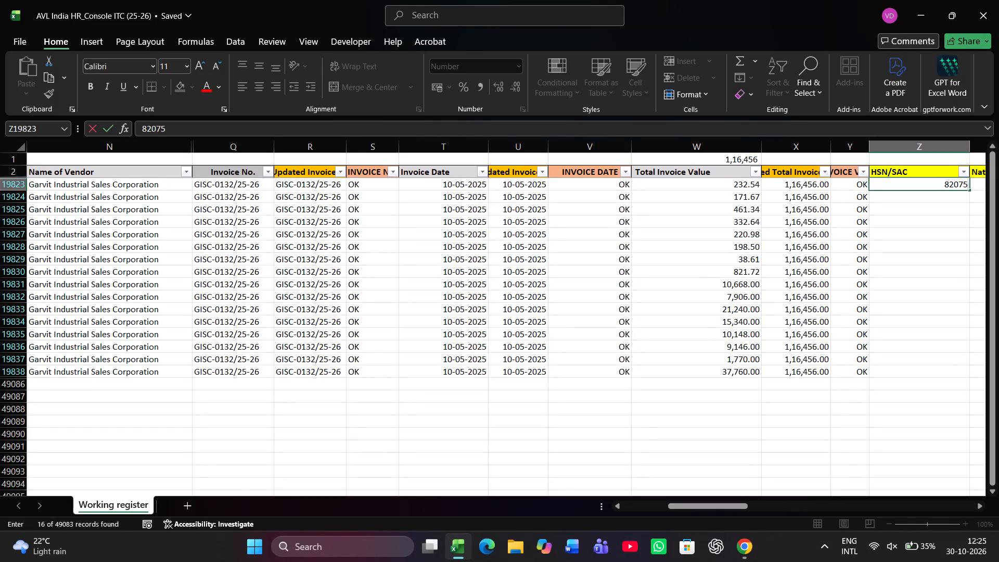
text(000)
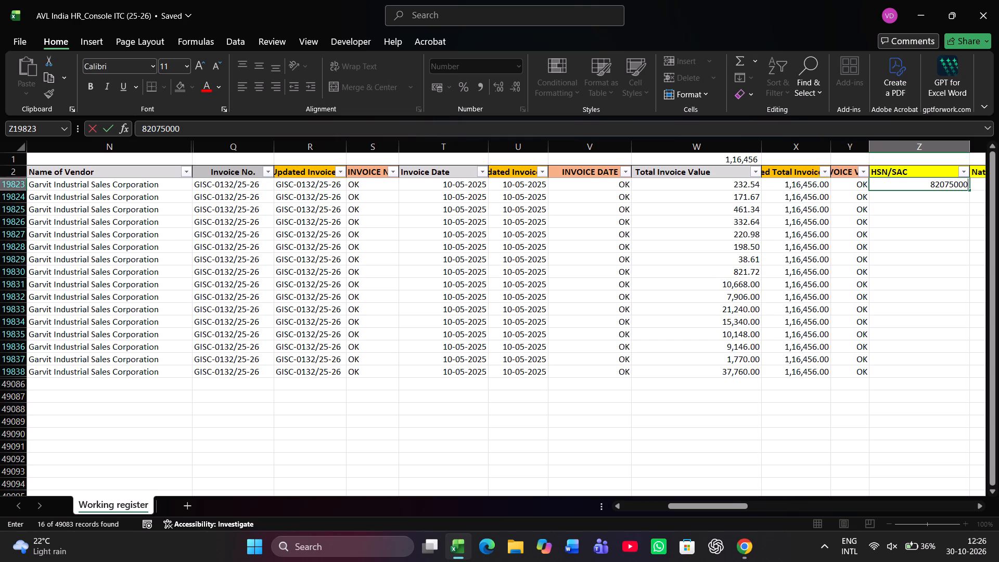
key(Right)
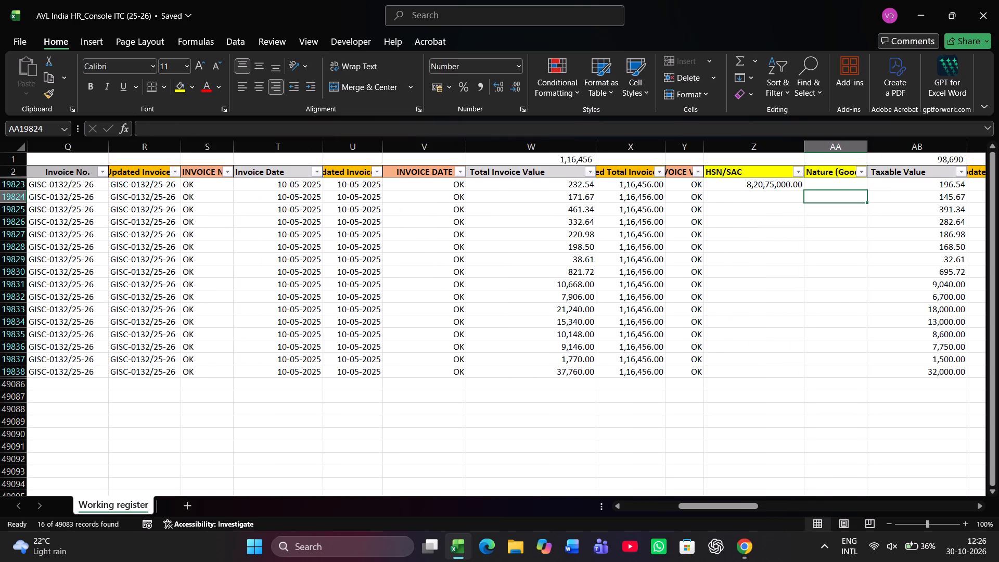
Set the number format of the whole HSN/SAC column Z to General.
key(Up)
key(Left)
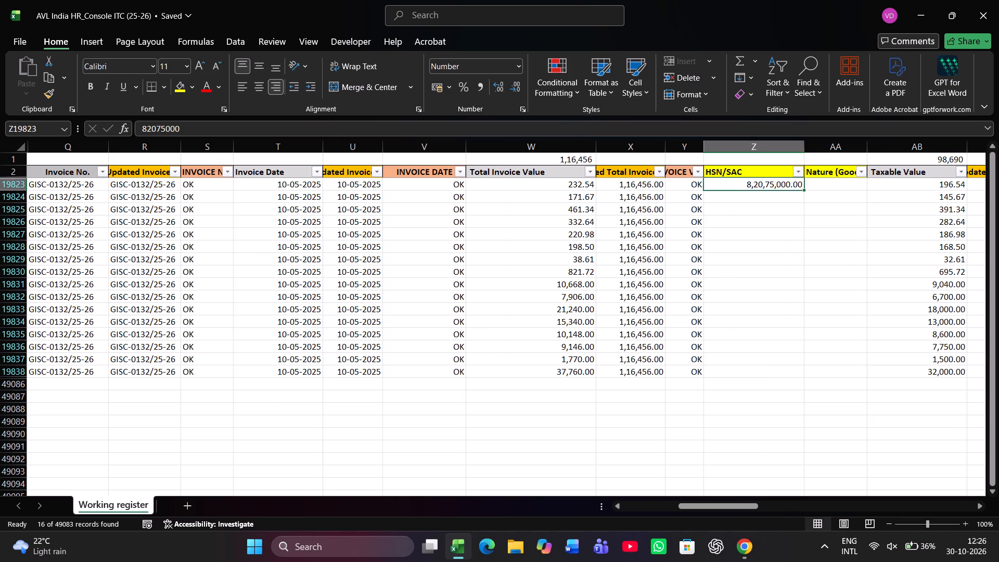
click(756, 146)
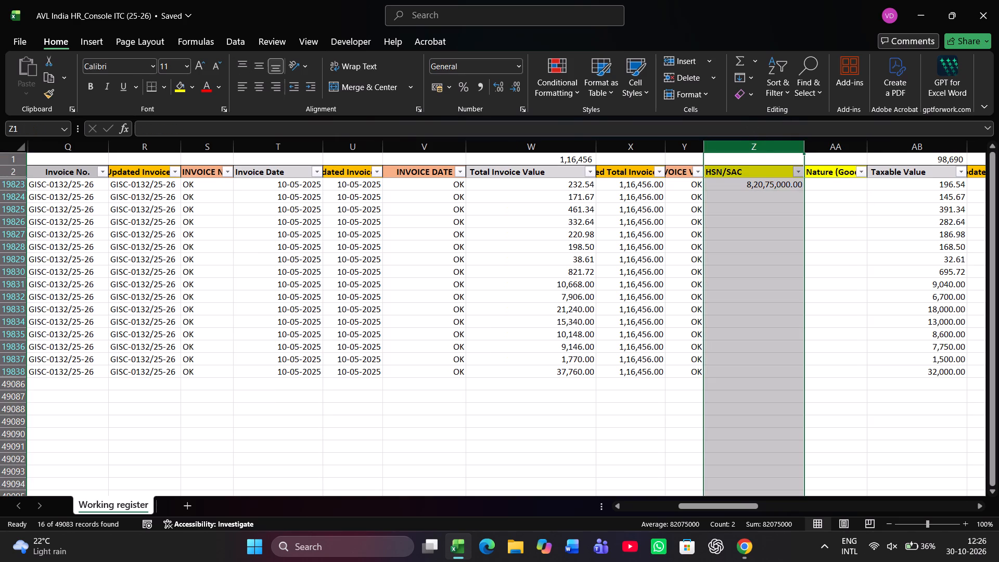
right_click(756, 146)
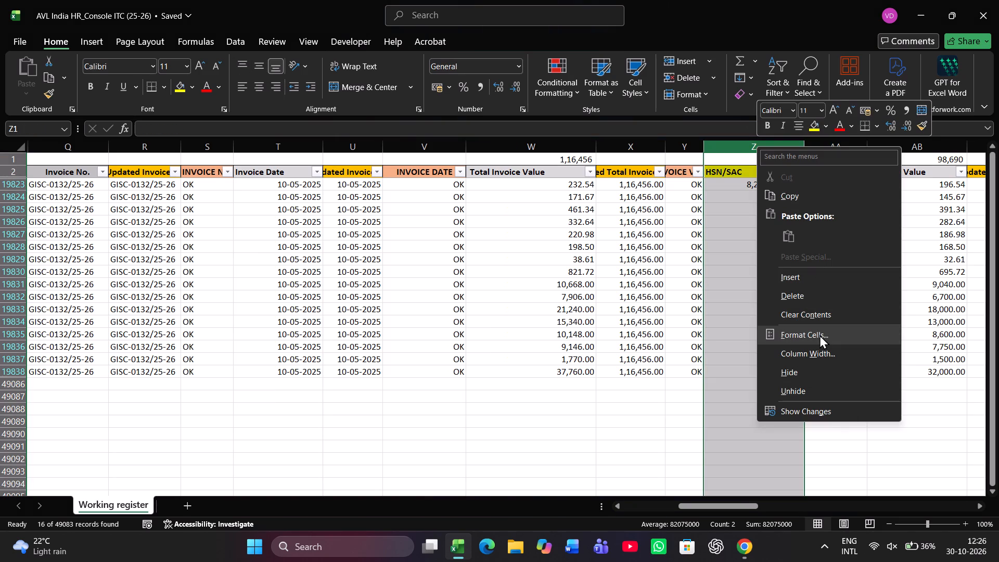
click(819, 335)
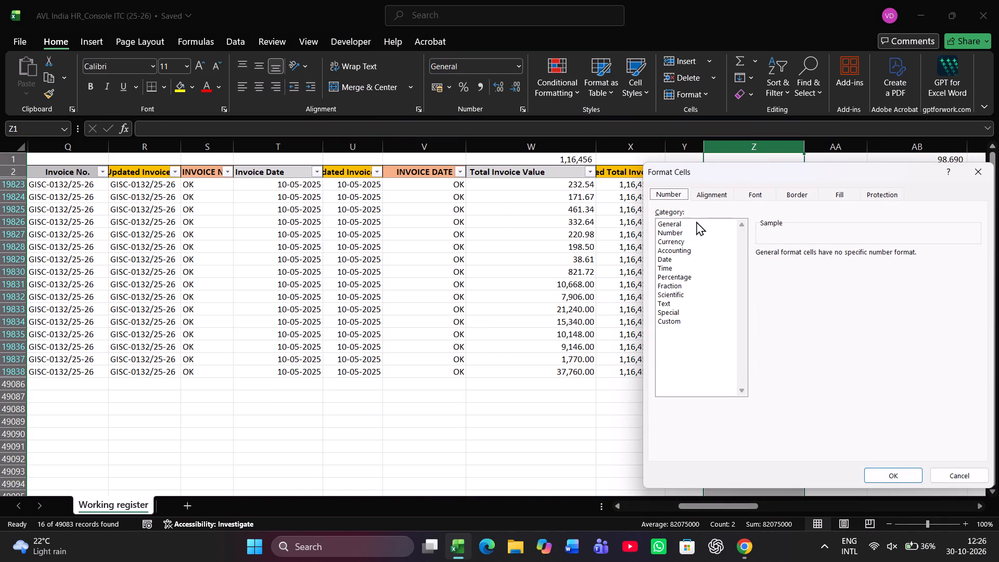
click(695, 222)
click(890, 471)
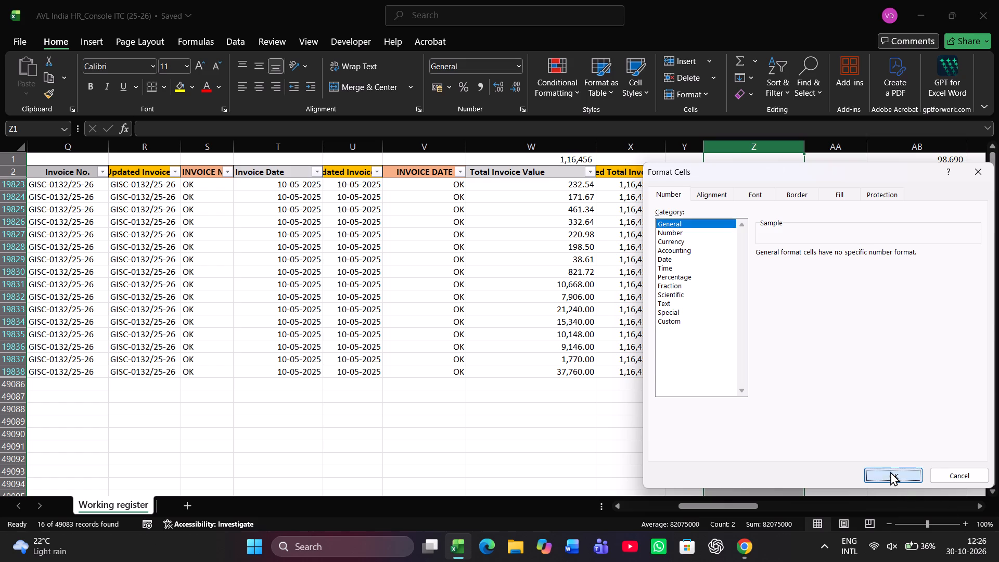
Fill the HSN/SAC code 82075000 down column Z from row 19823 to row 19836.
click(772, 211)
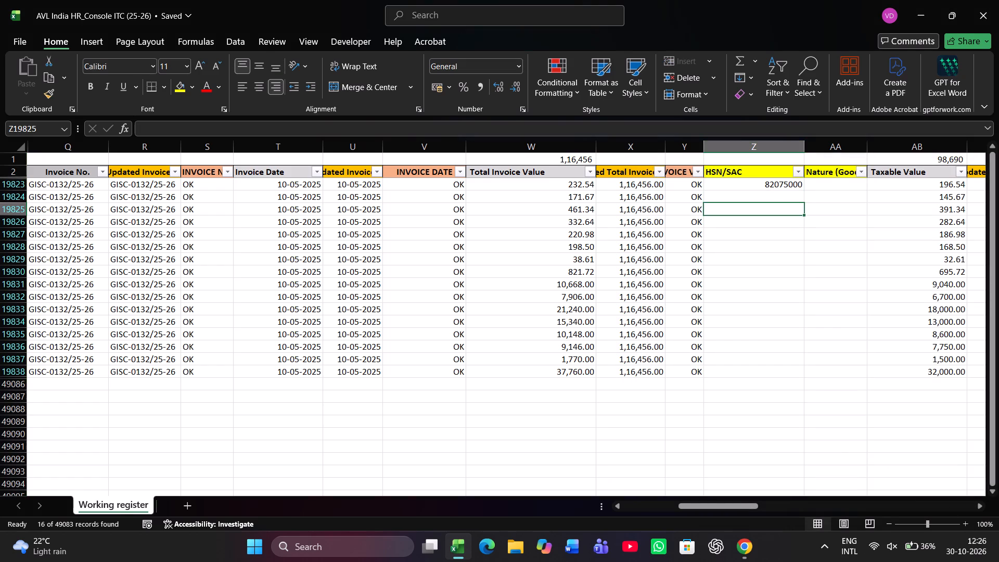
click(695, 186)
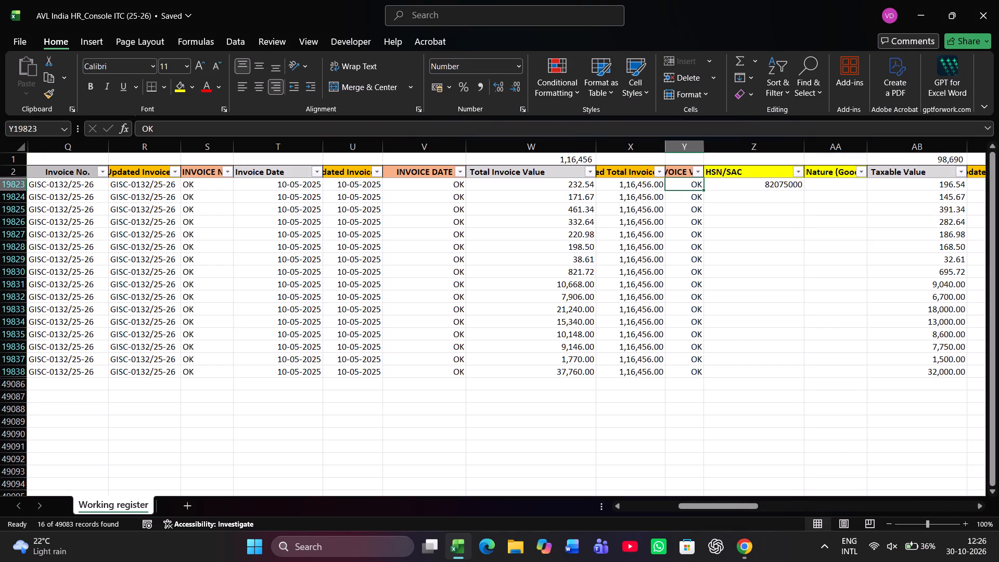
key(ctrl+Down)
key(Right)
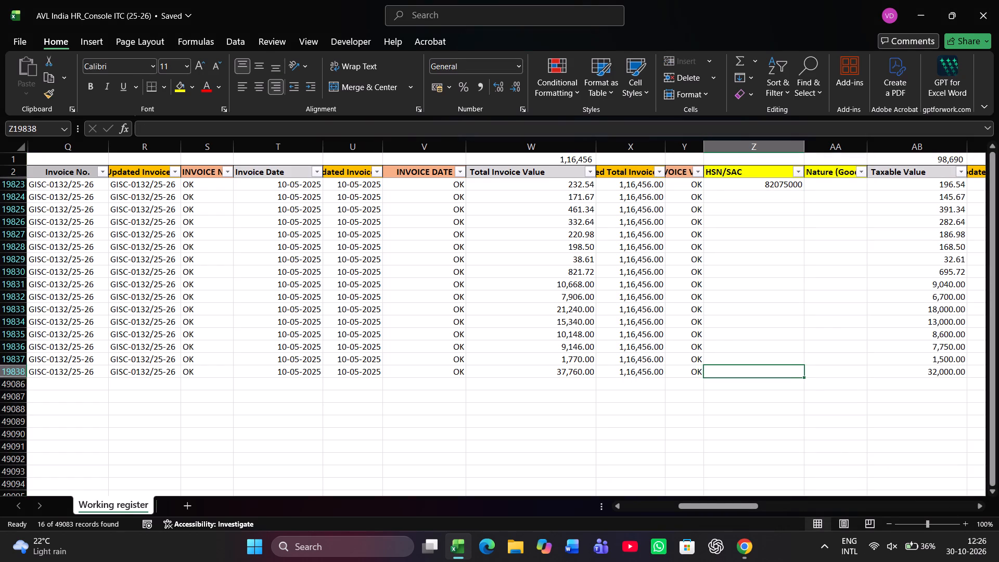
key(Up)
key(Up)
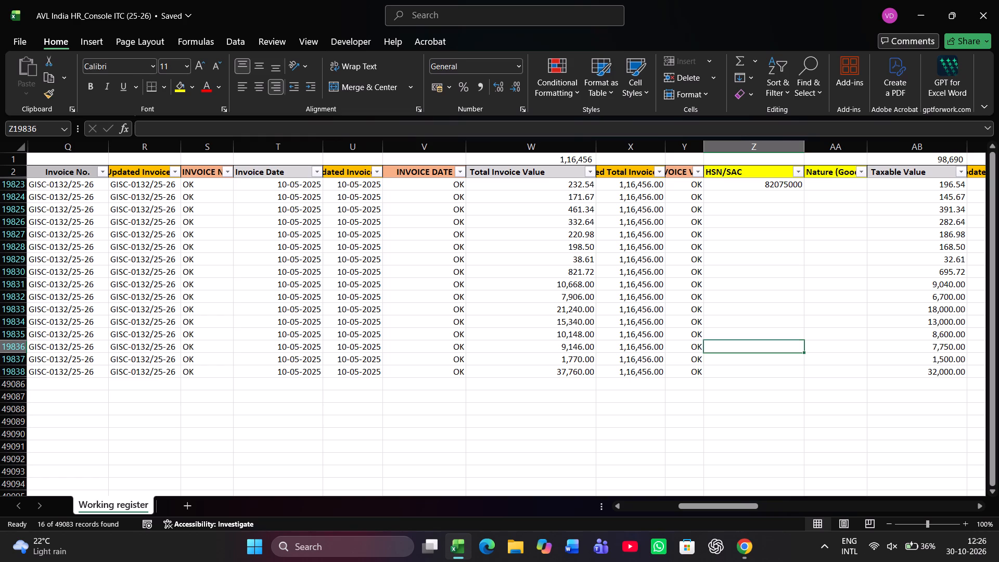
key(ctrl+shift+Up)
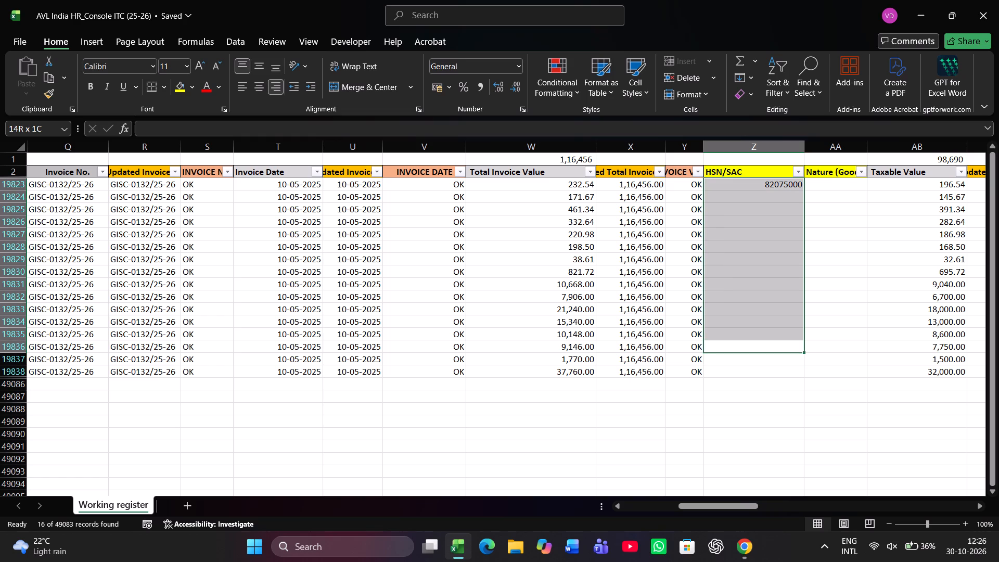
key(ctrl+d)
Enter the HSN/SAC codes 68053000 at row 19837 and 68042210 at row 19838 in column Z.
key(Down)
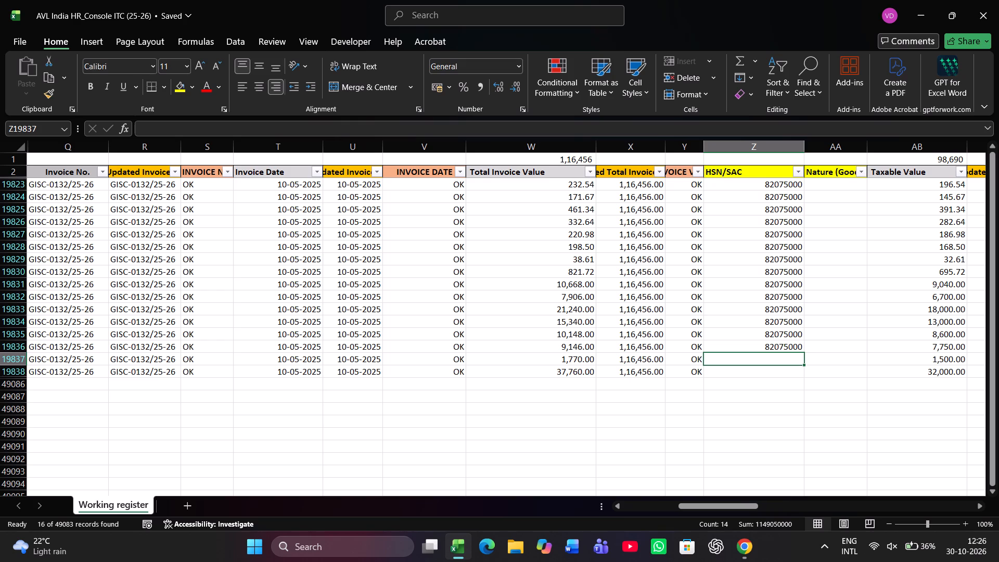
key(Down)
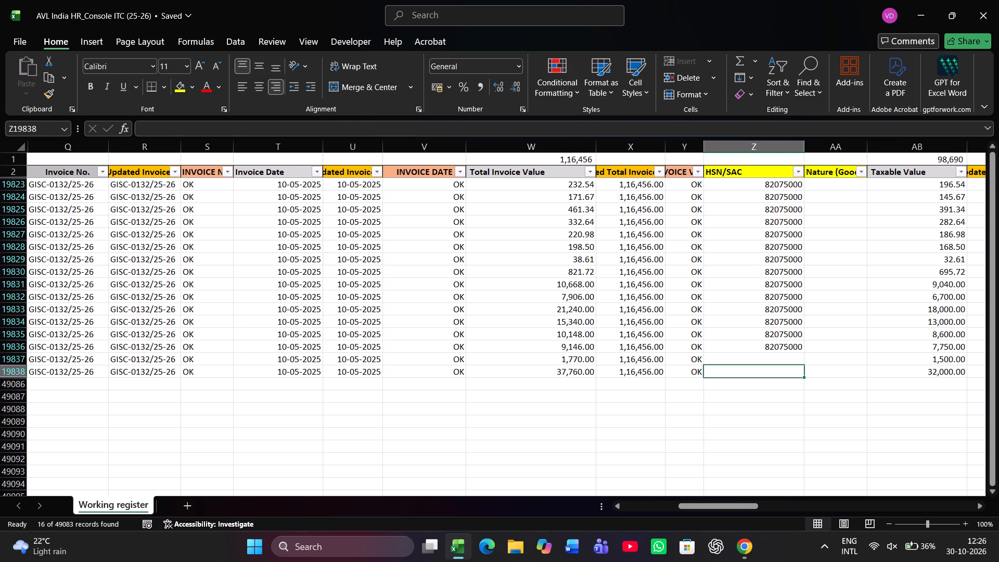
key(Up)
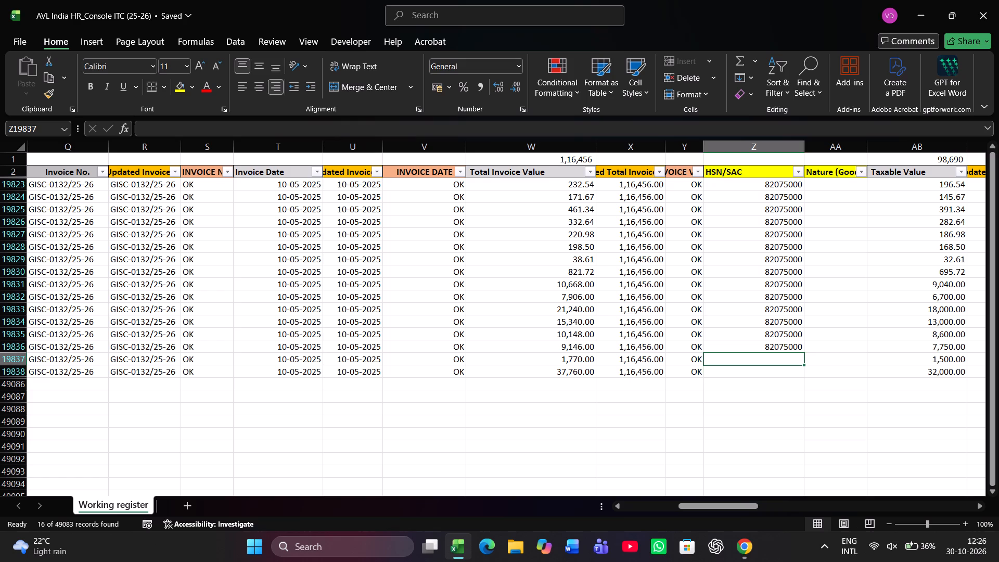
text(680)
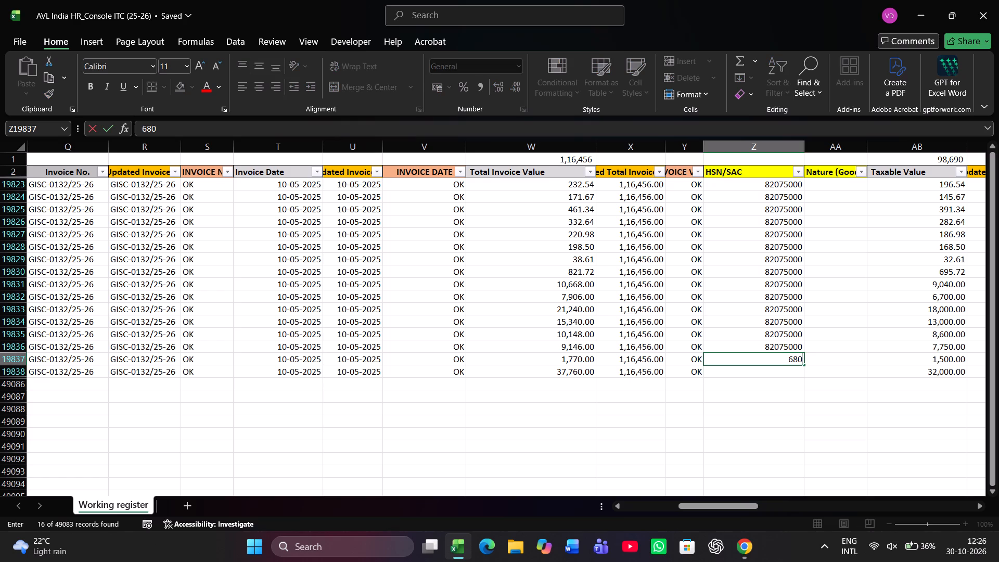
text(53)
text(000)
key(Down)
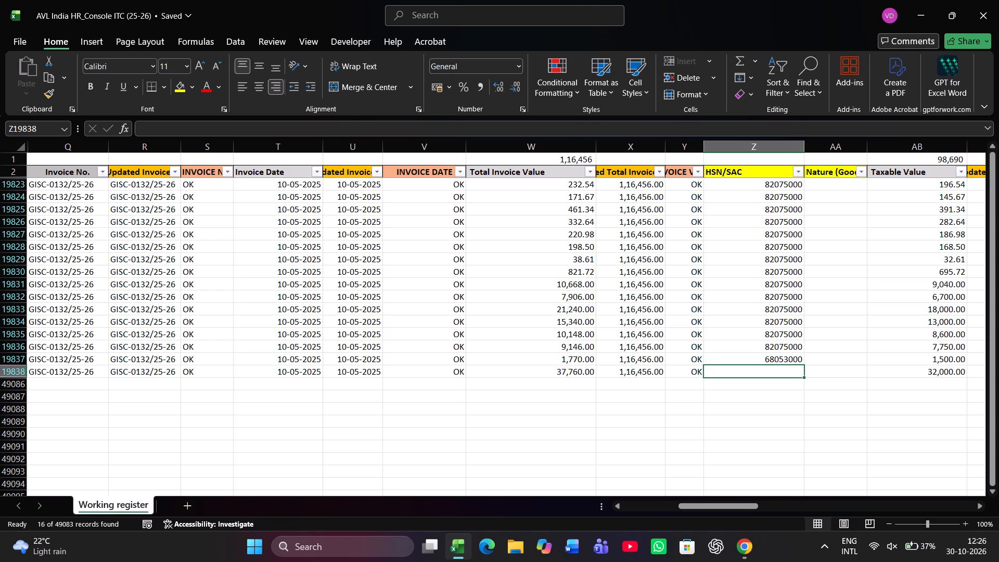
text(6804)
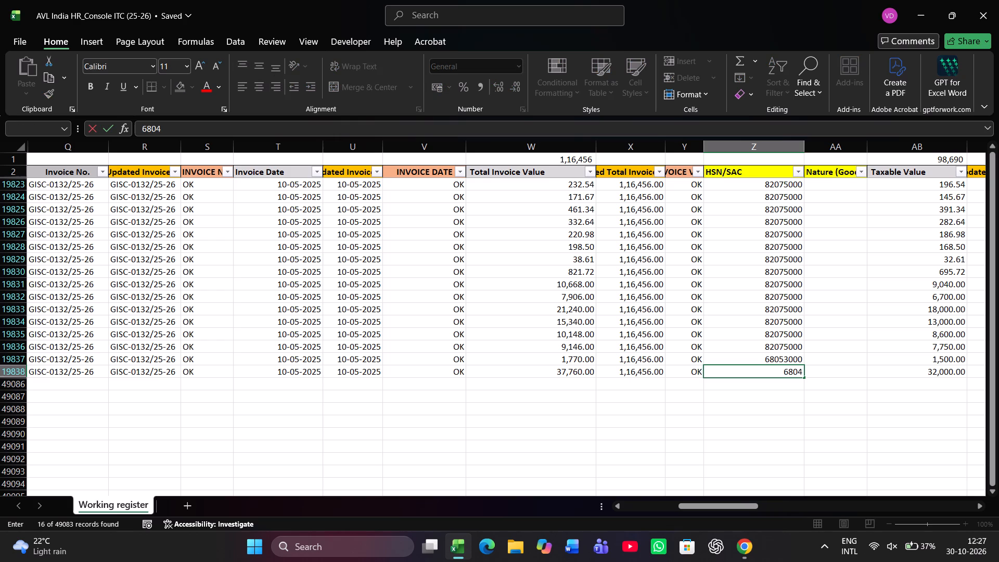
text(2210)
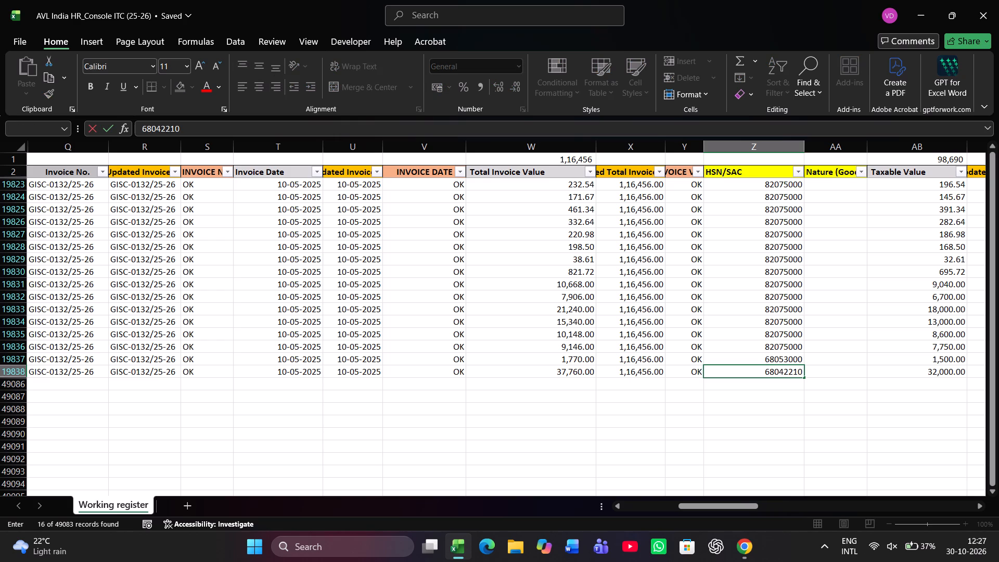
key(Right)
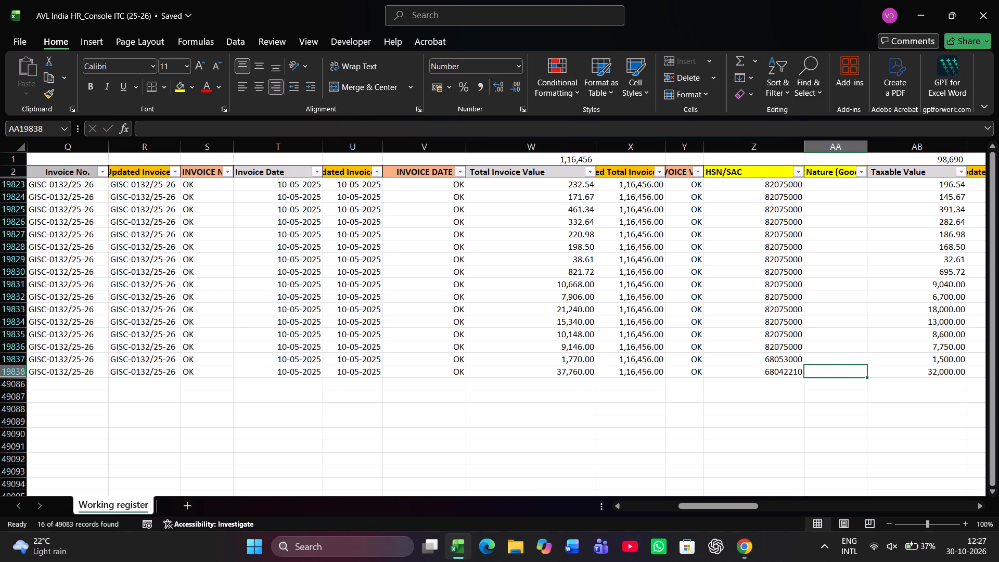
Enter GOODS as the nature in column AA for rows 19823 to 19838.
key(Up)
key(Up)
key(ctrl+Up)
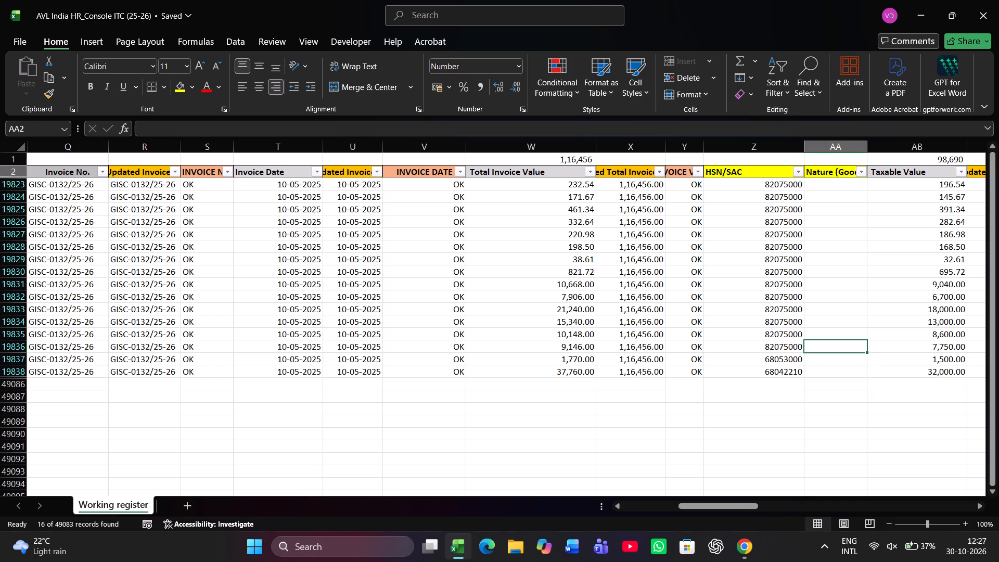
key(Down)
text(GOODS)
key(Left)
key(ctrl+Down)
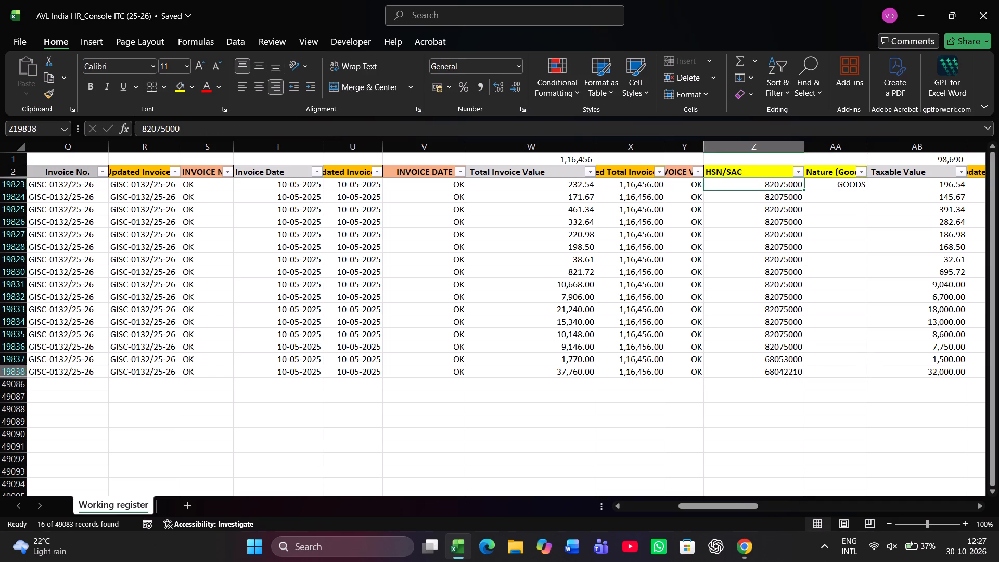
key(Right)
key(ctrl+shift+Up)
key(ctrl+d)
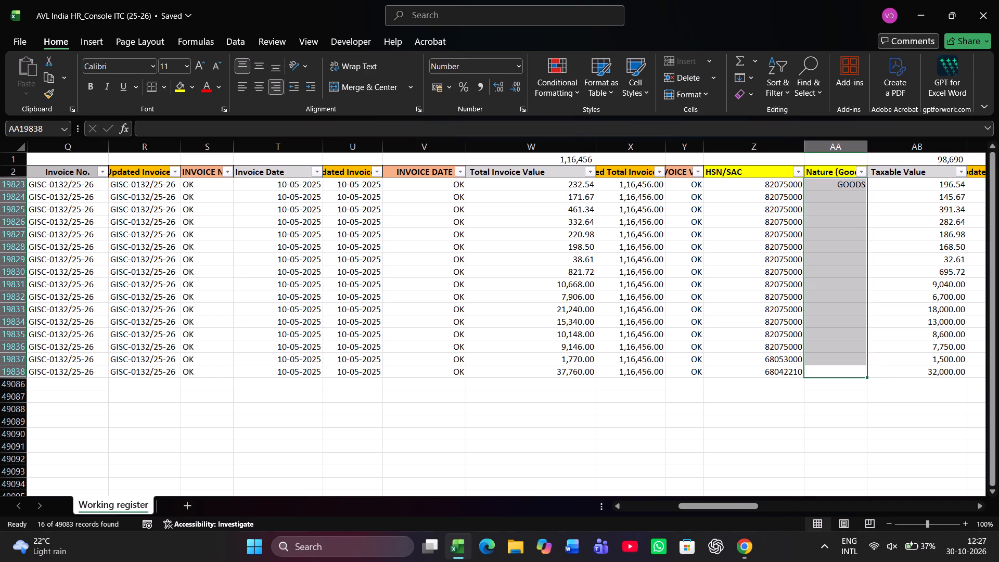
Enter the updated taxable value 98690 in column AC for rows 19823 to 19838.
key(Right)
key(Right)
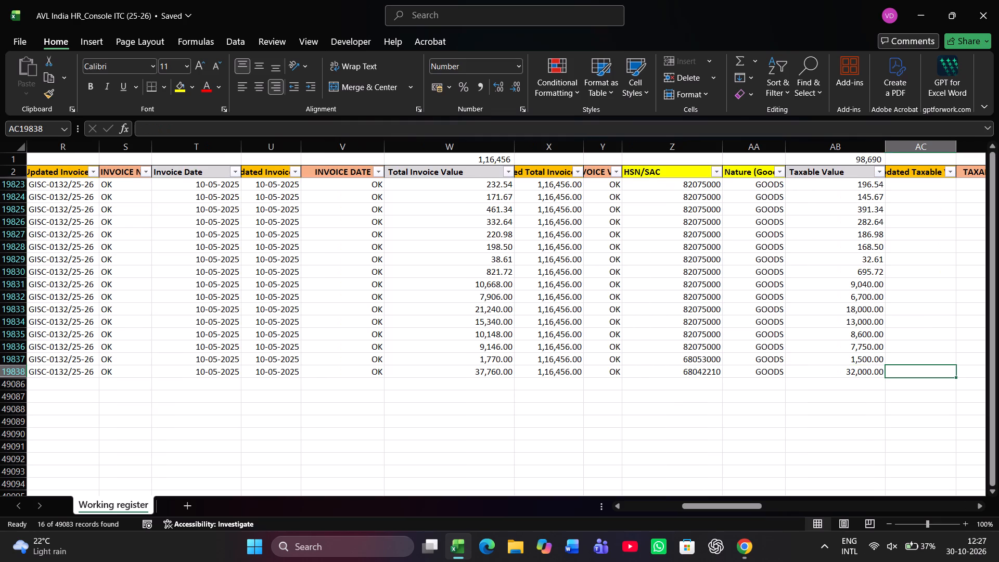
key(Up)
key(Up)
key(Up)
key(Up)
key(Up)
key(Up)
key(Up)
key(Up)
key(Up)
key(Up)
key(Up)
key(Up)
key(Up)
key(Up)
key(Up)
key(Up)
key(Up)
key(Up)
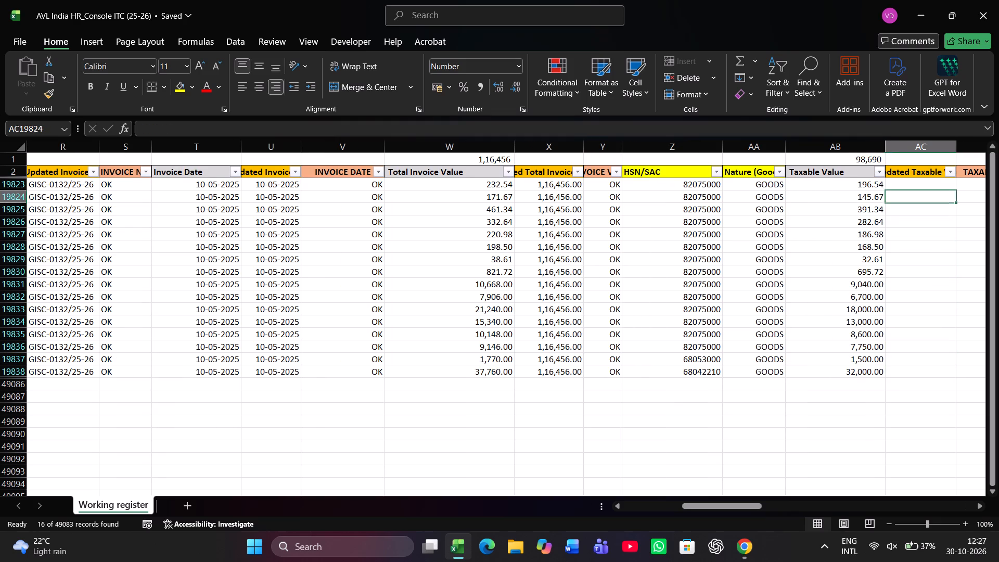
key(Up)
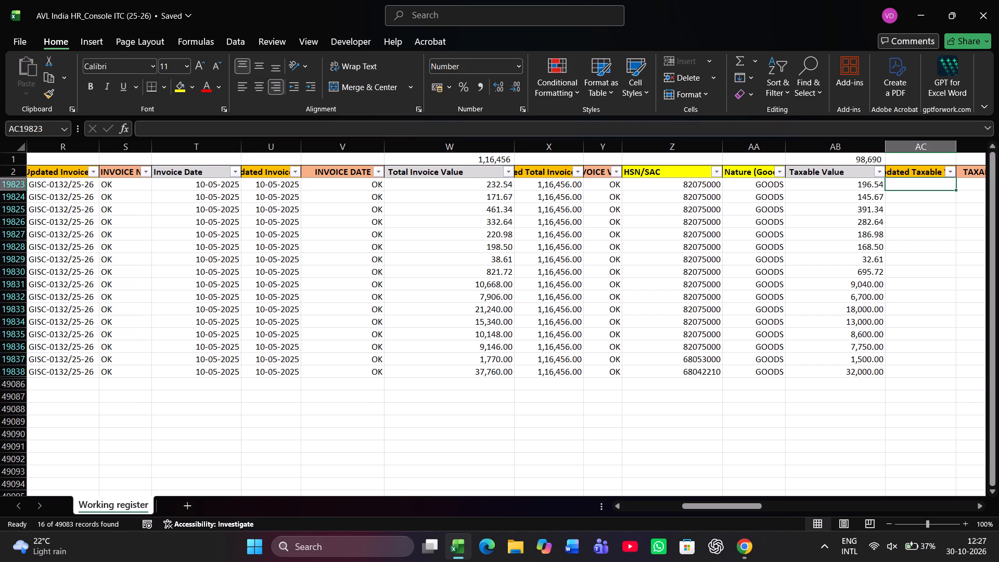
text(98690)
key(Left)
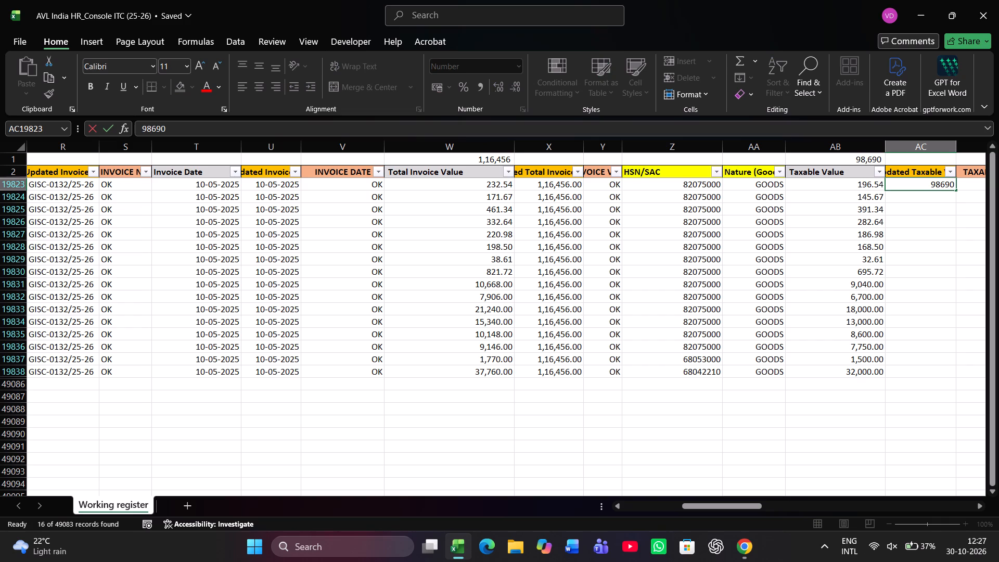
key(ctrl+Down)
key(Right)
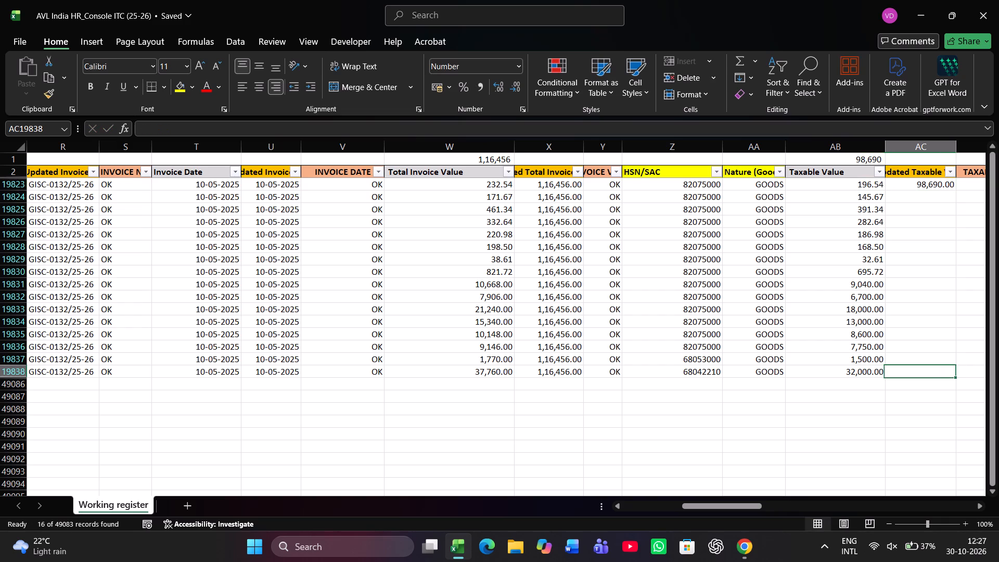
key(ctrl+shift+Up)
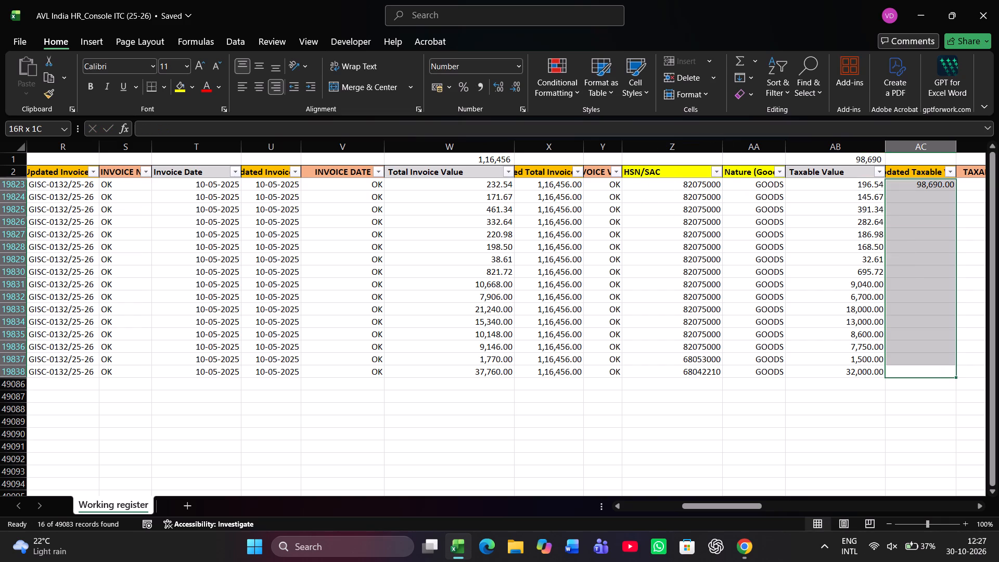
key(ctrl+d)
Mark the TAXABLE VALUE check in column AD as OK for rows 19823 to 19838.
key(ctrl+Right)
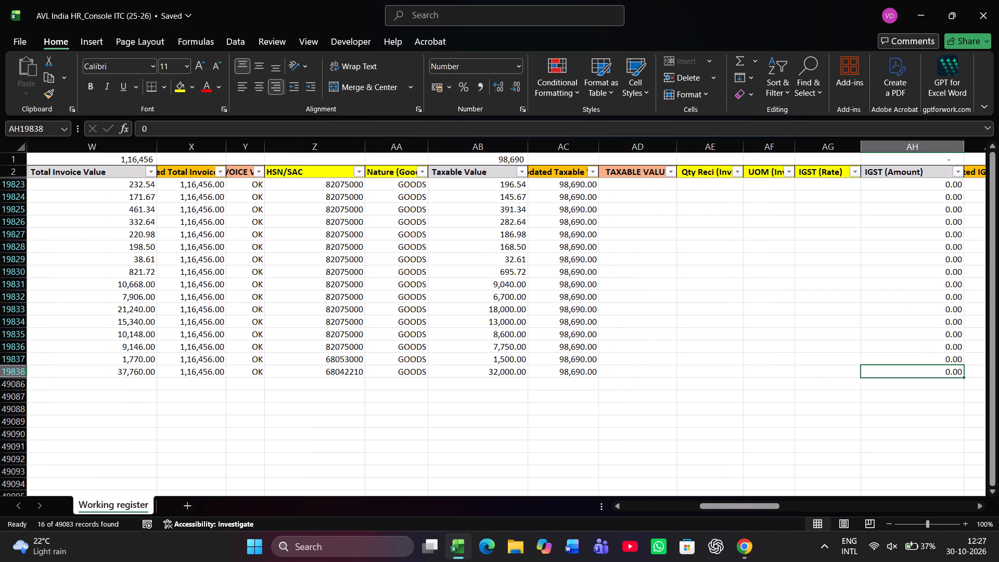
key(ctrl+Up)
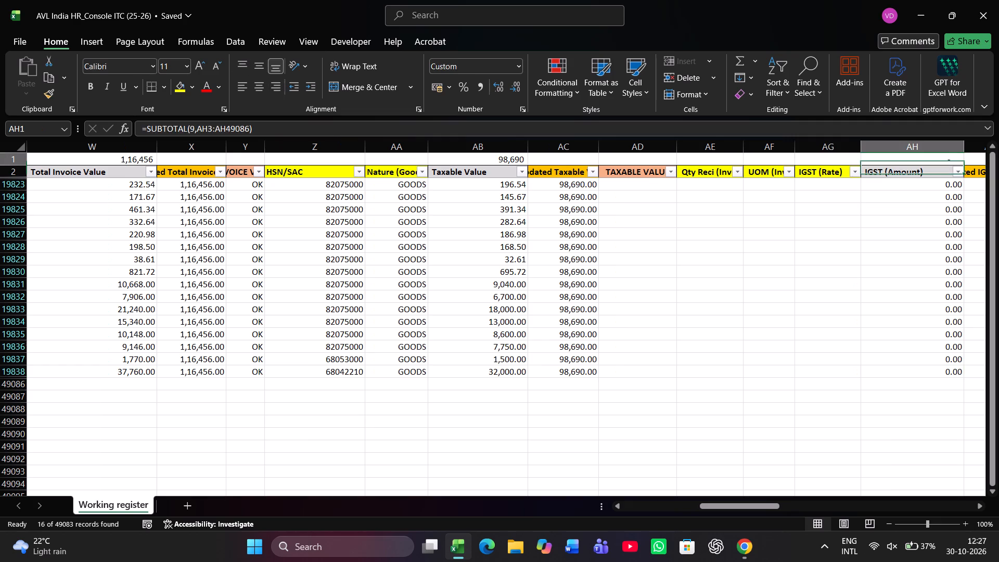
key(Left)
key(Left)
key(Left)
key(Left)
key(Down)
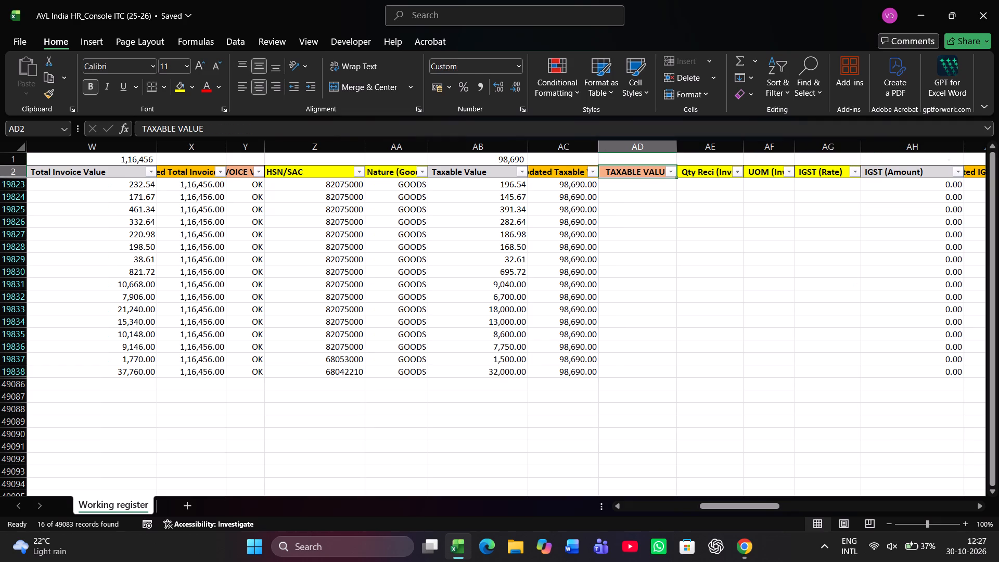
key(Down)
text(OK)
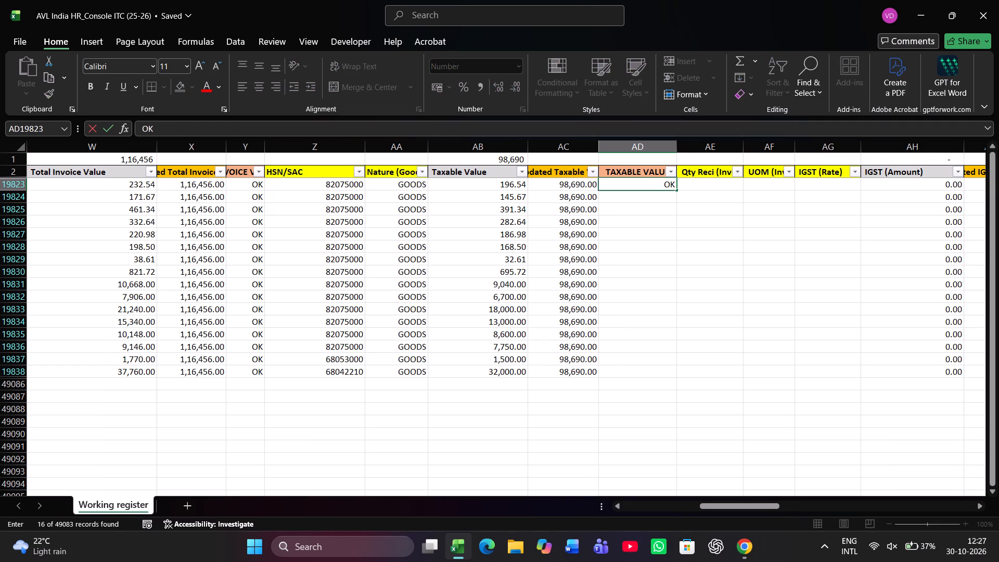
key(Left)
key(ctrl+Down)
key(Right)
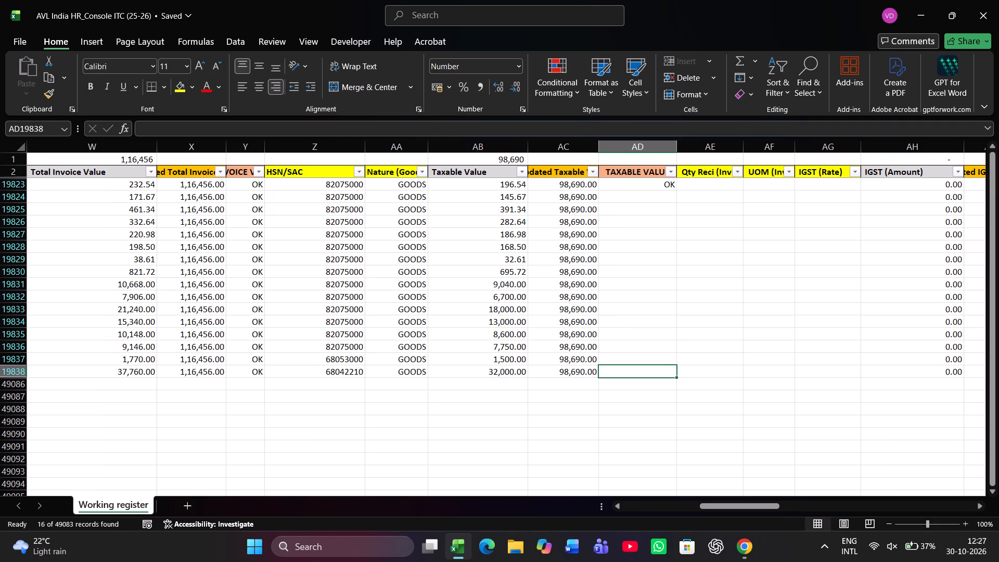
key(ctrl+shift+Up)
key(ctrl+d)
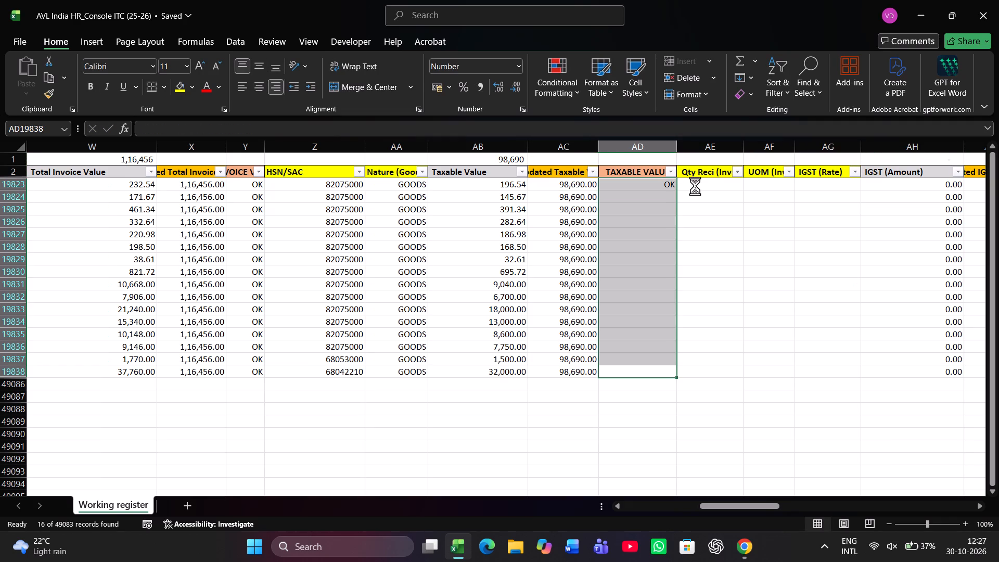
Enter 2094 as the invoice quantity received in column AE for rows 19823 to 19838.
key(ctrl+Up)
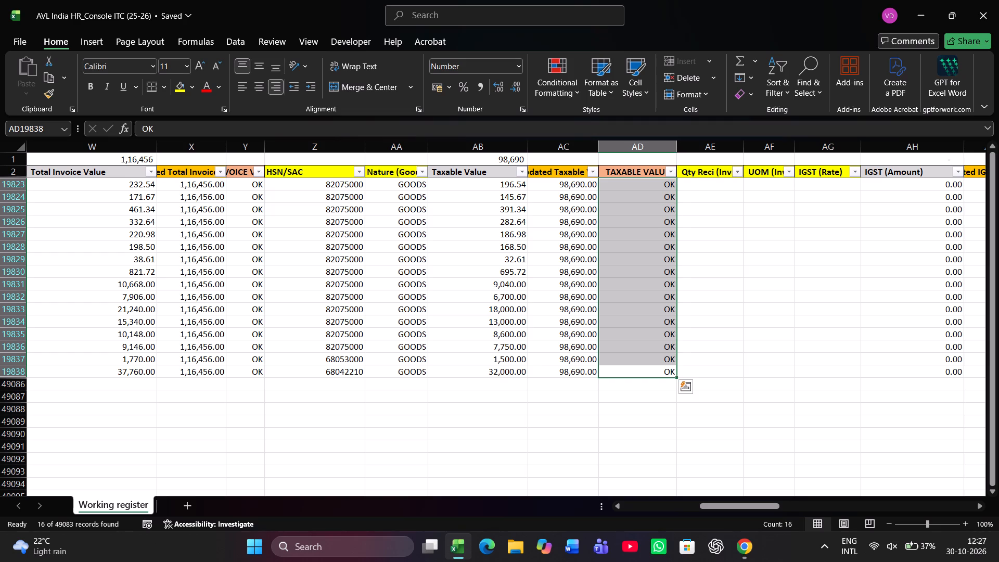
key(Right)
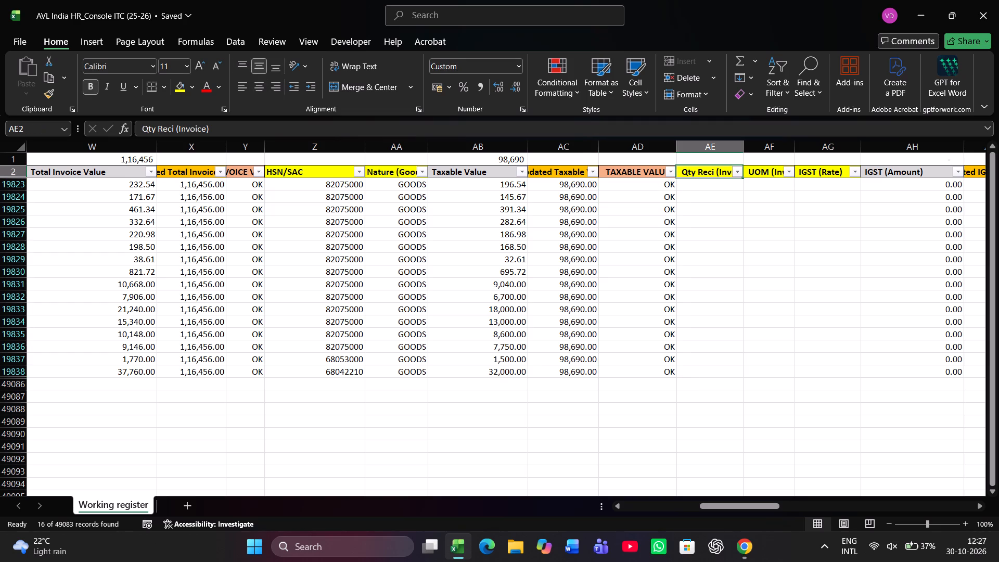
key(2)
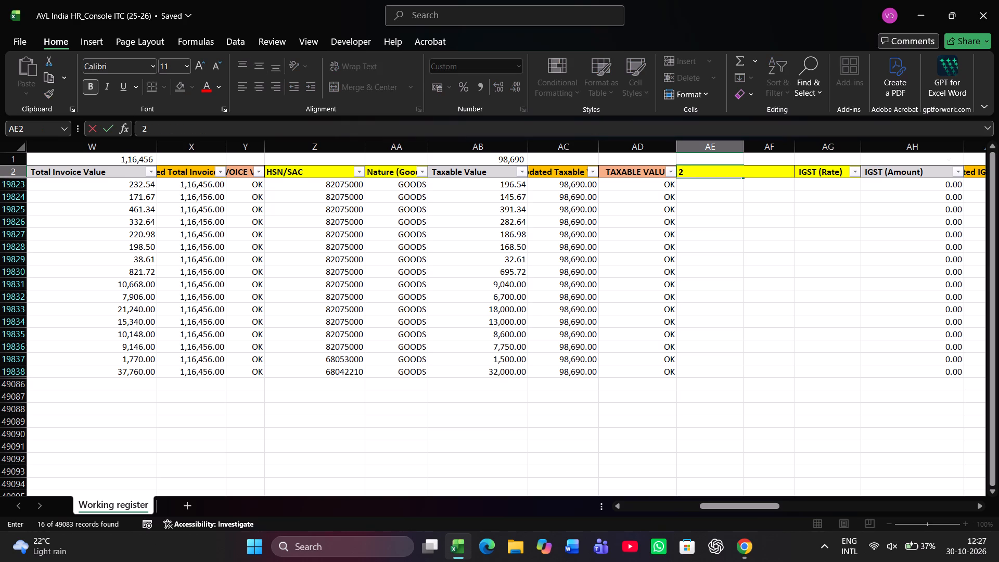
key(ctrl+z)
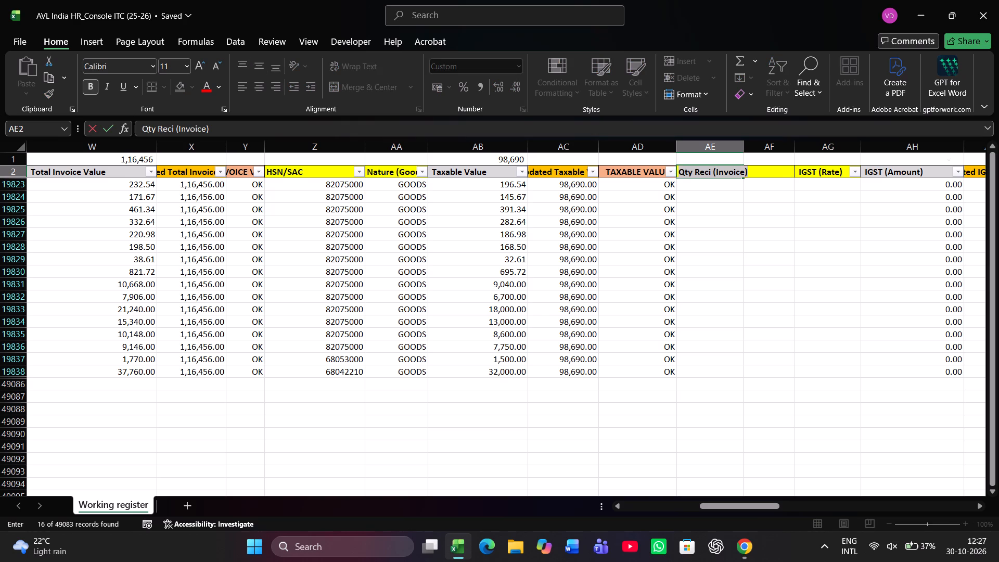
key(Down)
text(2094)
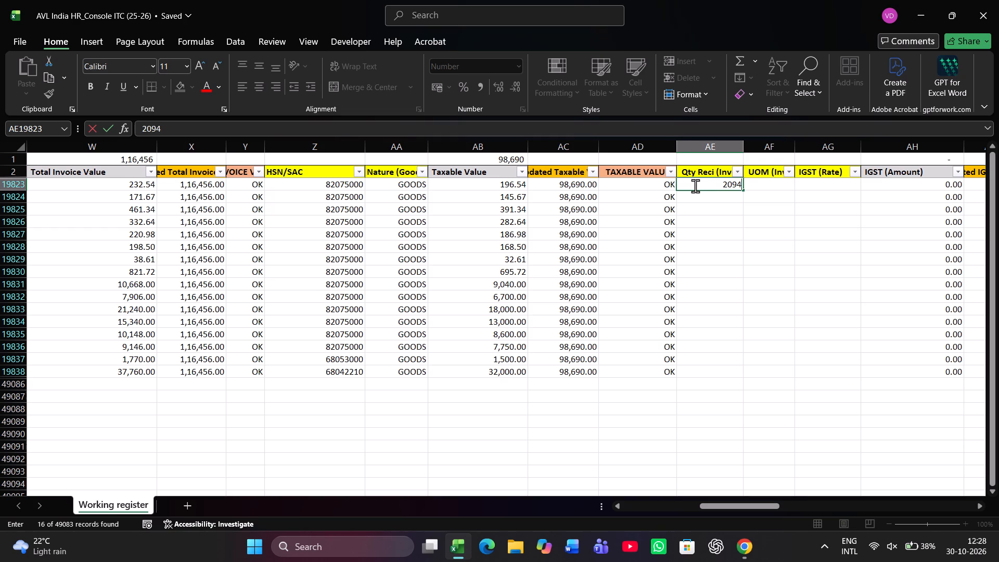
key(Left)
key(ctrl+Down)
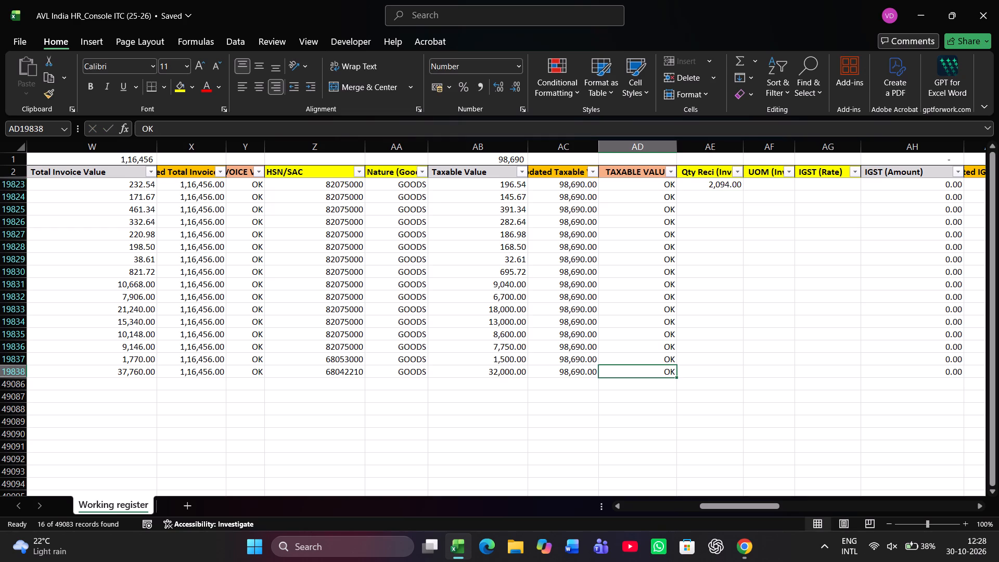
key(ctrl+Up)
key(Right)
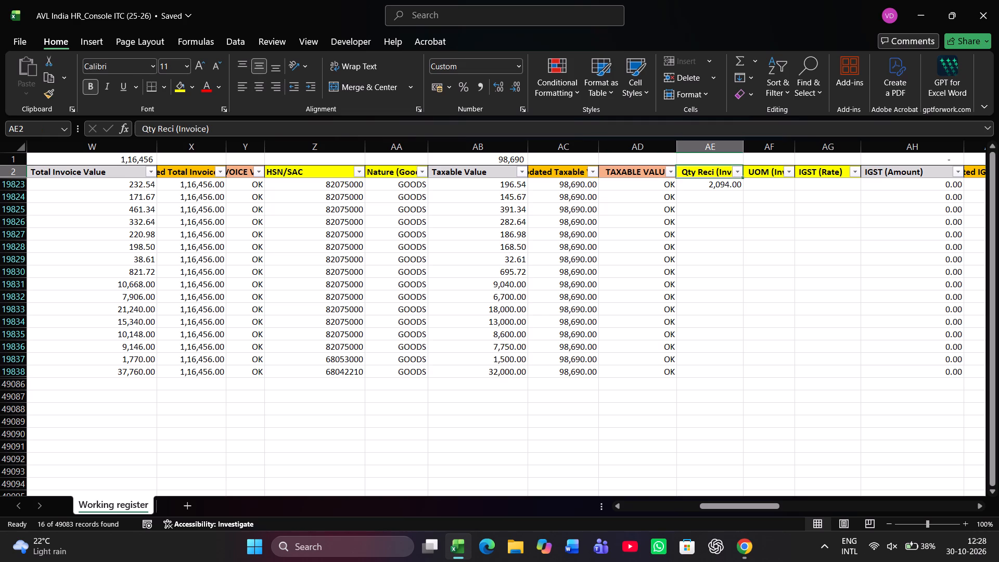
key(Down)
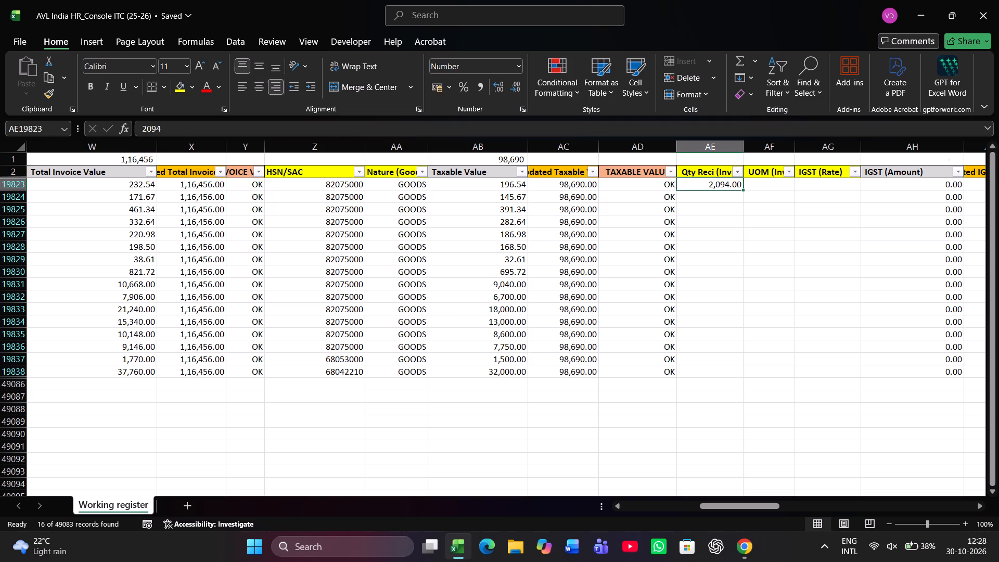
key(Up)
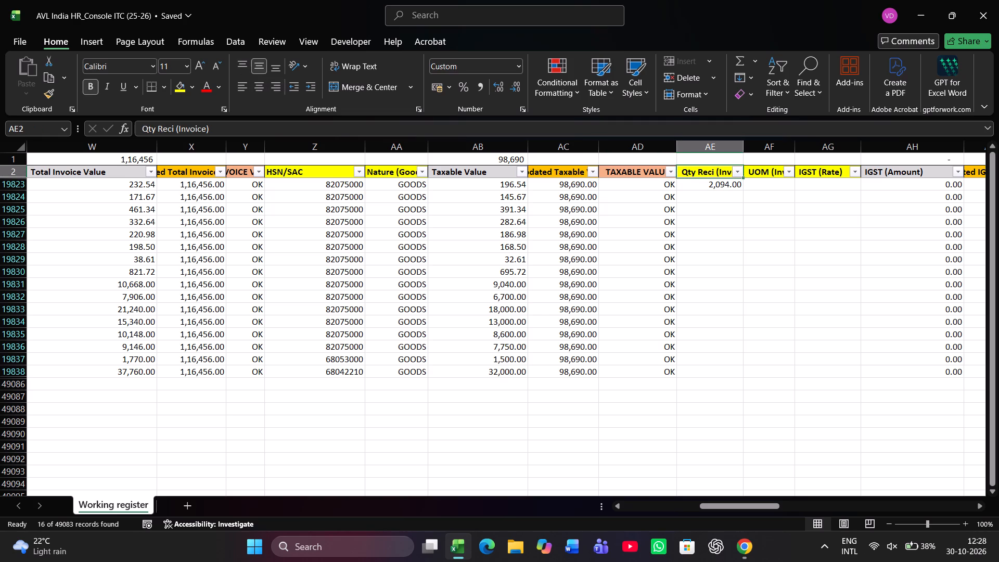
key(Left)
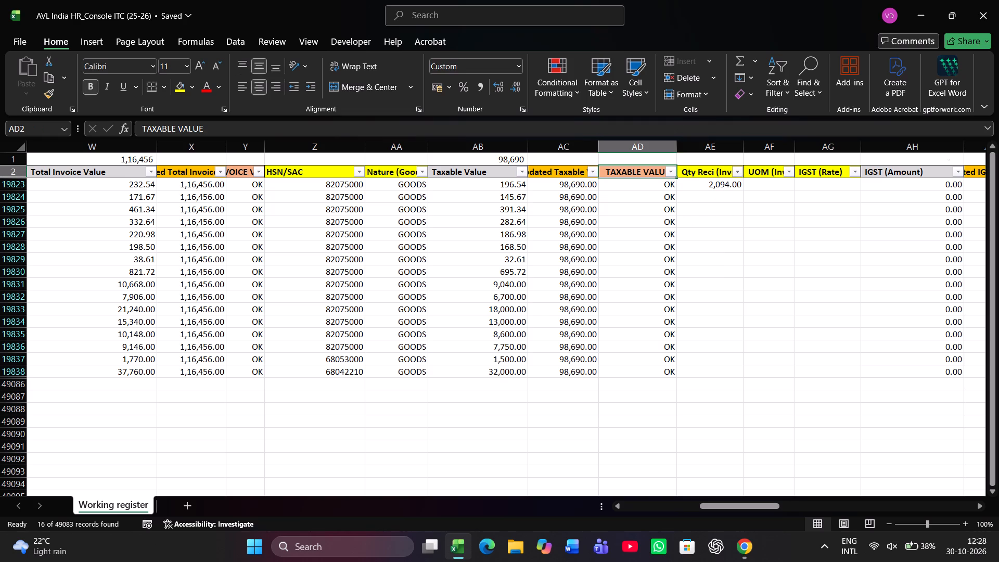
key(Down)
key(ctrl+Down)
key(Right)
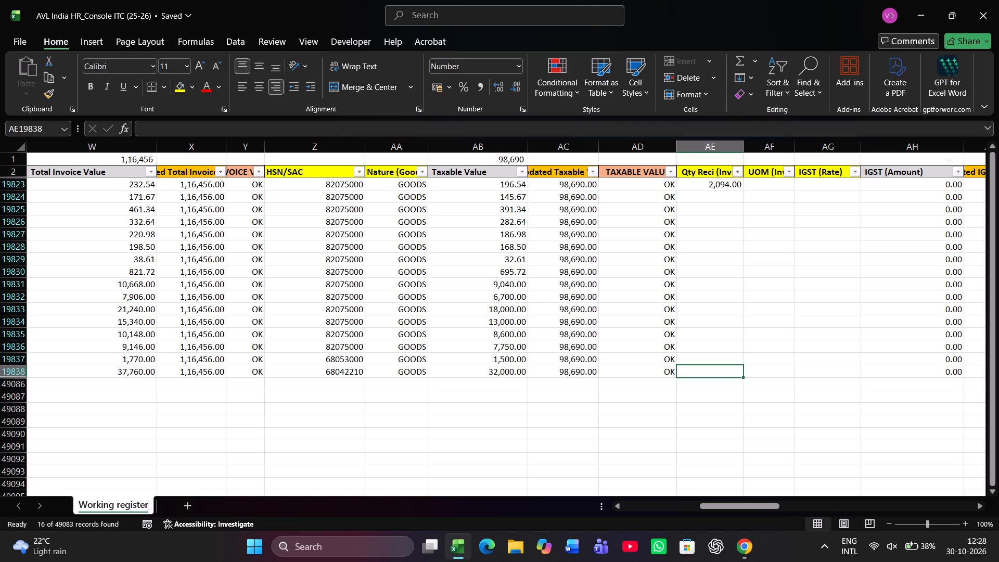
key(ctrl+shift+Up)
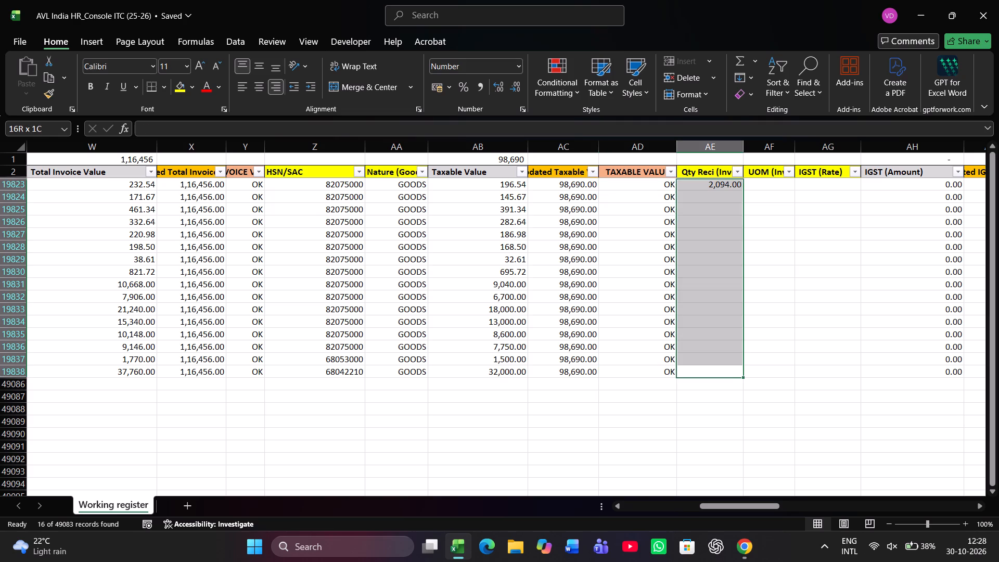
key(ctrl+d)
key(Right)
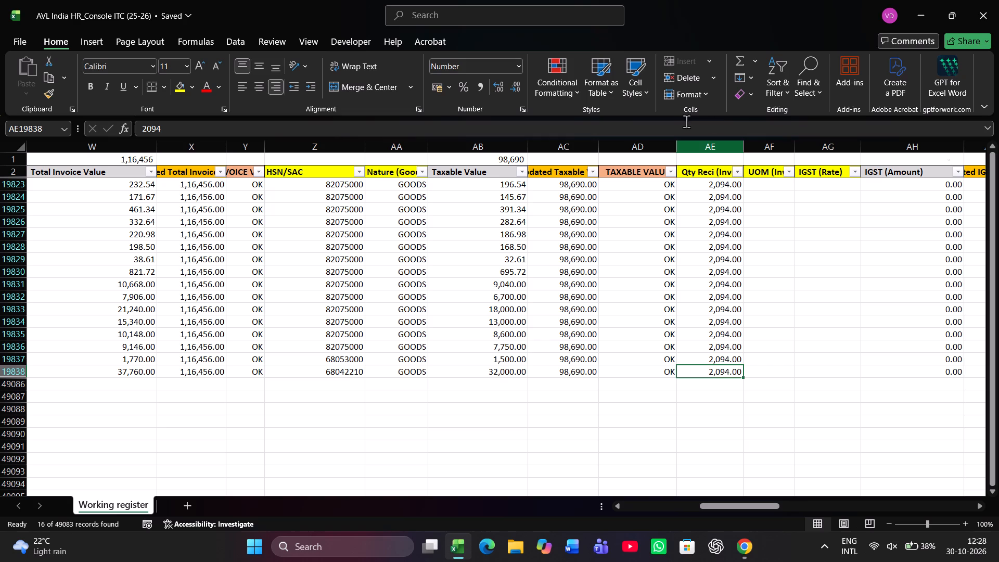
Apply the General number format to the whole Qty Reci (Invoice) column AE.
click(719, 146)
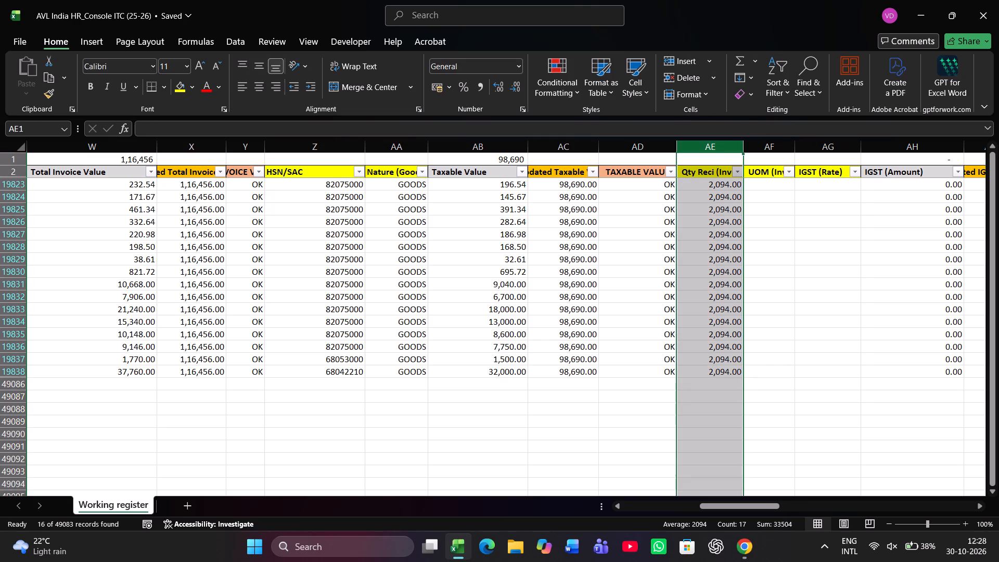
right_click(719, 146)
click(762, 329)
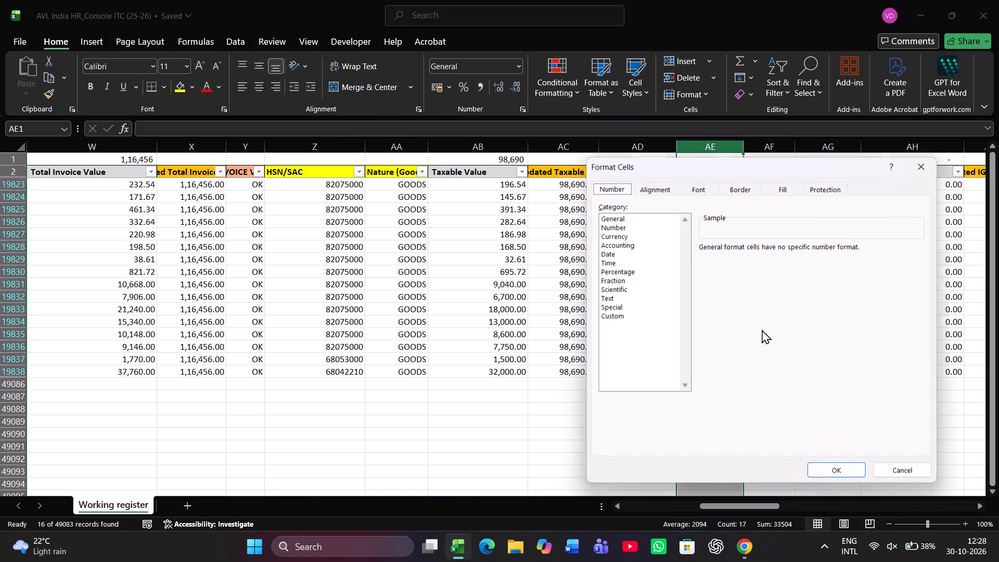
click(623, 218)
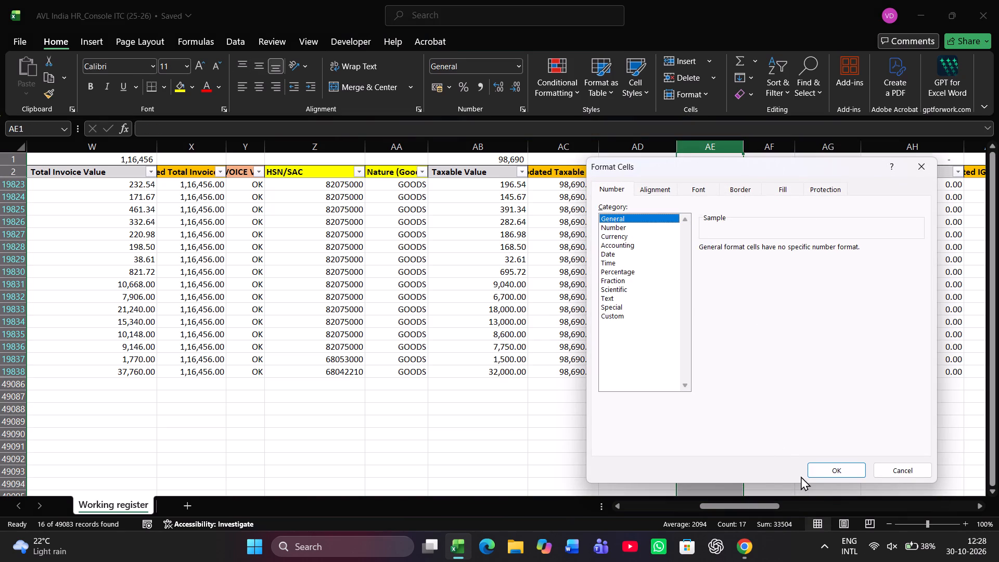
click(824, 465)
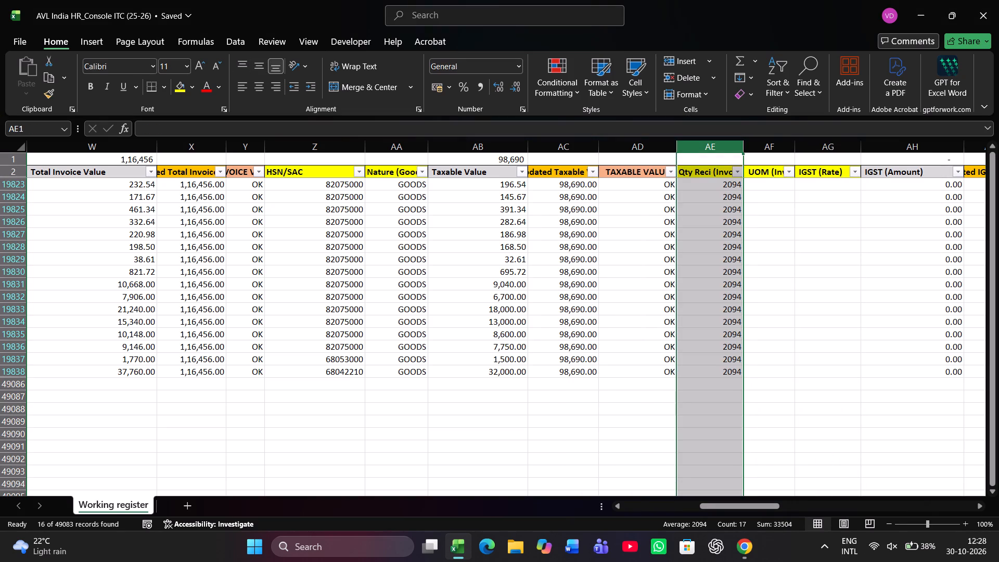
Enter PCS as the invoice UOM in column AF for rows 19823 to 19838.
click(765, 177)
click(764, 187)
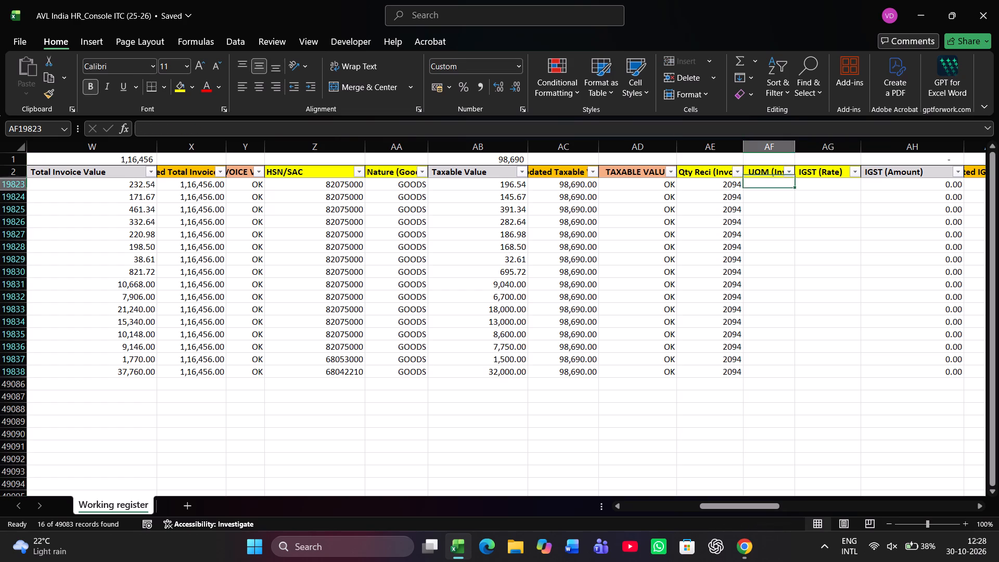
key(p)
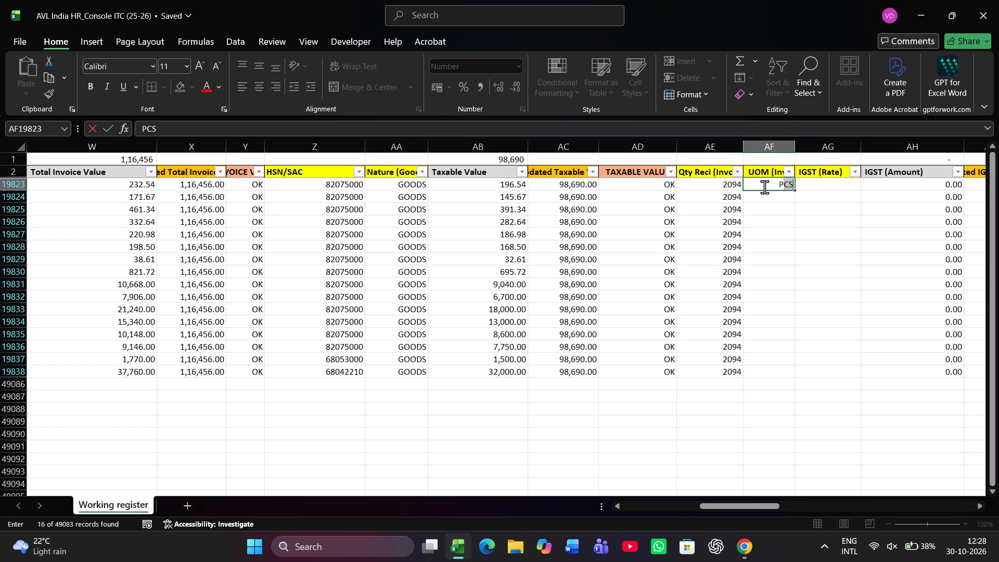
key(Return)
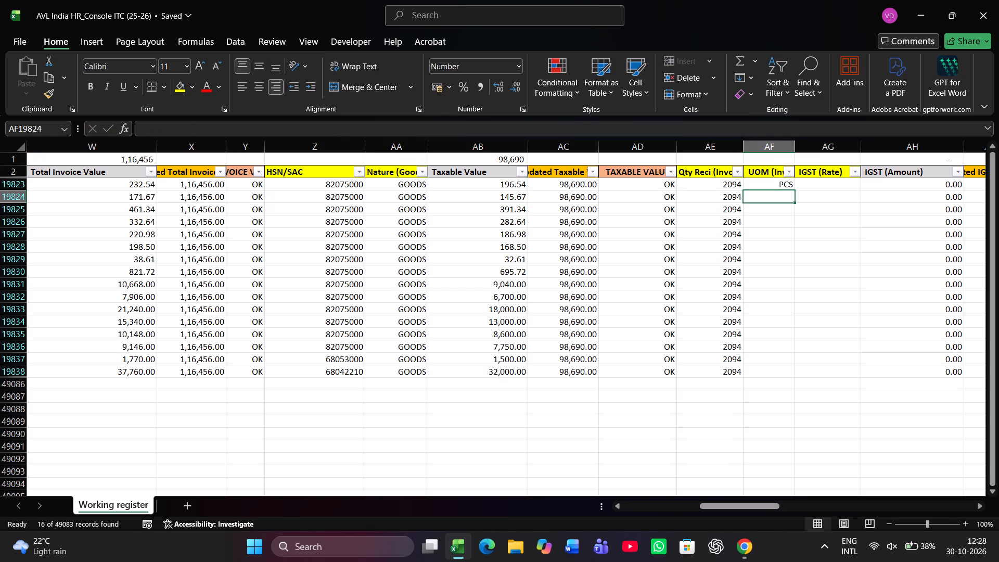
key(Left)
key(ctrl+Down)
key(Right)
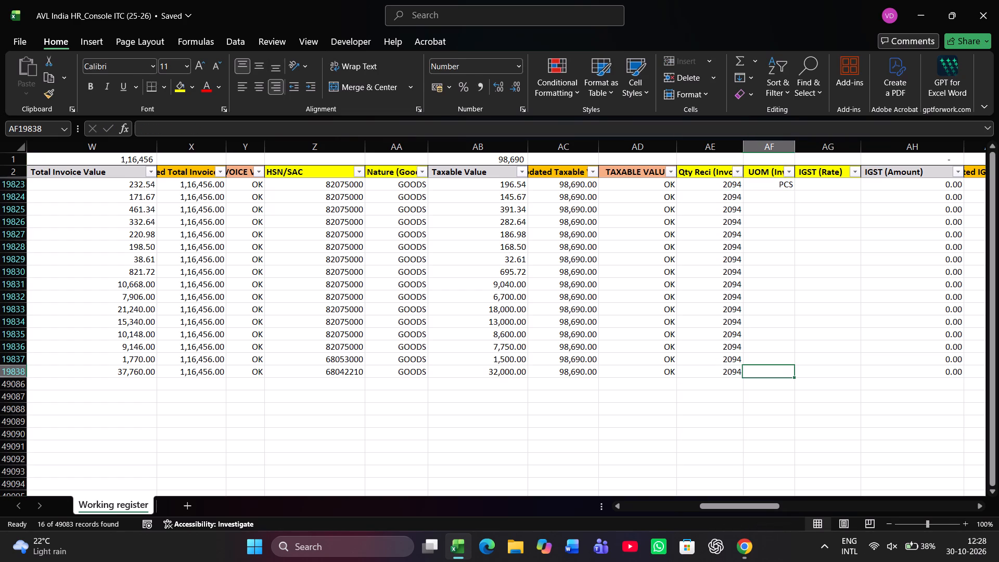
key(ctrl+shift+Up)
key(ctrl+d)
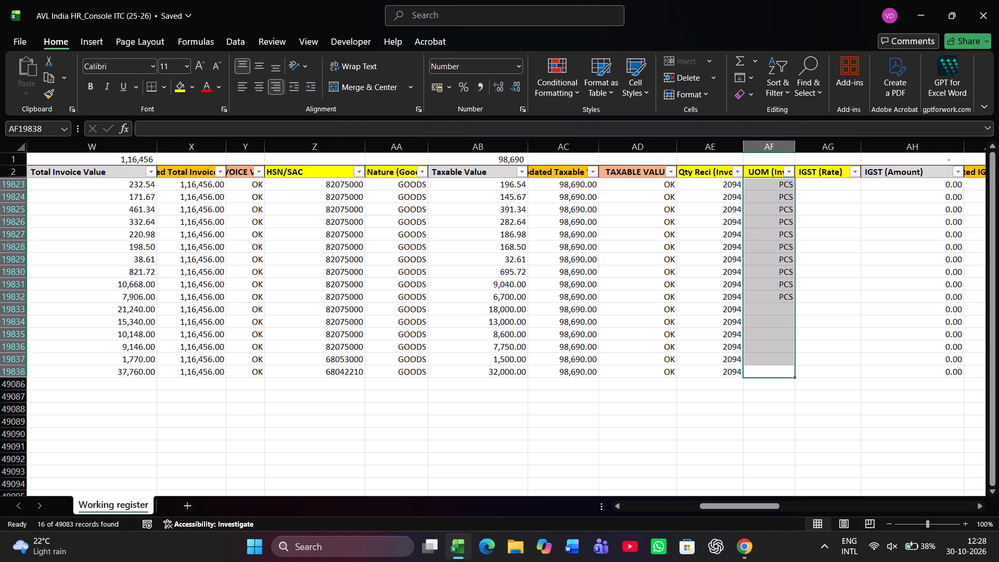
Enter 9 as the CGST rate in column AK for rows 19823 to 19838.
key(Right)
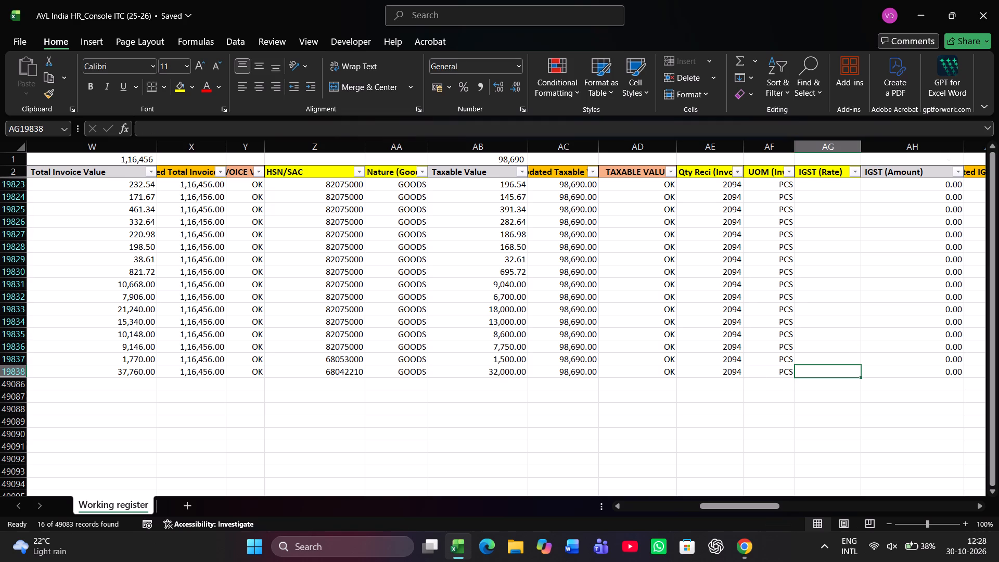
key(Right)
key(Right)
key(Right)
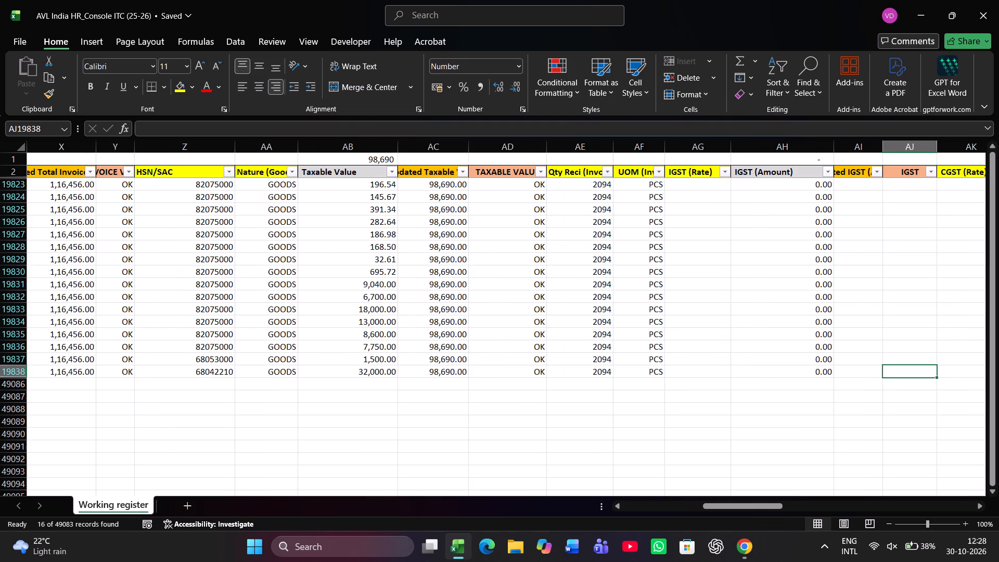
key(Right)
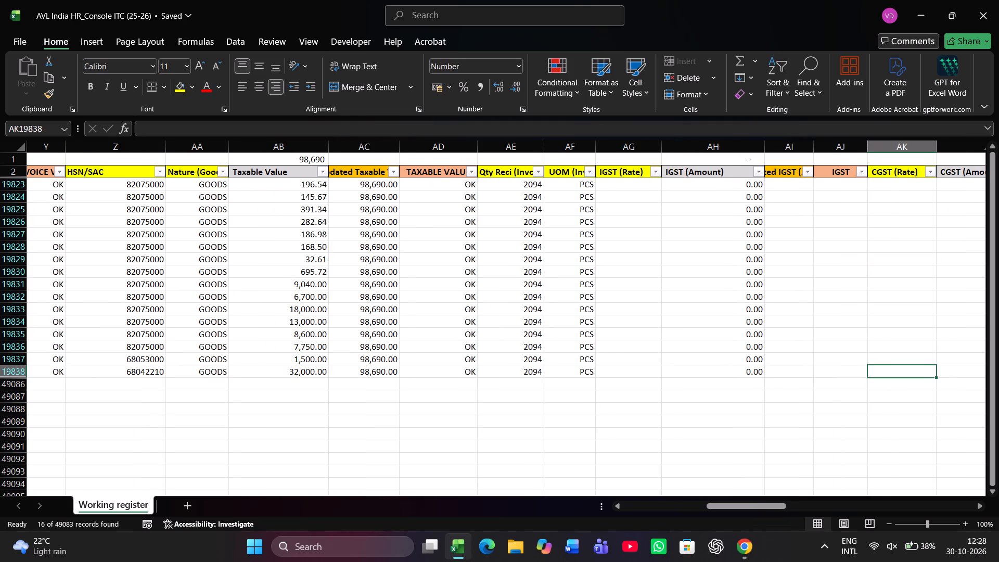
key(ctrl+Up)
key(Down)
key(9)
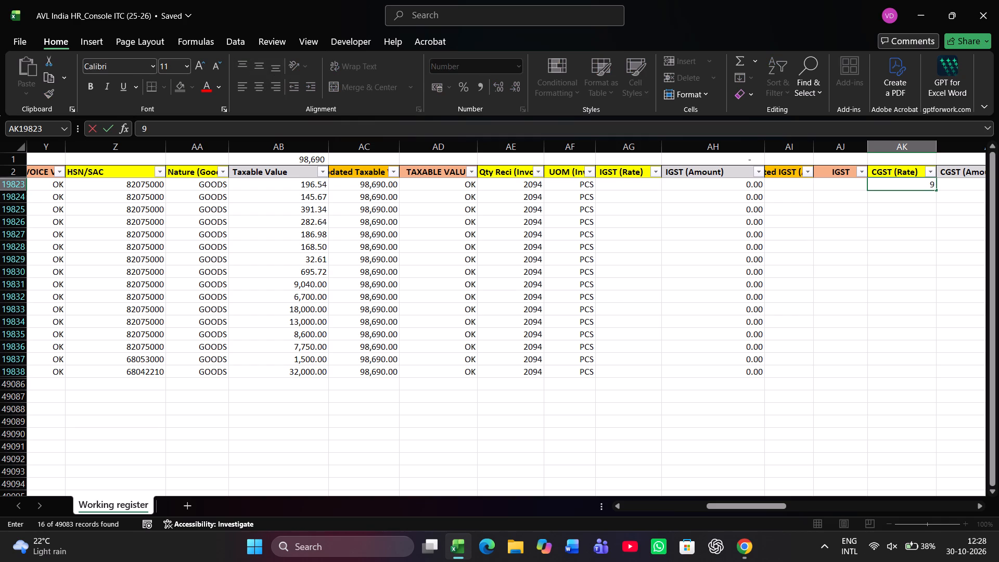
key(Right)
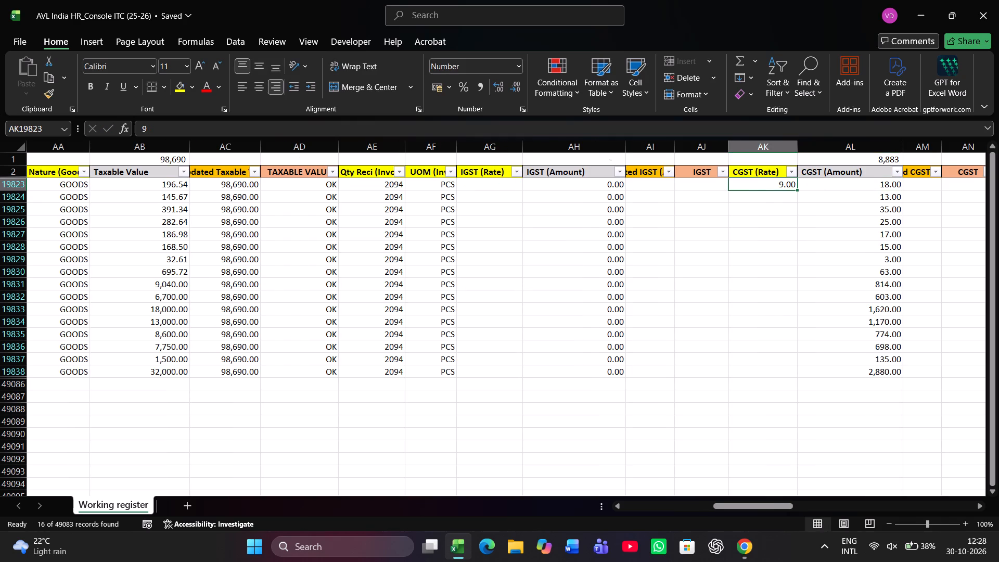
key(Right)
key(ctrl+Down)
key(Left)
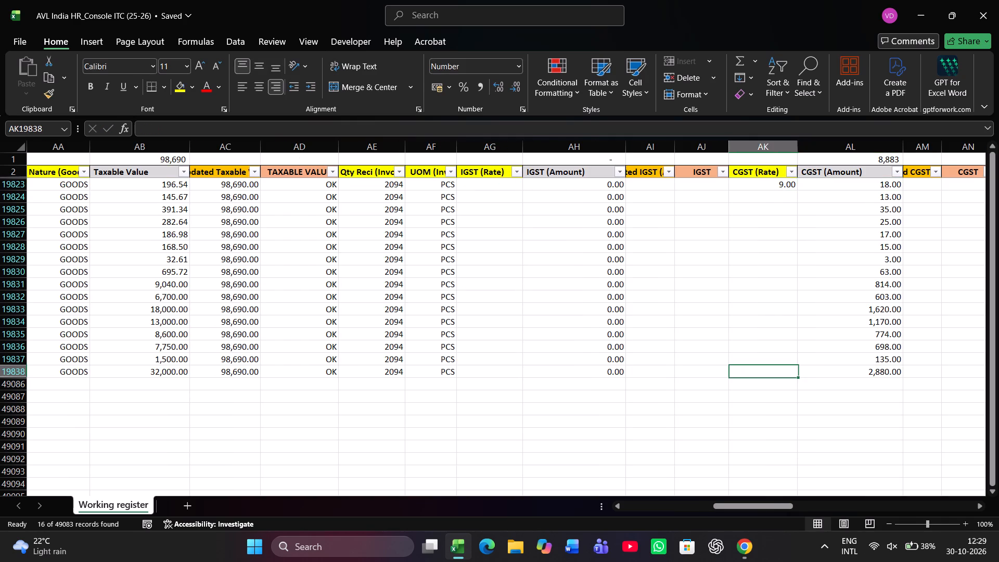
key(ctrl+shift+Up)
key(ctrl+d)
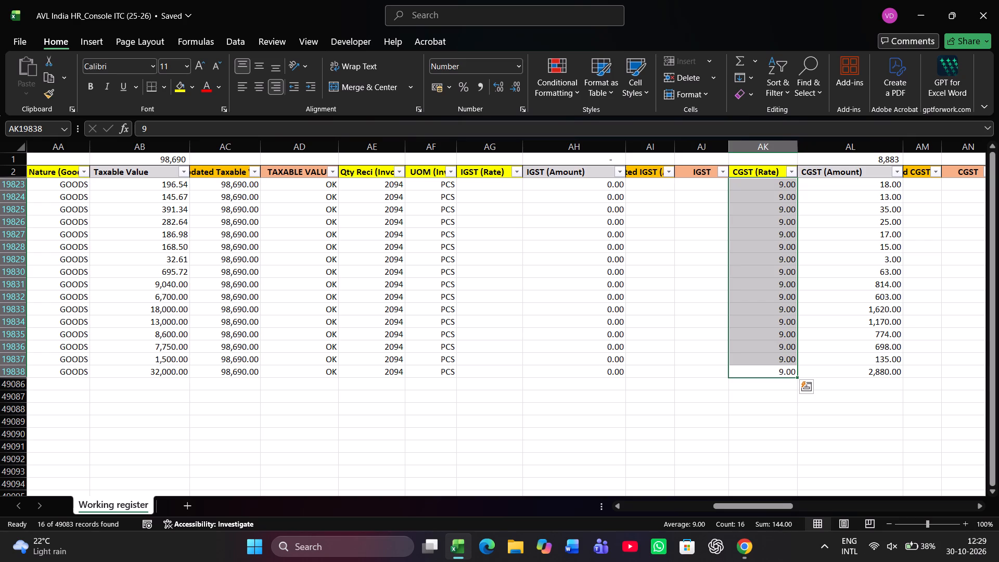
In row 19823, enter 8883 as the updated CGST amount, OK as the CGST check and 9 as the SGST rate.
key(ctrl+Up)
key(Right)
key(Right)
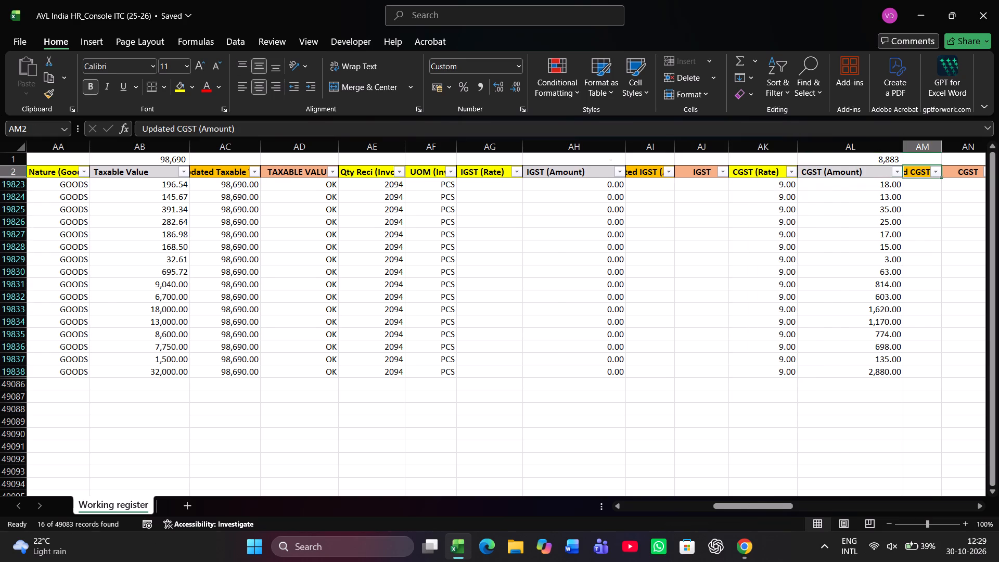
key(Right)
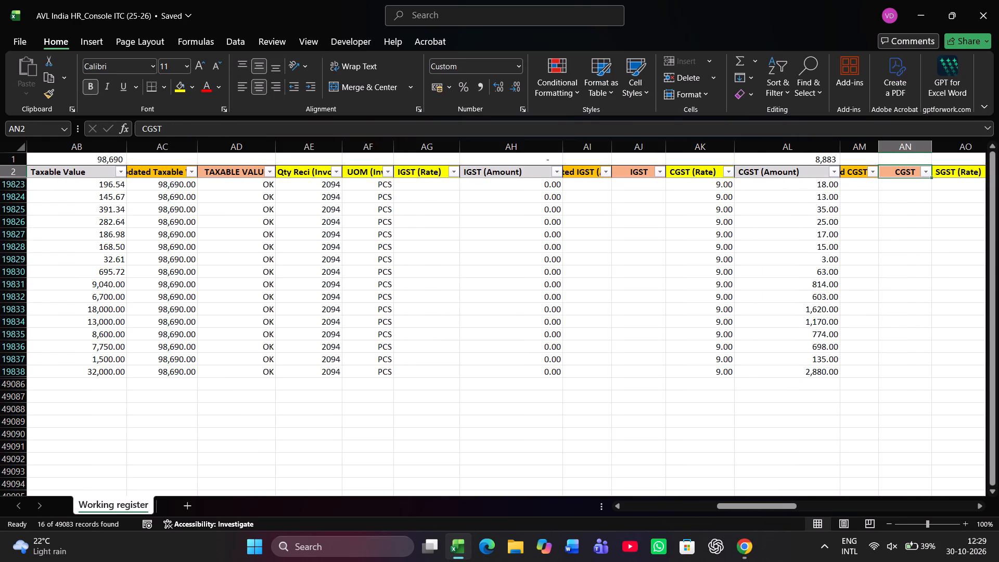
key(Left)
key(Down)
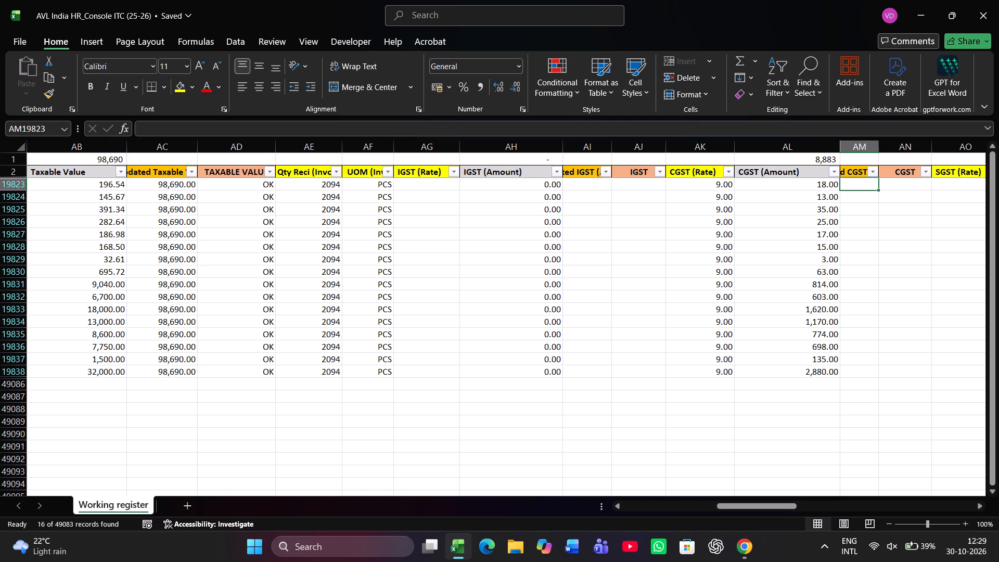
text(888)
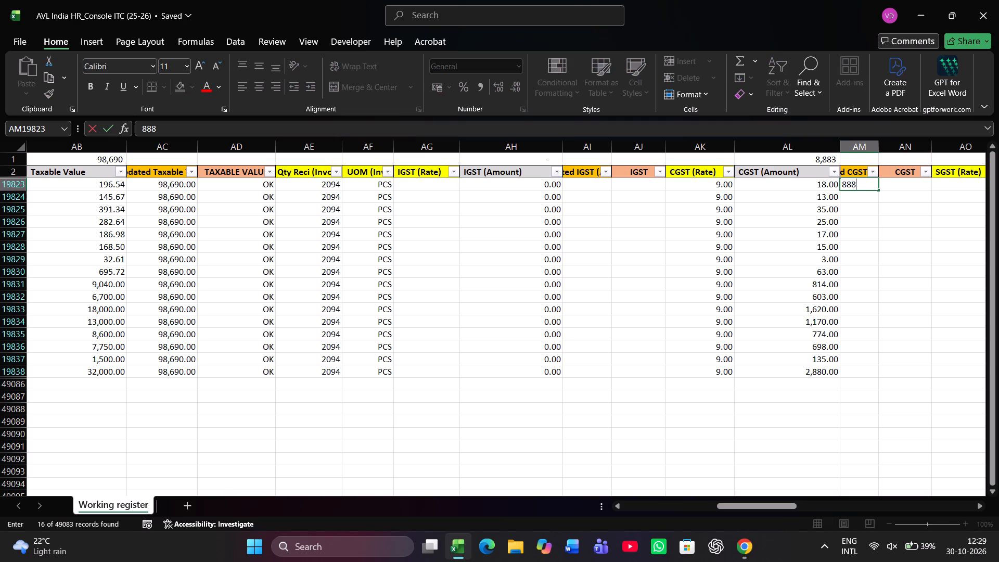
key(3)
key(Right)
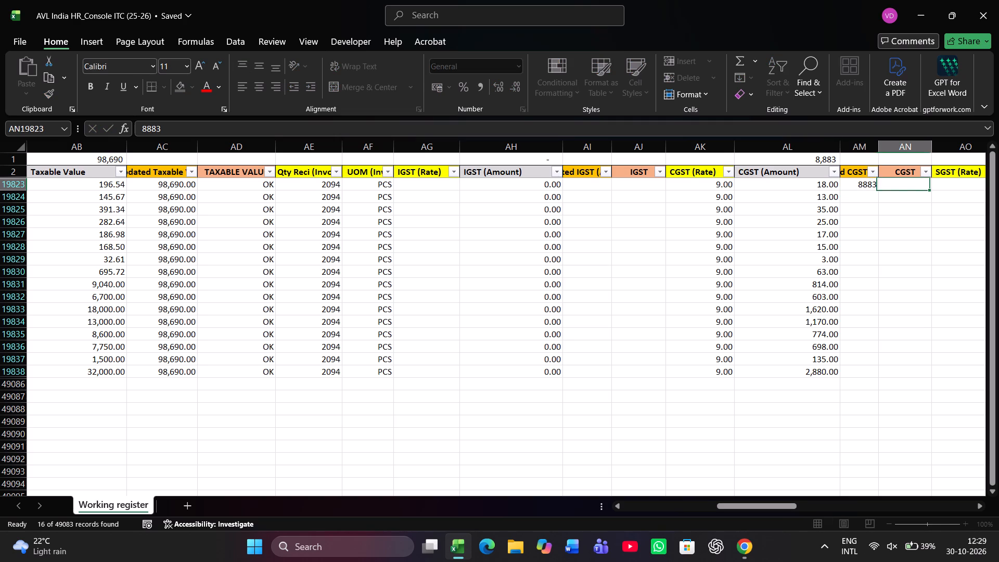
text(OK)
key(Right)
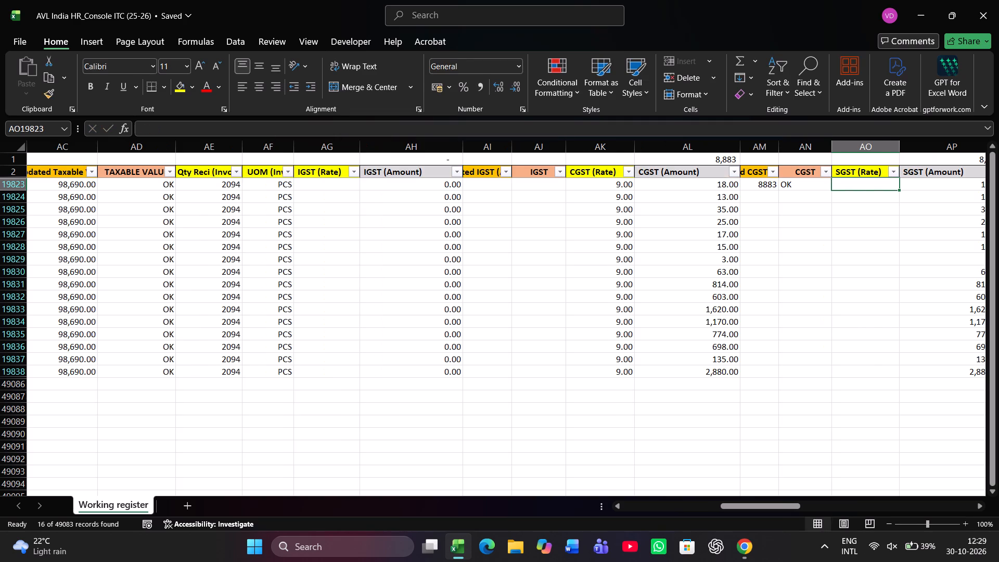
key(9)
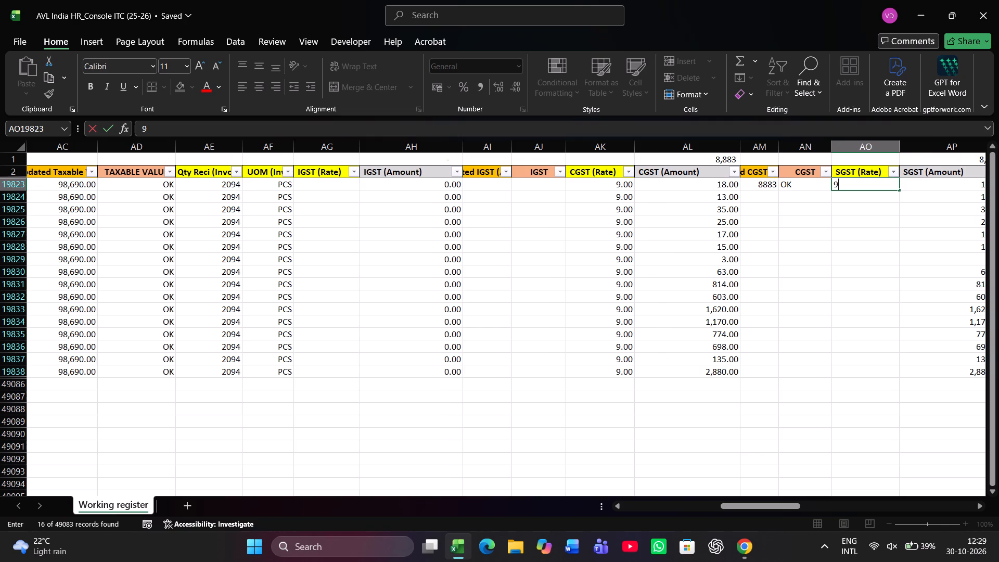
key(Right)
Fill the row 19823 entries in columns AM to AO down through row 19838.
key(ctrl+Down)
key(Left)
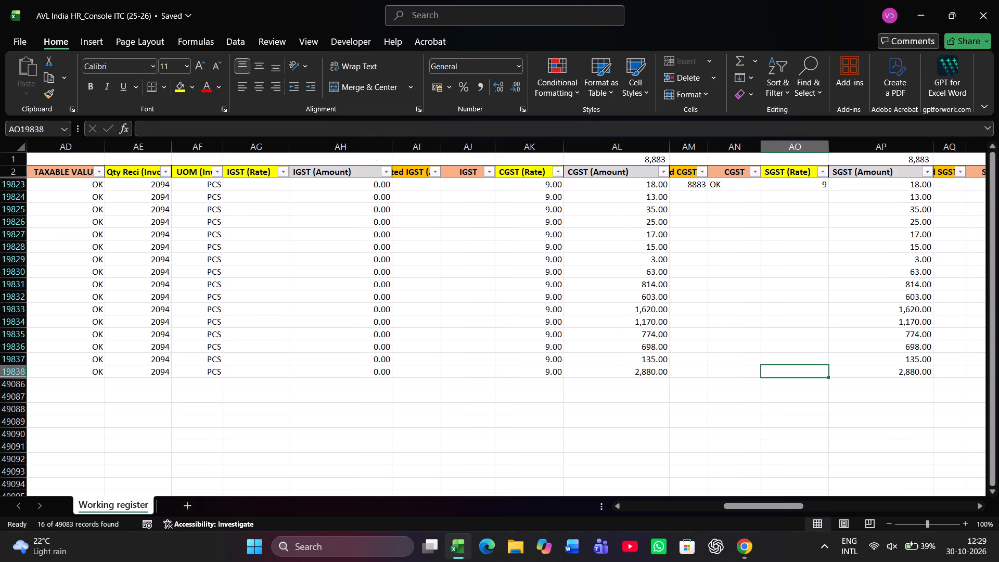
key(ctrl+shift+Up)
key(shift+Left)
key(shift+Left)
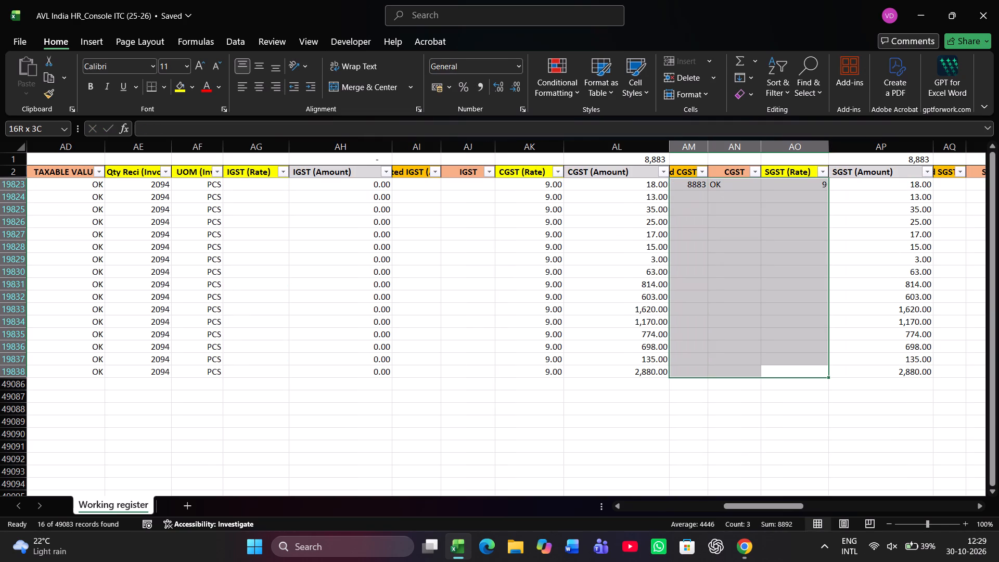
key(ctrl+d)
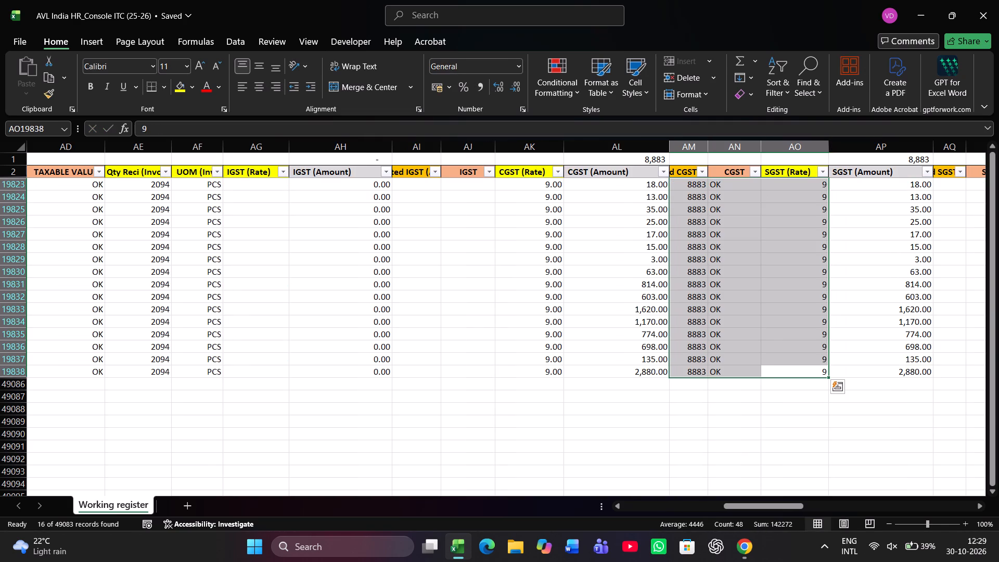
In row 19823, enter 8883 as the updated SGST amount in column AQ and OK as the SGST check in column AR.
key(Right)
key(Right)
key(Right)
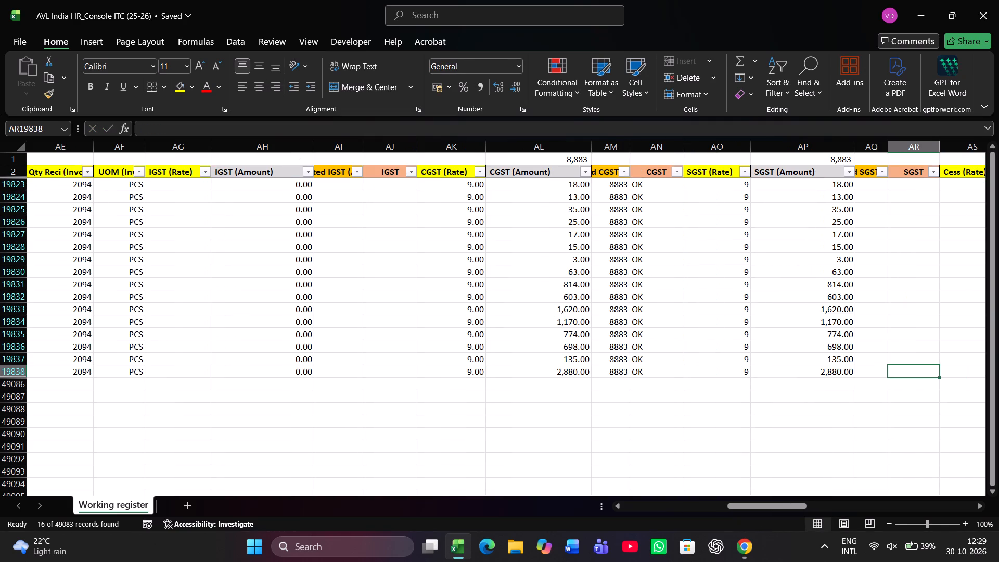
key(Left)
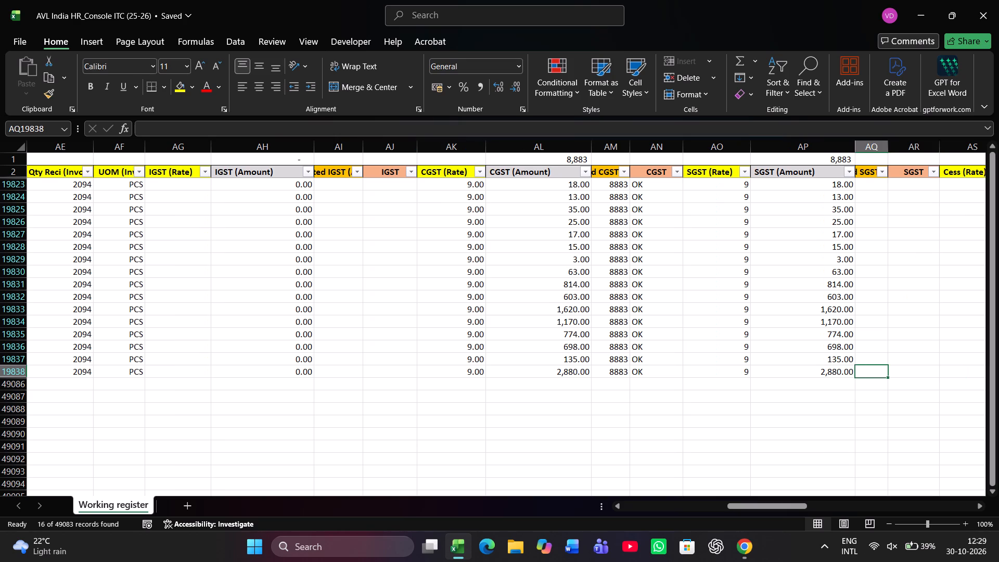
key(ctrl+Up)
key(Right)
key(Down)
key(Left)
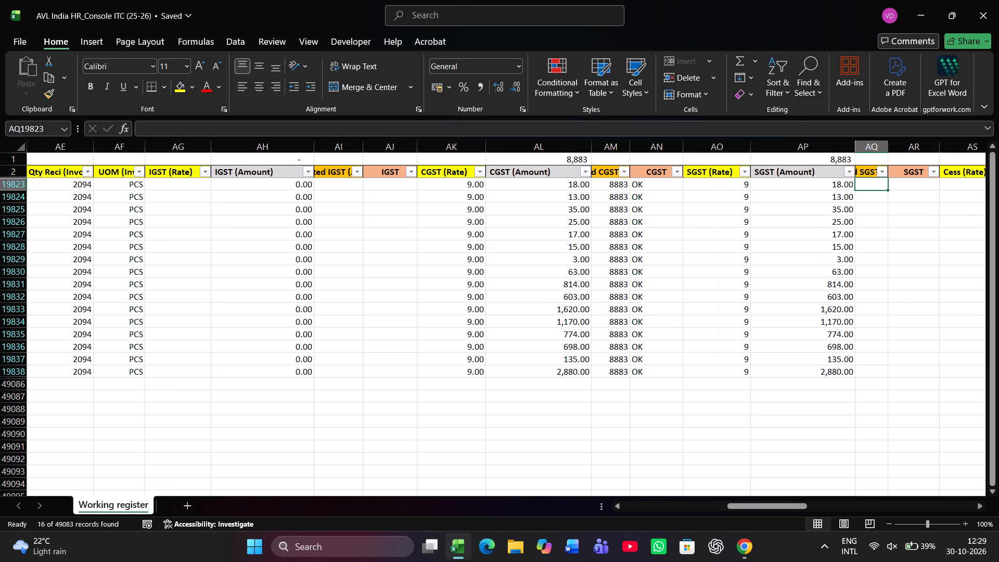
text(8883)
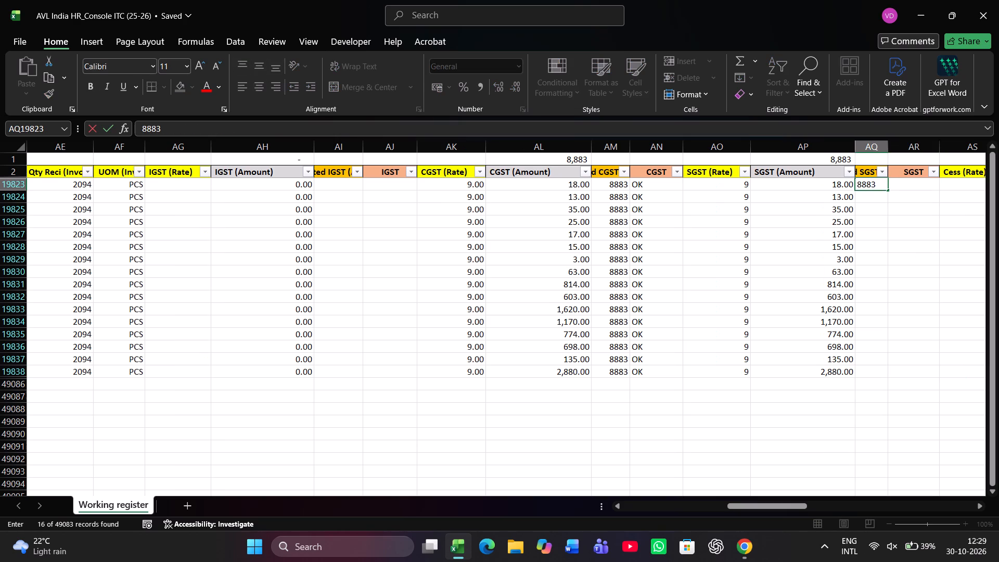
key(Right)
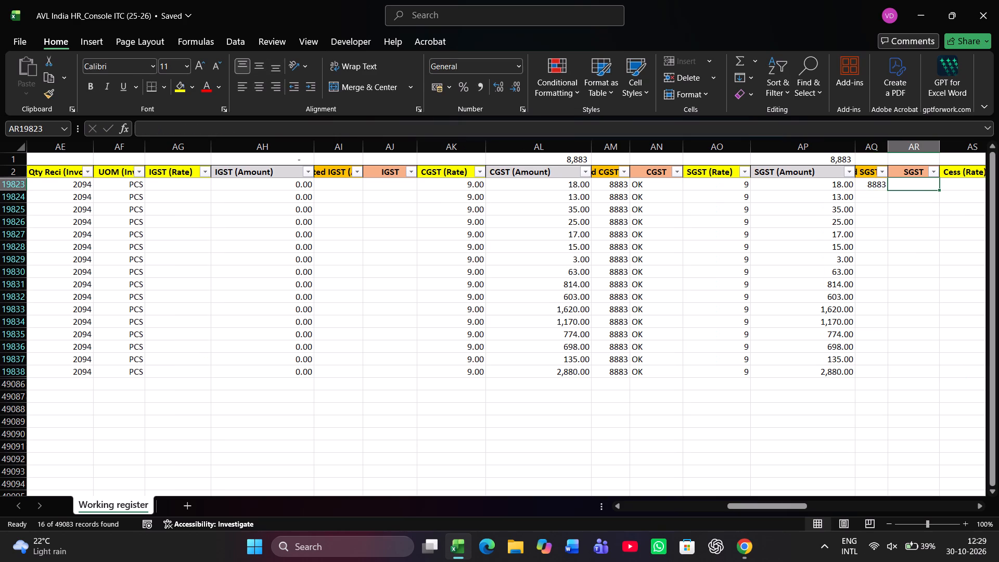
text(OK)
key(Right)
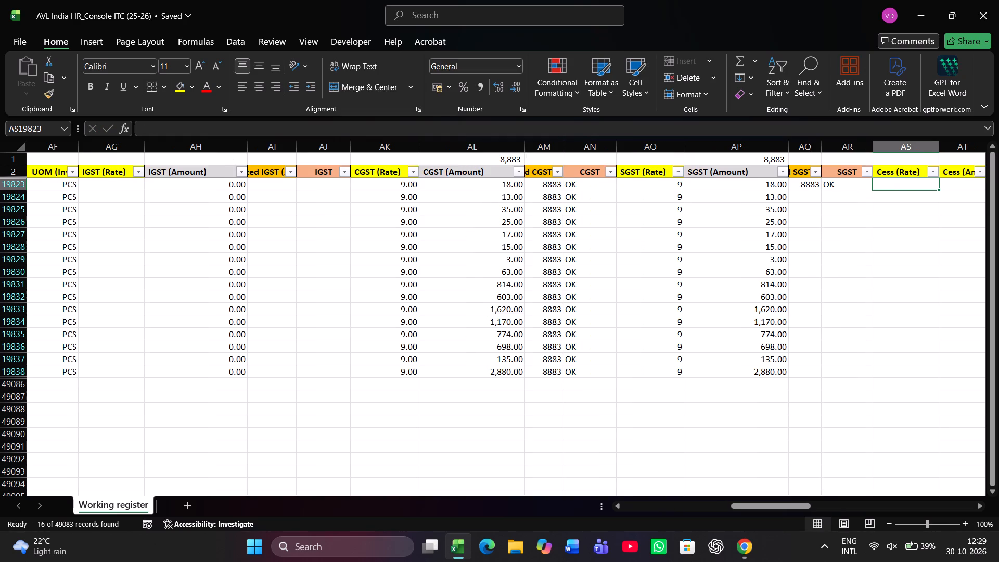
Fill the updated SGST amount and SGST check from row 19823 down through row 19838 in columns AQ and AR.
key(Left)
key(Left)
key(Left)
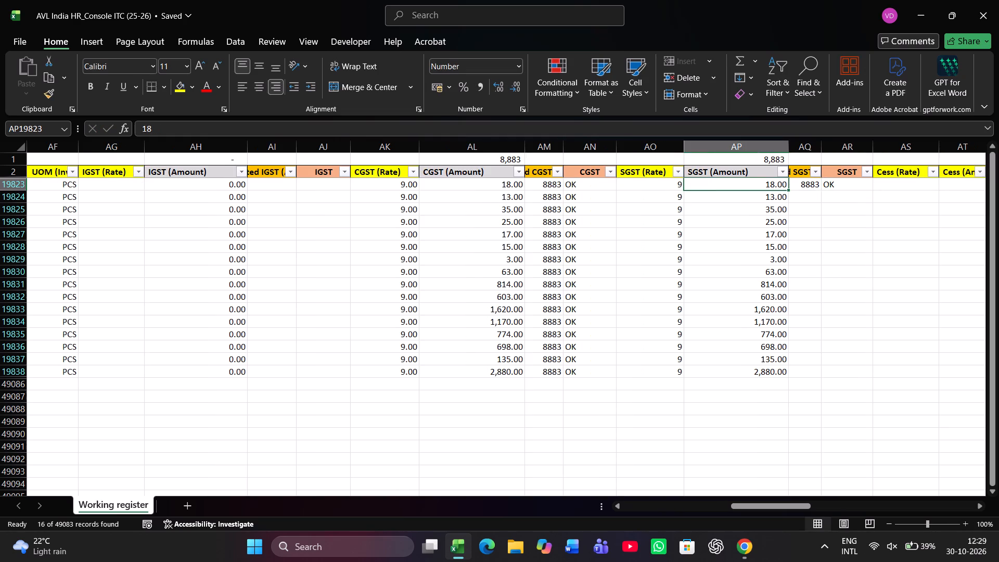
key(ctrl+Down)
key(Right)
key(ctrl+shift+Up)
key(Right)
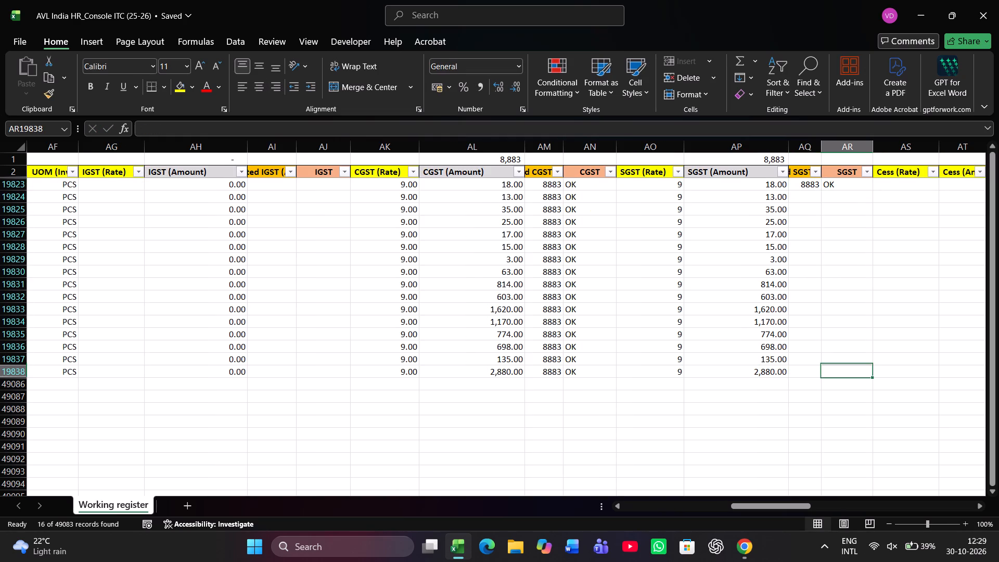
key(Left)
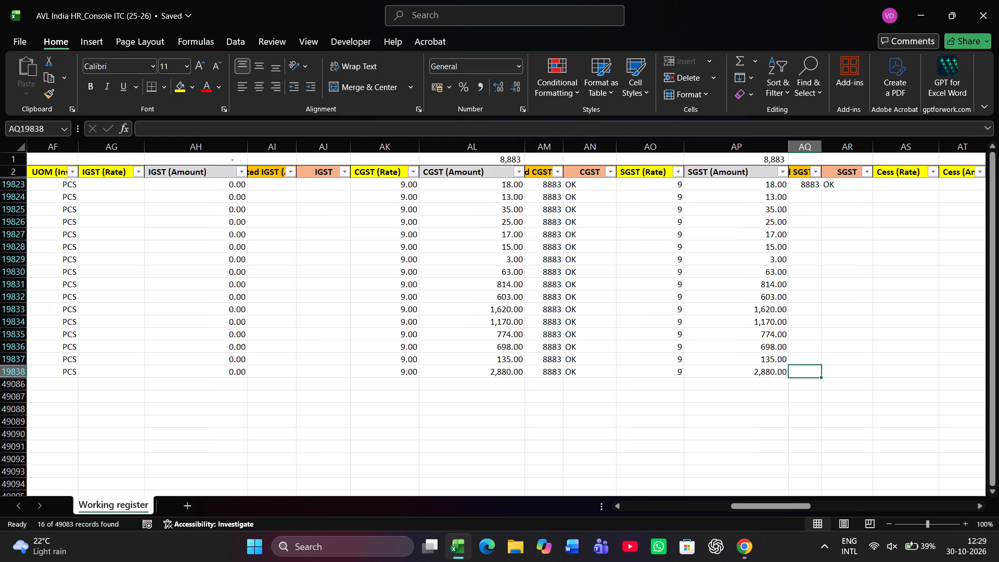
key(ctrl+shift+Up)
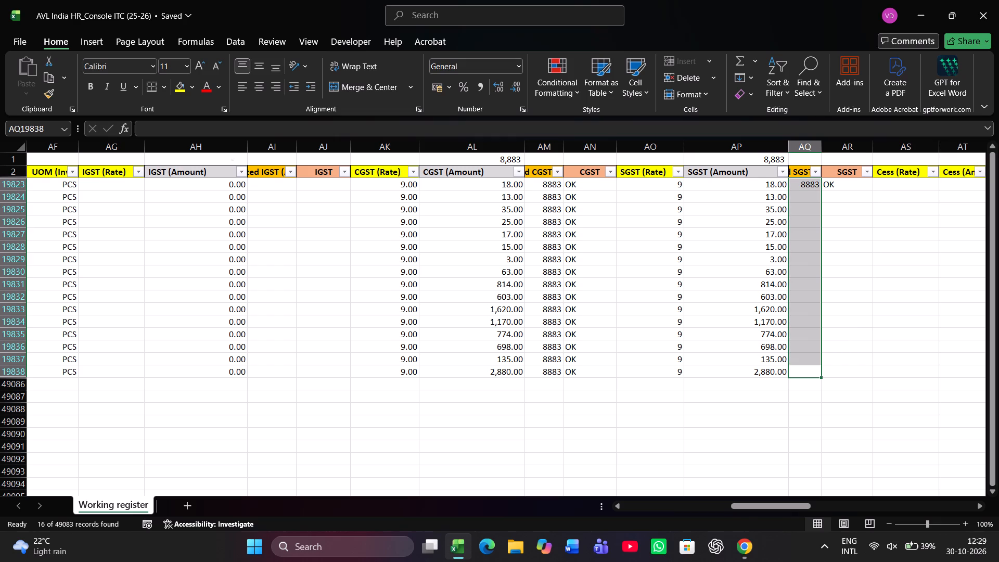
key(shift+Right)
key(ctrl+d)
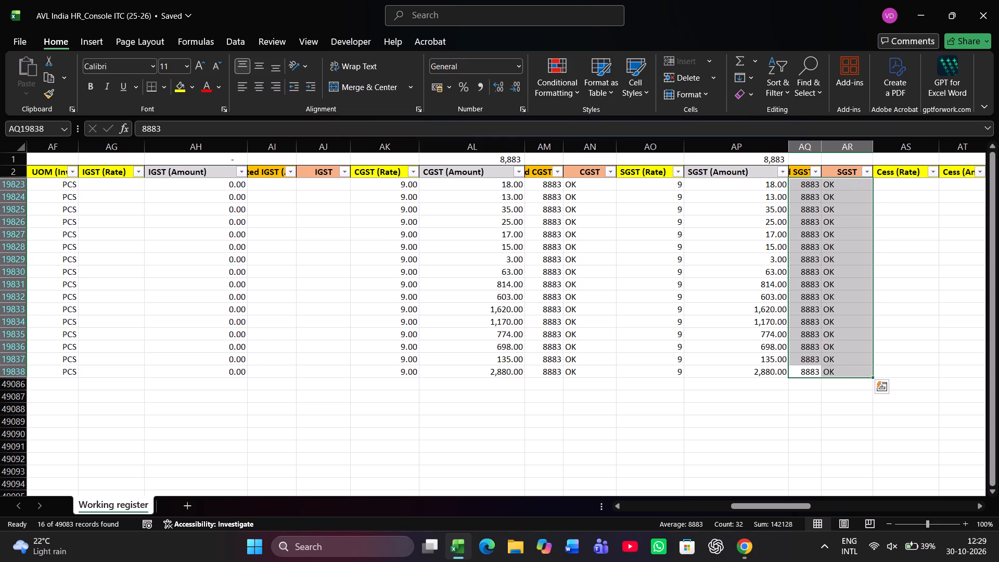
Go to the Eligibility of ITC column AV for the filtered invoice rows.
key(ctrl+Up)
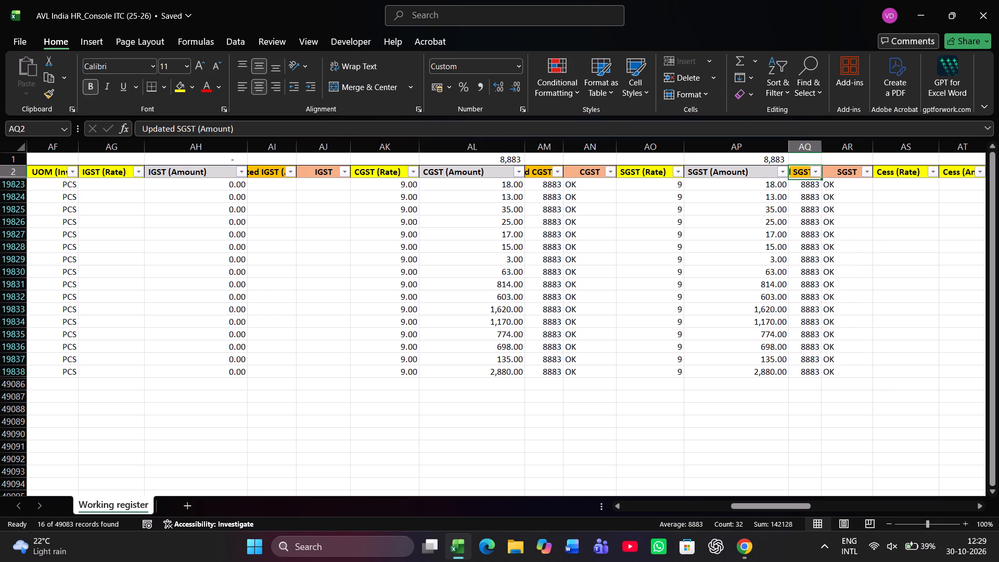
key(Right)
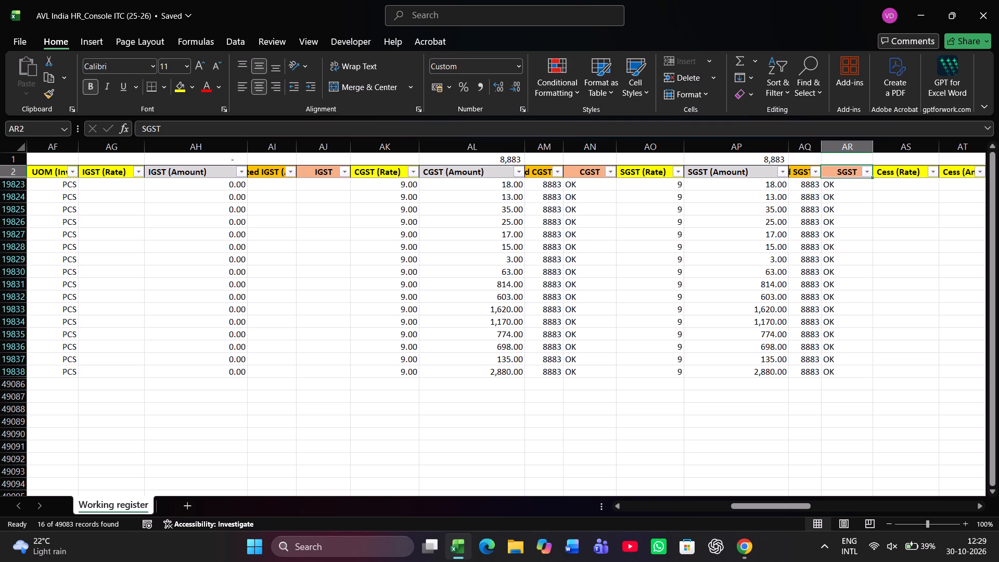
key(Right)
key(Right)
key(Right)
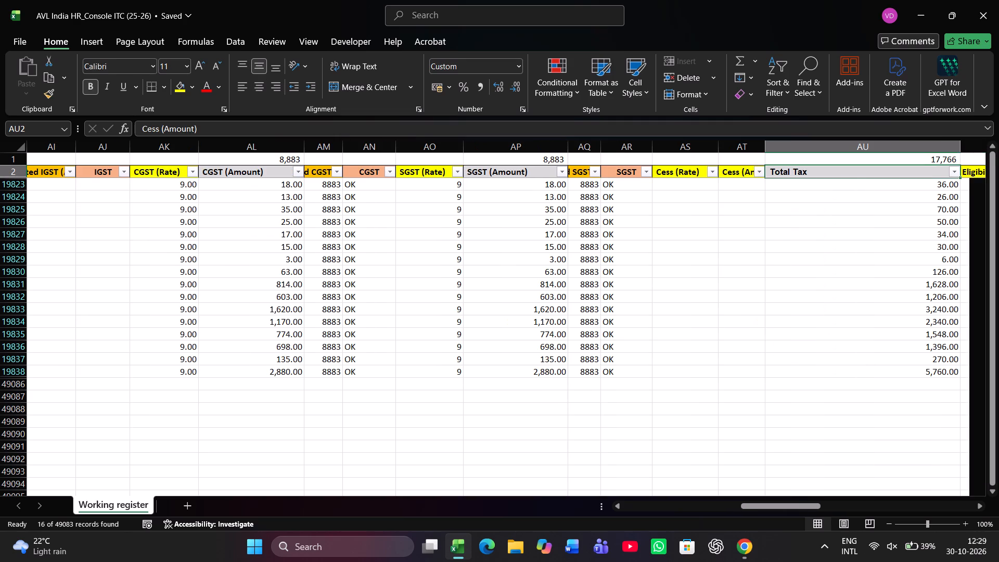
key(Right)
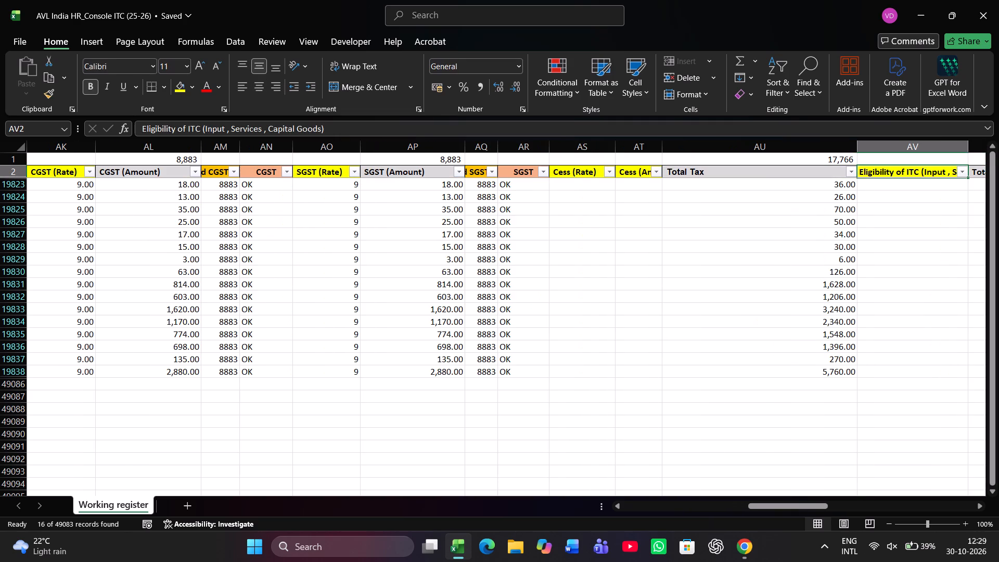
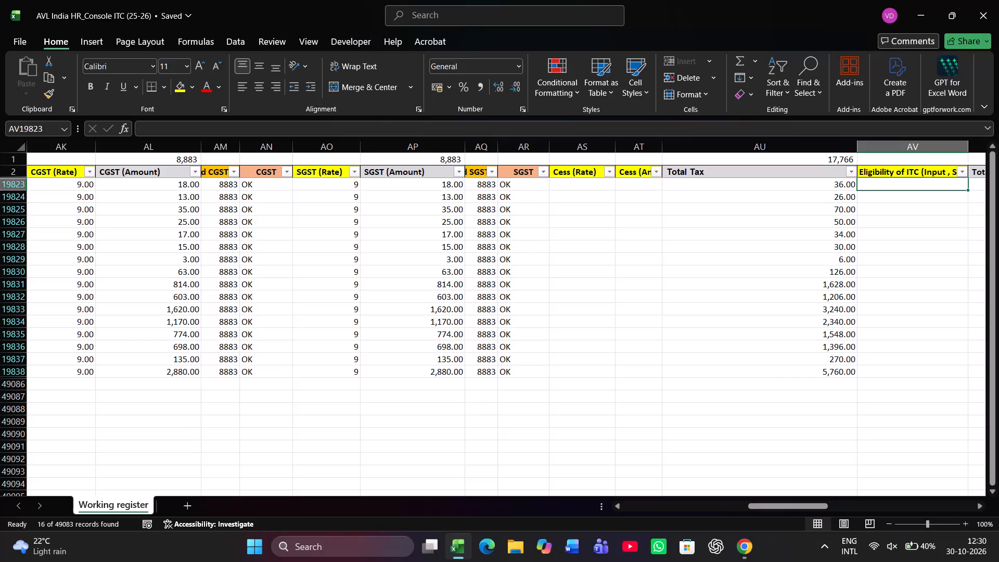
Enter INPUT as the ITC eligibility in row 19823 of column AV and fill it down through row 19838.
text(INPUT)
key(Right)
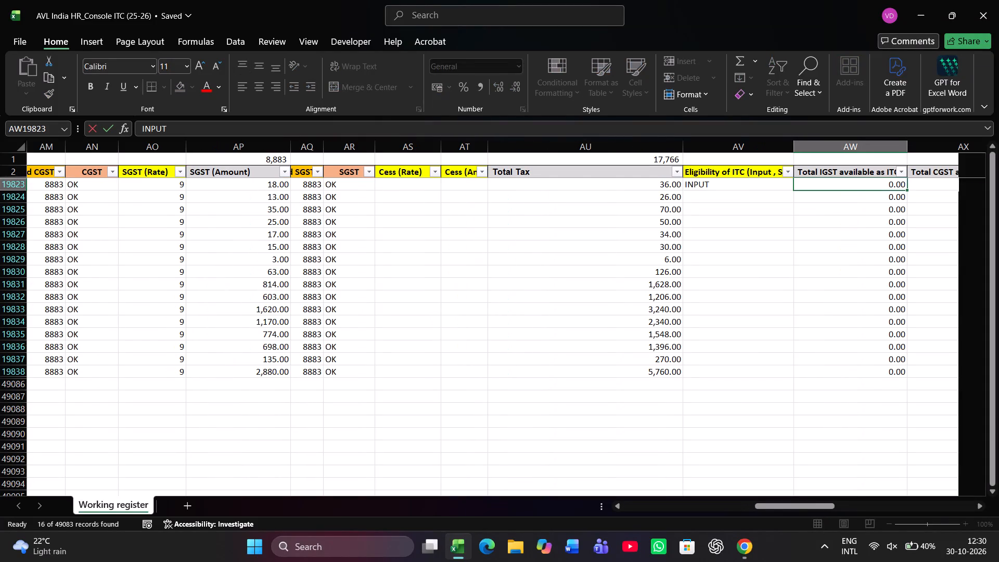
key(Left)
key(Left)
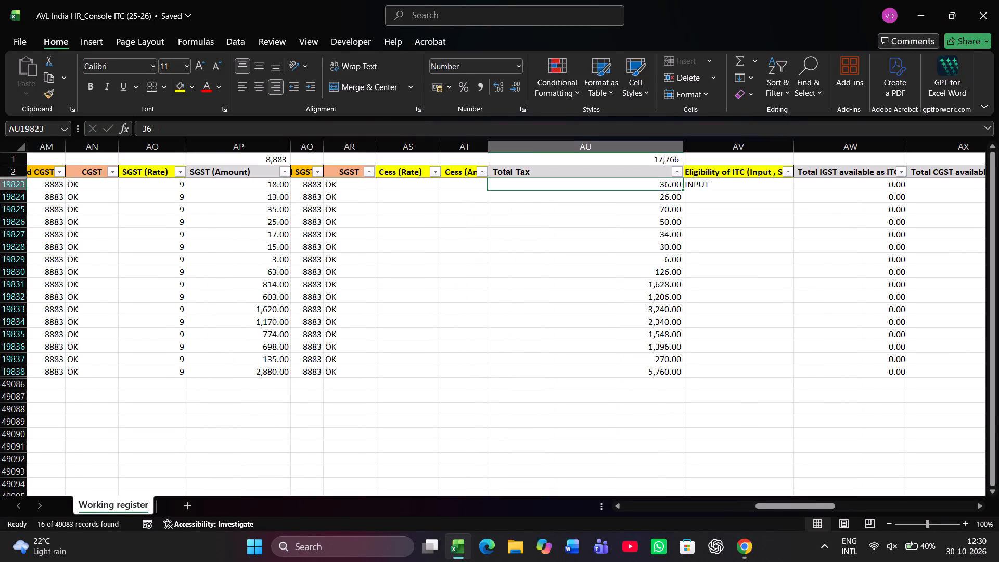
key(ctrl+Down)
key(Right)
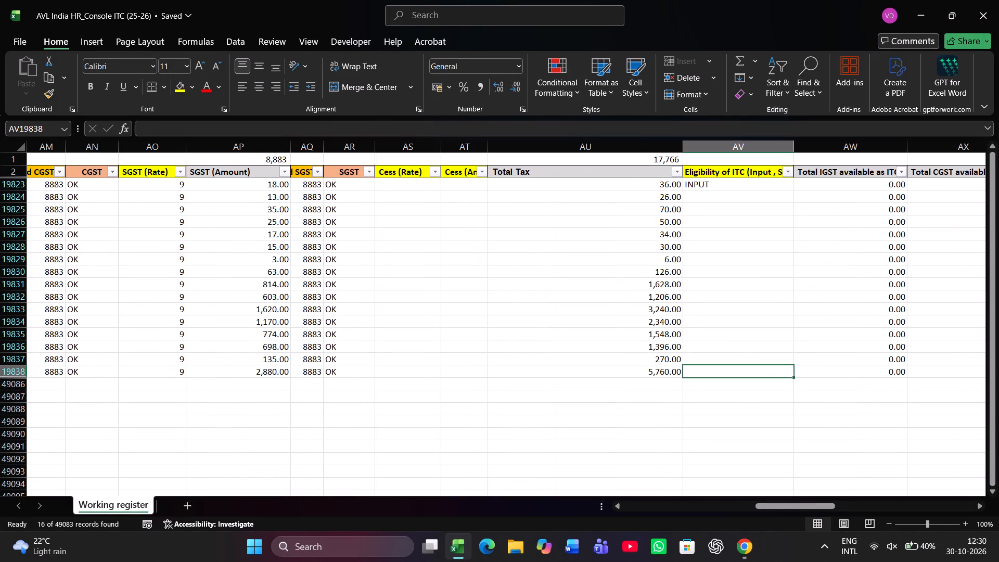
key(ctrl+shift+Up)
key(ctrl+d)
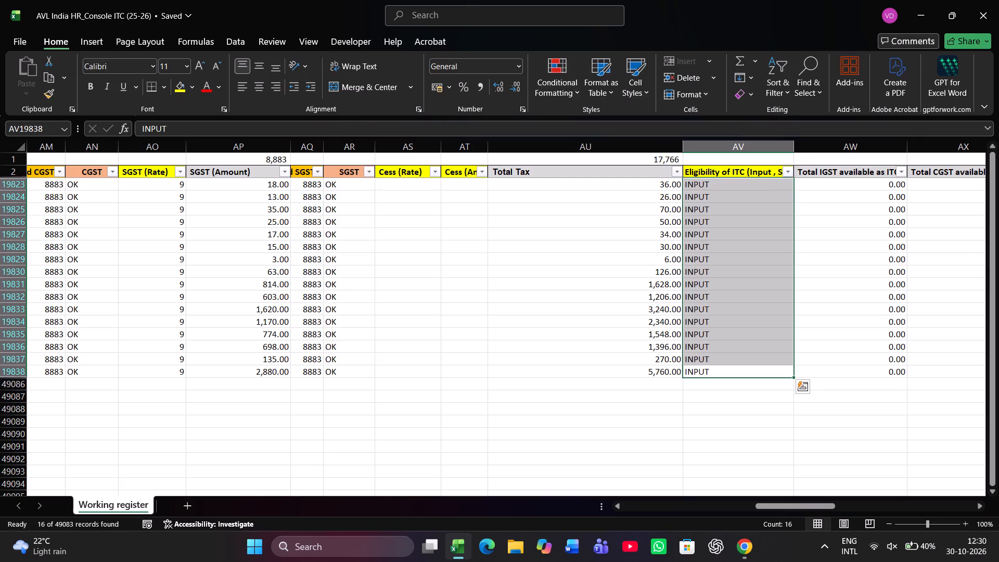
In the updated description column BF, enter FLAP DISC/BUFFLING WHEEL in row 19837 and BOASH CUTTING WHEEL in row 19838.
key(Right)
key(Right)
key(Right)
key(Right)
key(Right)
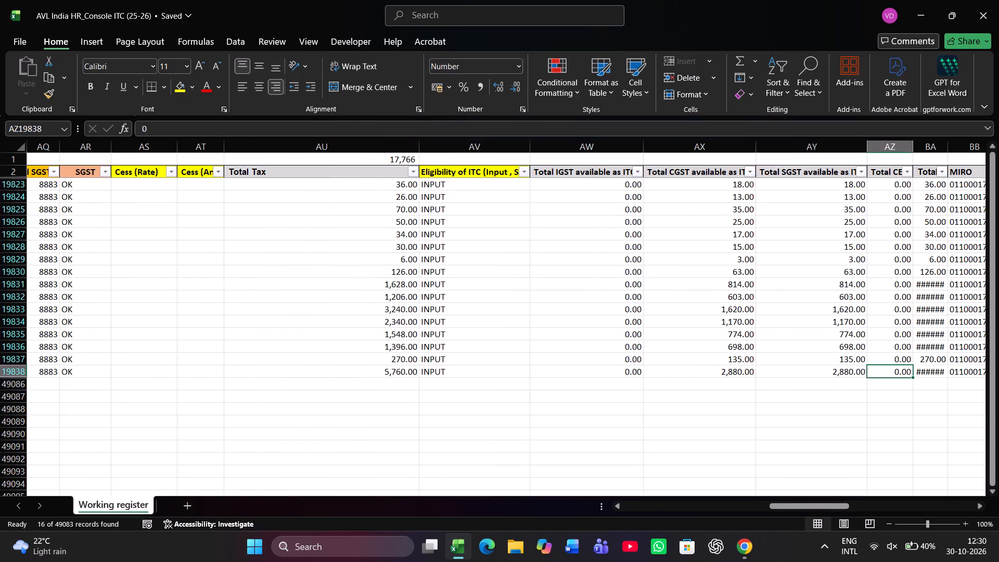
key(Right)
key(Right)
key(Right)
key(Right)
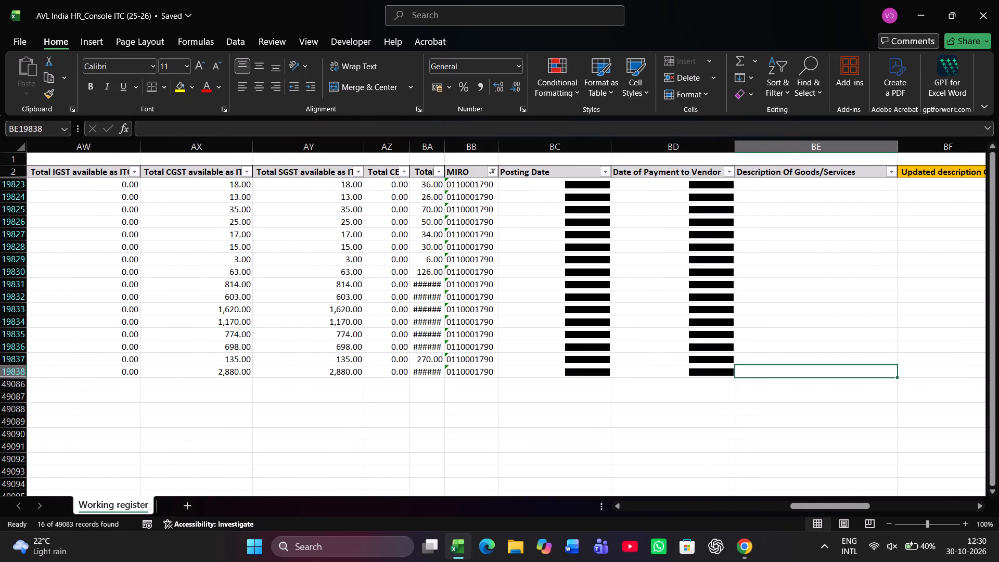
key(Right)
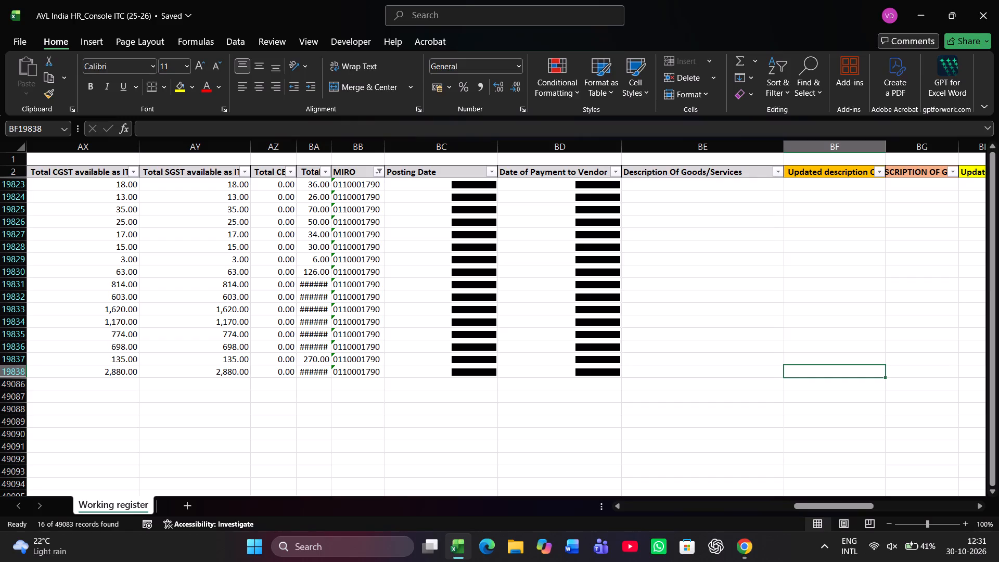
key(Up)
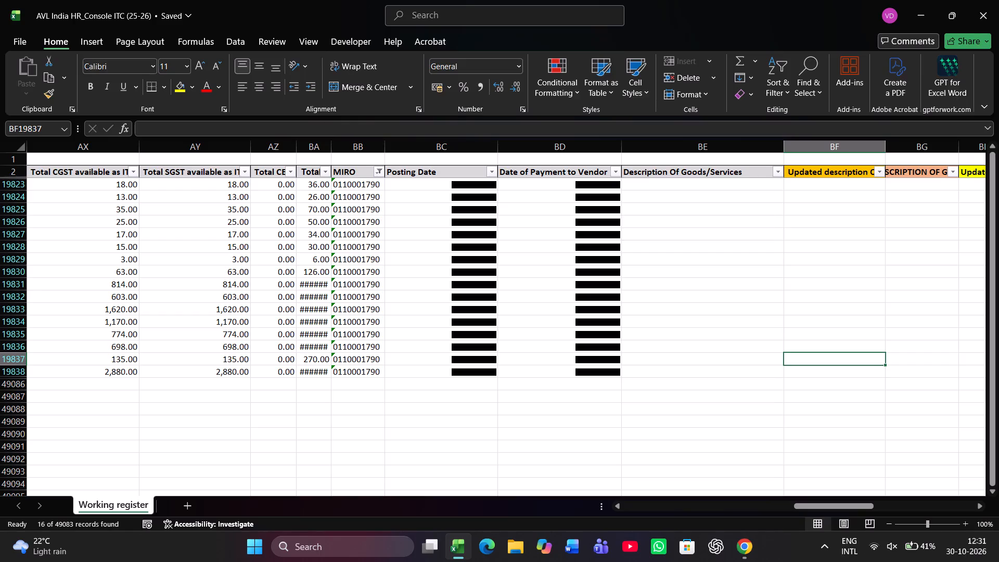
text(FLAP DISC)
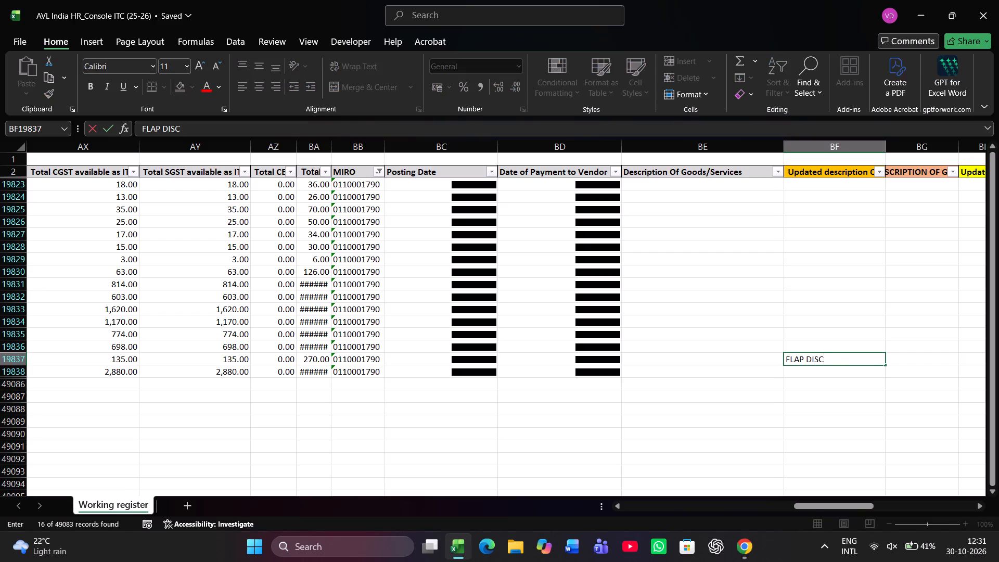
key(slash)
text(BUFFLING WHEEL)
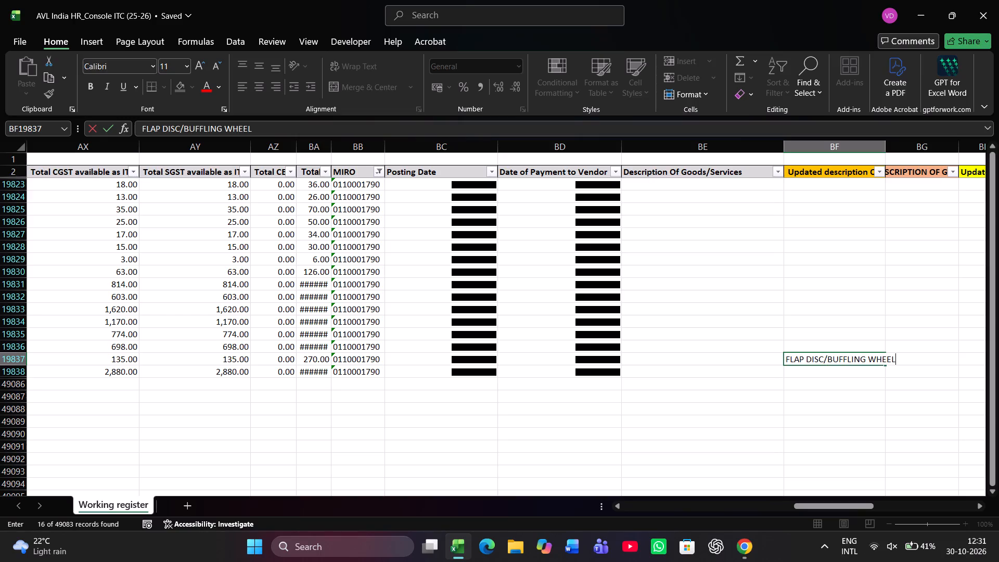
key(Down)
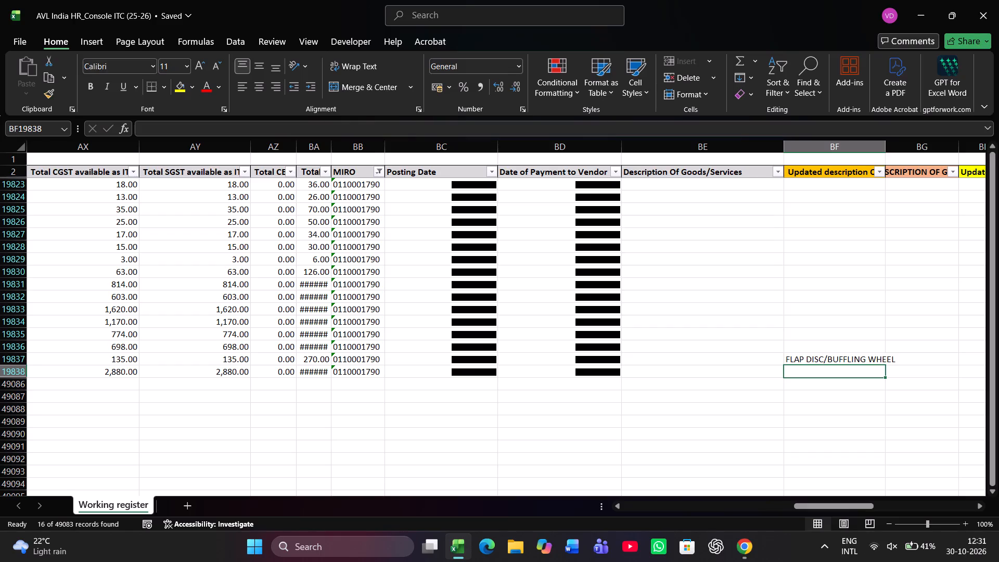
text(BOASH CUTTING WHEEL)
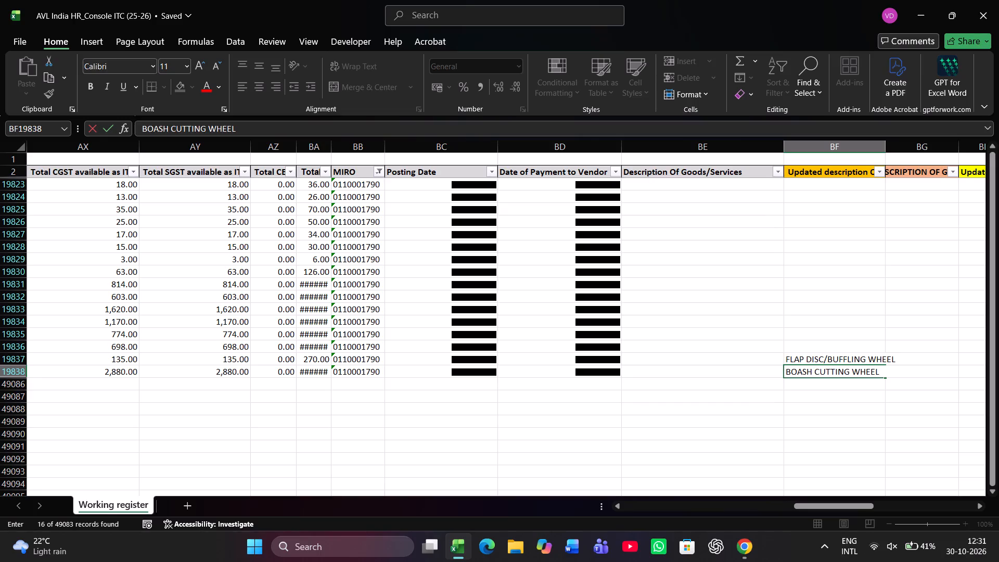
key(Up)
Enter TCT HOLE SAW CUTTER as the updated description in BF19823 and fill it down through row 19836.
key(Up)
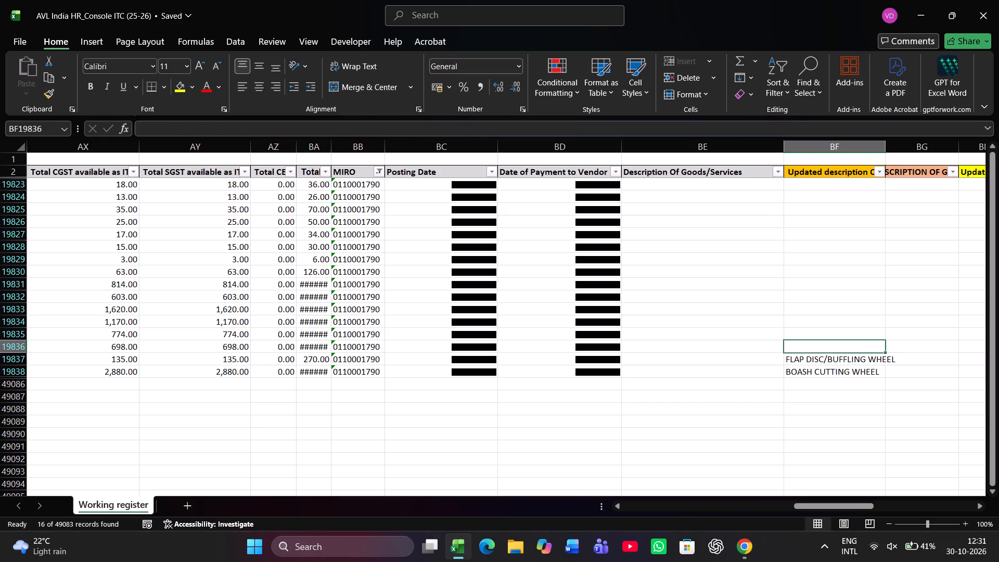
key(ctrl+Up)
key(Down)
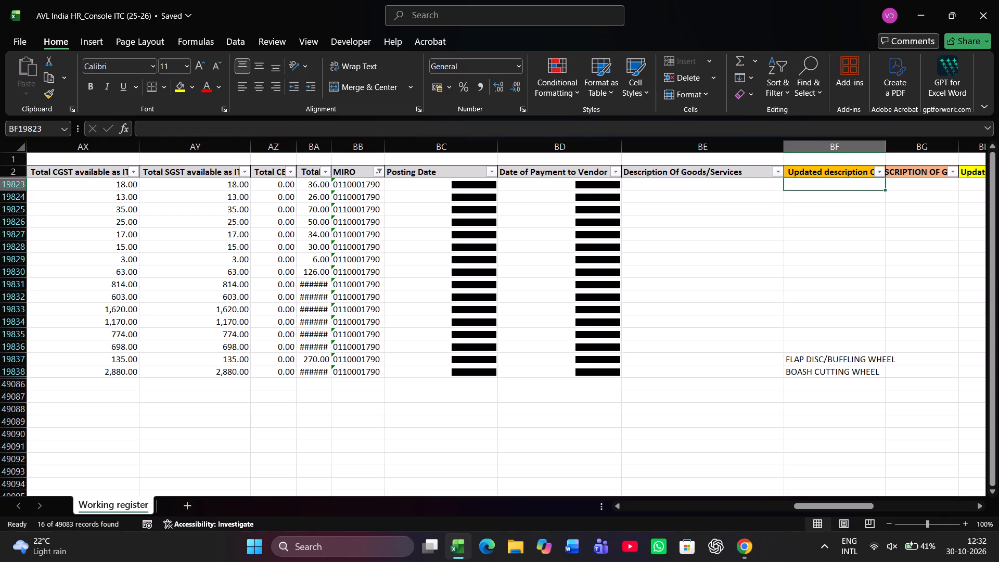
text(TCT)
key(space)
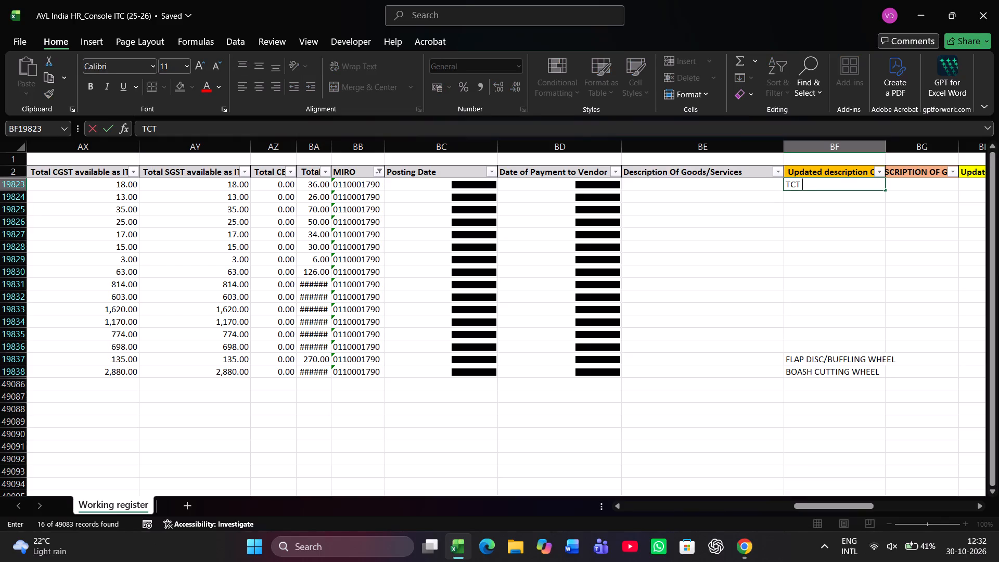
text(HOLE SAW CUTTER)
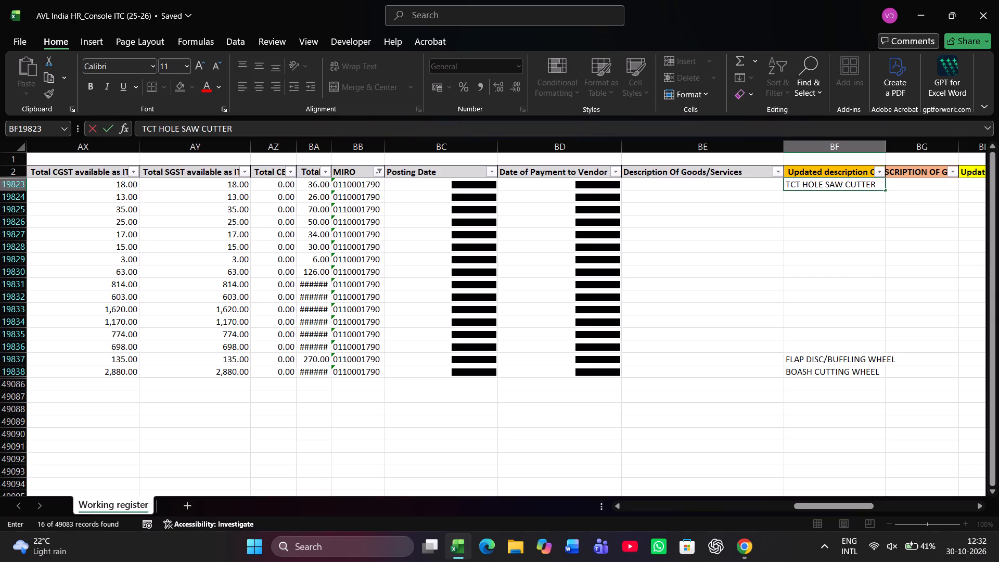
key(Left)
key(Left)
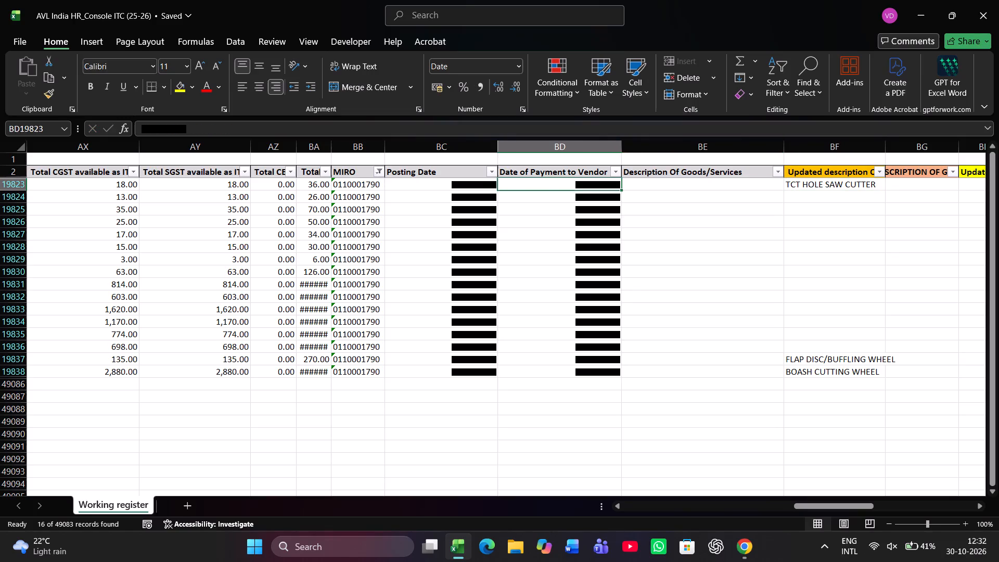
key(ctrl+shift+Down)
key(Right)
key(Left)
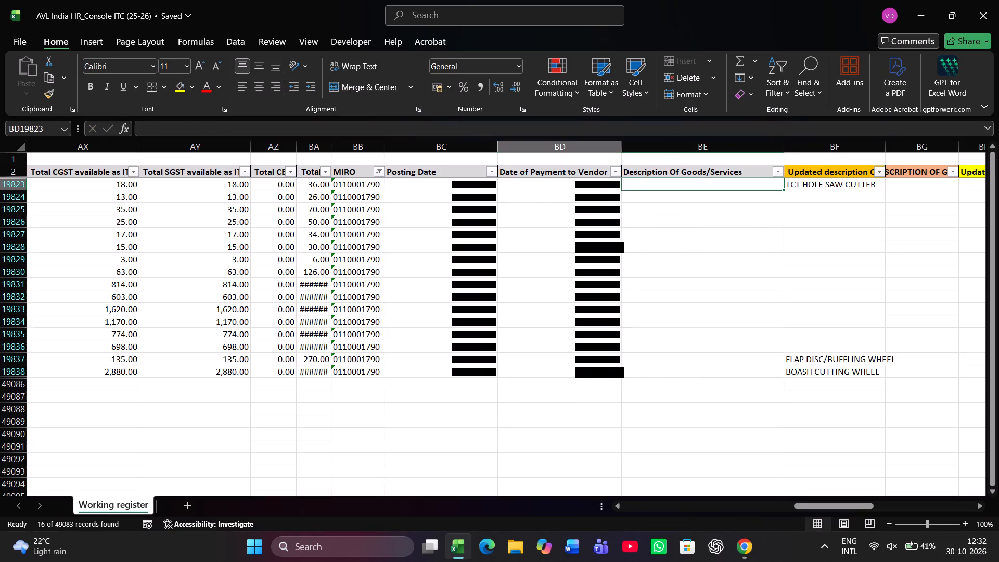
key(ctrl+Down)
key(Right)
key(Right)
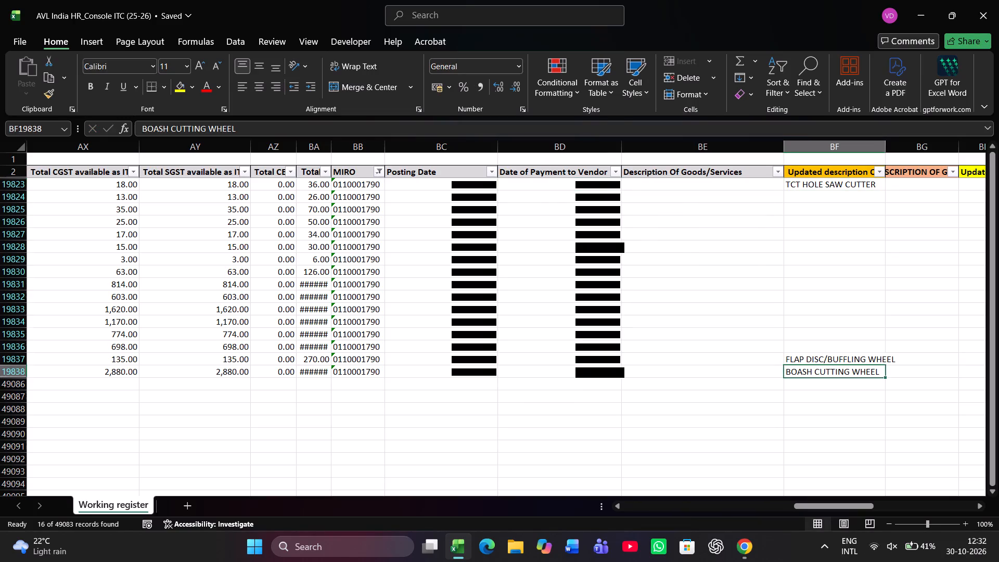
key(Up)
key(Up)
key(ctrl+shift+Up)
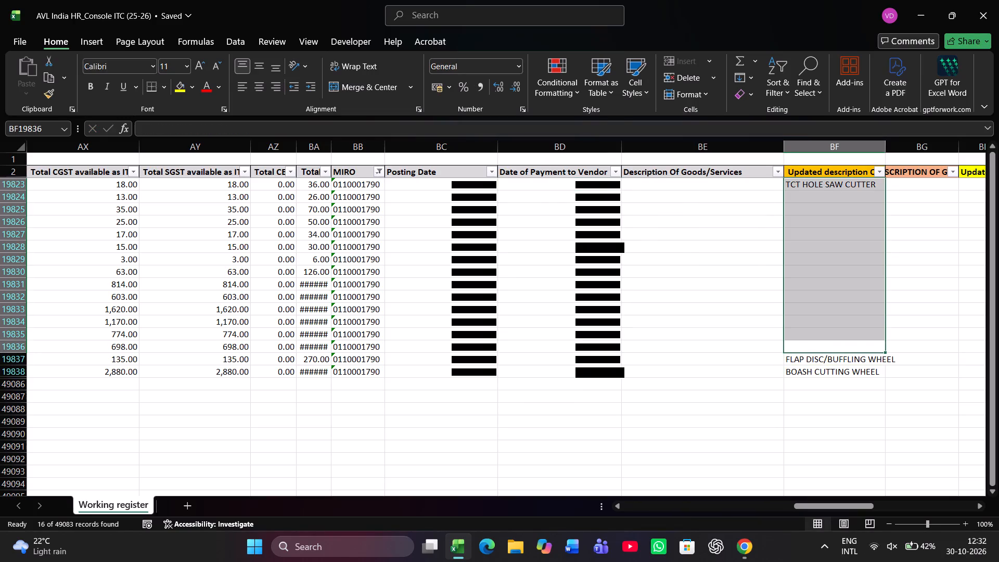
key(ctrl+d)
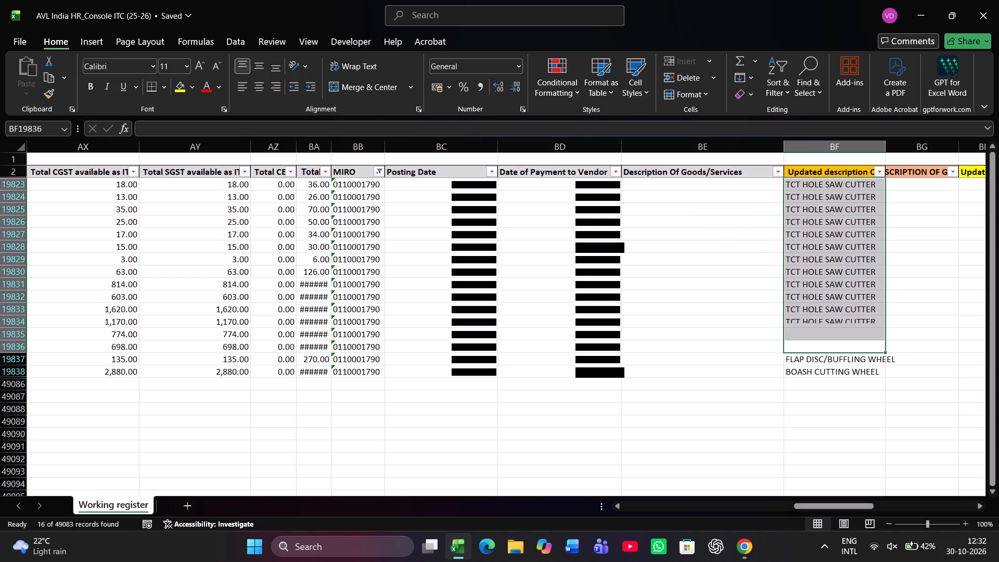
Enter NOT IN PR in row 19823 of the description of goods check column BG.
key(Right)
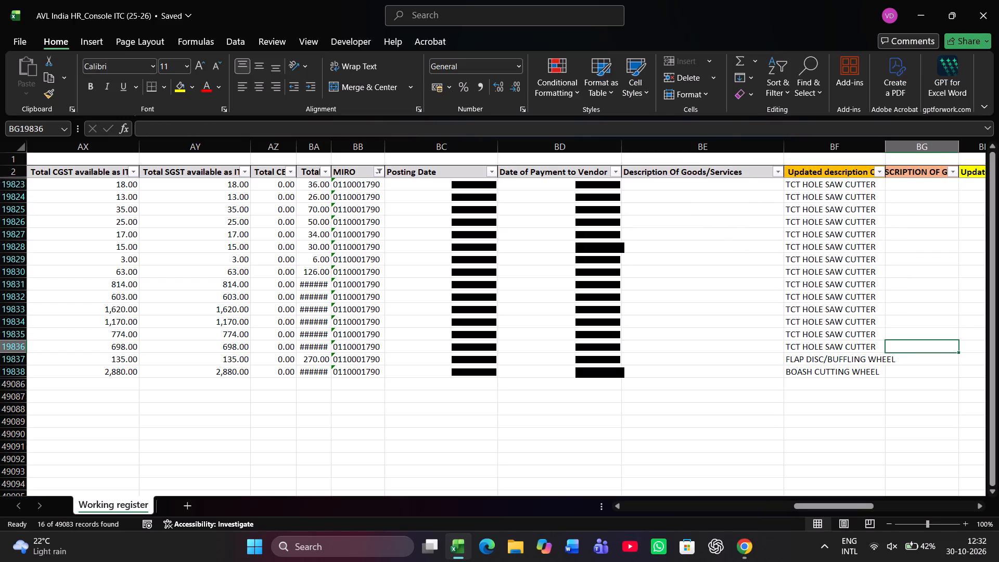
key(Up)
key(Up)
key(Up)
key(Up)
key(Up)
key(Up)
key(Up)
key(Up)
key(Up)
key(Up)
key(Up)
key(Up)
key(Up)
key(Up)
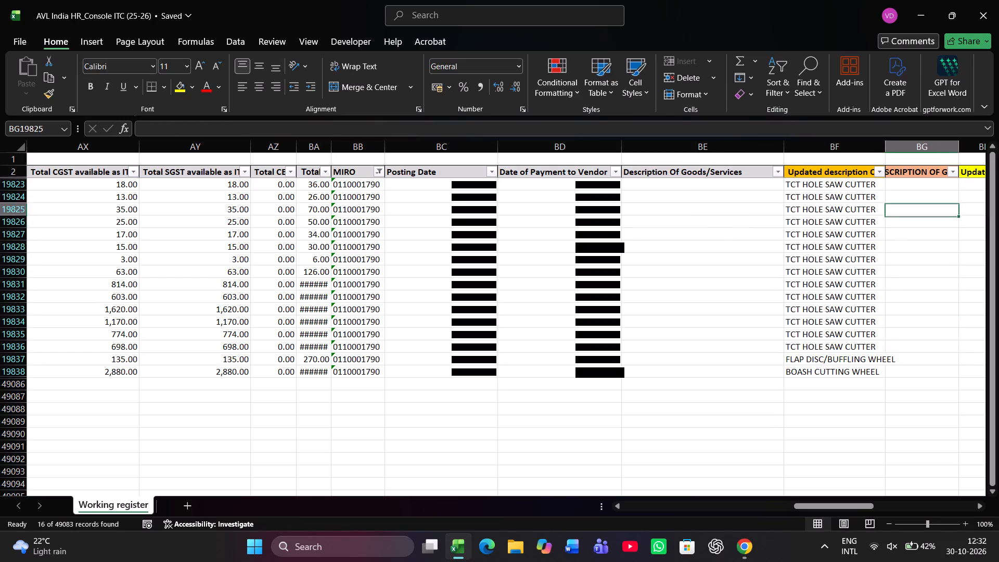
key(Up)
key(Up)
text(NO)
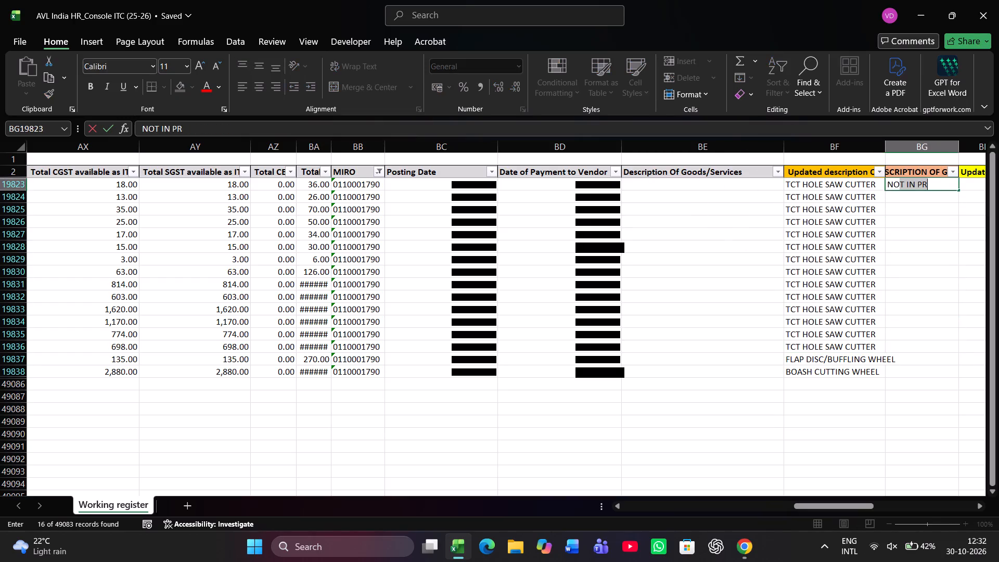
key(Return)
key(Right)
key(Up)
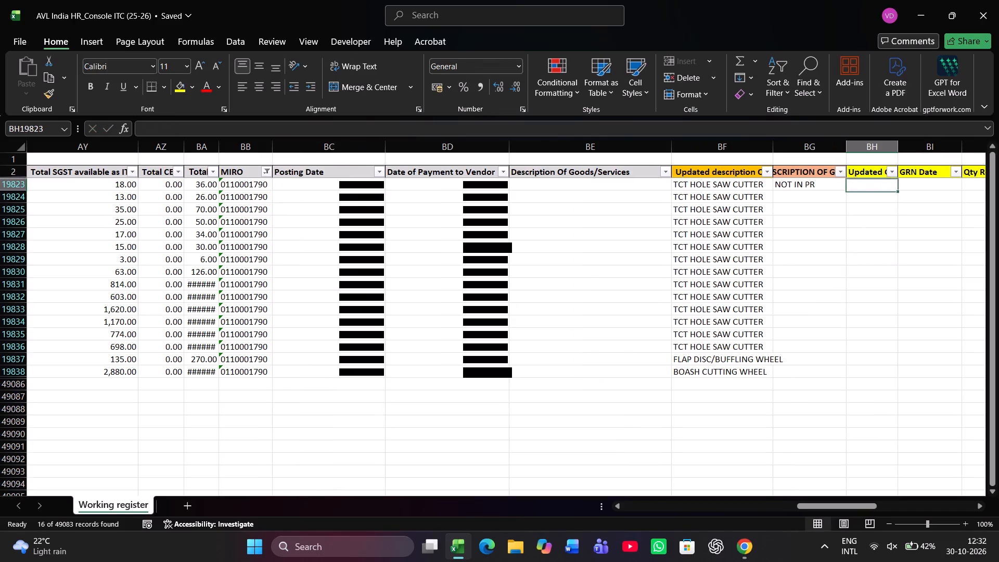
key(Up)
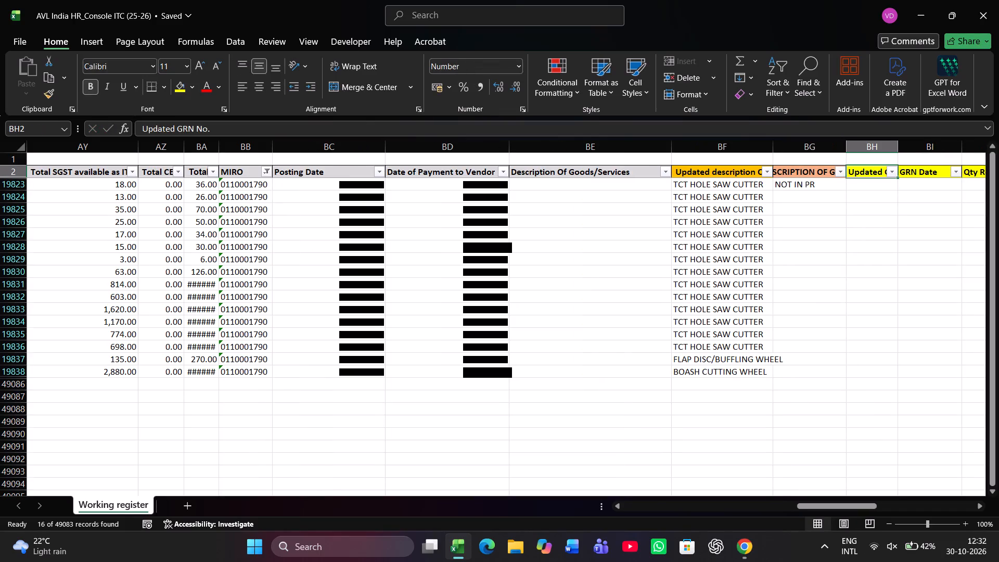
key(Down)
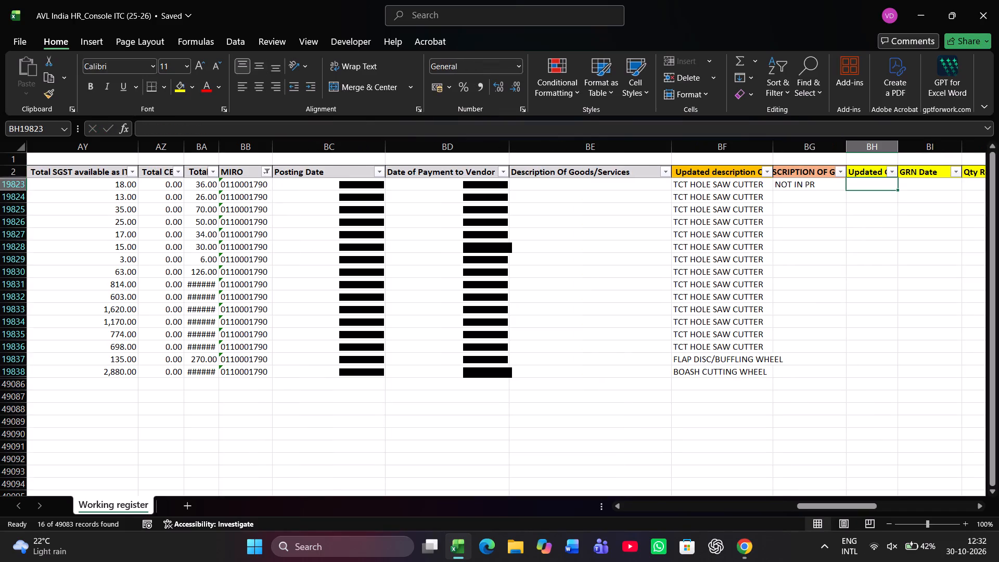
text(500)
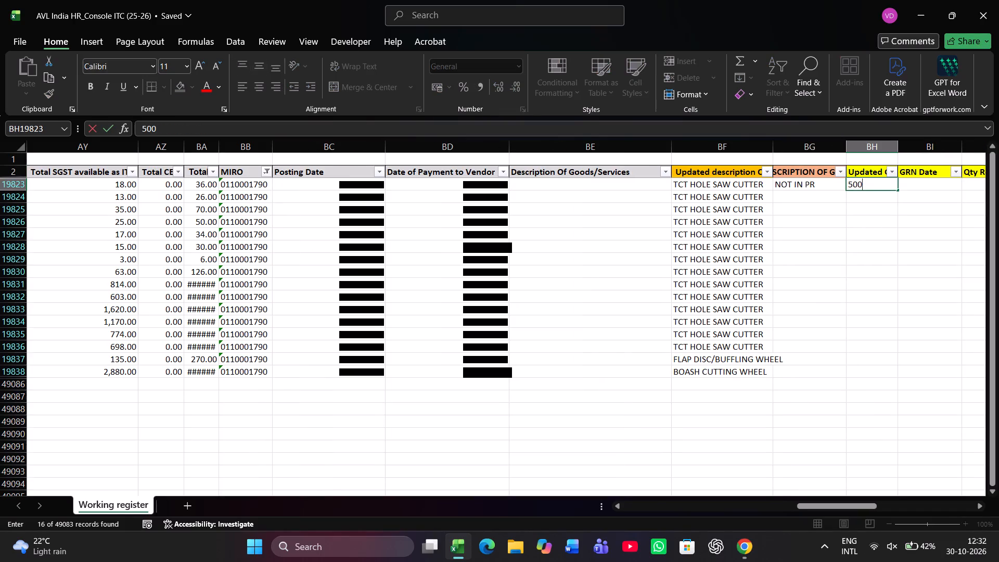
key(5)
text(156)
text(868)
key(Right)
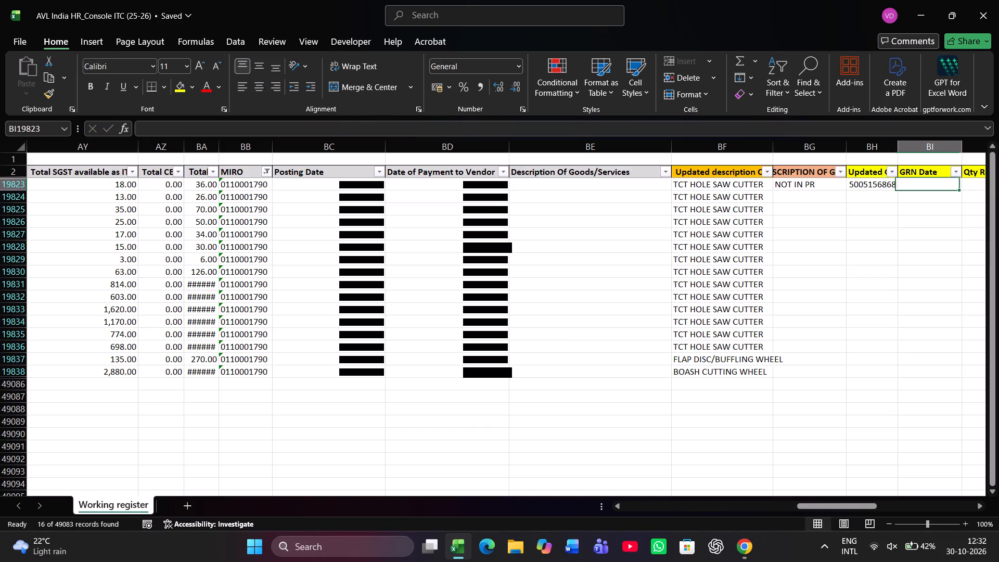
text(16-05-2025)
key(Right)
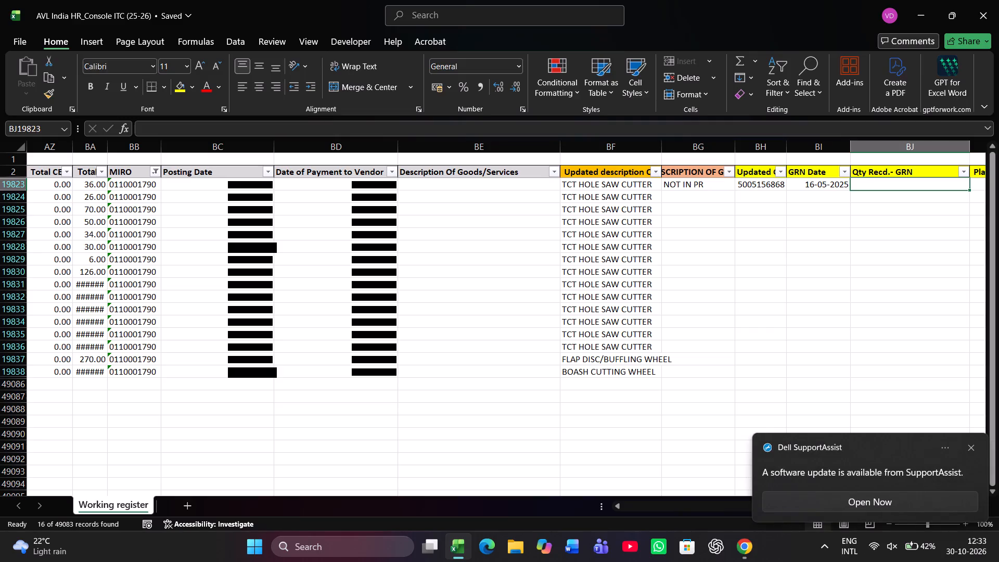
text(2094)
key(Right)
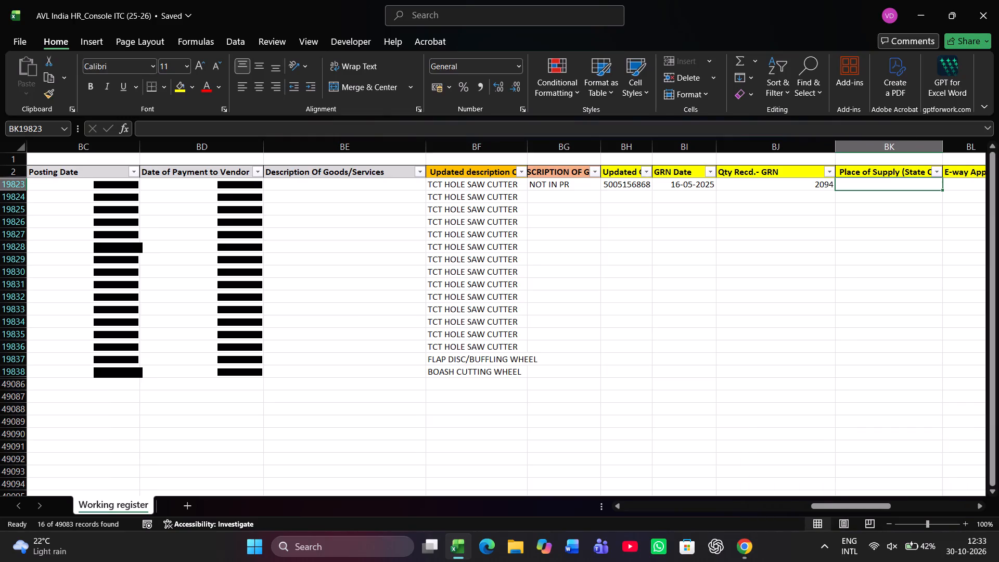
In row 19823, enter 06 as the place of supply and YES for e-way bill applicability in columns BK and BL.
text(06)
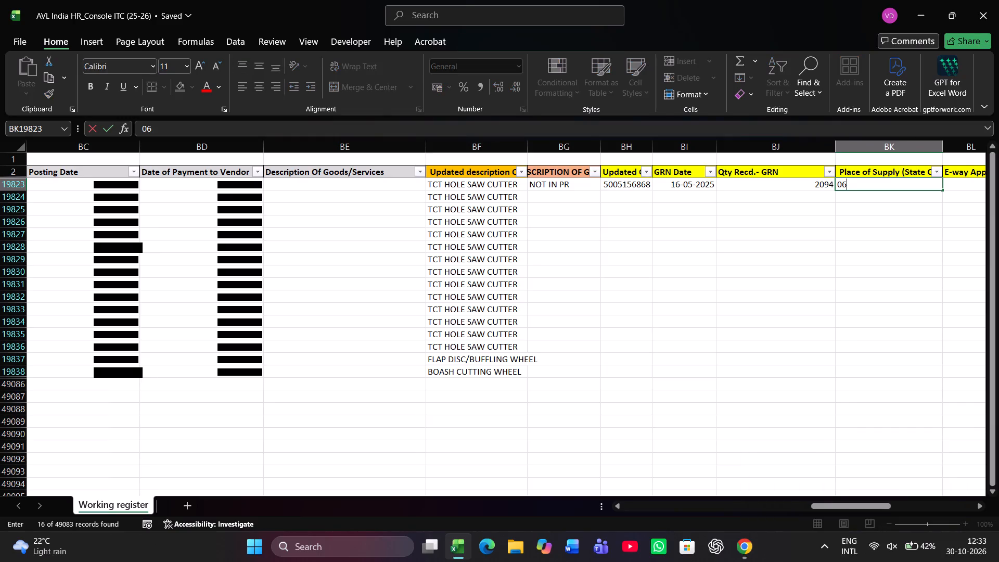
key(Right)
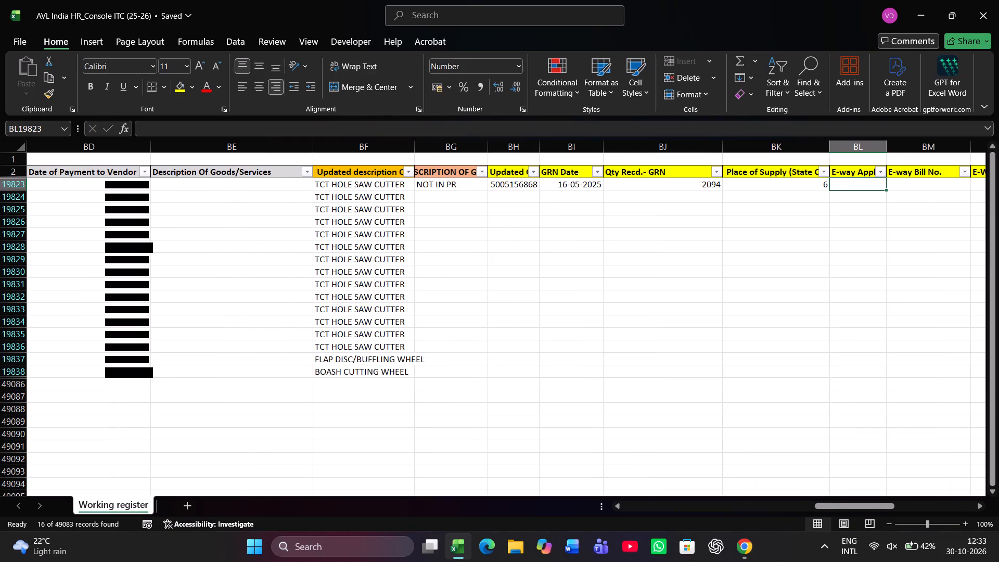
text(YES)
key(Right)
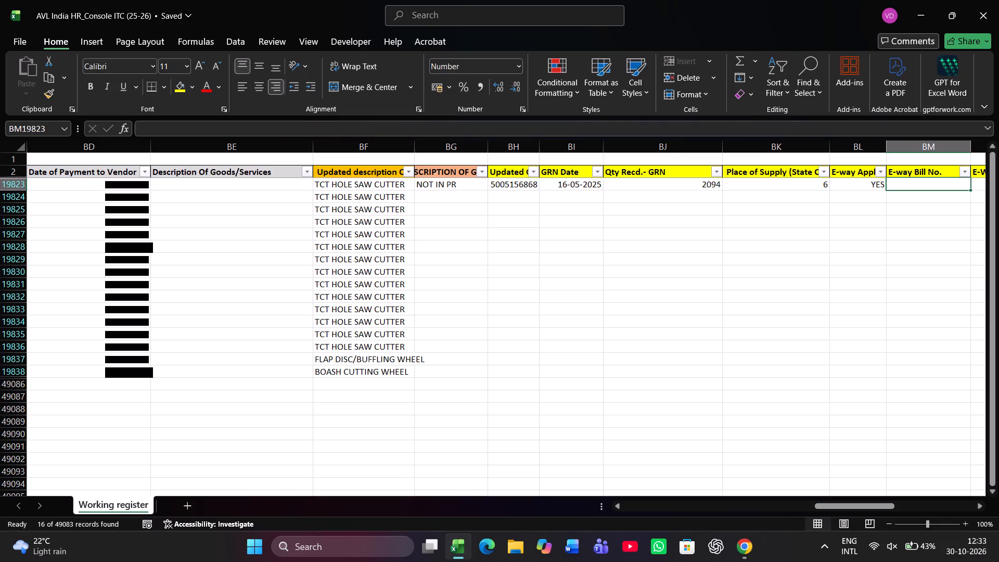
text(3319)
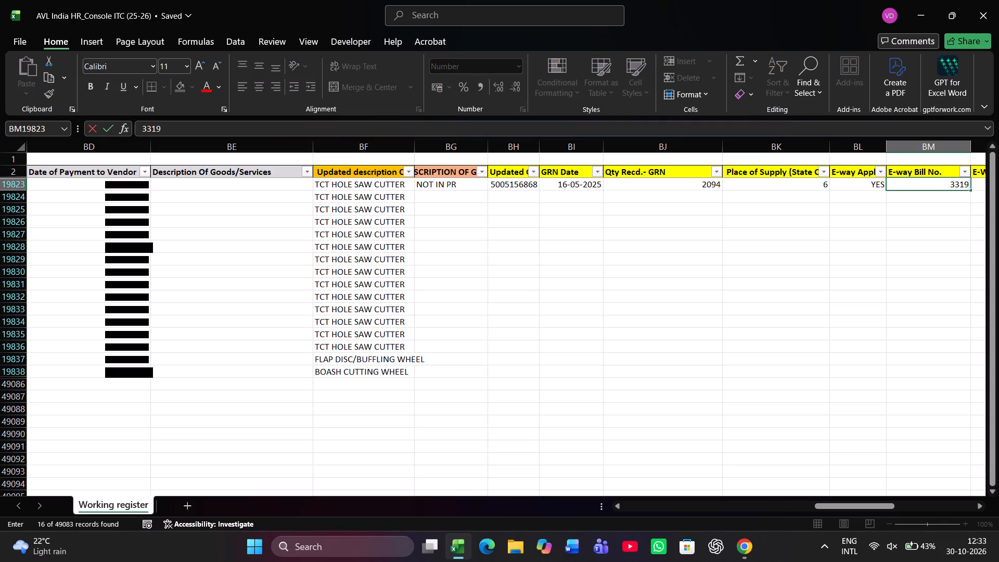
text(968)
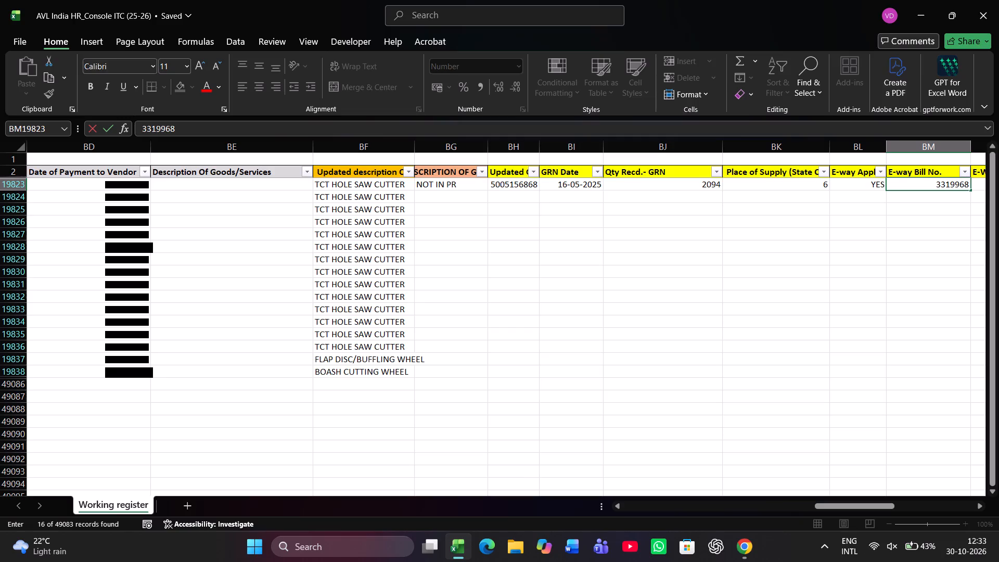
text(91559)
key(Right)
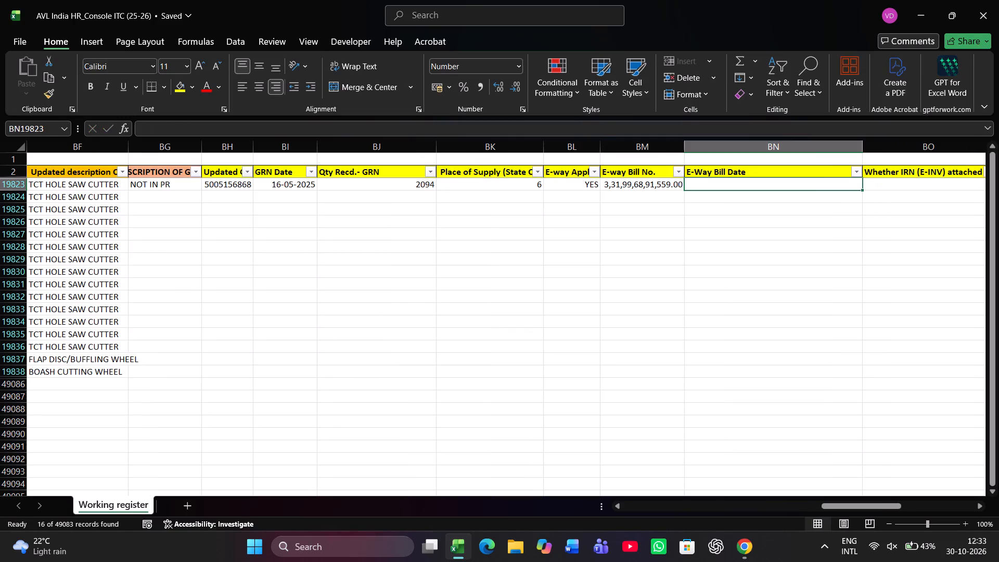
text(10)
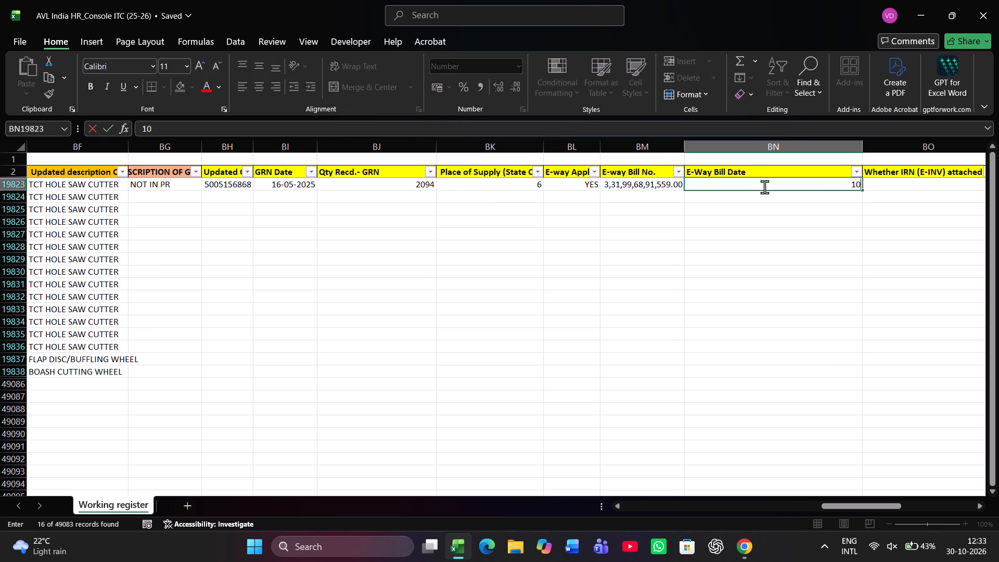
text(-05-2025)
Format the whole E-Way Bill Date column BN with the Date number category.
click(785, 143)
right_click(785, 143)
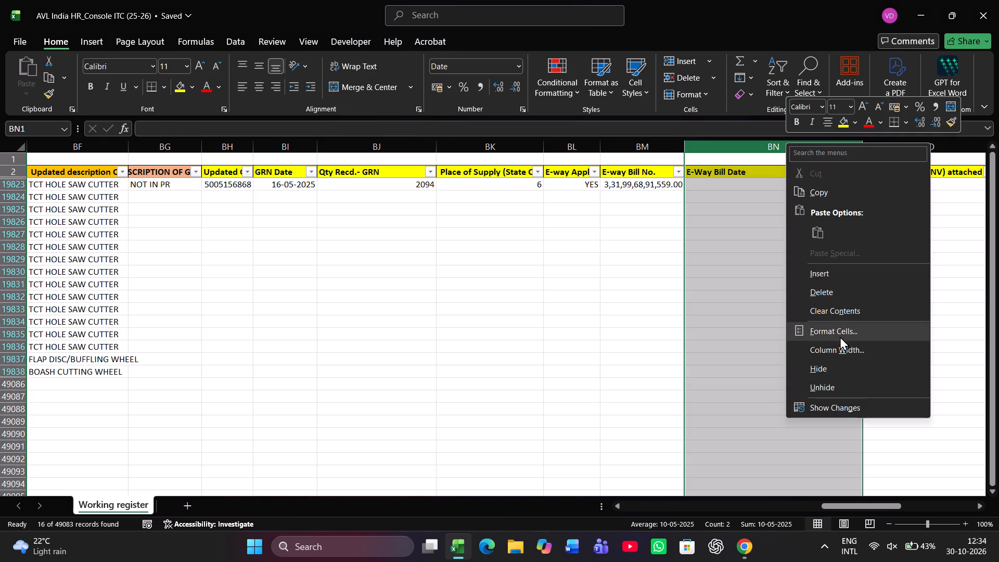
click(843, 333)
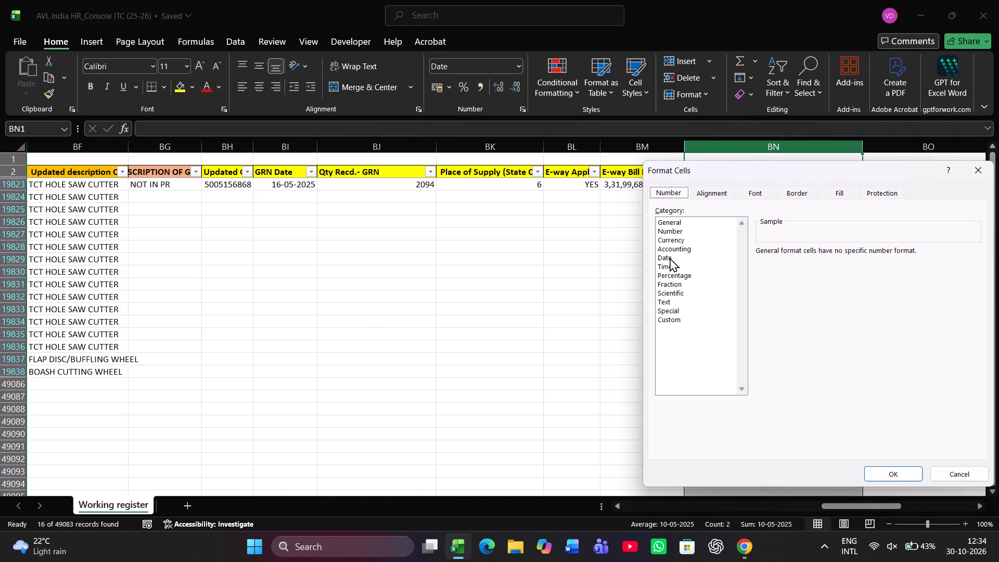
click(670, 258)
key(Return)
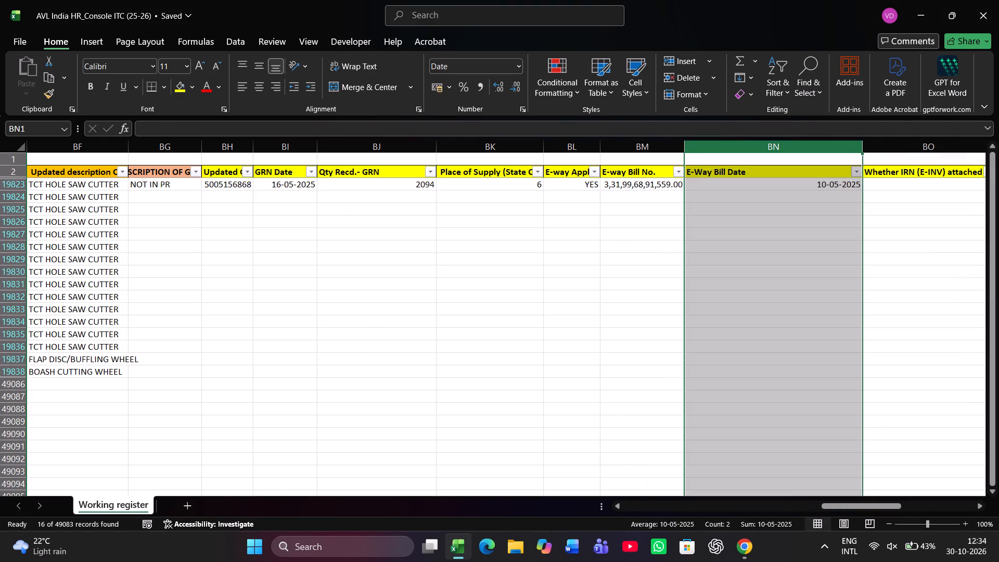
Format the whole E-way Bill No. column BM with the General number category.
click(645, 147)
right_click(645, 147)
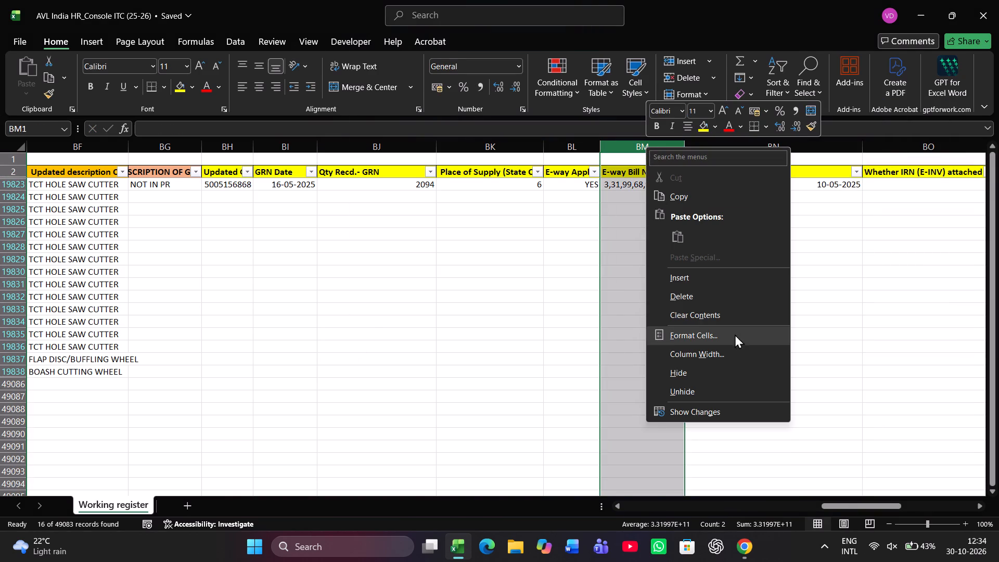
click(715, 336)
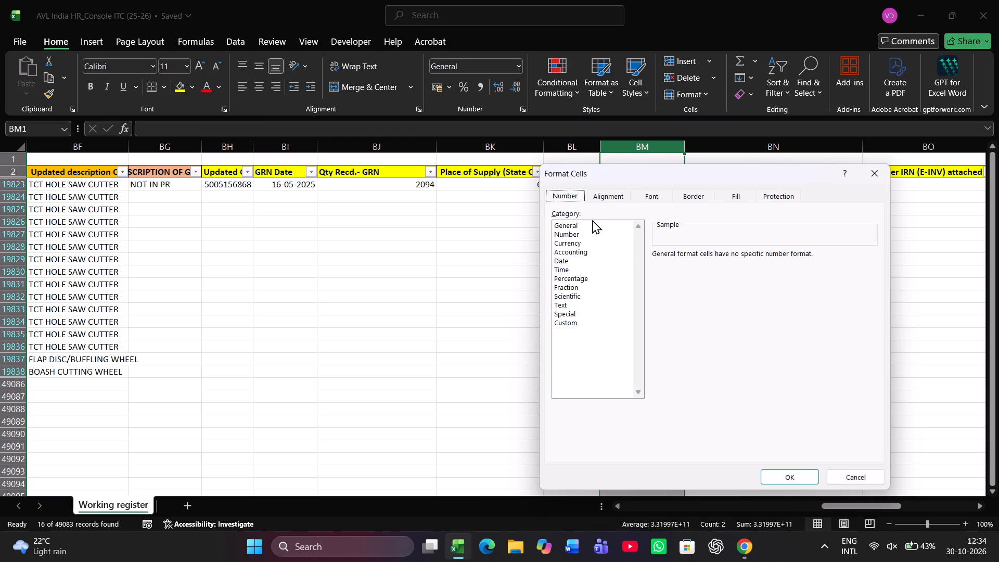
click(592, 220)
click(588, 222)
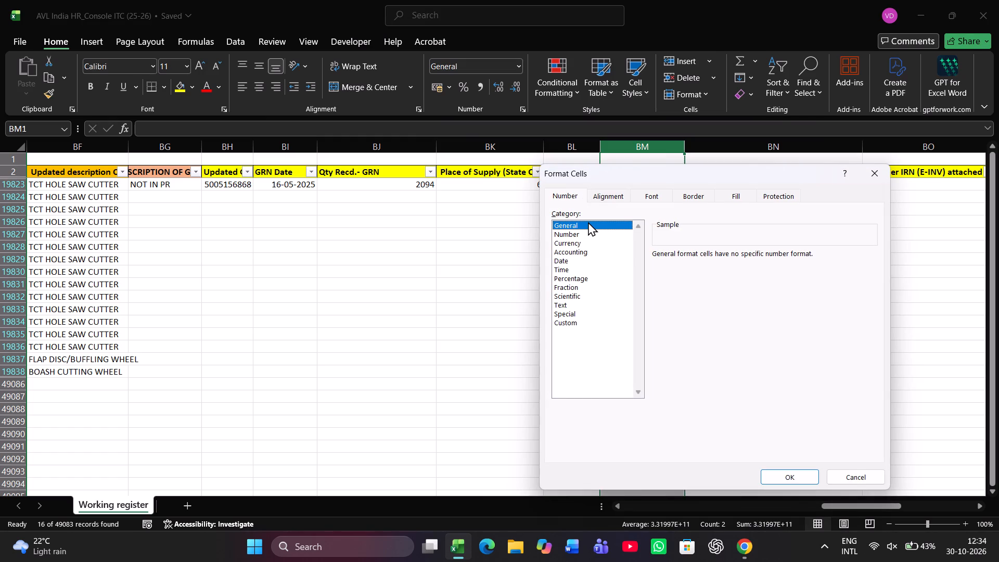
key(Return)
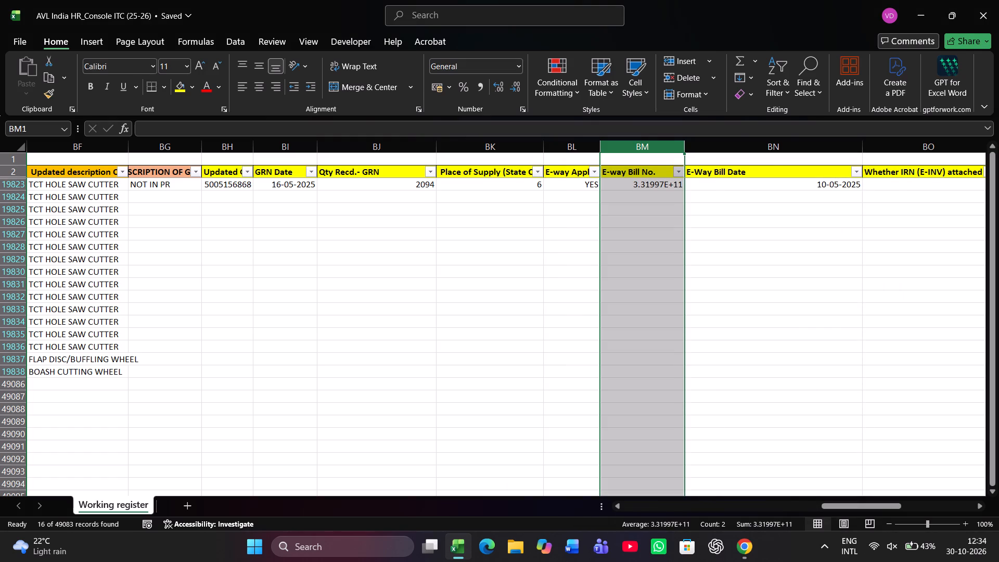
In row 19823, enter YES for IRN (E-INV) attached in column BO and YES in the adjacent column BP.
click(890, 179)
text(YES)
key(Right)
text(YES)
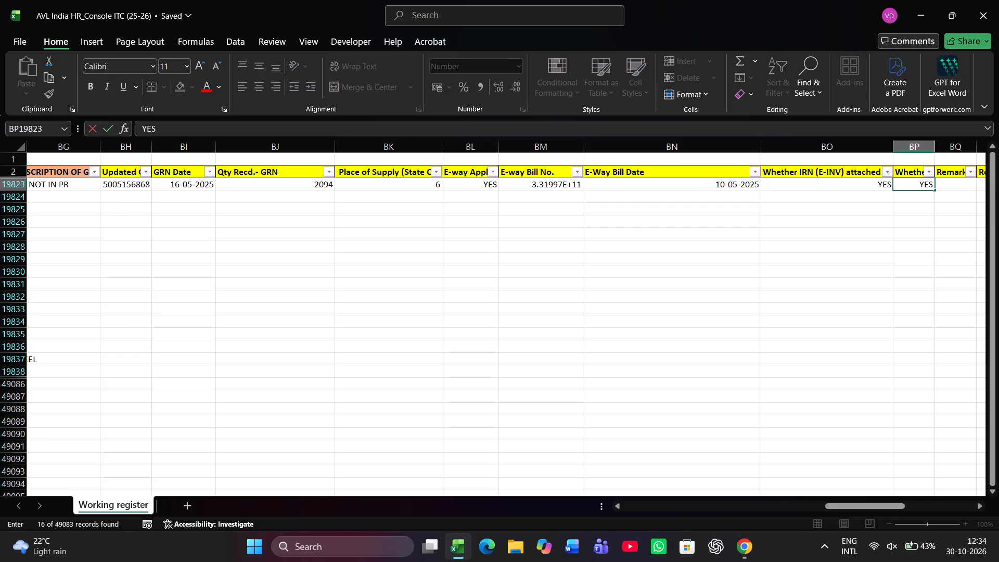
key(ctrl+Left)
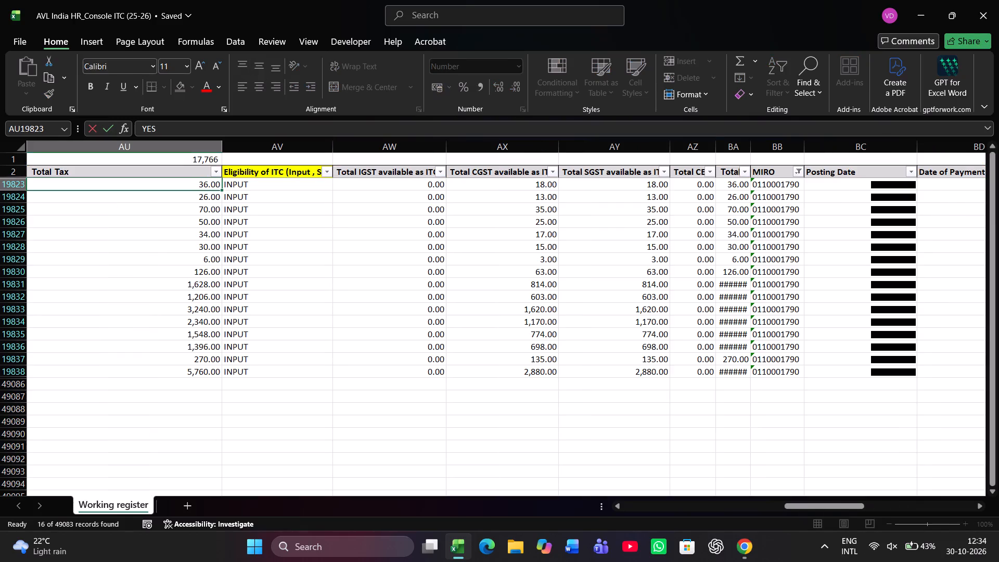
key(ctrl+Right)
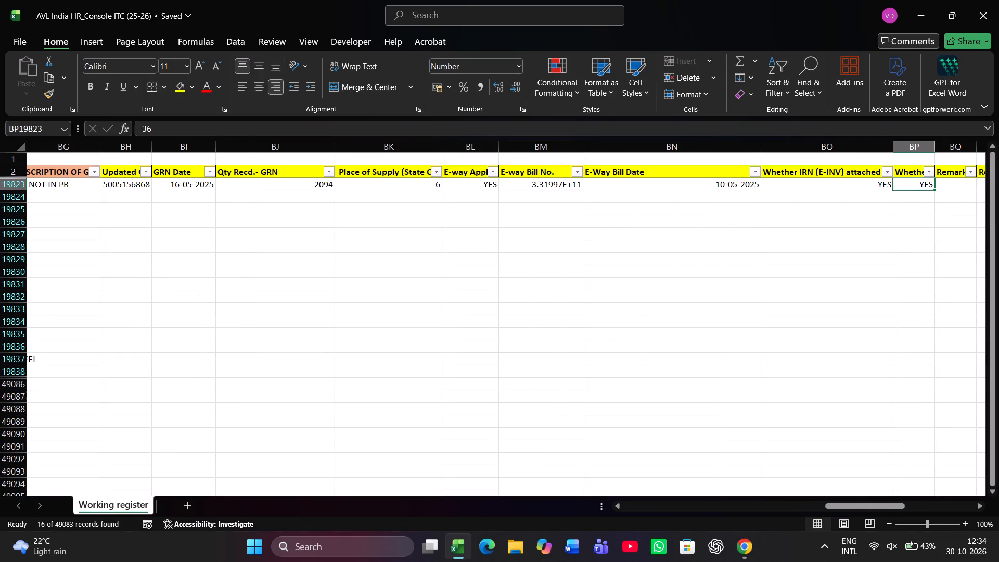
Fill the row 19823 entries in columns BG through BP down to row 19838.
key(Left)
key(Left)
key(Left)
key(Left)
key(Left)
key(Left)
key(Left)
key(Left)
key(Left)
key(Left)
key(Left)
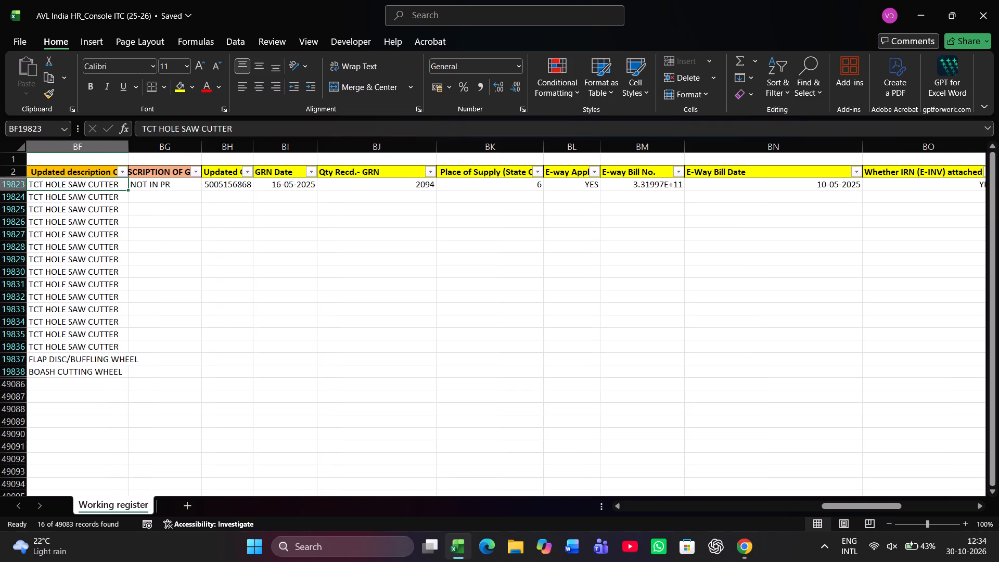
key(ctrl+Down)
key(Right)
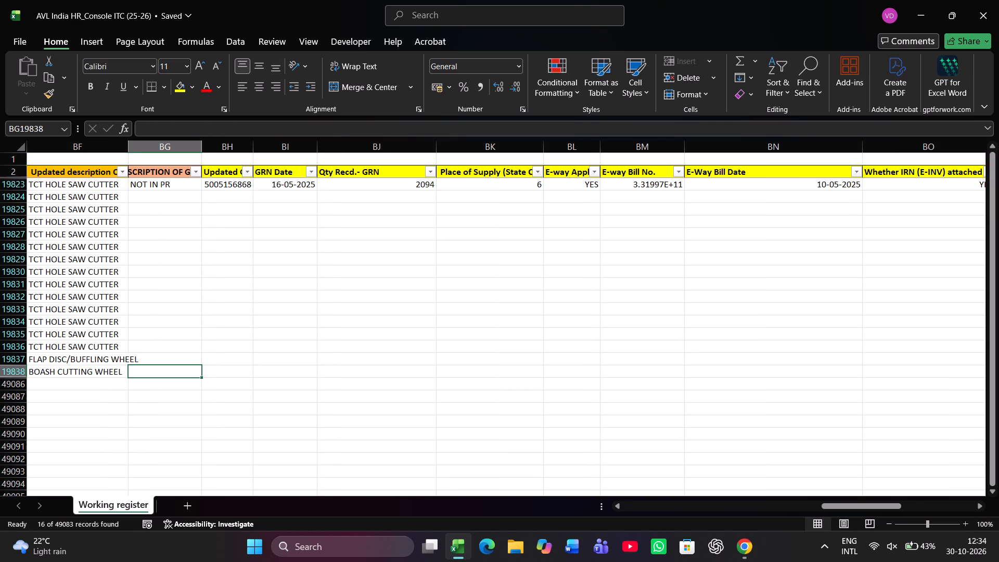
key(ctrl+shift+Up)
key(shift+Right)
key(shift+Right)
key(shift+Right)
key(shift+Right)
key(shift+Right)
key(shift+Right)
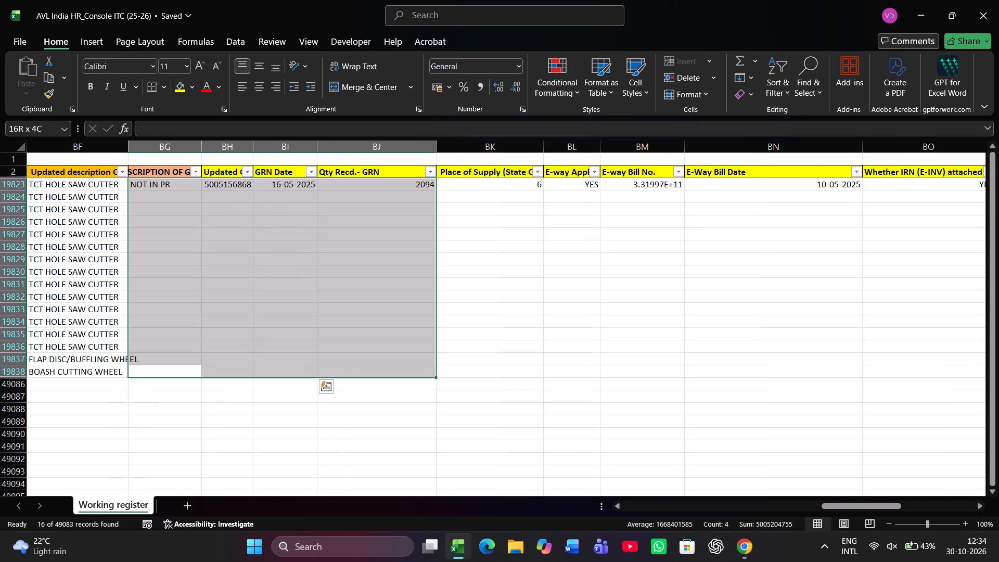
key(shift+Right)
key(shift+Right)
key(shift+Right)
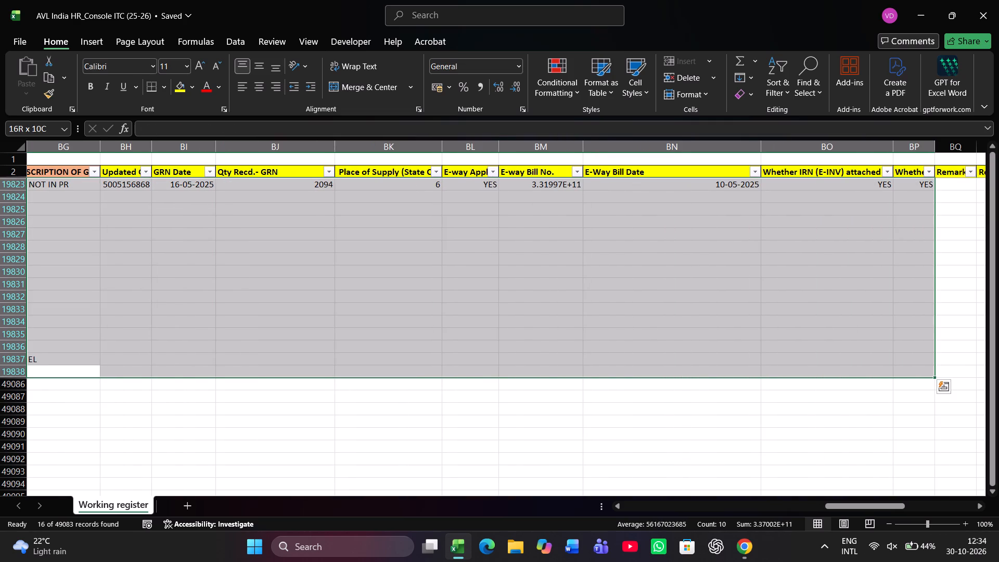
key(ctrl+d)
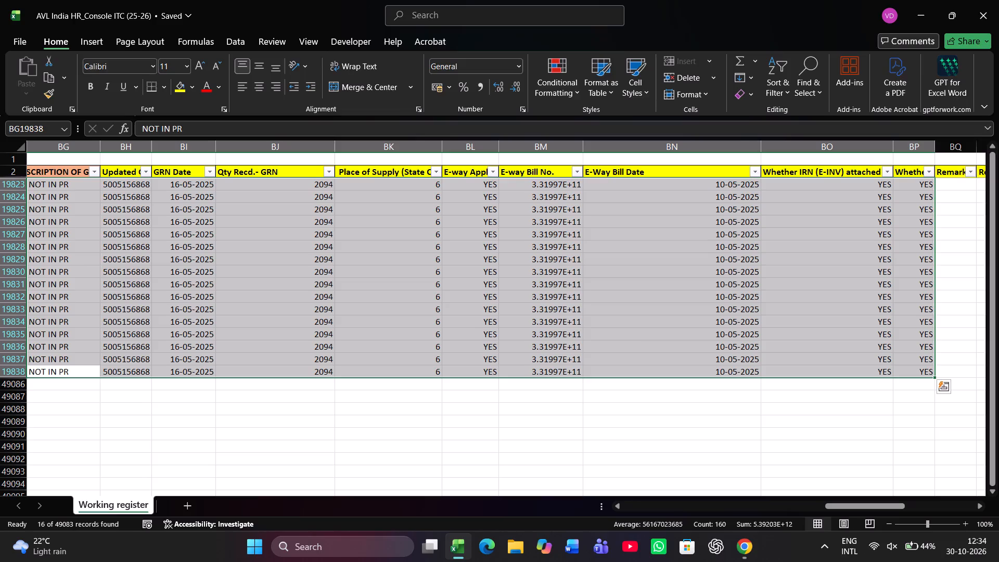
Open the filter options of the MIRO column BB.
scroll(721, 335, right, 1)
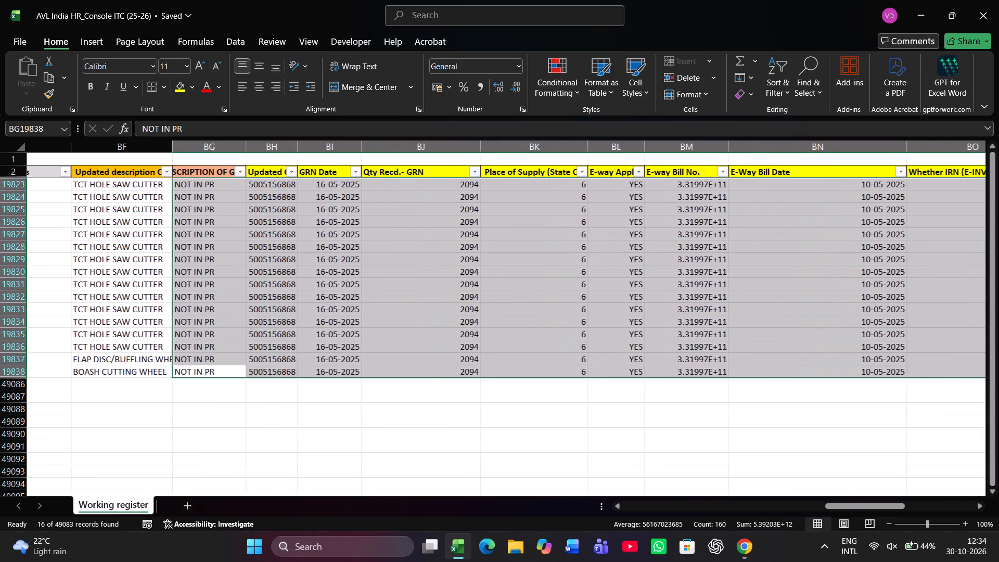
click(600, 415)
scroll(600, 415, right, 3)
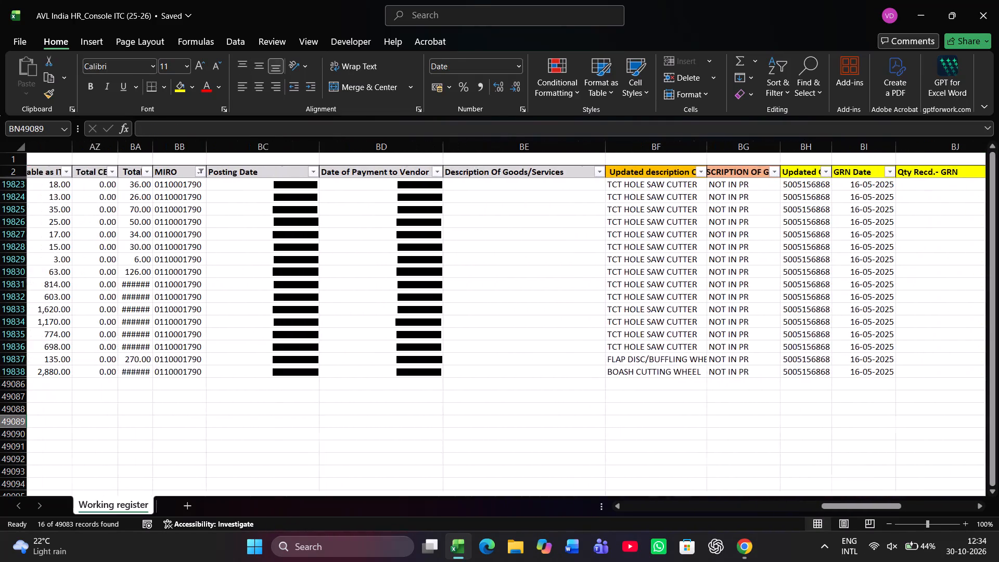
scroll(390, 231, right, 1)
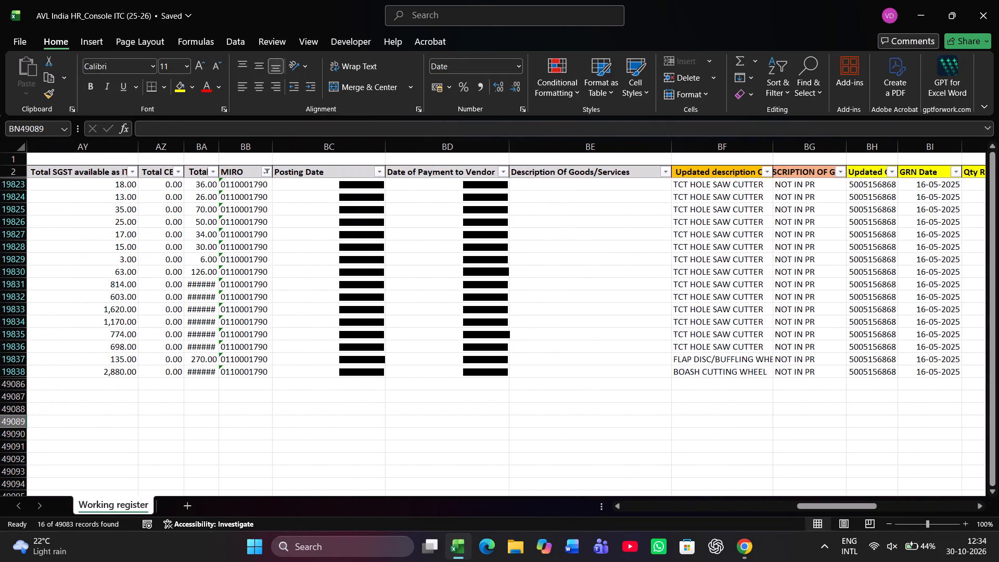
click(252, 171)
key(alt+Down)
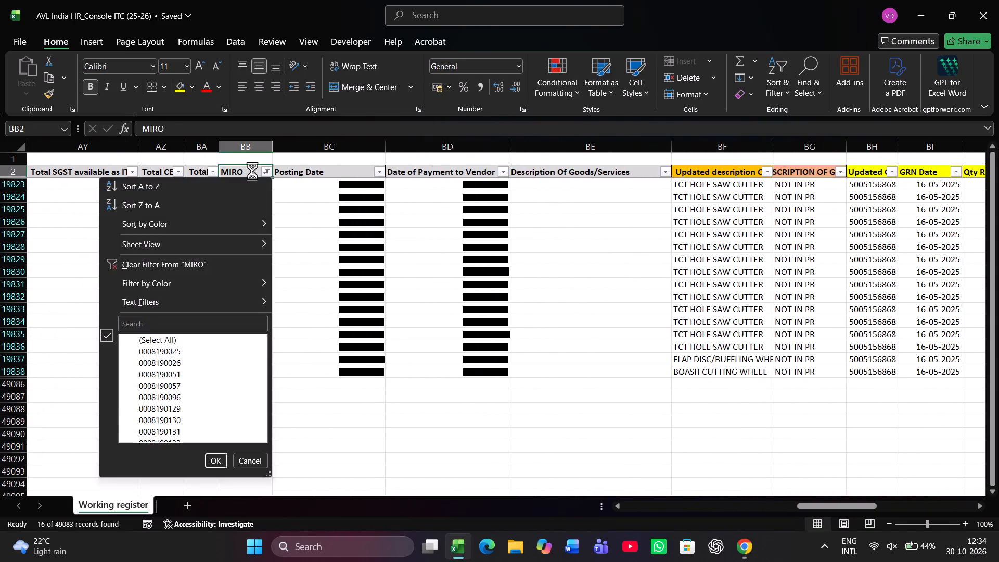
key(Down)
key(Down)
key(Down)
key(Down)
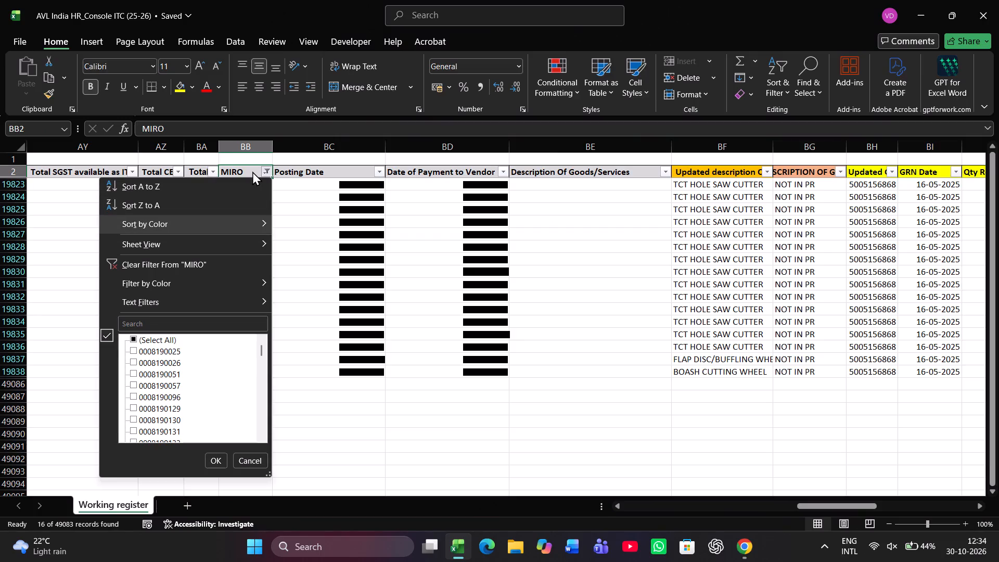
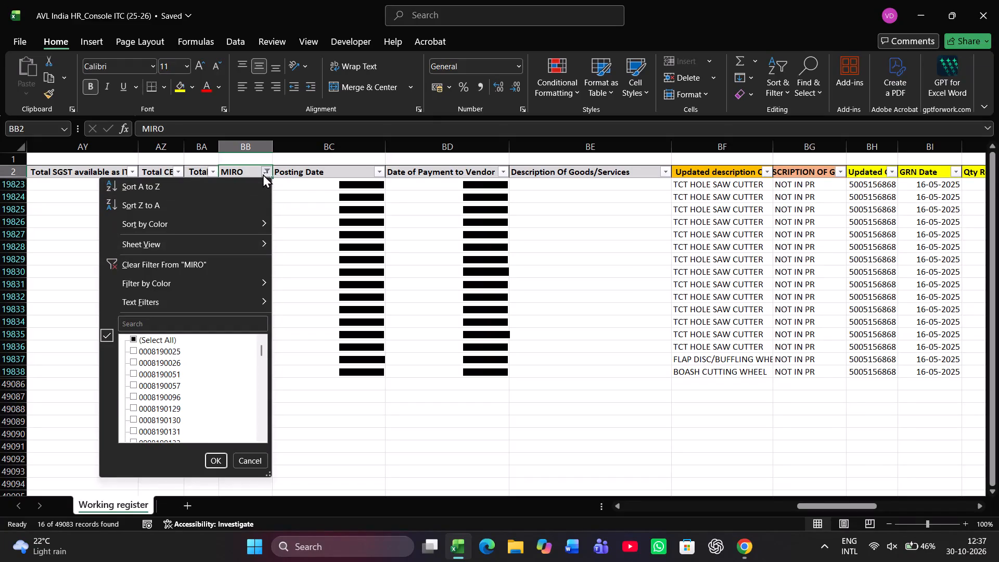
key(Down)
key(Down)
key(Down)
key(Down)
key(Down)
key(Down)
key(Down)
key(Down)
key(Down)
key(Up)
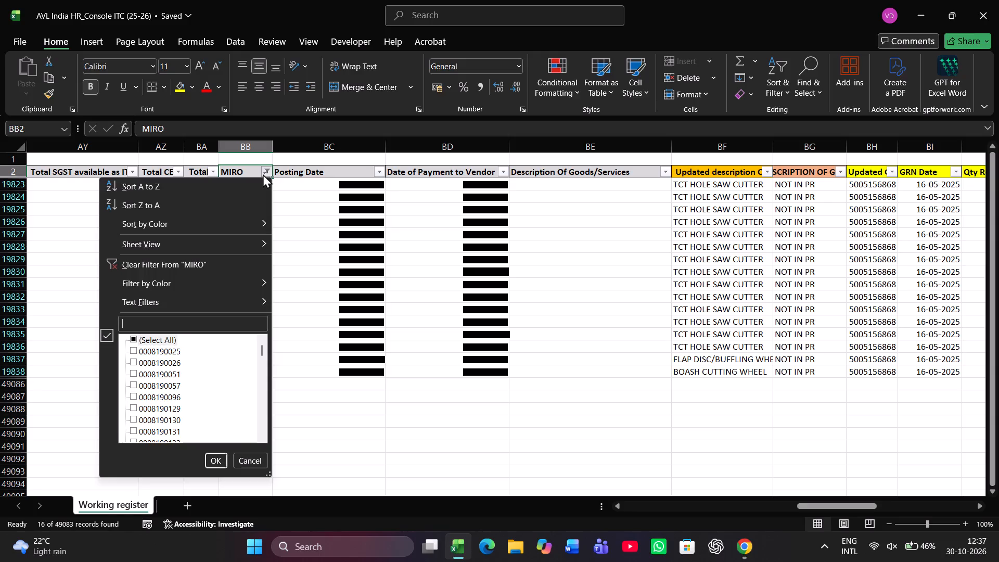
text(1789)
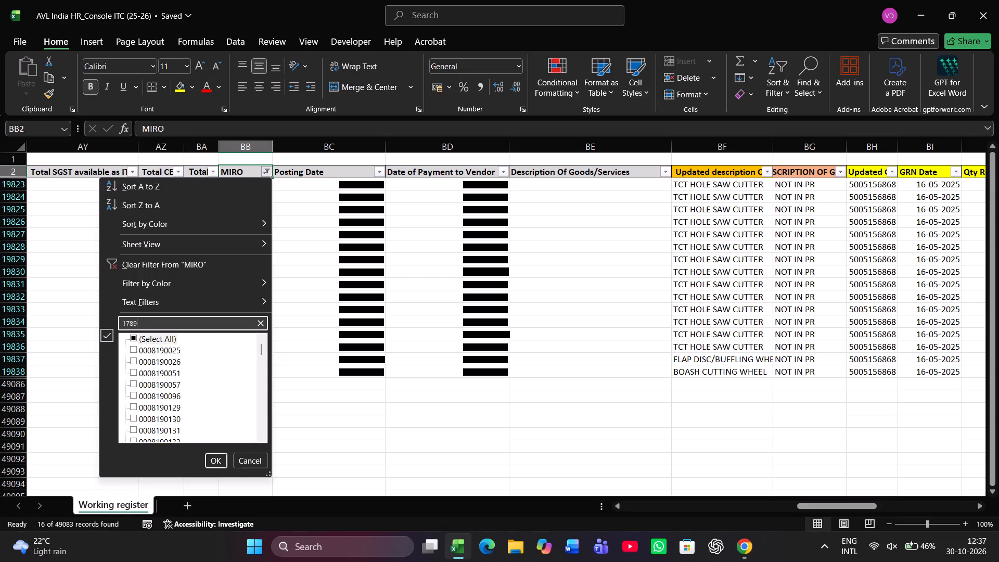
key(Return)
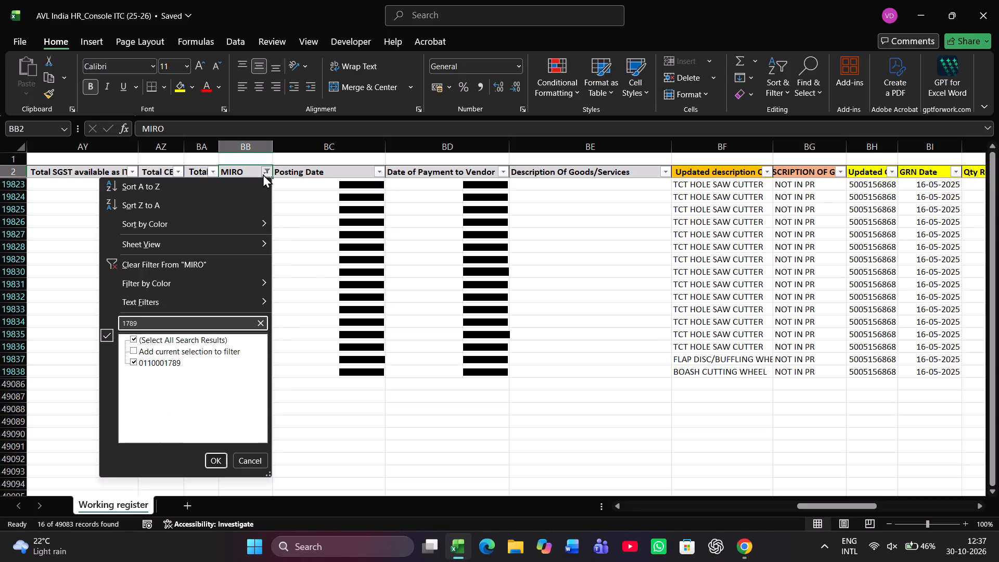
scroll(263, 174, up, 1)
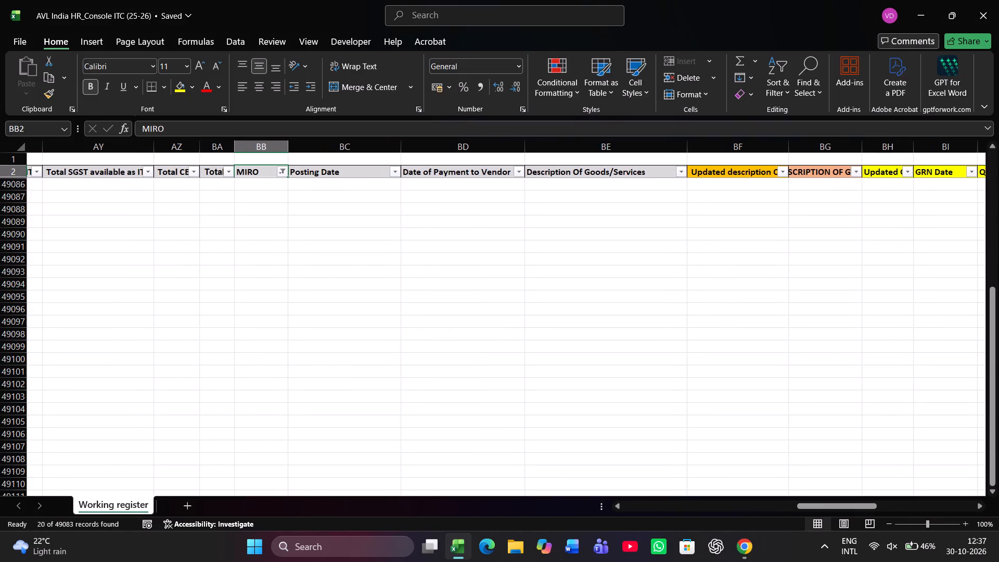
scroll(253, 272, up, 2)
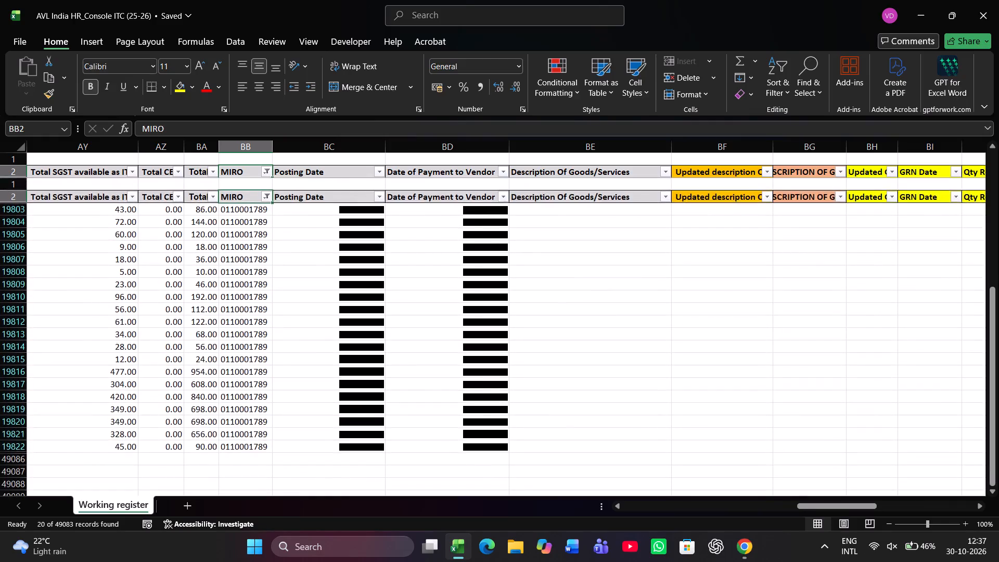
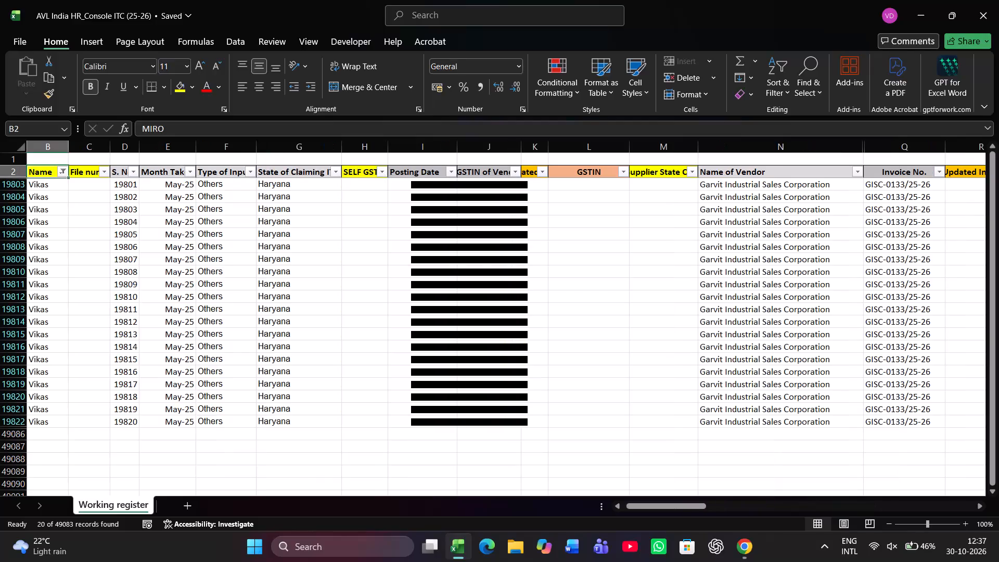
Enter file number 26 in the first filtered row and fill it down the File number column to row 19822.
key(Right)
key(Down)
text(26)
key(Left)
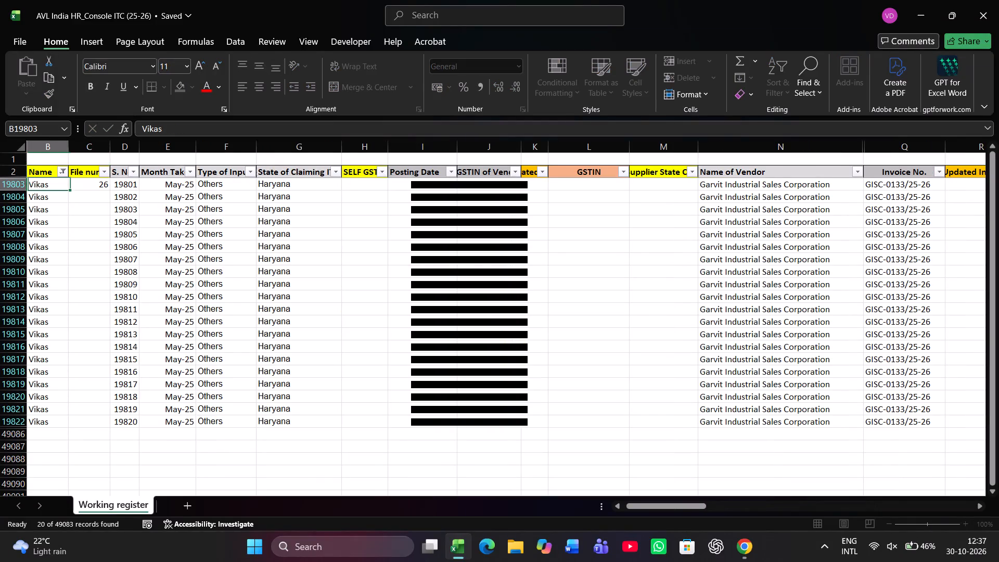
key(ctrl+Down)
key(Right)
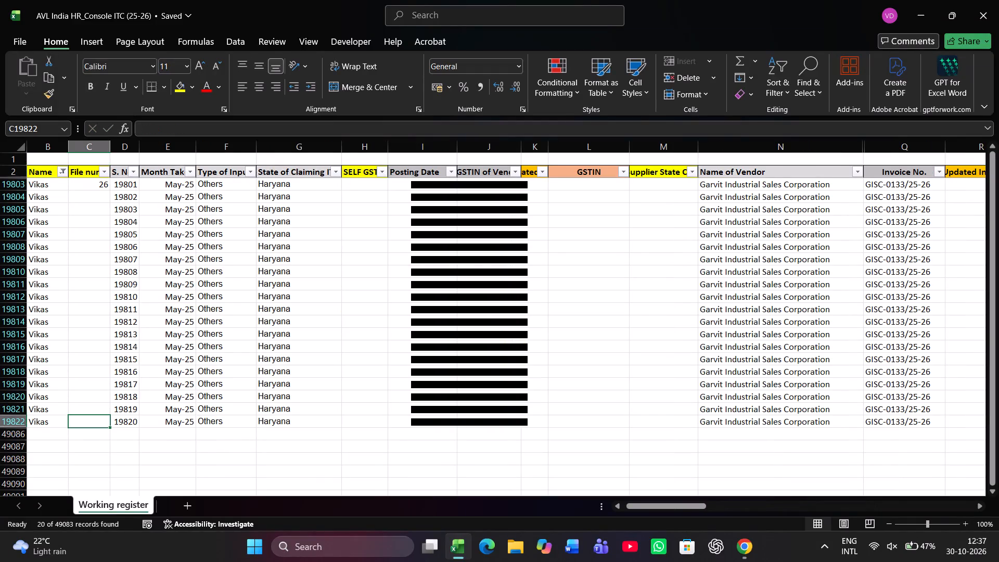
key(ctrl+shift+Up)
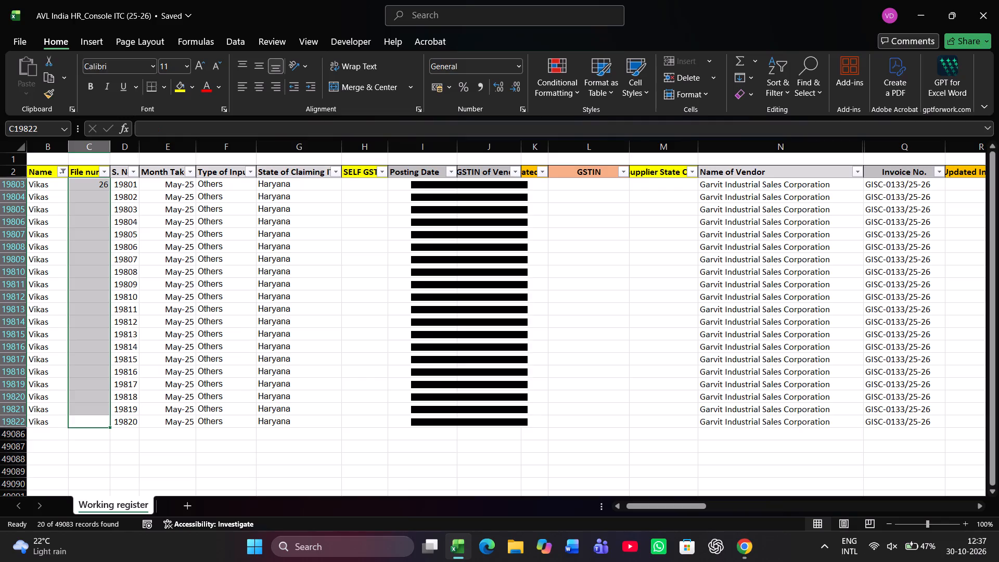
key(ctrl+d)
Enter the company's Haryana GSTIN, beginning 06AA, in the SELF GST column and fill it down all the filtered rows.
key(Right)
key(Right)
key(Right)
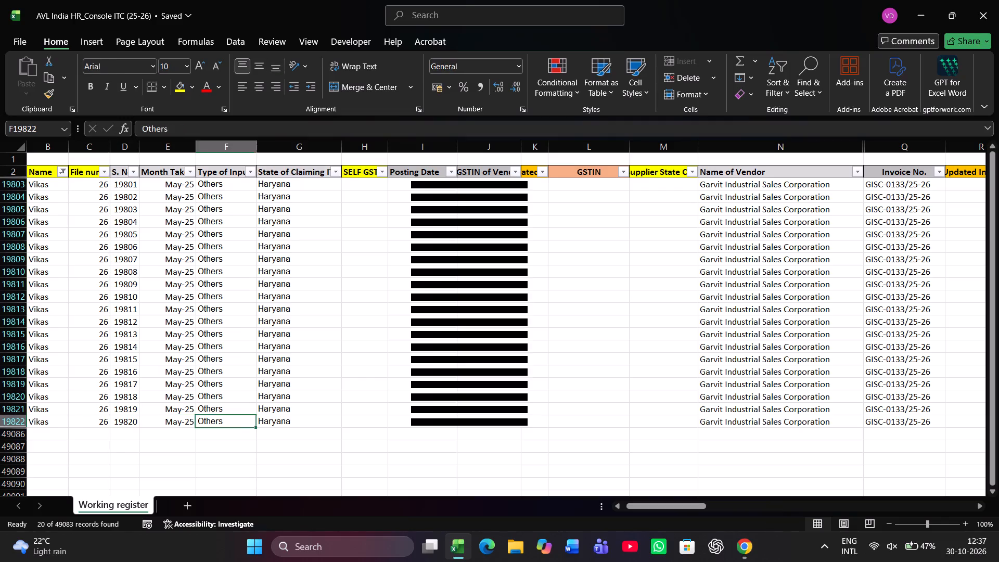
key(Right)
key(Right)
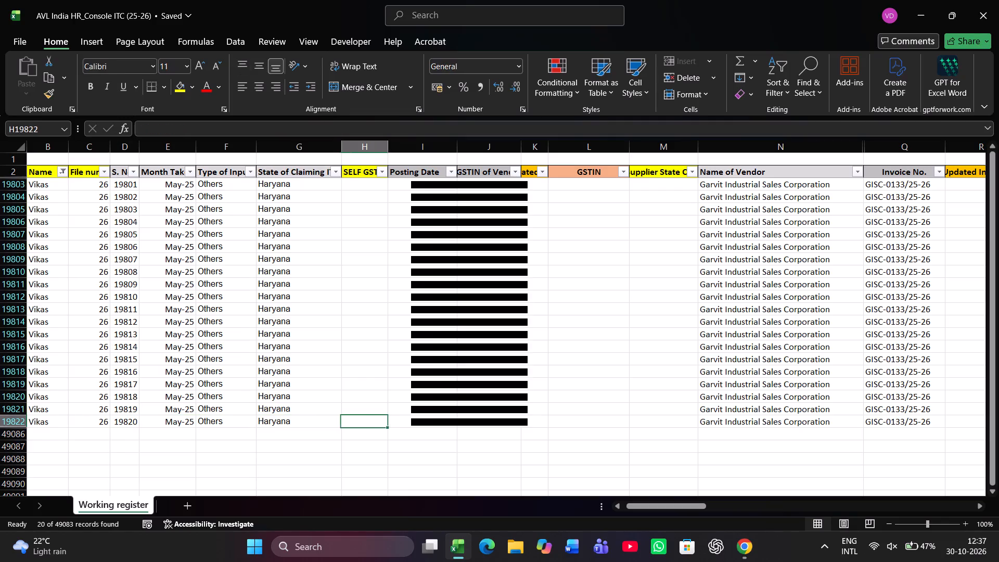
key(ctrl+Up)
key(Down)
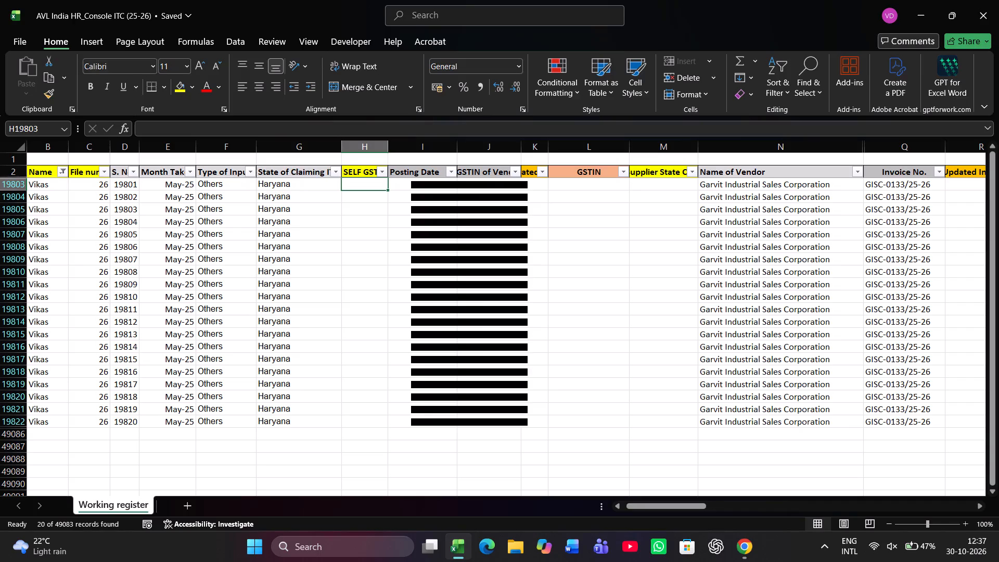
text(06AA)
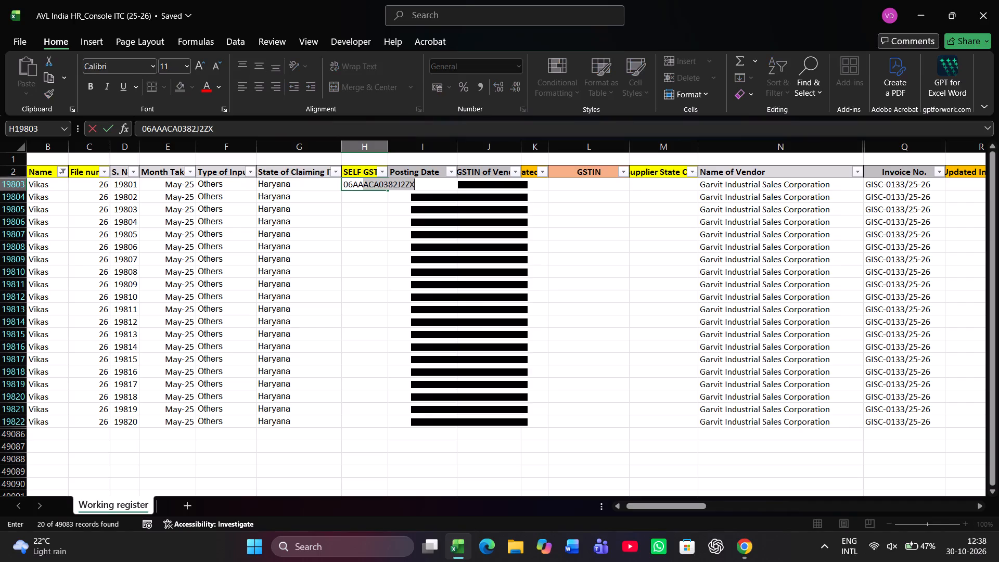
key(Return)
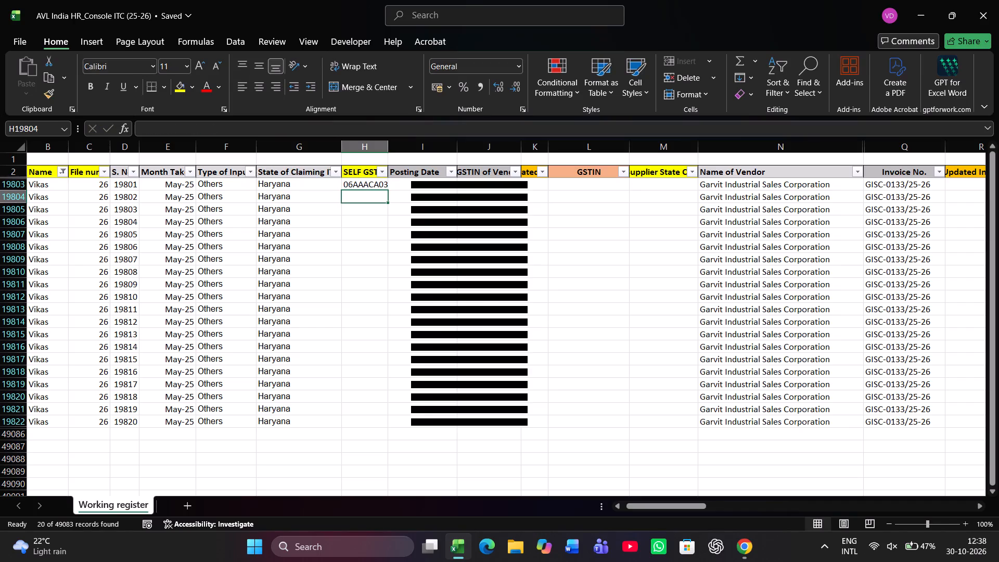
key(Left)
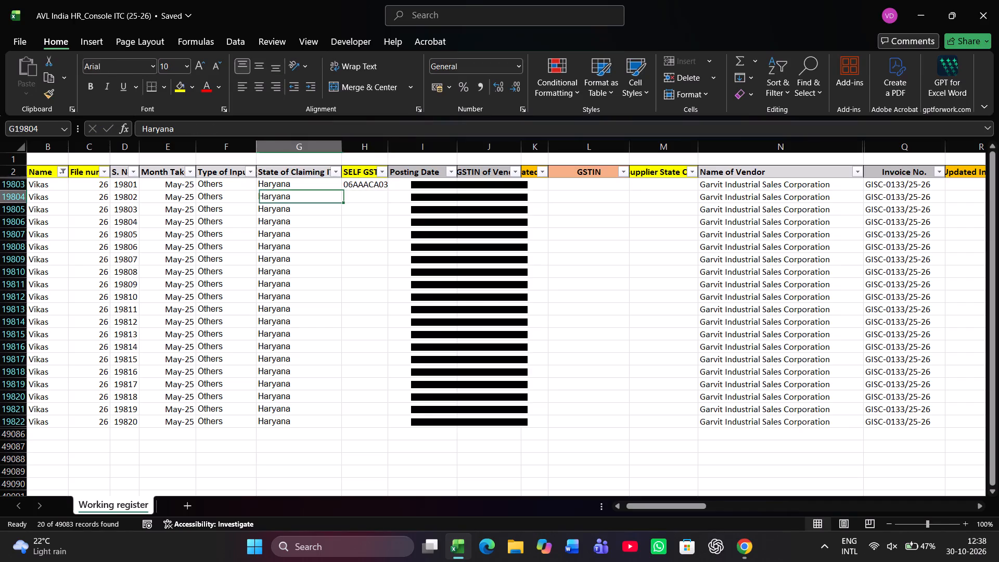
key(ctrl+Down)
key(Right)
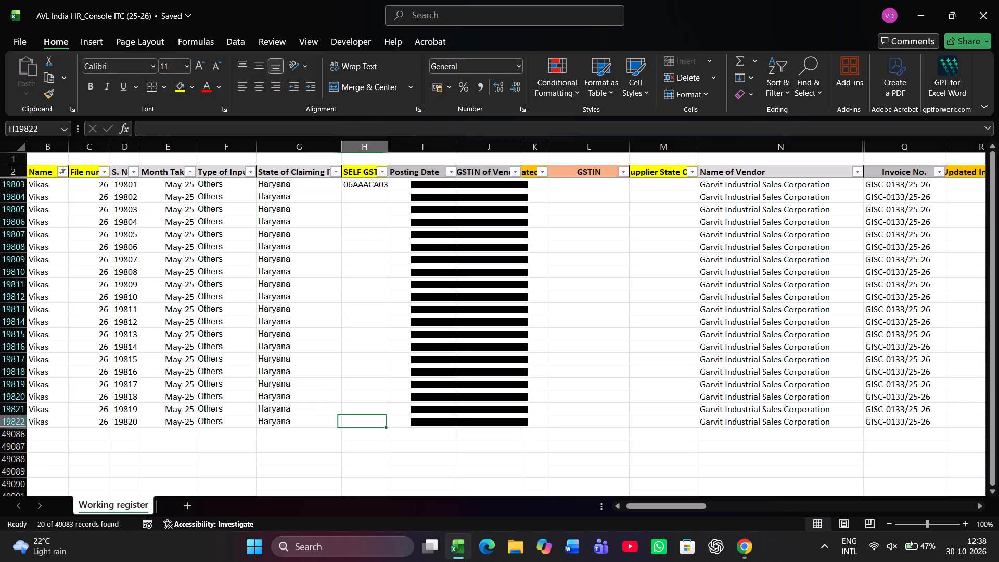
key(ctrl+shift+Up)
key(ctrl+d)
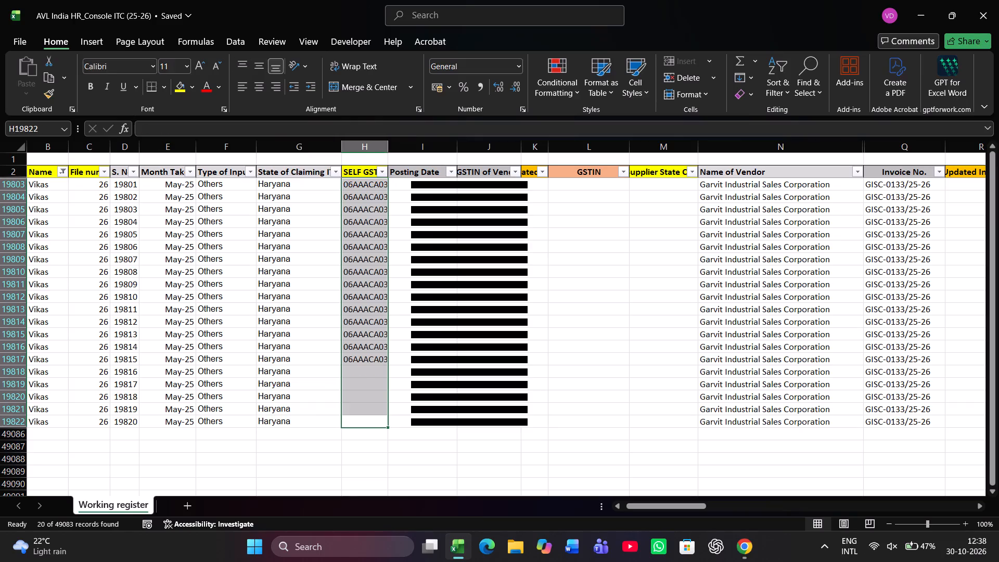
Copy the first row's vendor GSTIN into the adjacent updated GSTIN column K and fill it down to row 19822.
key(Right)
key(Right)
key(Right)
key(ctrl+Up)
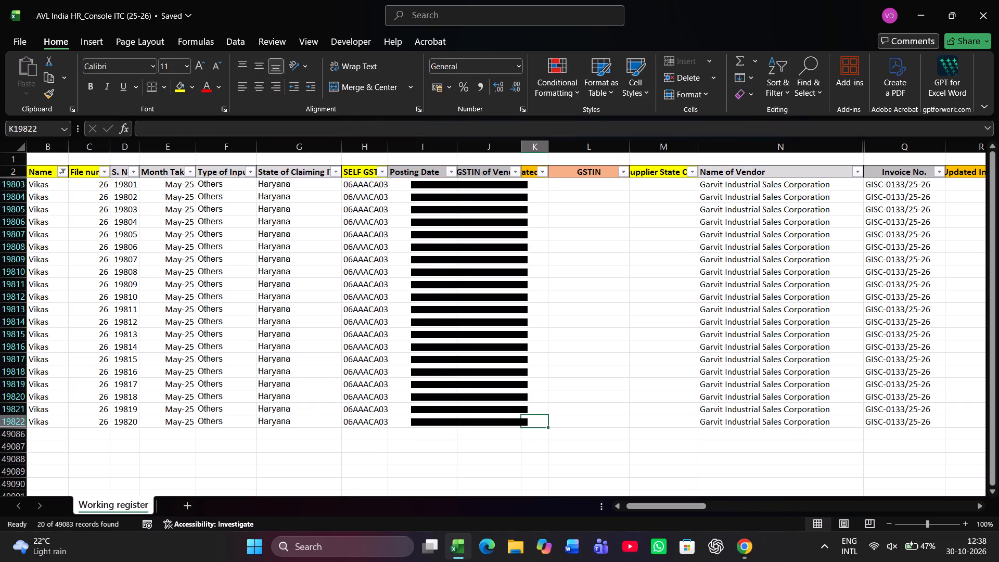
key(Down)
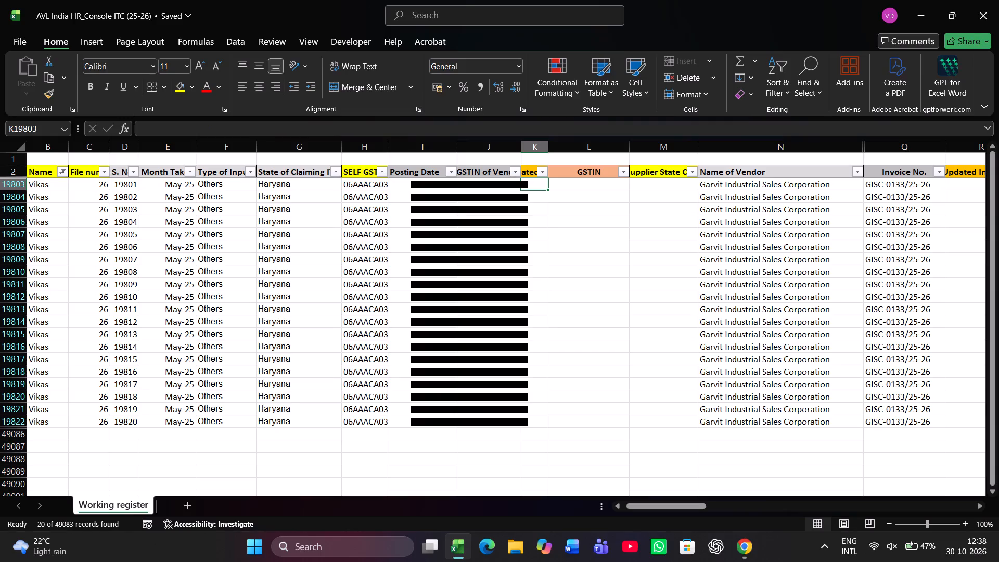
key(Left)
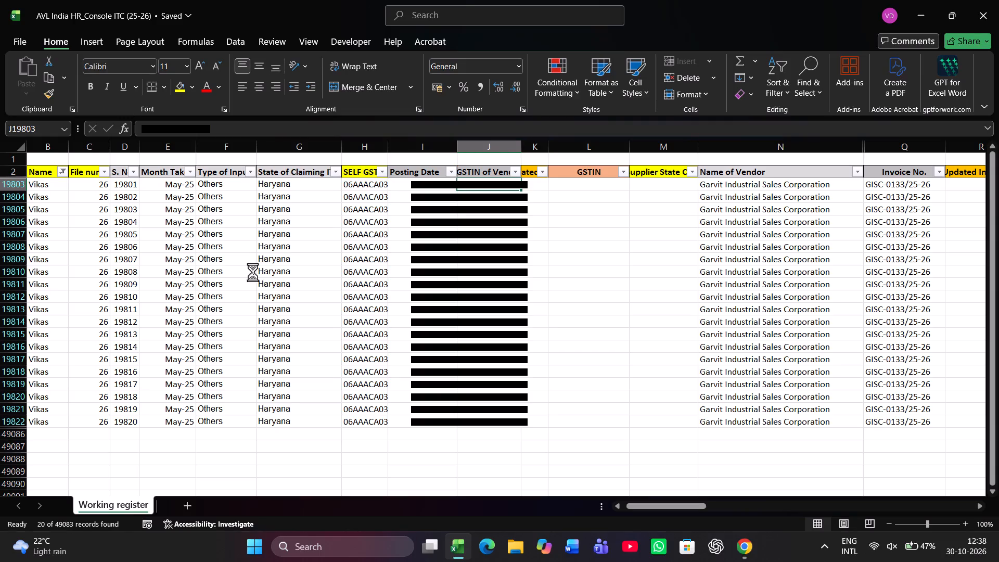
key(ctrl+c)
key(Right)
key(ctrl+v)
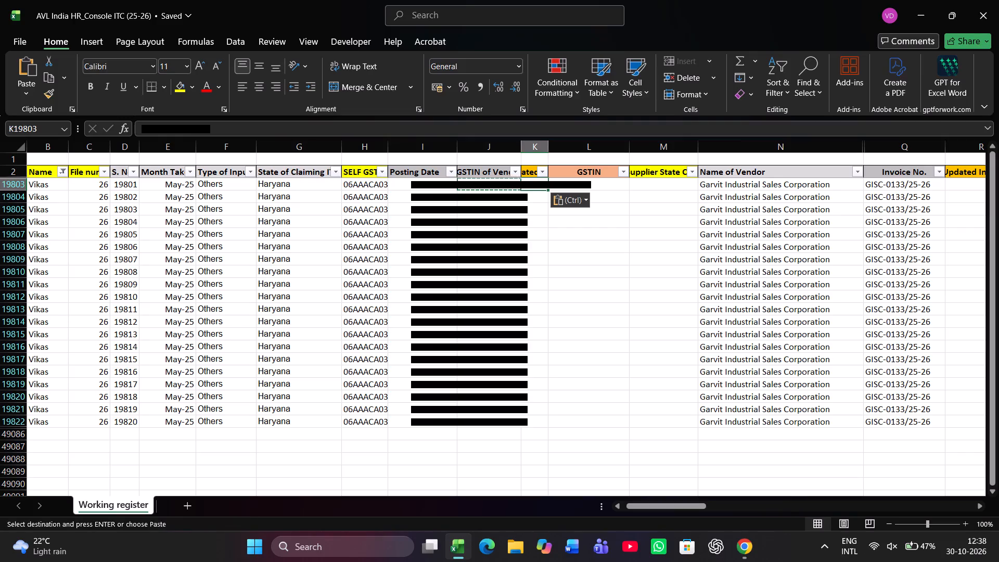
key(Left)
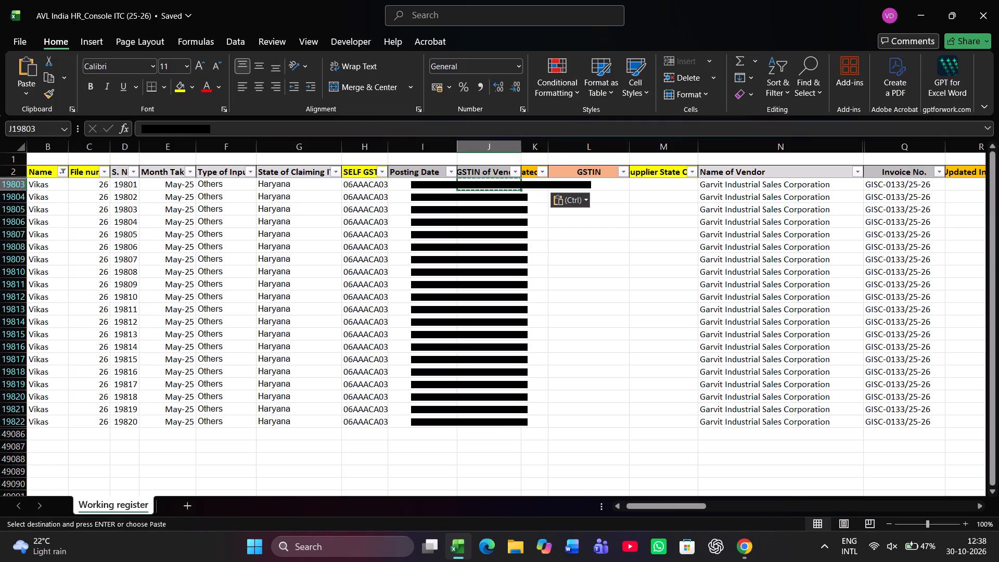
key(ctrl+Down)
key(Right)
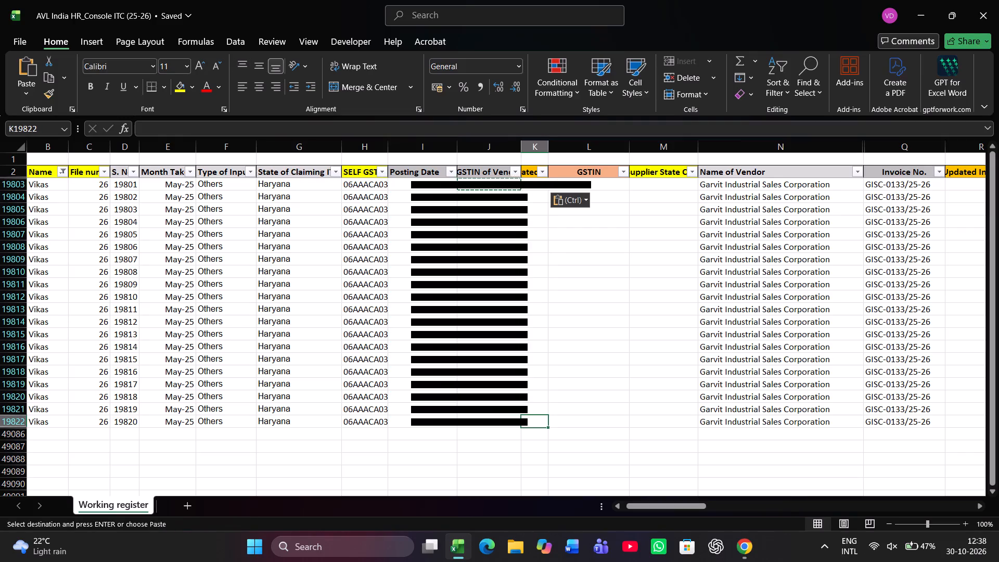
key(ctrl+shift+Up)
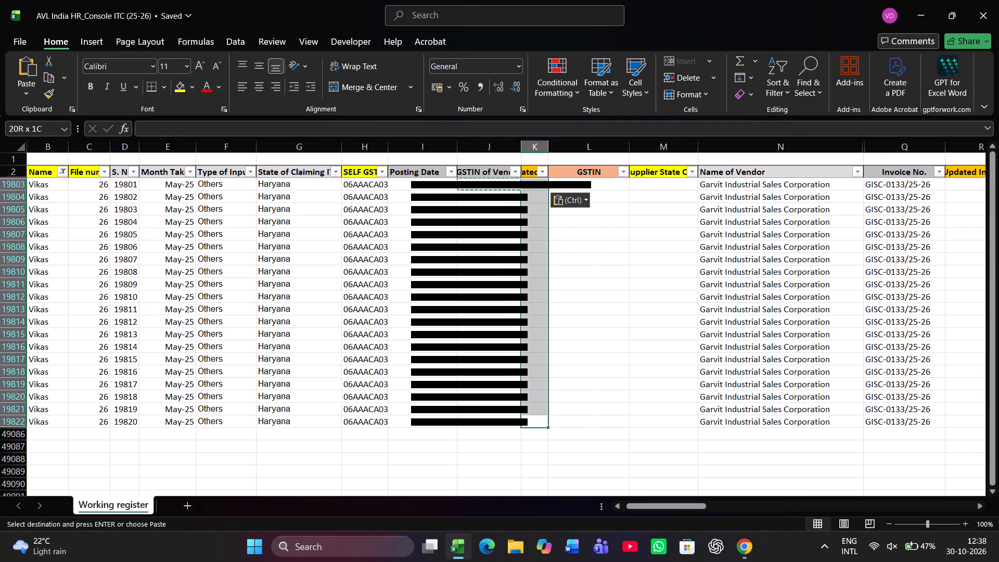
key(ctrl+d)
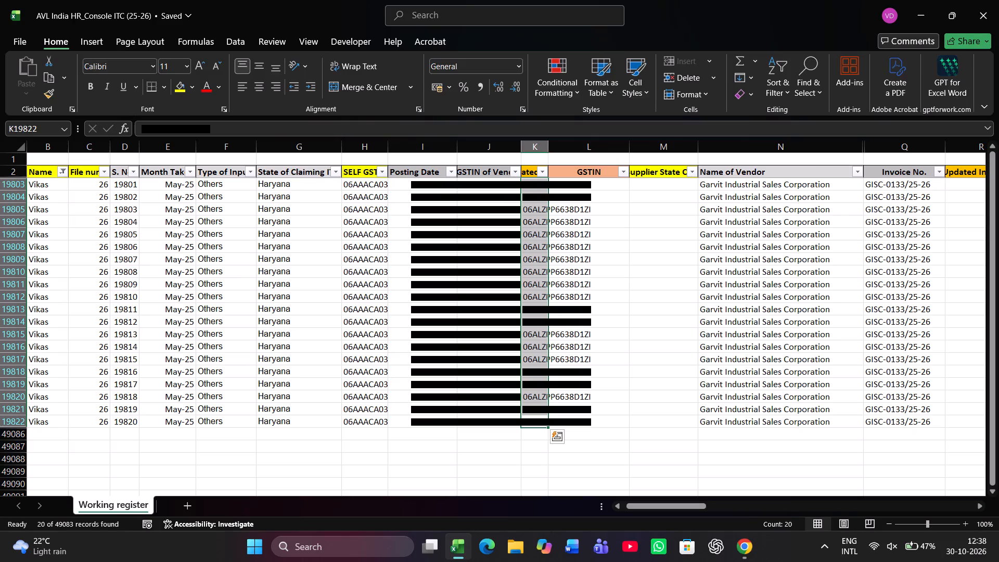
Mark the GSTIN check column L as OK for all the filtered rows, from 19803 to 19822.
key(ctrl+Up)
key(Right)
key(Down)
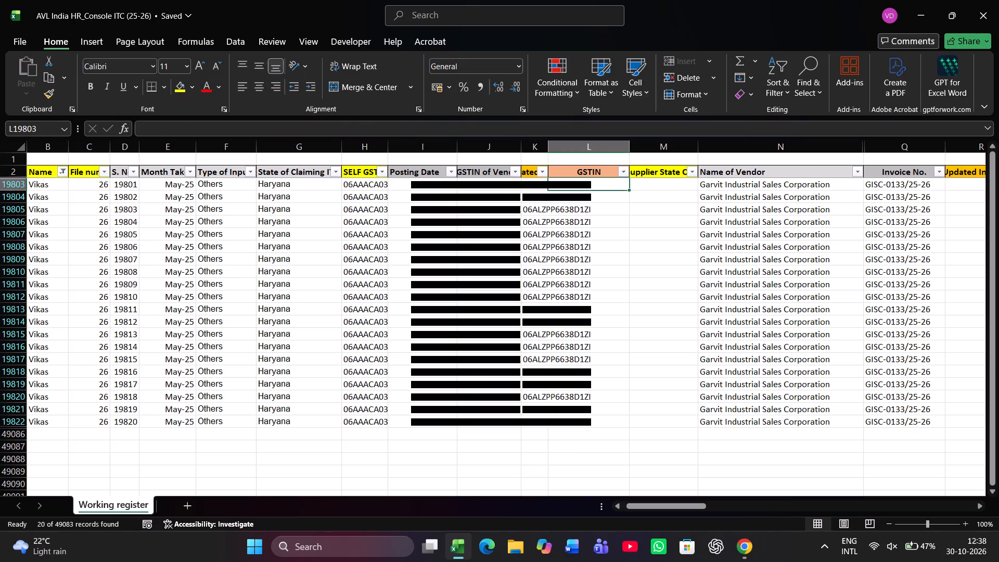
text(OK)
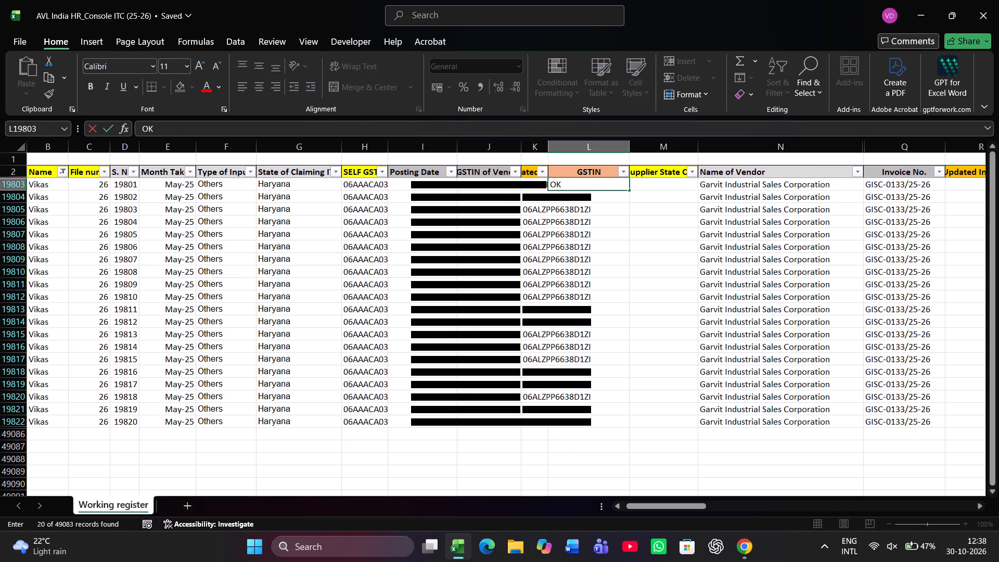
key(Left)
key(ctrl+Down)
key(Right)
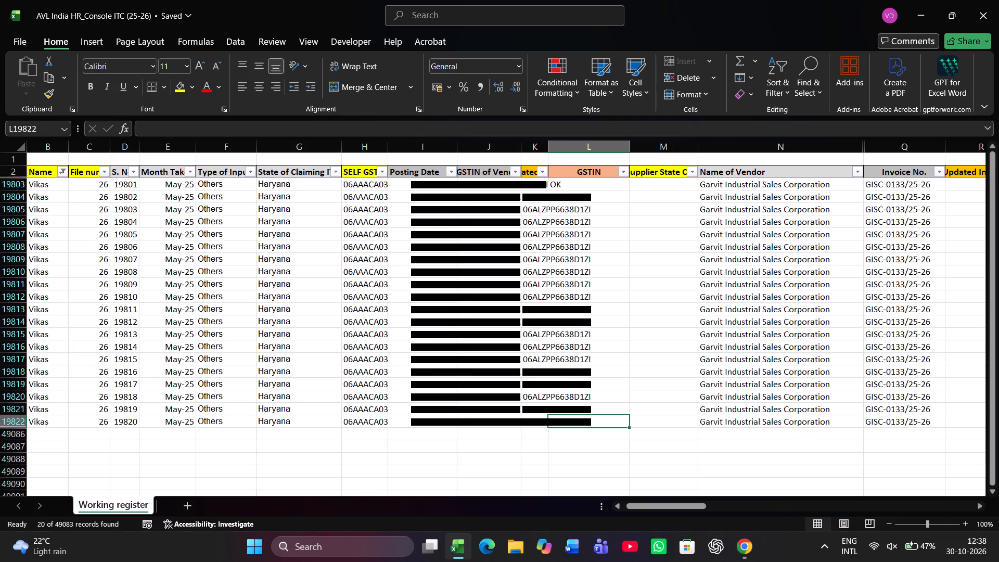
key(ctrl+shift+Up)
key(ctrl+d)
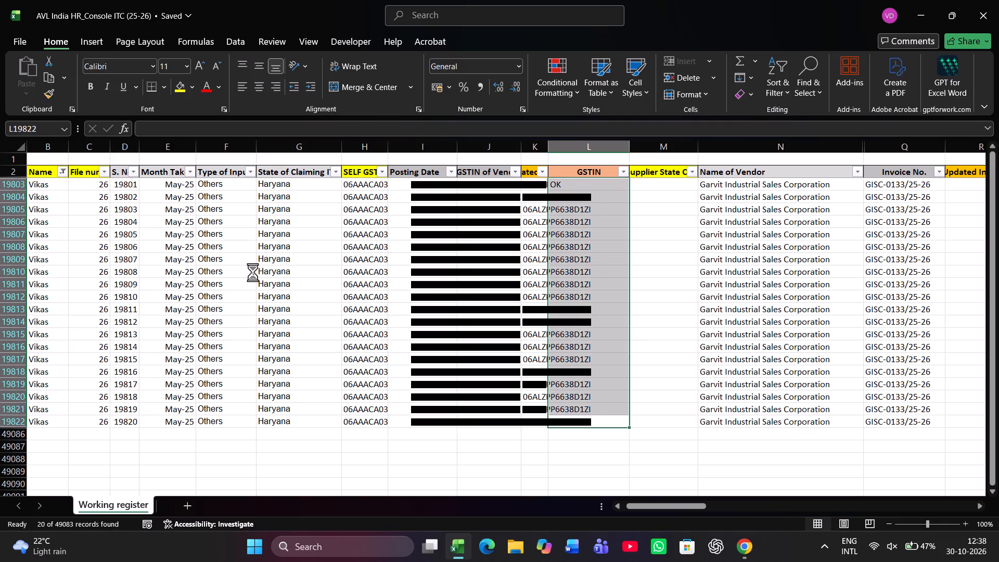
Enter supplier state code 06 in column M and fill it down all the filtered rows.
key(Right)
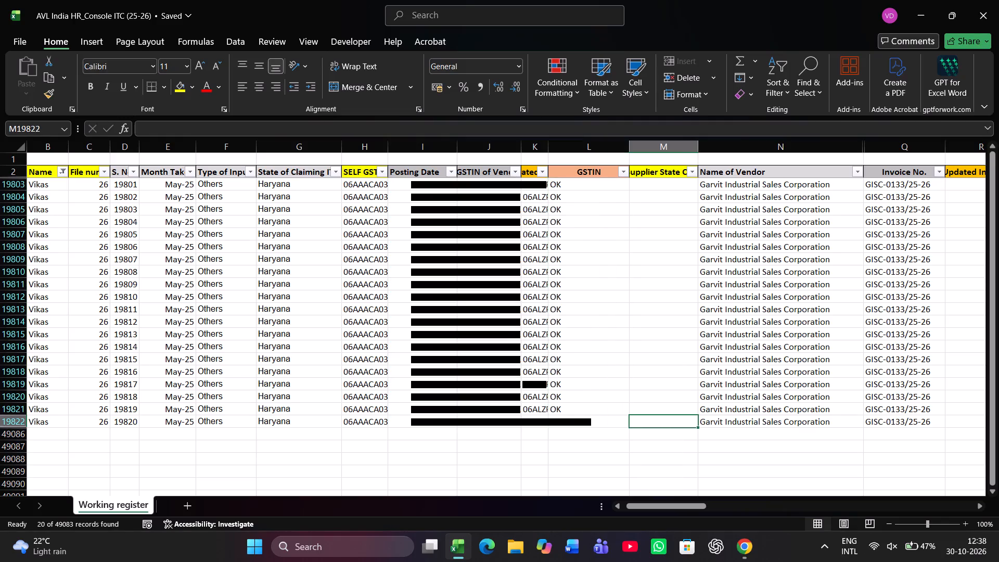
key(ctrl+Up)
key(Down)
text(06)
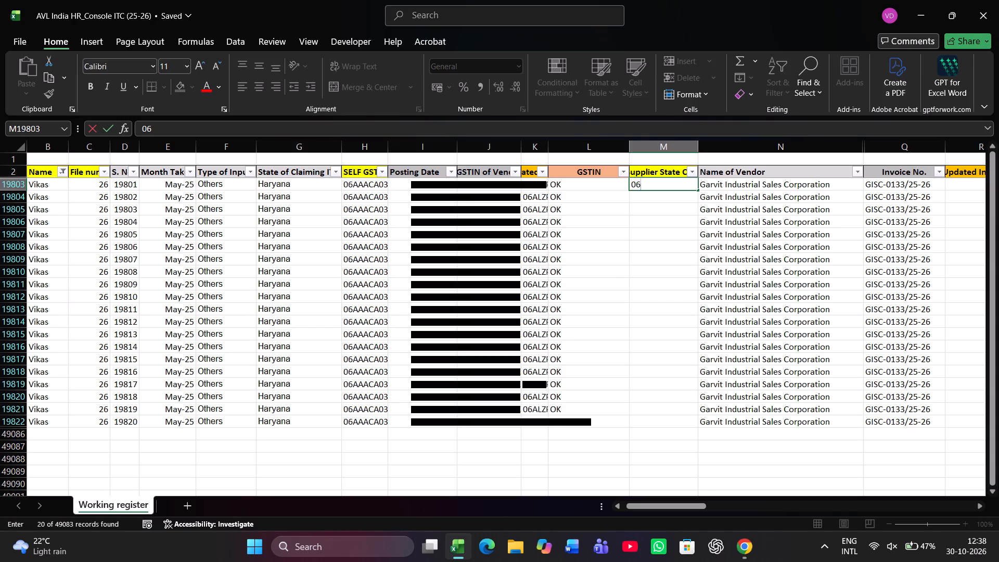
key(Left)
key(ctrl+Down)
key(Right)
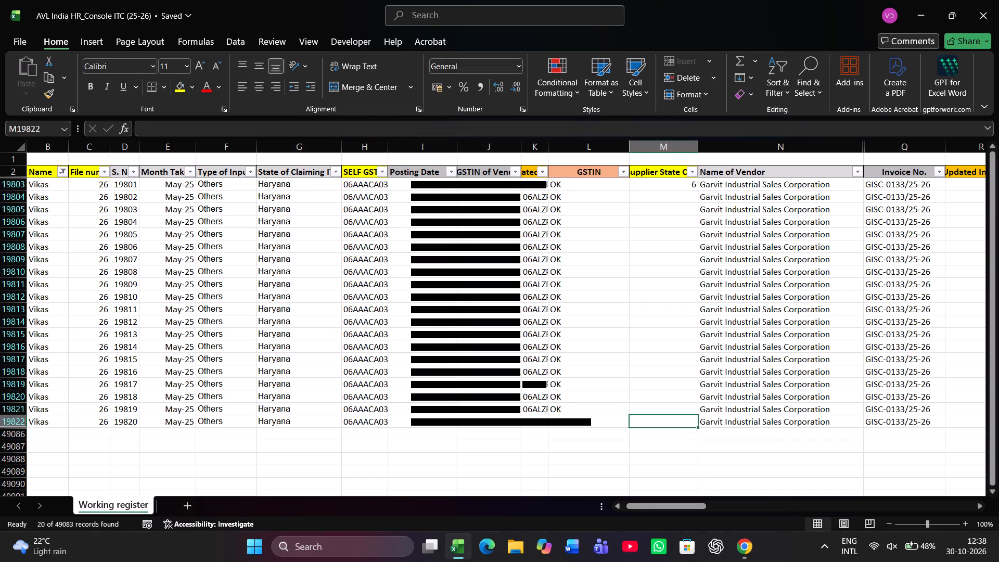
key(ctrl+shift+Up)
key(ctrl+d)
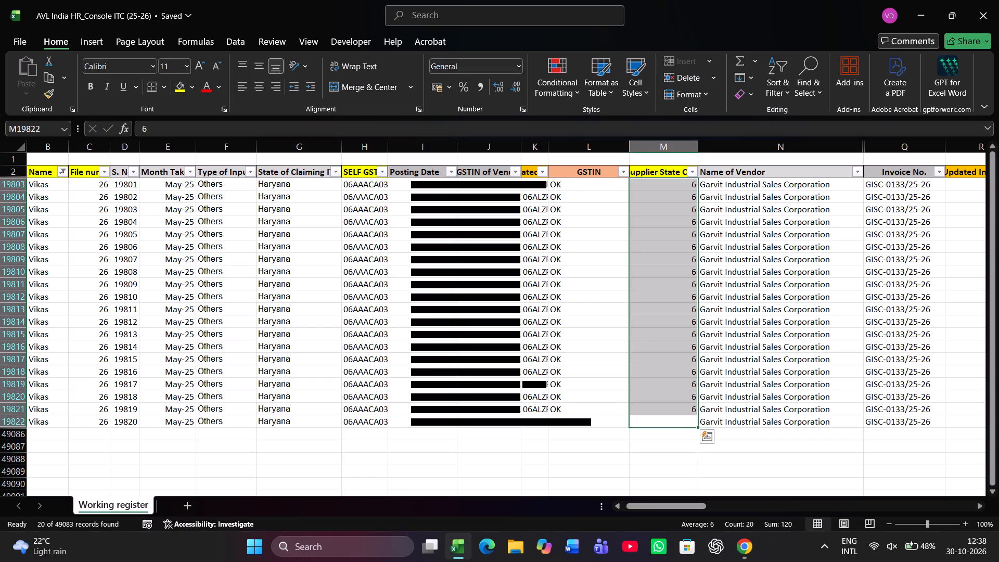
Copy invoice number GISC-0133/25-26 into the Updated Invoice column and fill it down all the filtered rows.
key(Right)
key(Right)
key(Right)
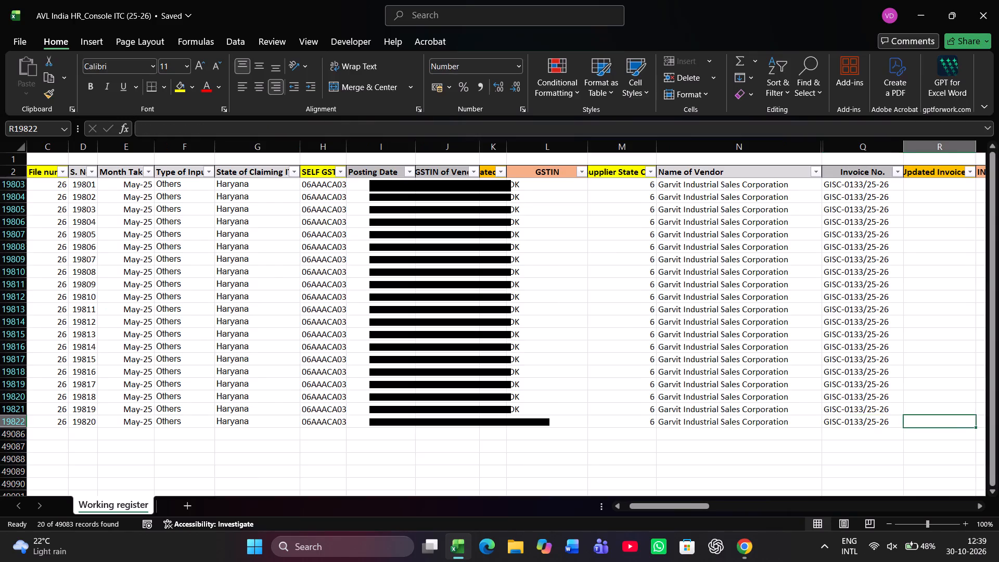
key(Right)
key(Left)
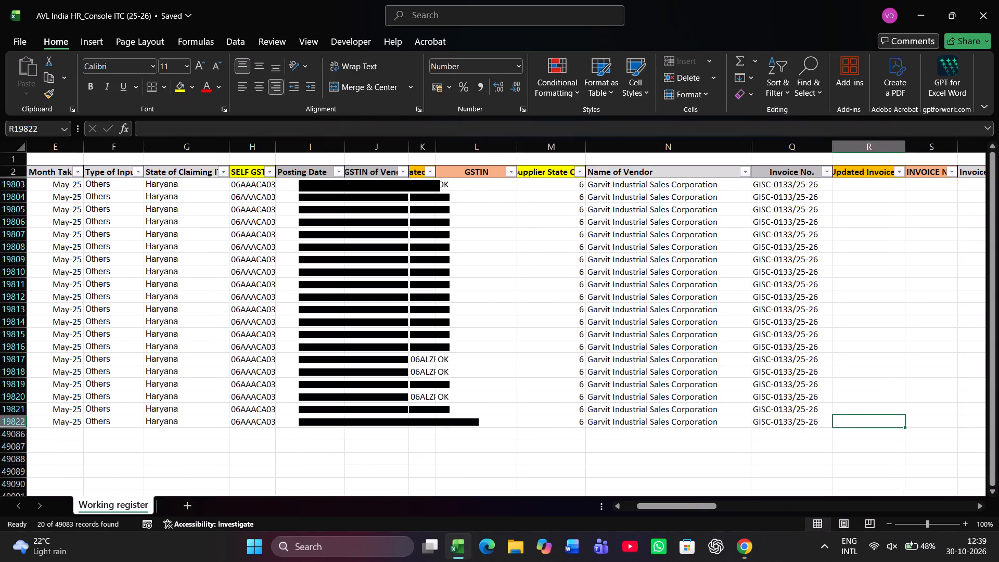
key(Left)
key(ctrl+Up)
key(Right)
key(Down)
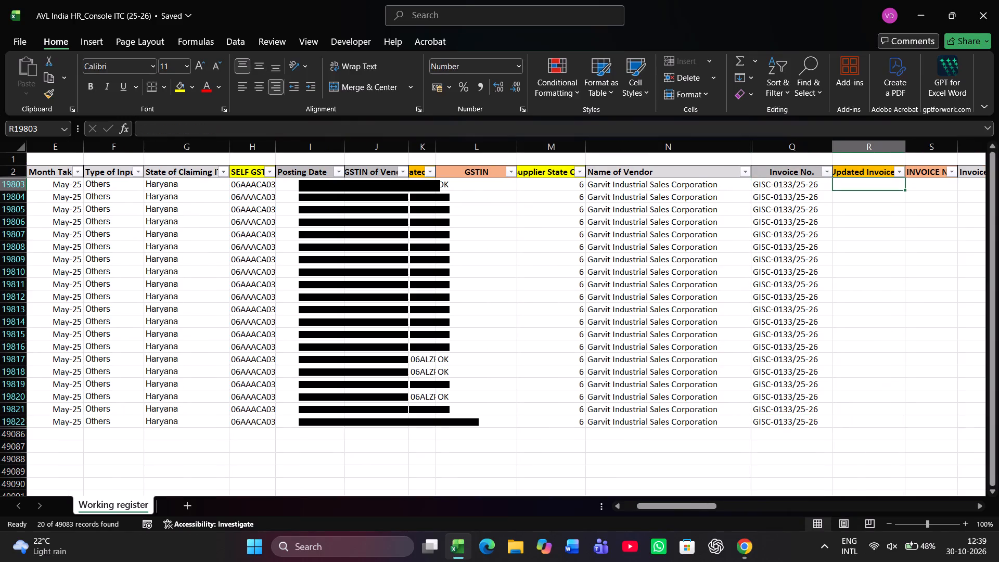
key(Left)
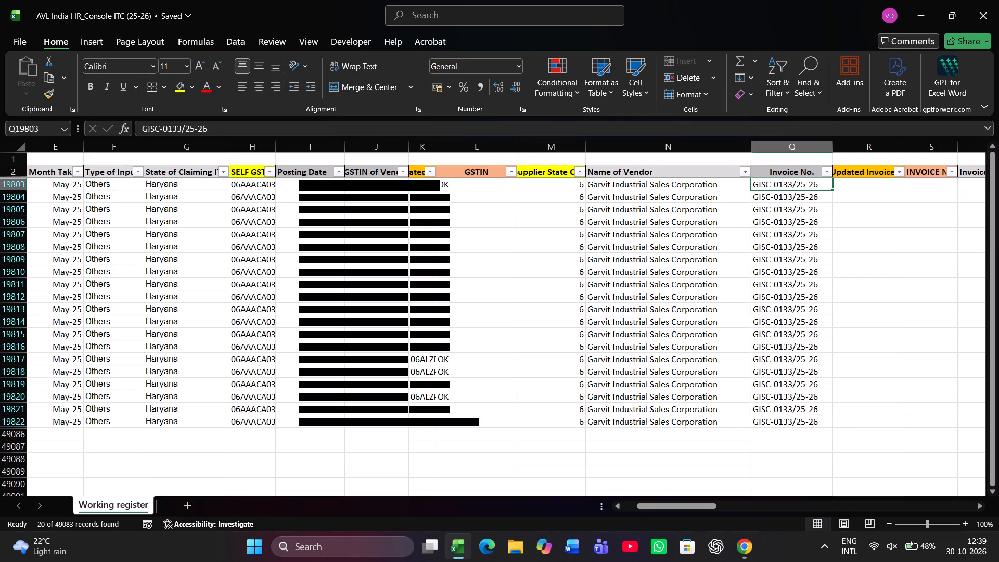
key(ctrl+c)
key(Right)
key(ctrl+v)
key(Left)
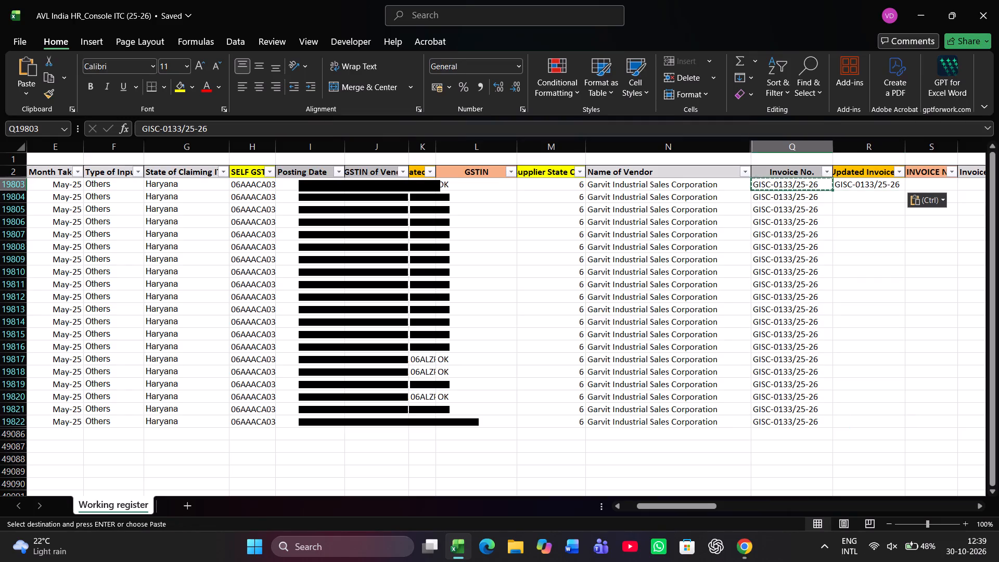
key(ctrl+Down)
key(Right)
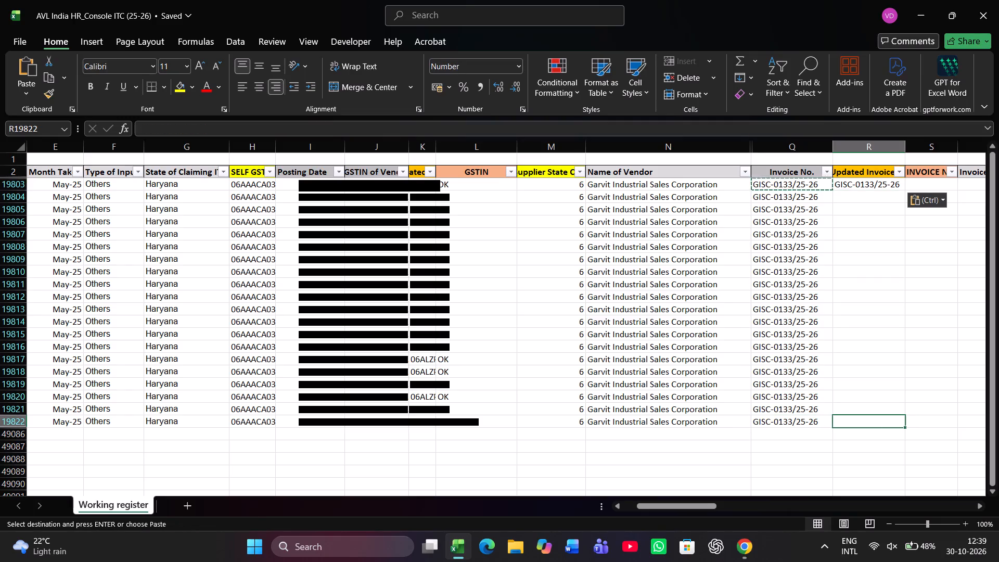
key(ctrl+shift+Up)
key(ctrl+d)
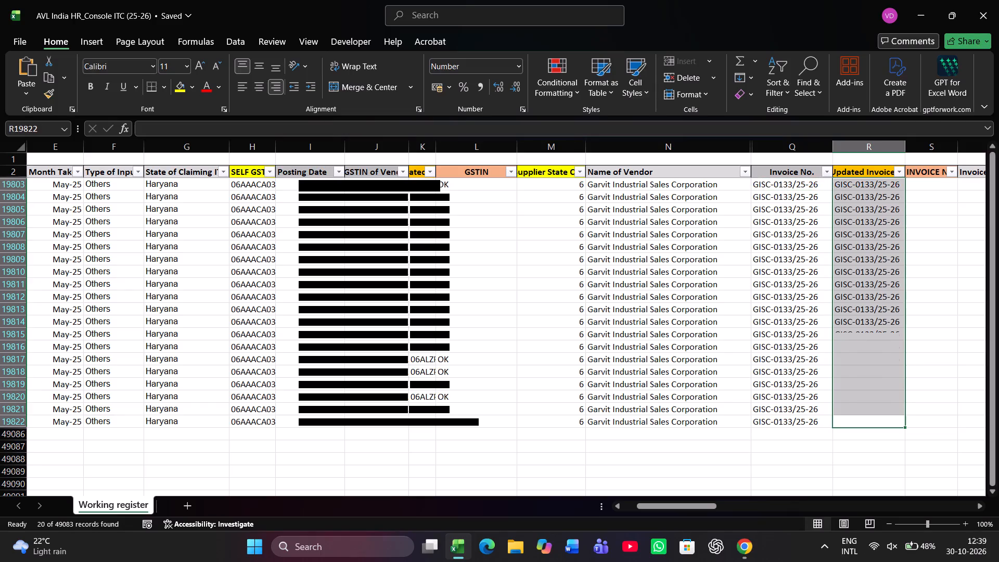
Mark the invoice number check column S as OK for all the filtered rows, from 19803 to 19822.
key(Right)
key(ctrl+Up)
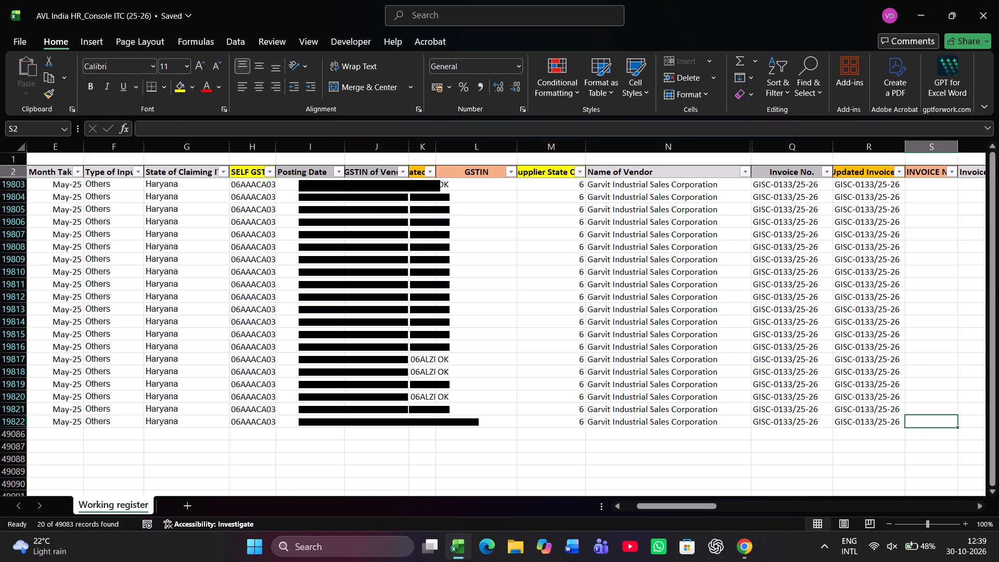
key(Down)
text(OK)
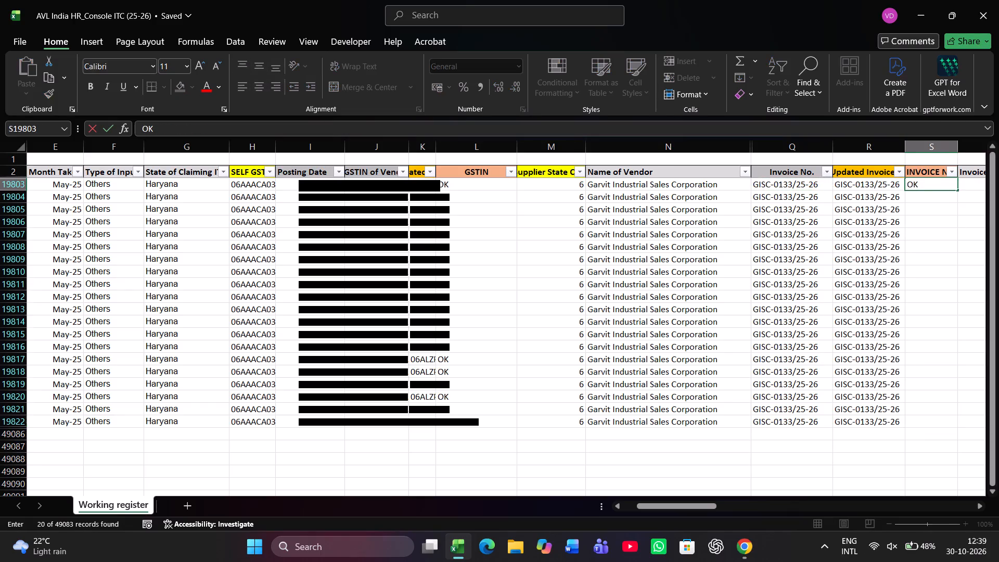
key(Left)
key(ctrl+Down)
key(Right)
key(ctrl+shift+Up)
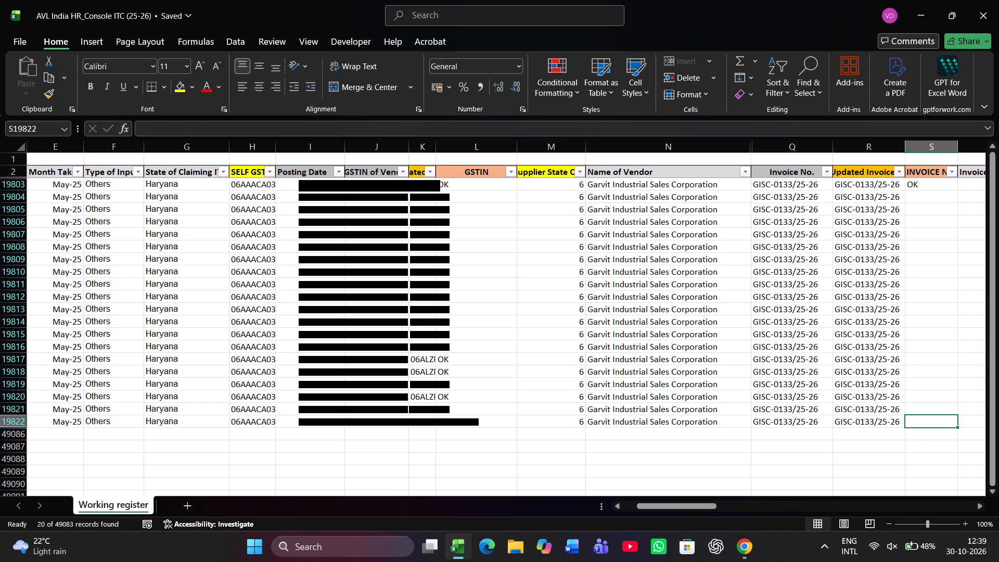
key(ctrl+d)
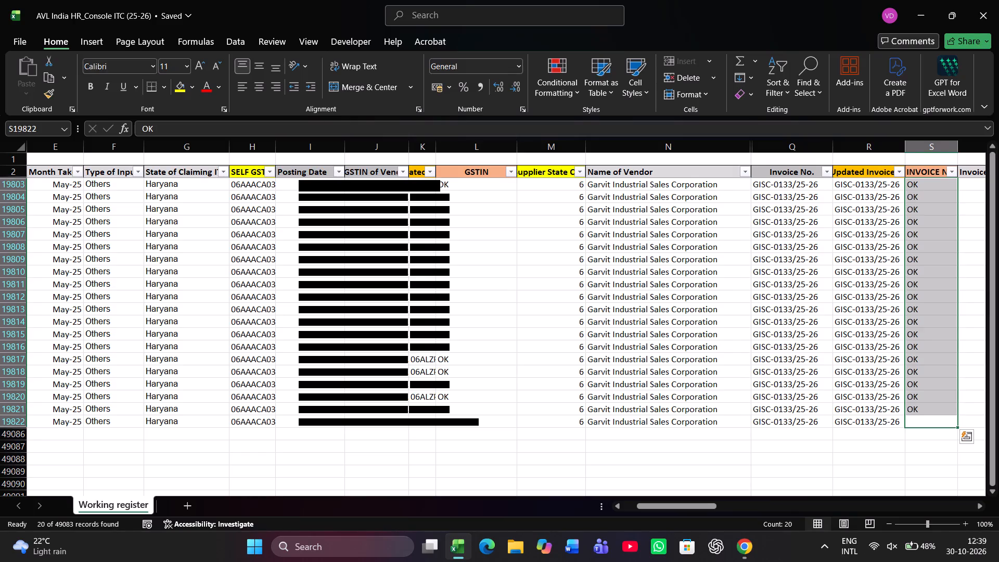
Copy invoice date 10-05-2025 into the updated invoice date column U and fill it down all the filtered rows.
key(Right)
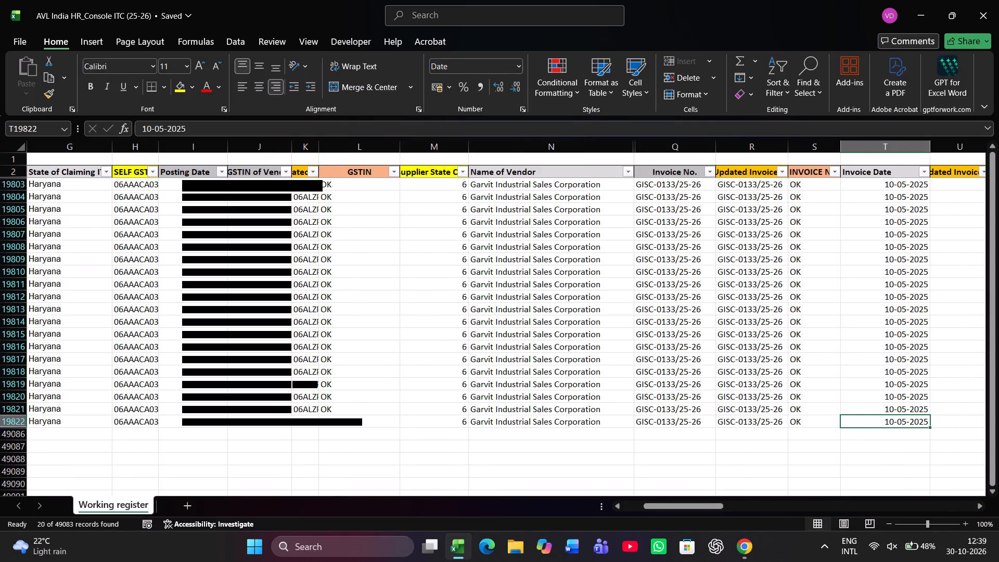
key(Right)
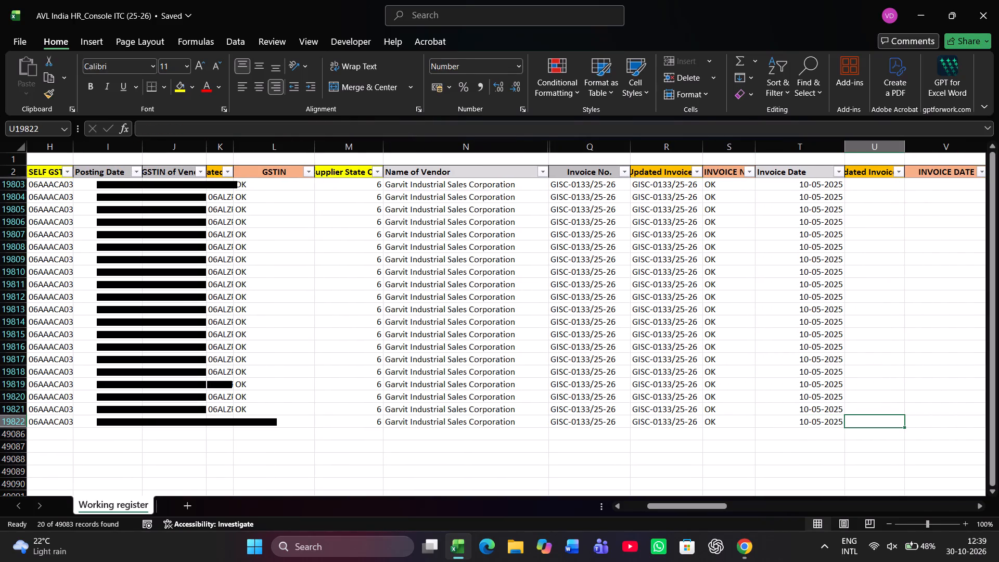
key(ctrl+Up)
key(Down)
key(Left)
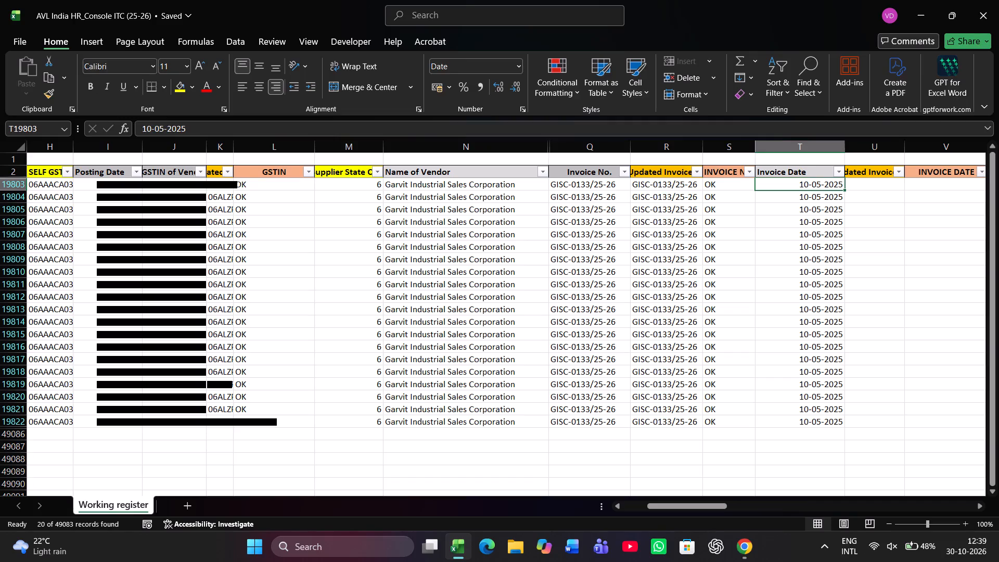
key(ctrl+c)
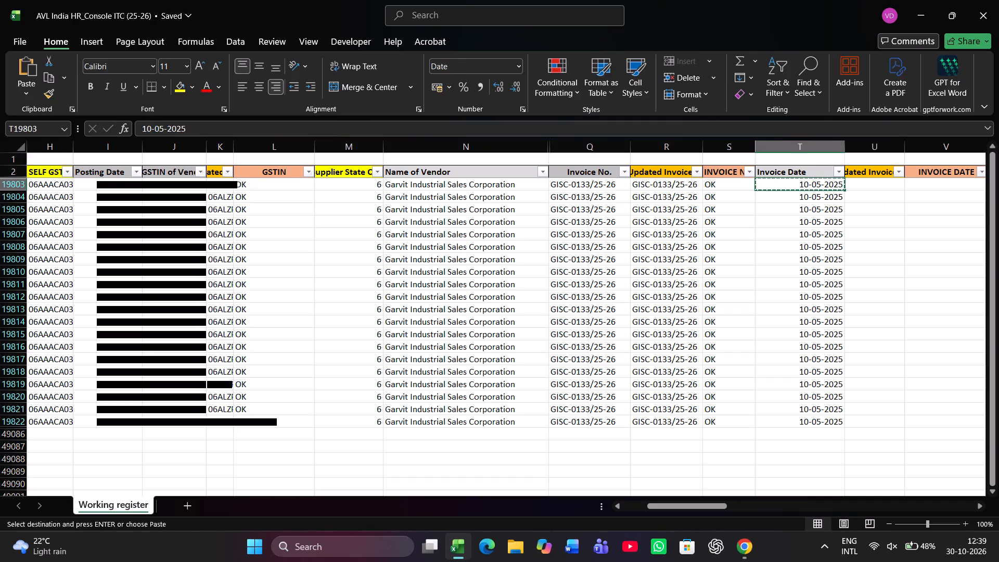
key(Right)
key(ctrl+v)
key(Left)
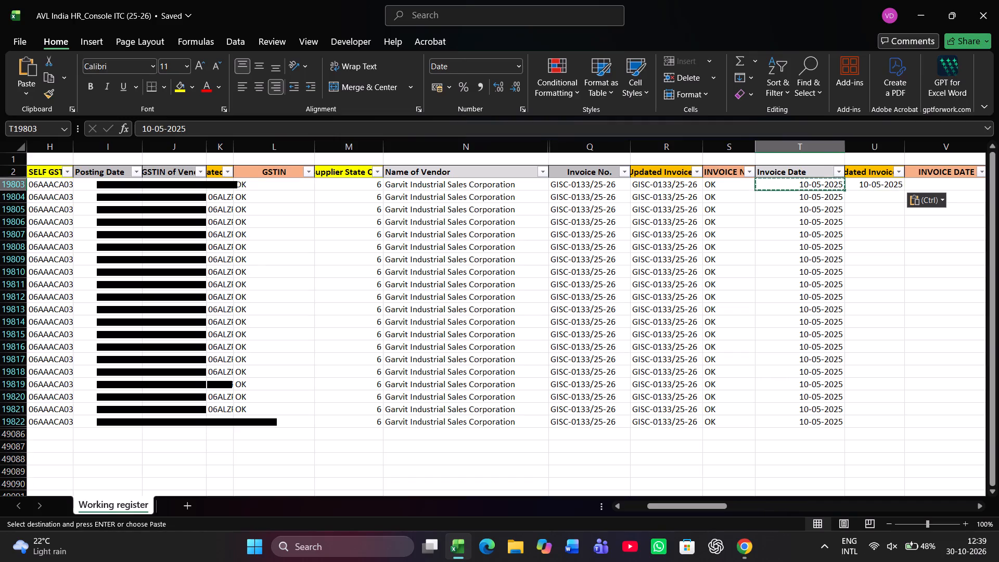
key(ctrl+Down)
key(Right)
key(ctrl+shift+Up)
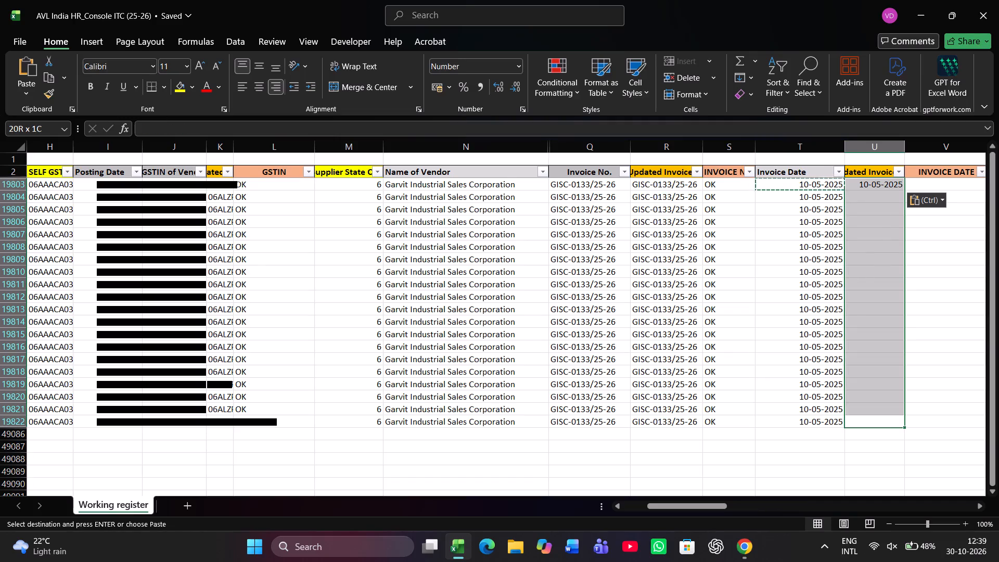
key(ctrl+d)
Mark the INVOICE DATE check column V as OK for all the filtered rows, down to row 19822.
key(Right)
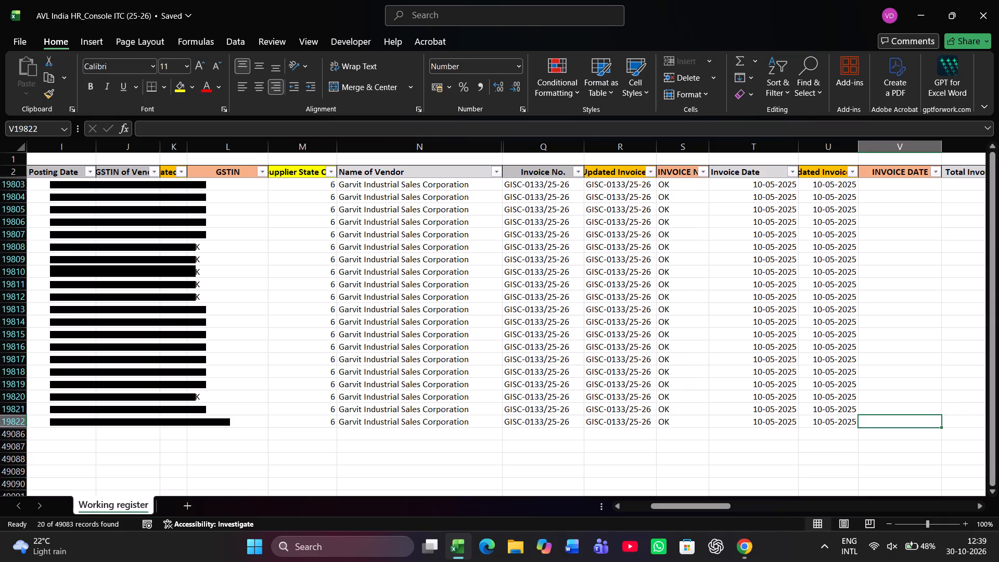
key(ctrl+Up)
key(Down)
text(OK)
key(Left)
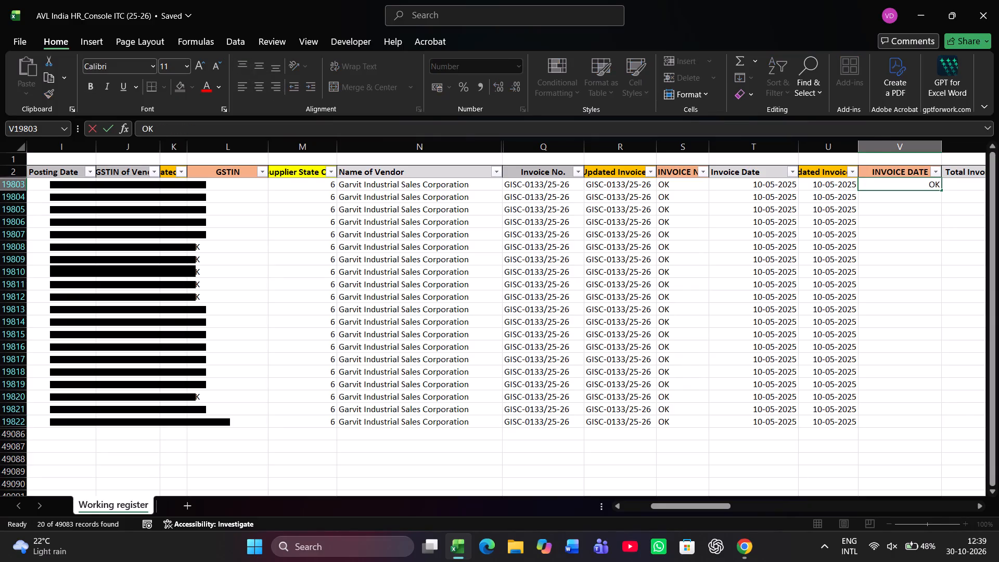
key(ctrl+Down)
key(Right)
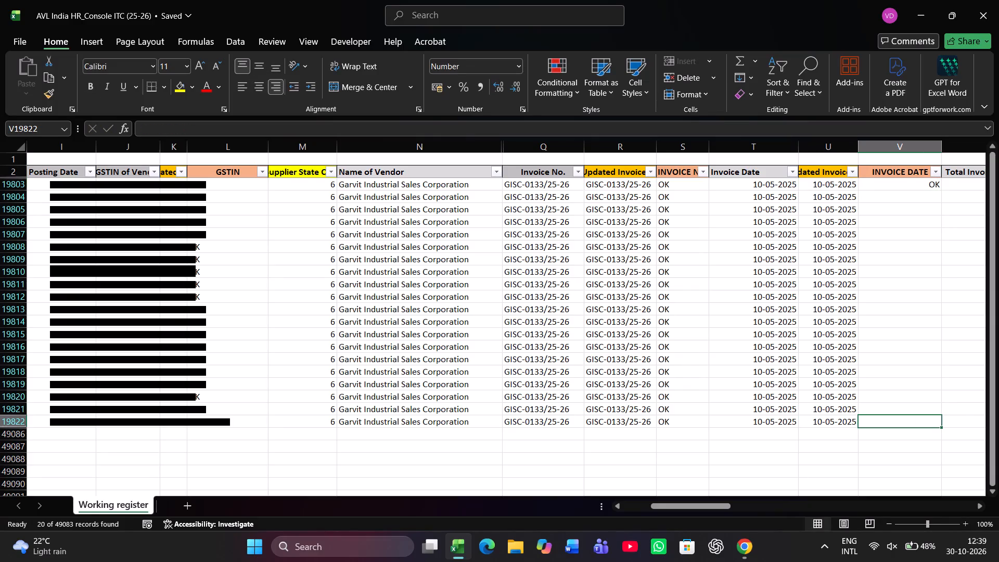
key(ctrl+shift+Up)
key(ctrl+d)
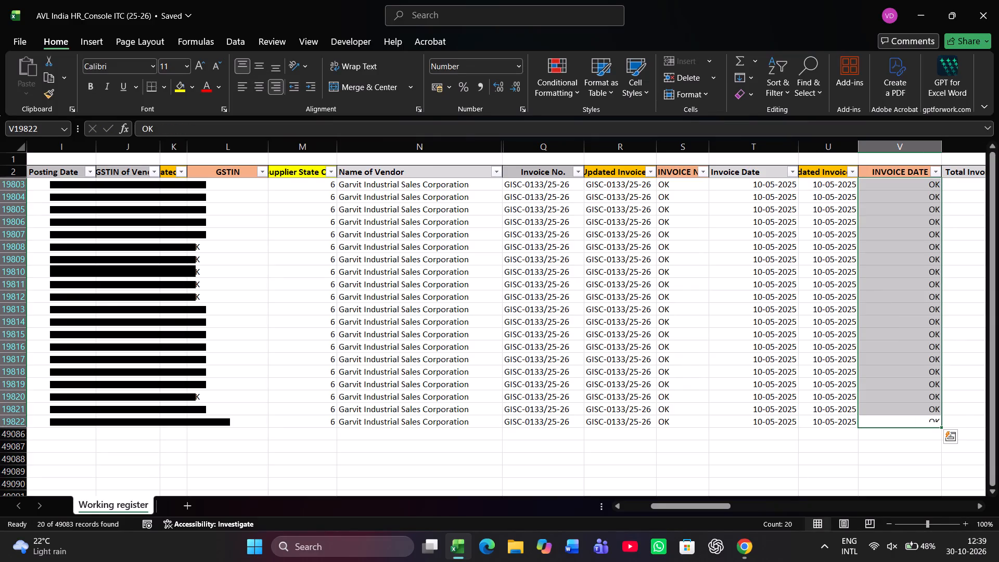
Enter total invoice value 36557 in the updated total invoice column X and fill it down all the filtered rows.
key(Right)
key(Right)
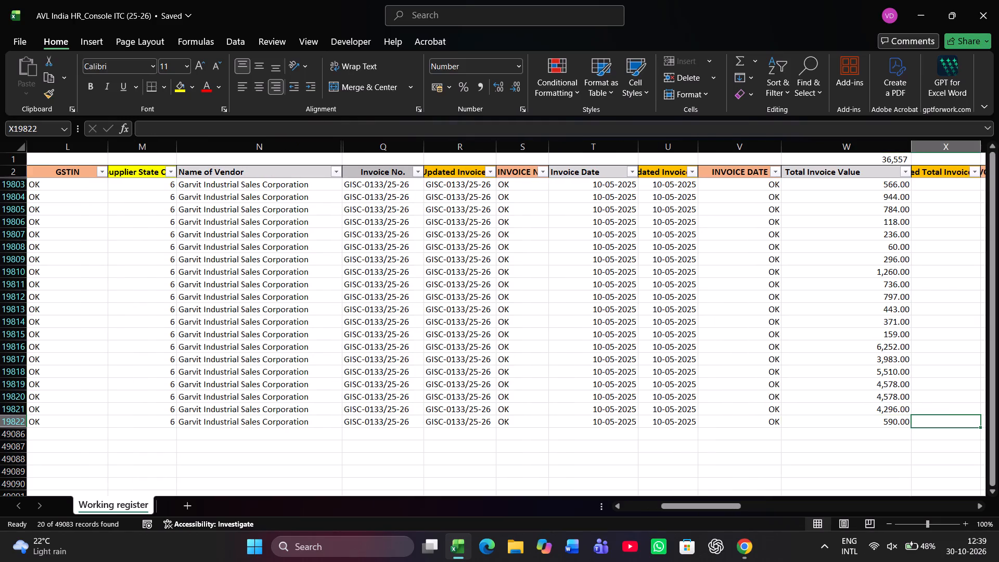
key(ctrl+Up)
key(Down)
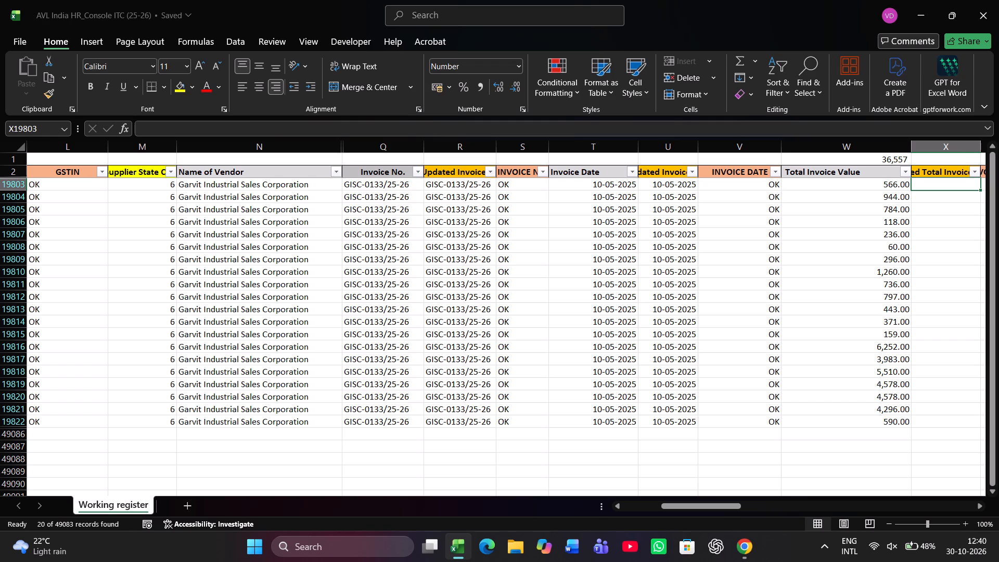
text(33)
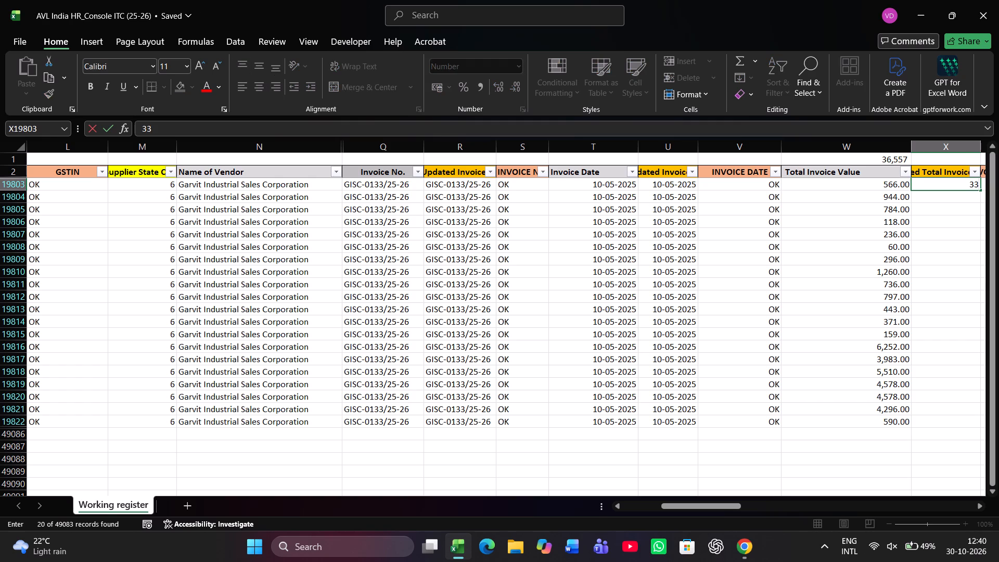
key(BackSpace)
text(6557)
key(Left)
key(ctrl+Down)
key(Right)
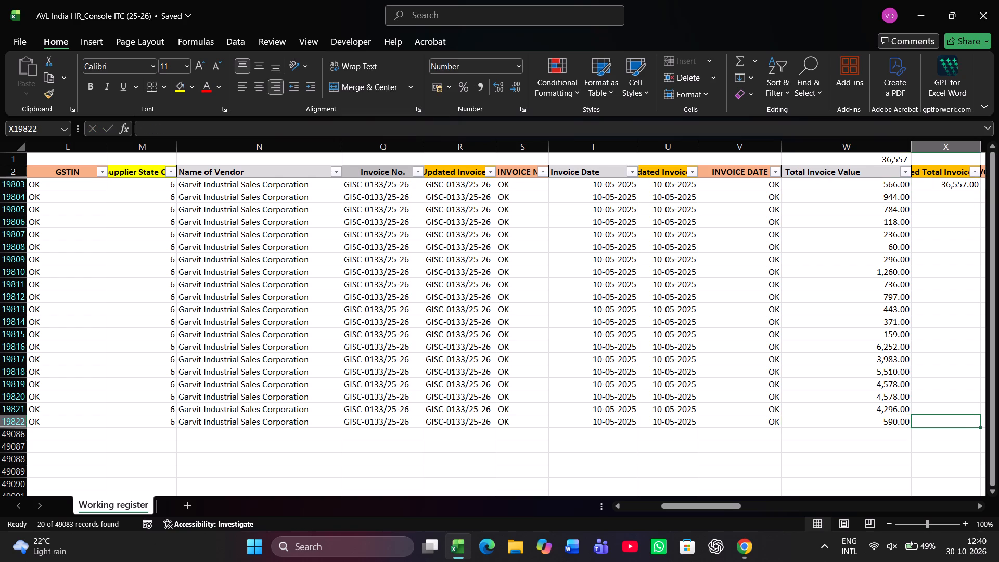
key(ctrl+shift+Up)
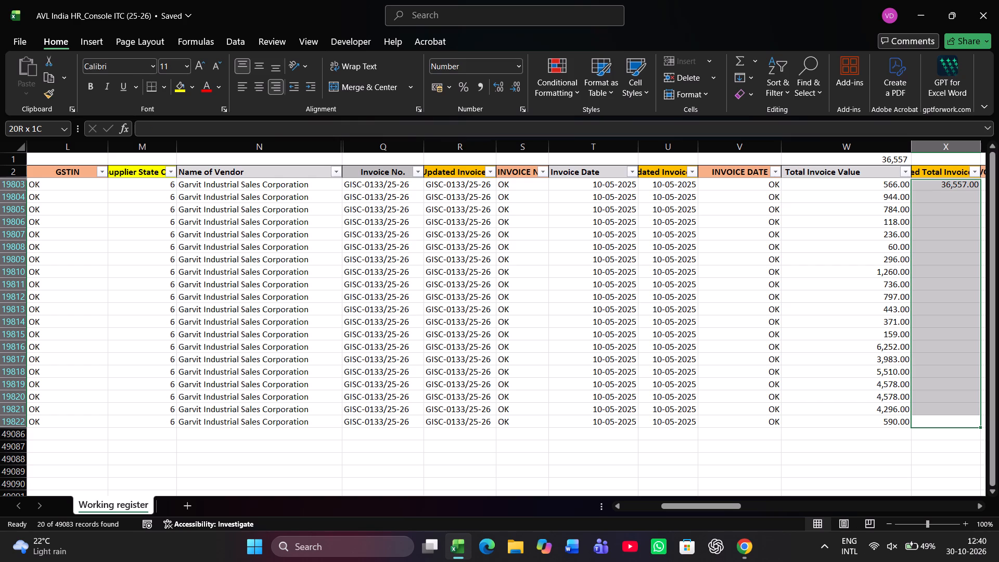
key(ctrl+d)
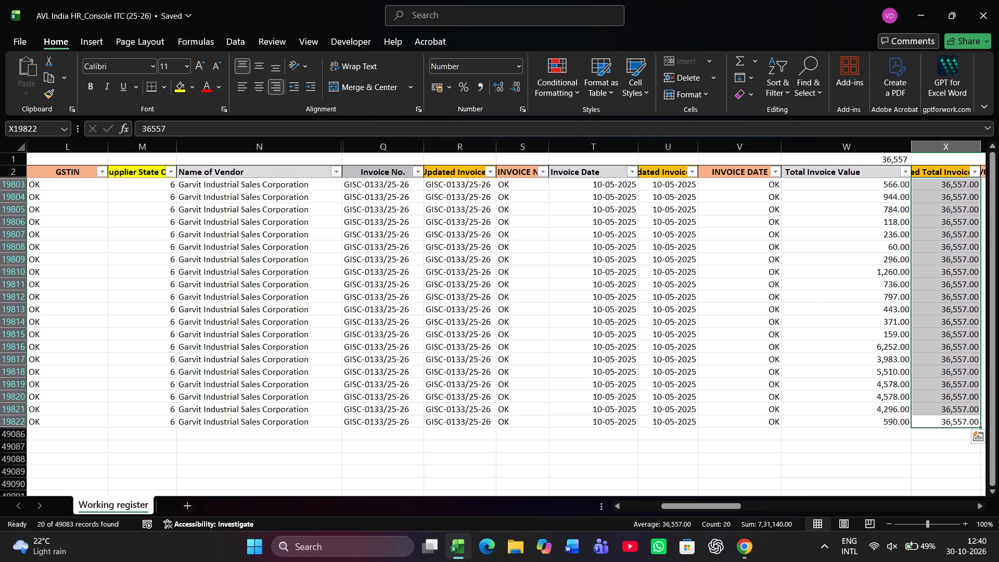
Mark the invoice value check column Y as OK for all the filtered rows, from 19803 to 19822.
key(Right)
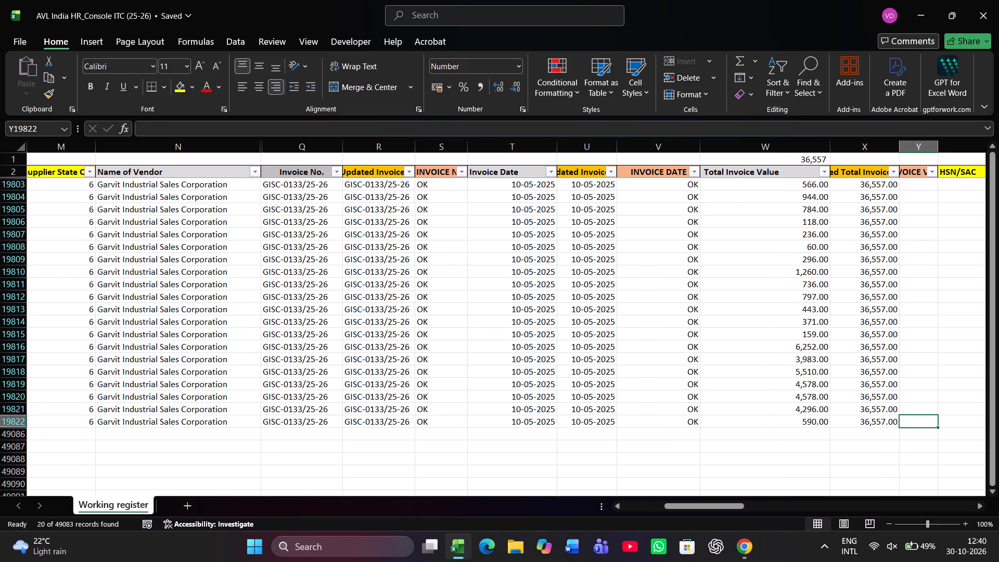
key(ctrl+Up)
key(Down)
text(OK)
key(Left)
key(ctrl+Down)
key(Right)
key(shift+Up)
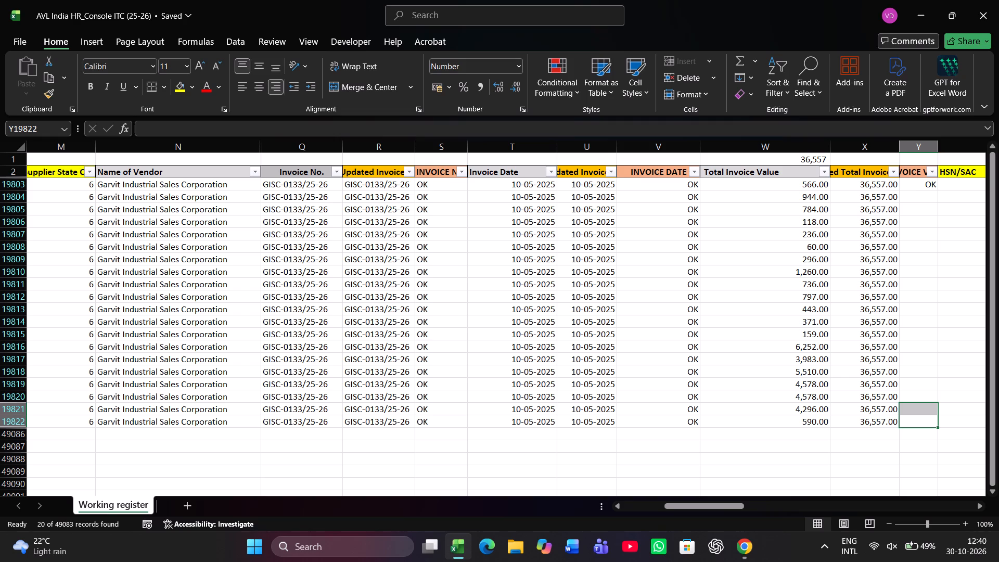
key(ctrl+shift+Up)
key(ctrl+d)
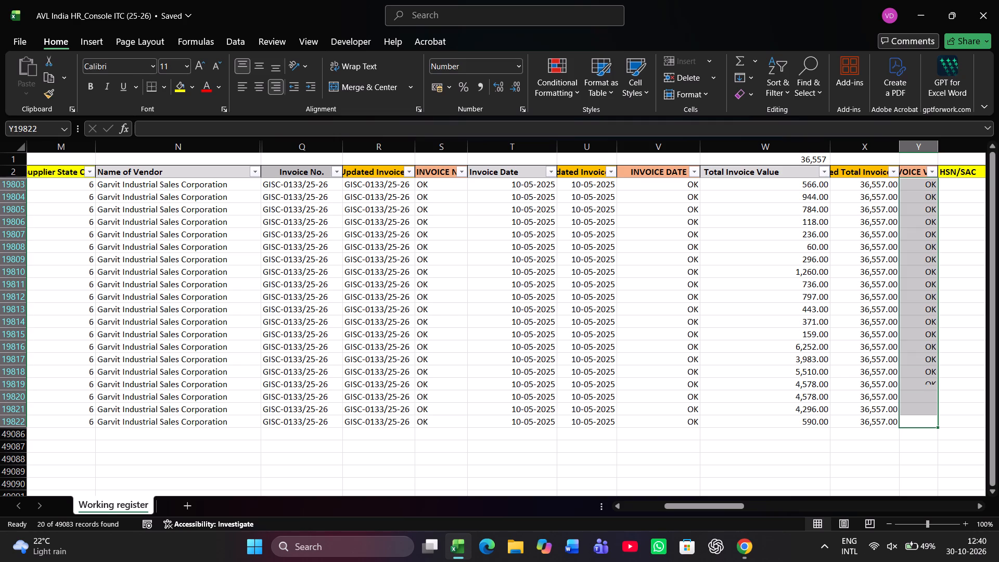
Select the first filtered row's empty HSN/SAC cell in column Z, row 19803.
key(Right)
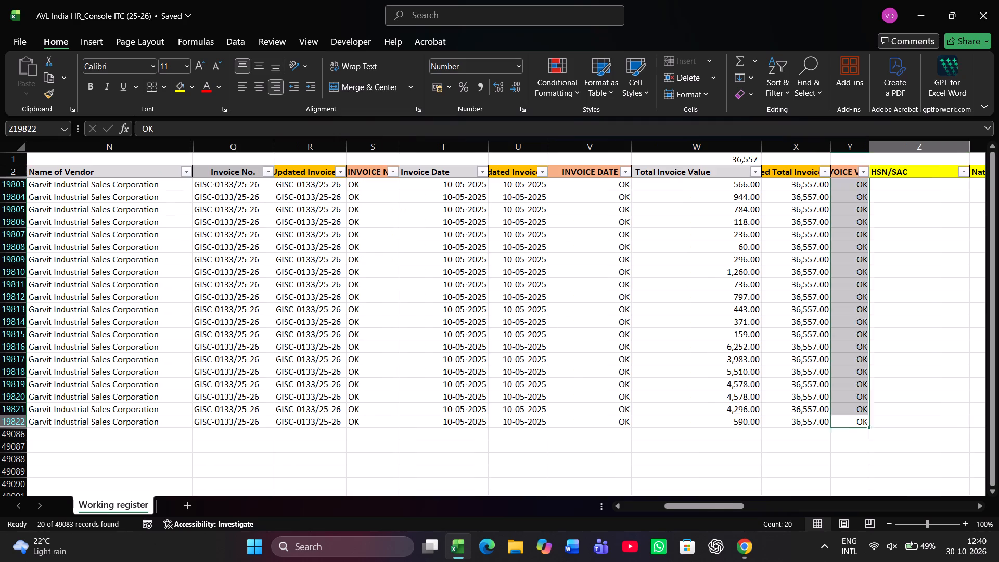
key(ctrl+Up)
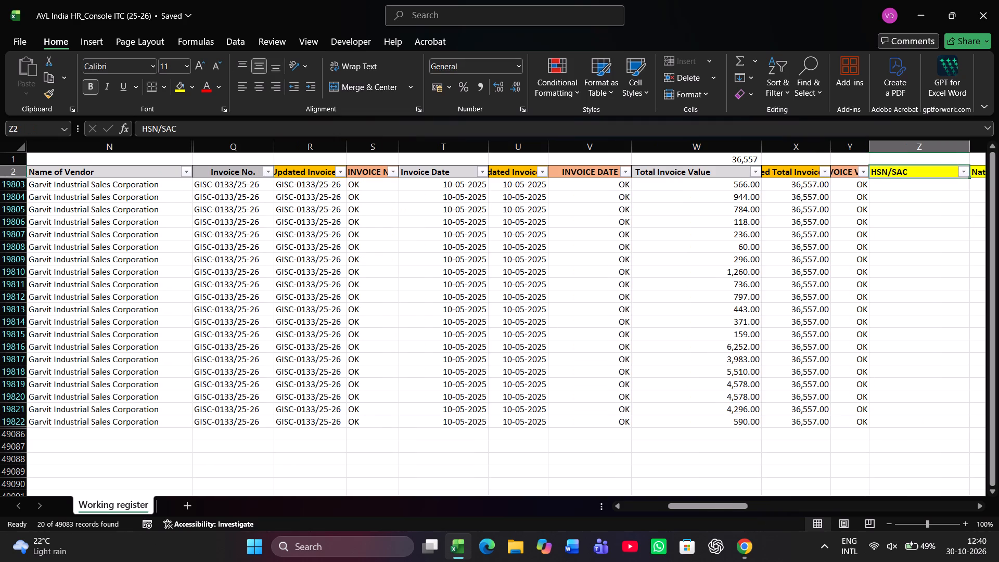
key(Down)
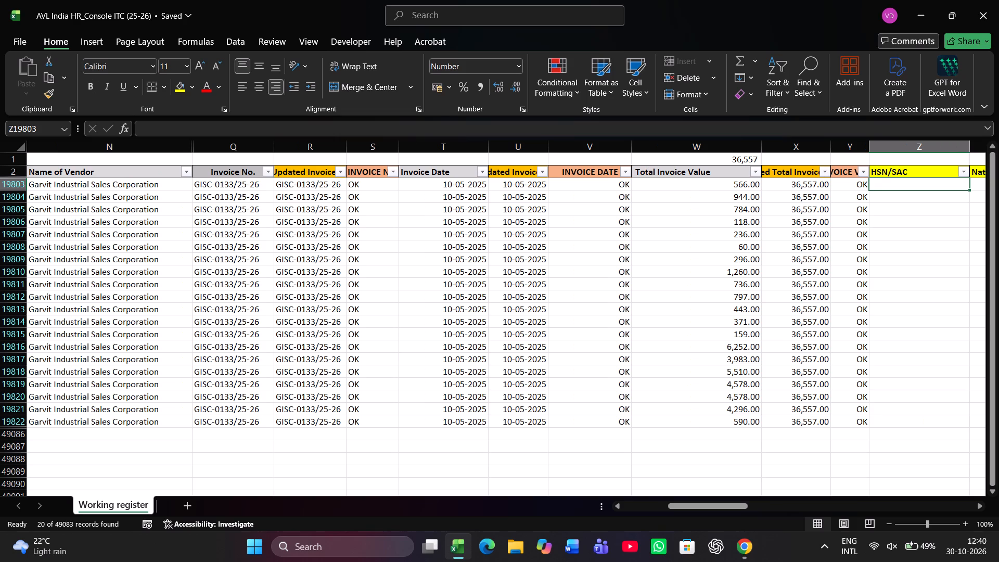
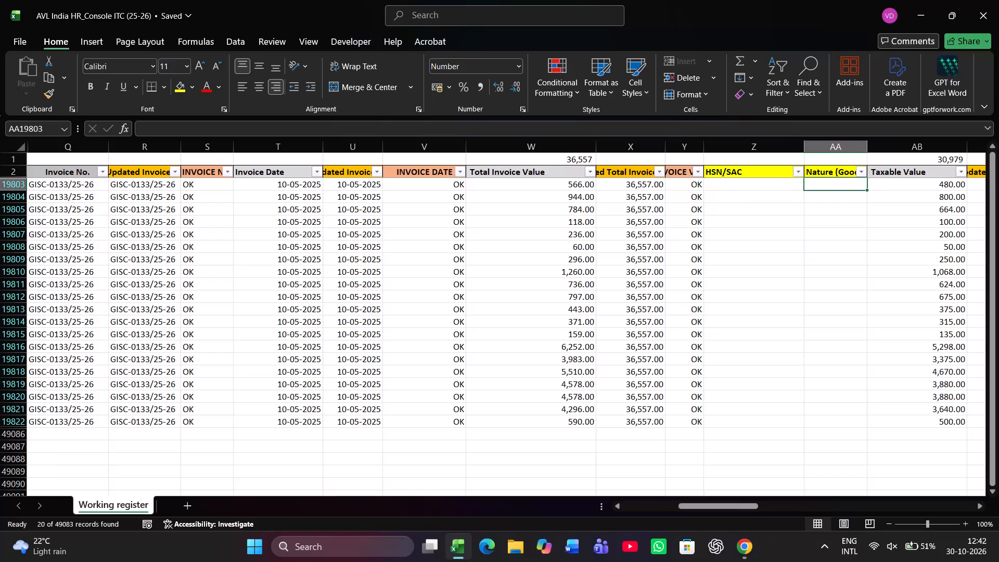
Enter HSN/SAC code 82054000 in column Z for the last filtered row, 19822.
key(Left)
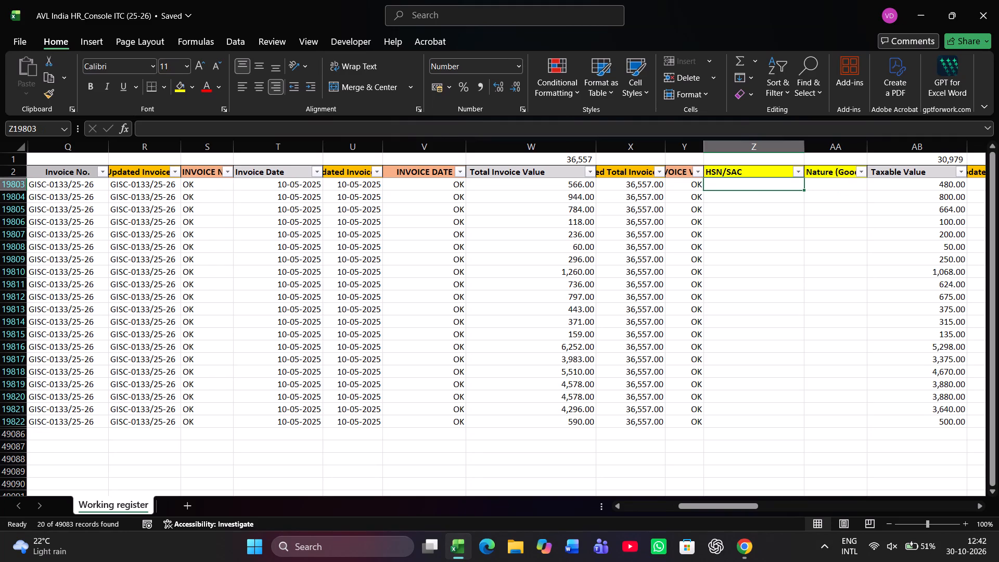
key(Left)
key(ctrl+Down)
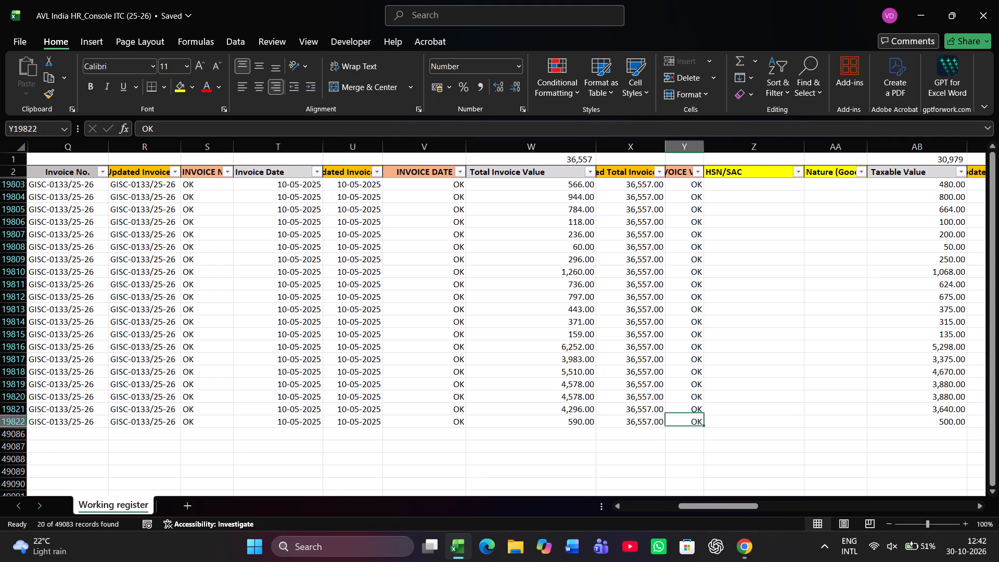
key(Right)
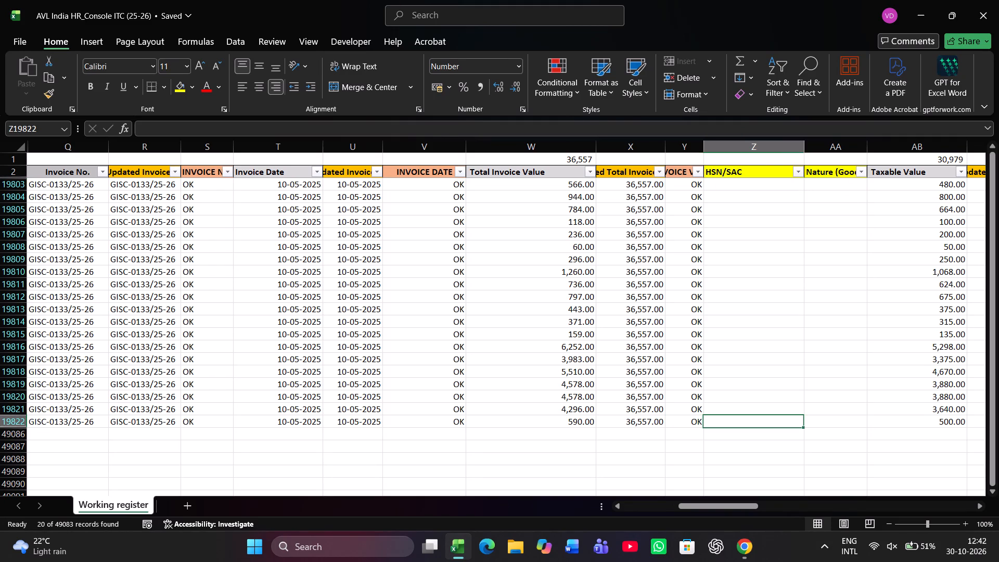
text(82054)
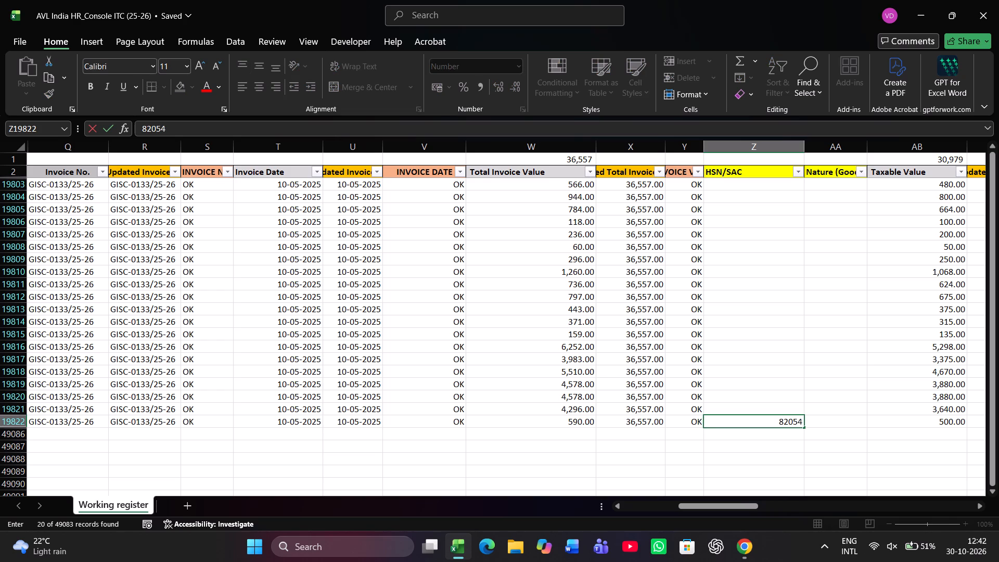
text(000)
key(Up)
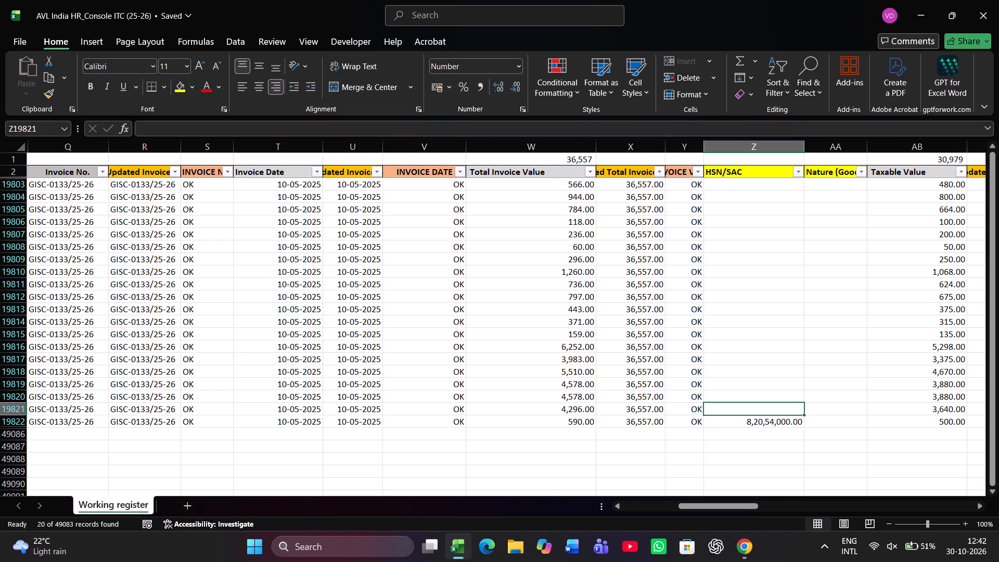
Change the number format of the whole HSN/SAC column Z to General.
click(749, 145)
right_click(749, 145)
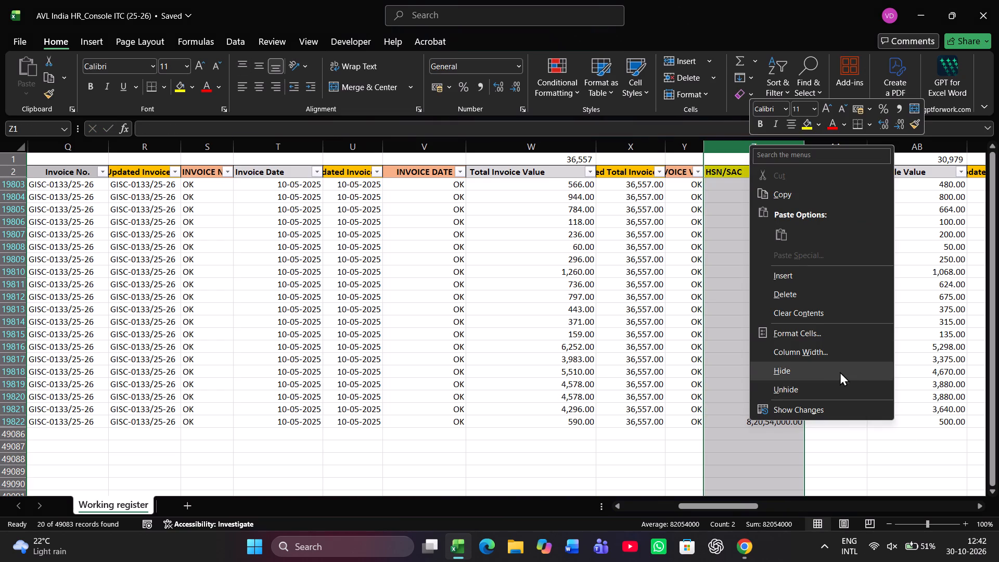
click(793, 337)
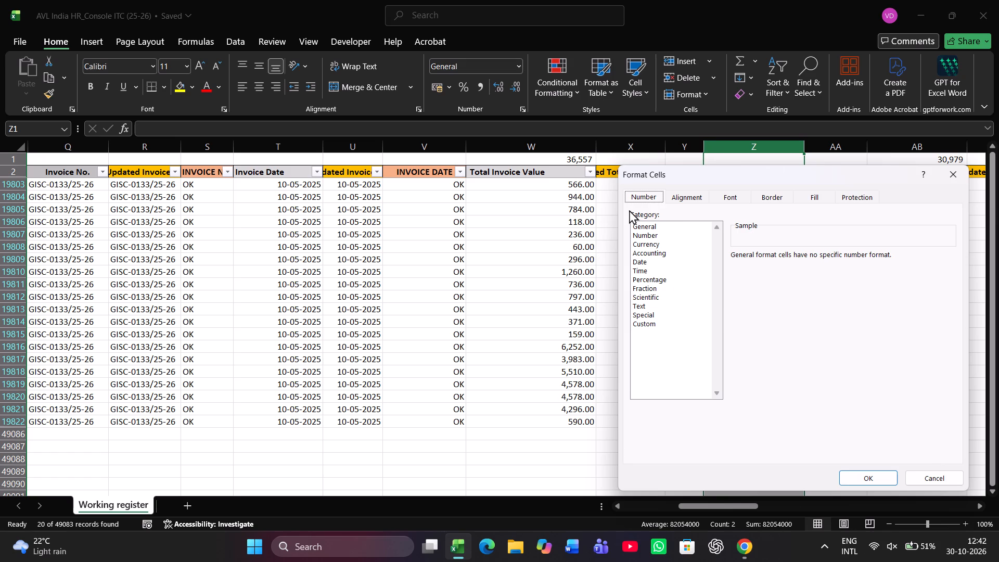
click(660, 224)
key(Return)
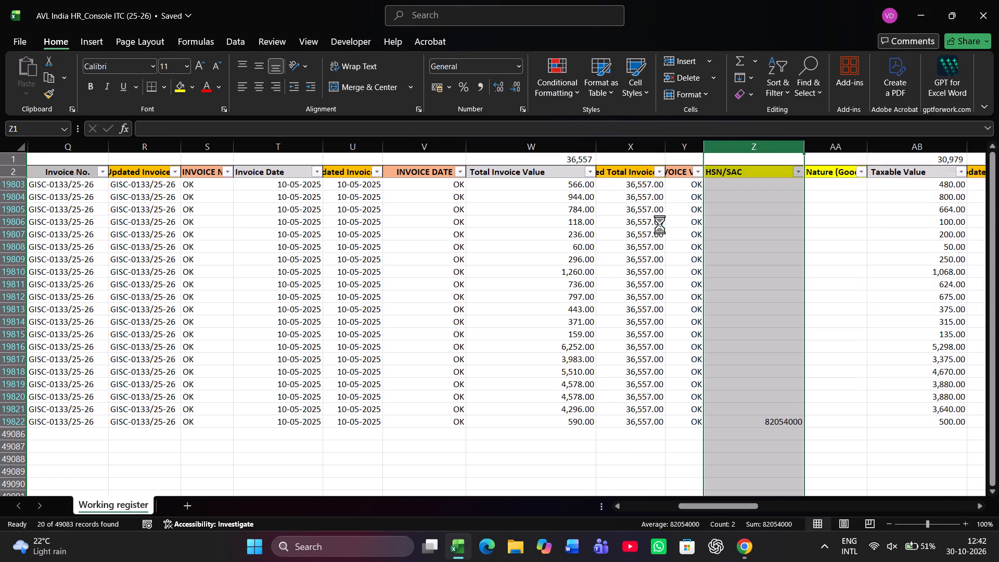
Enter HSN/SAC code 82079090 in column Z for row 19821.
key(Down)
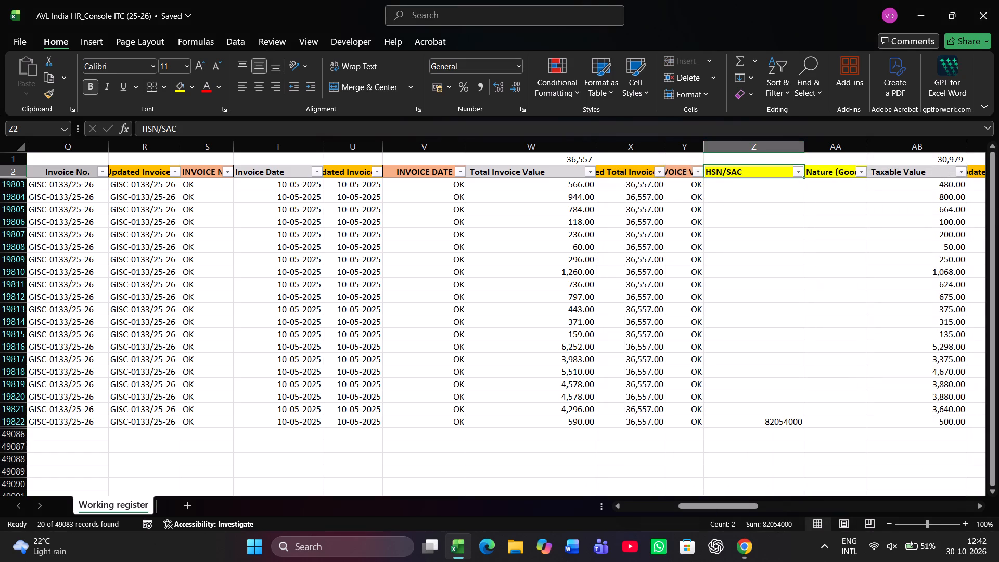
key(ctrl+Down)
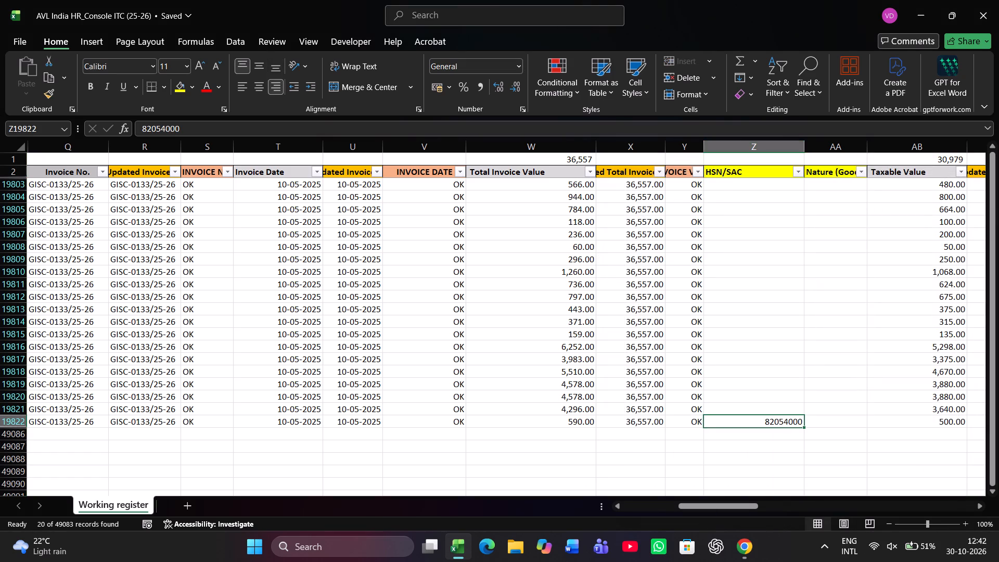
key(Up)
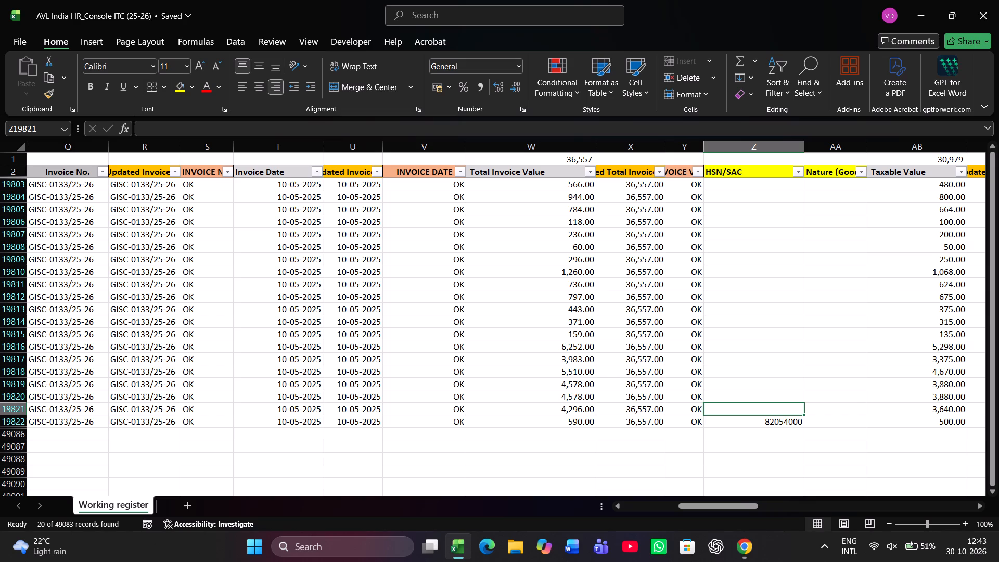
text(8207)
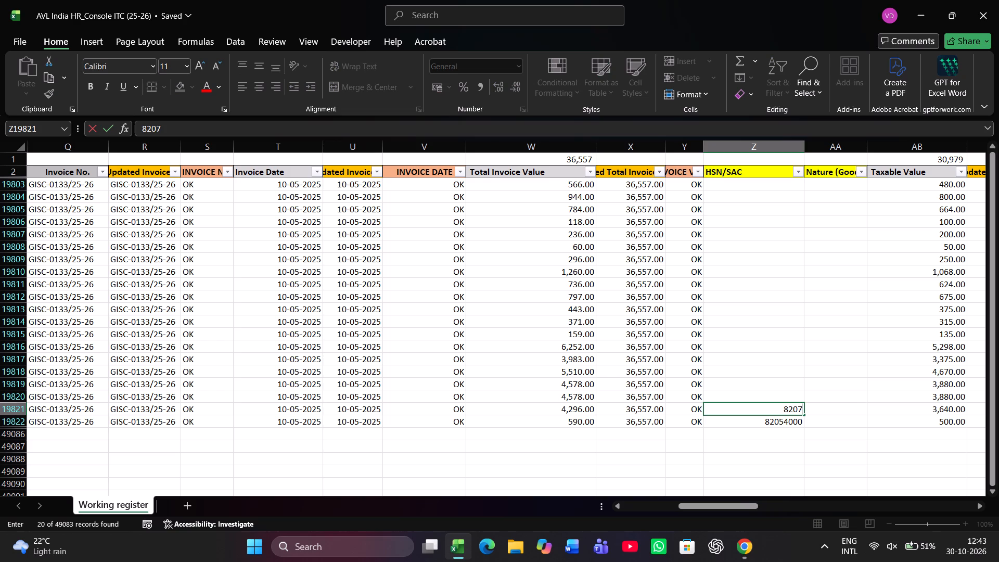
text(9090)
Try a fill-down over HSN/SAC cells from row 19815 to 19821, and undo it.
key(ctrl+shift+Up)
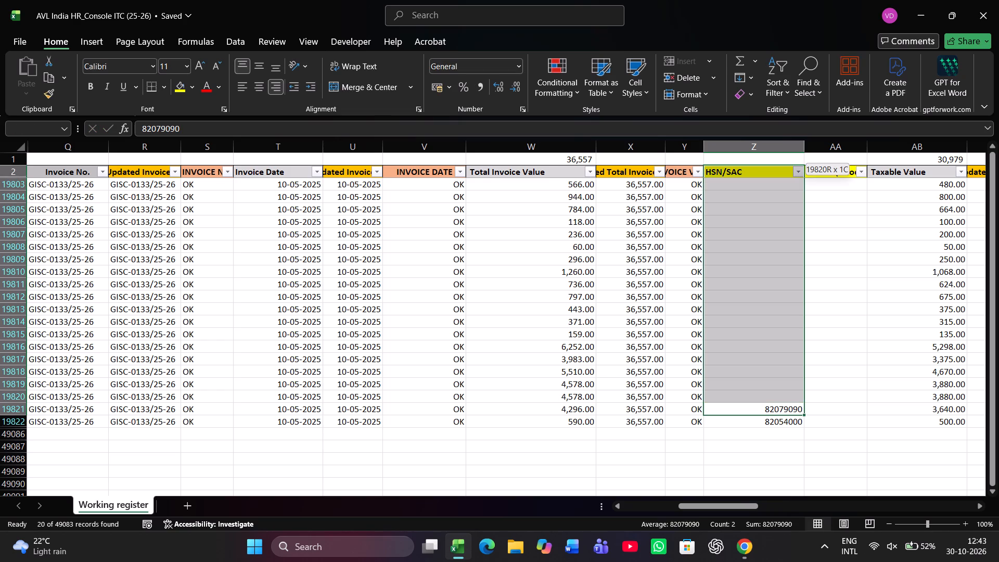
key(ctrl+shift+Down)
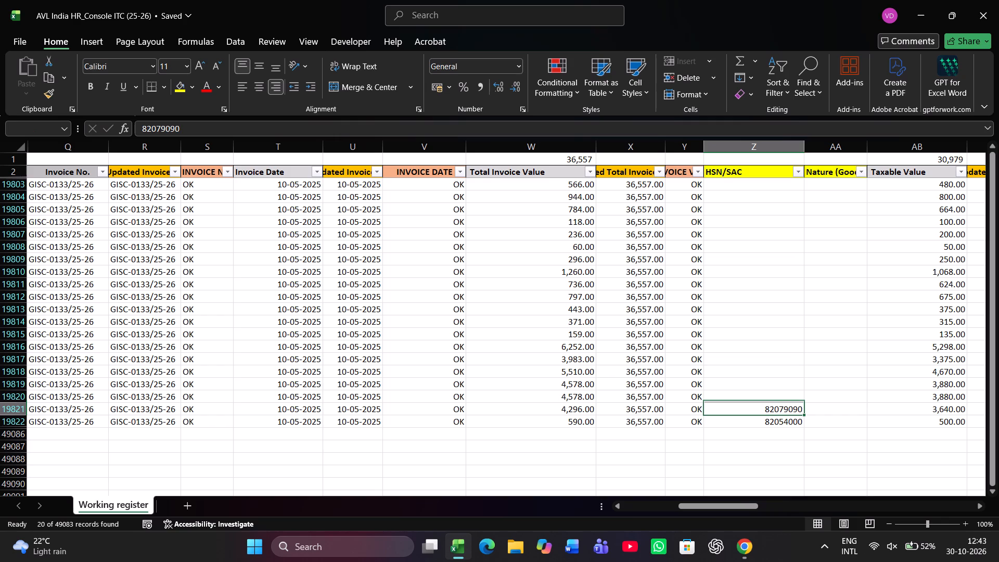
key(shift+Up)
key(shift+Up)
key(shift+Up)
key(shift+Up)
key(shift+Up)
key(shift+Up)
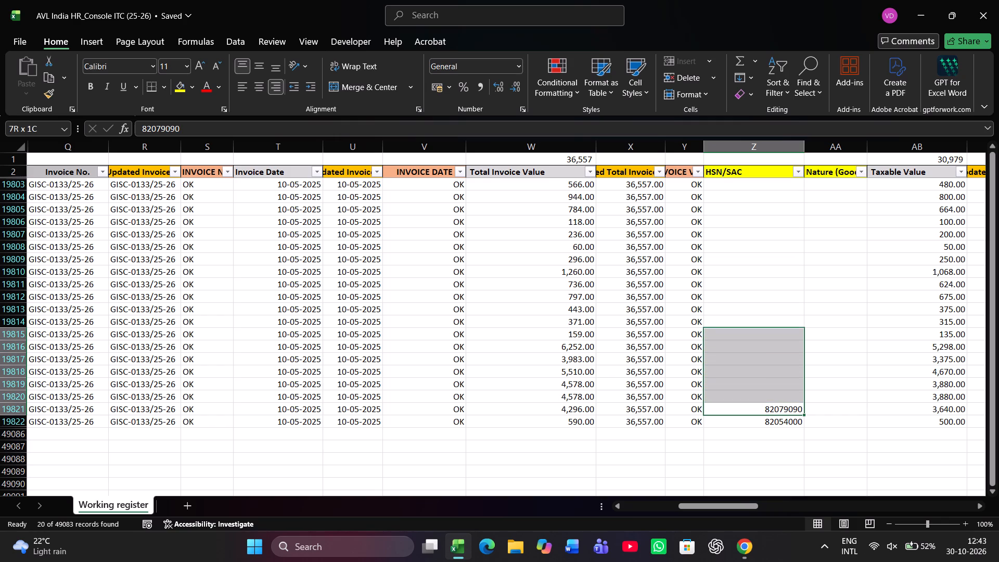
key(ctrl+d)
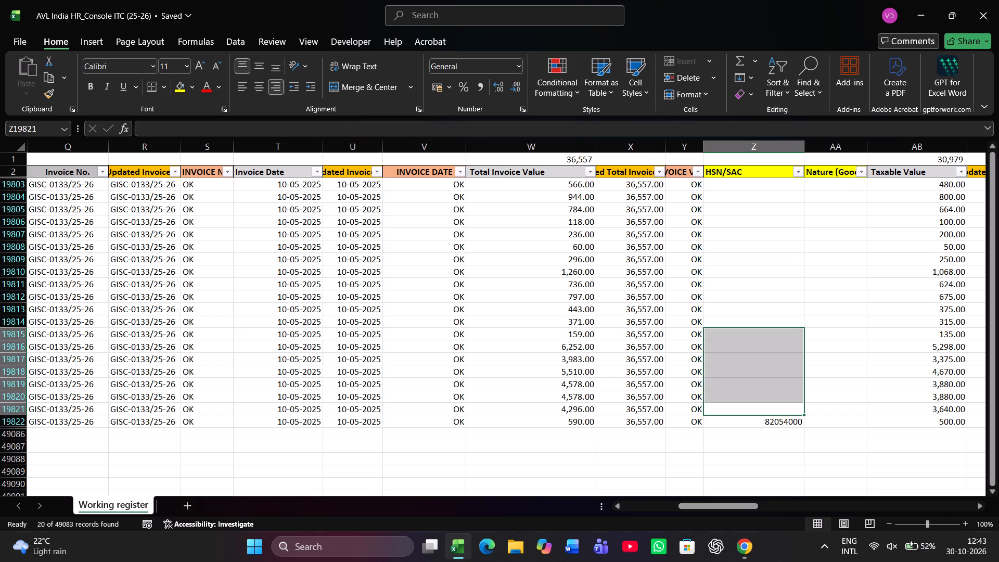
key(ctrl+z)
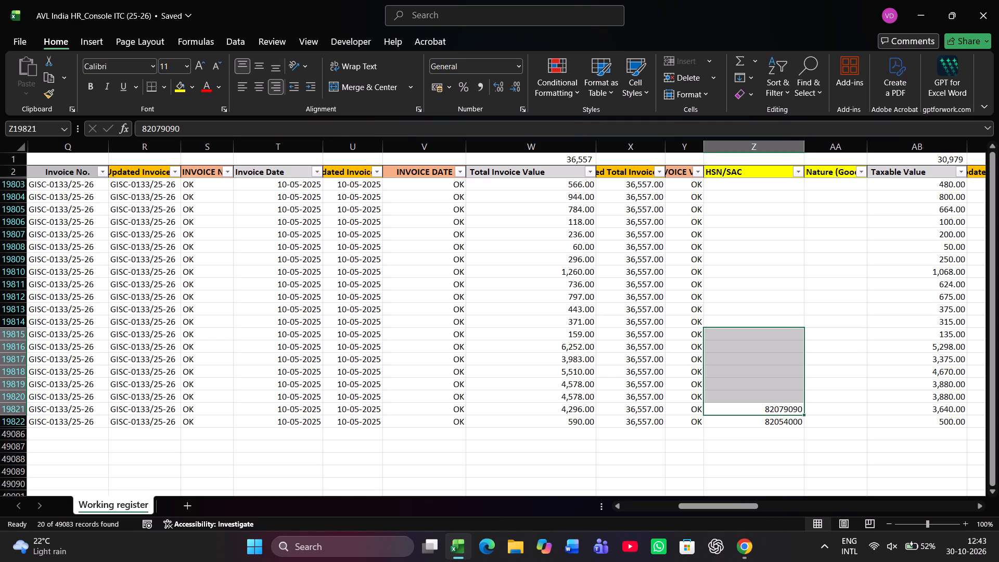
Enter HSN/SAC code 82079090 in row 19815 of column Z and fill it down to row 19821.
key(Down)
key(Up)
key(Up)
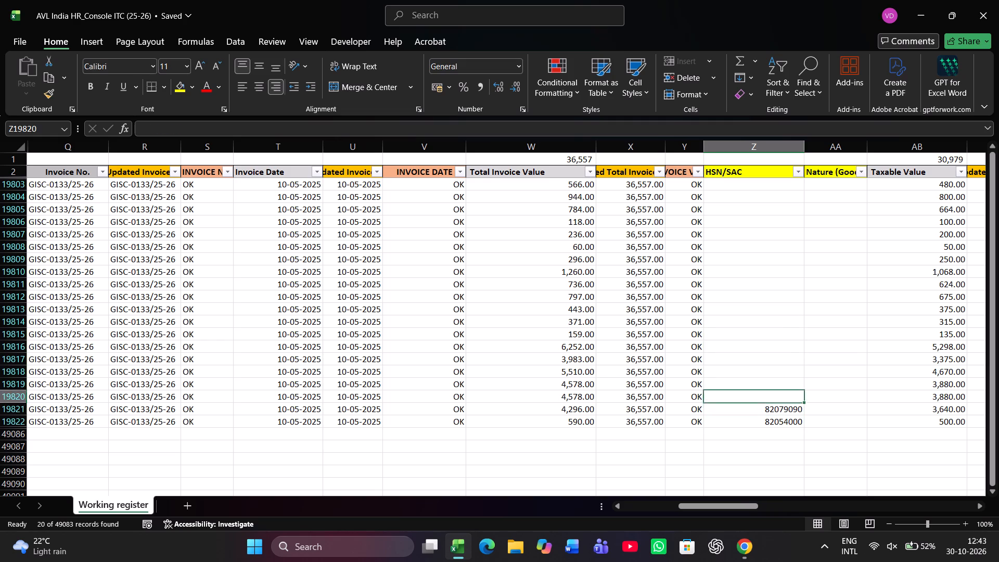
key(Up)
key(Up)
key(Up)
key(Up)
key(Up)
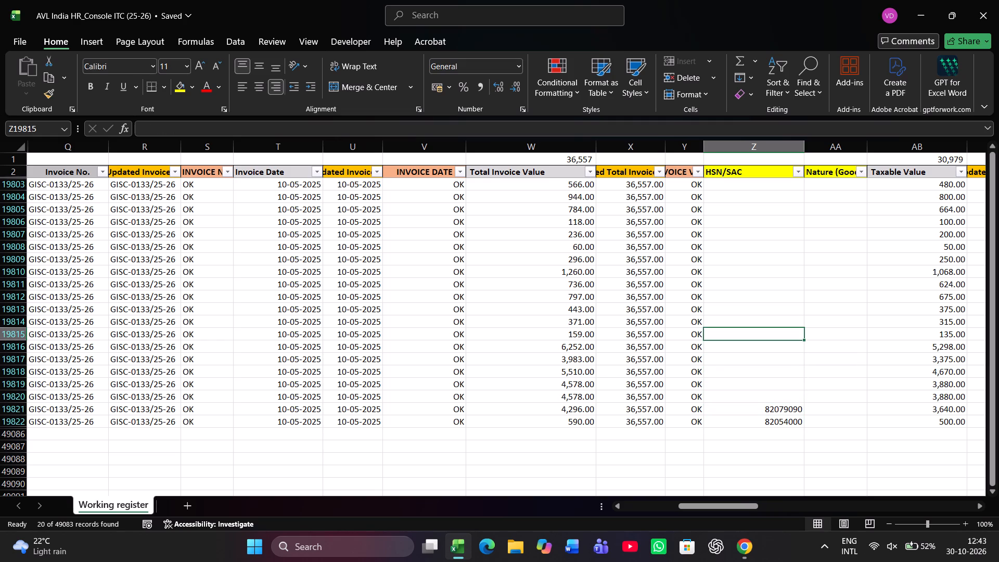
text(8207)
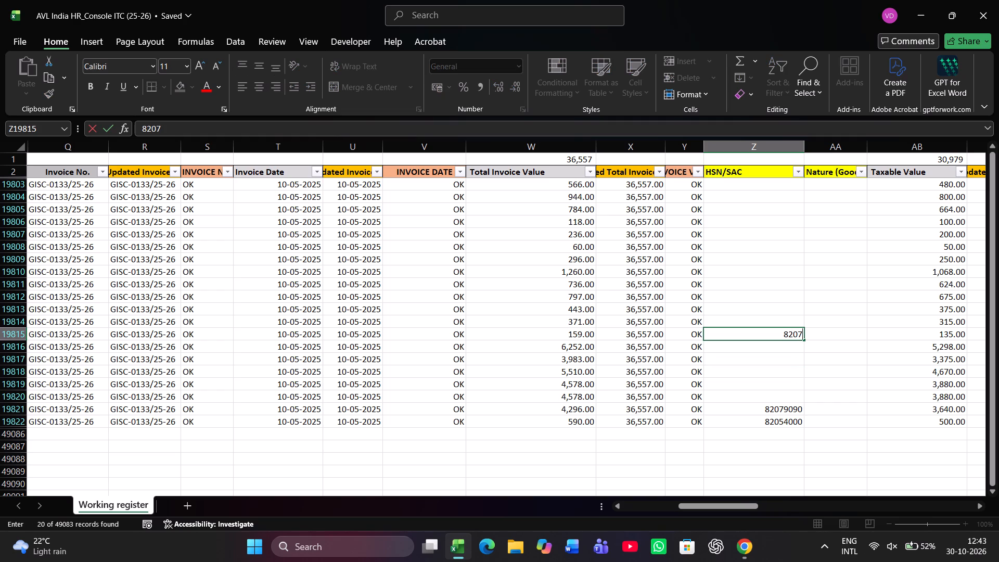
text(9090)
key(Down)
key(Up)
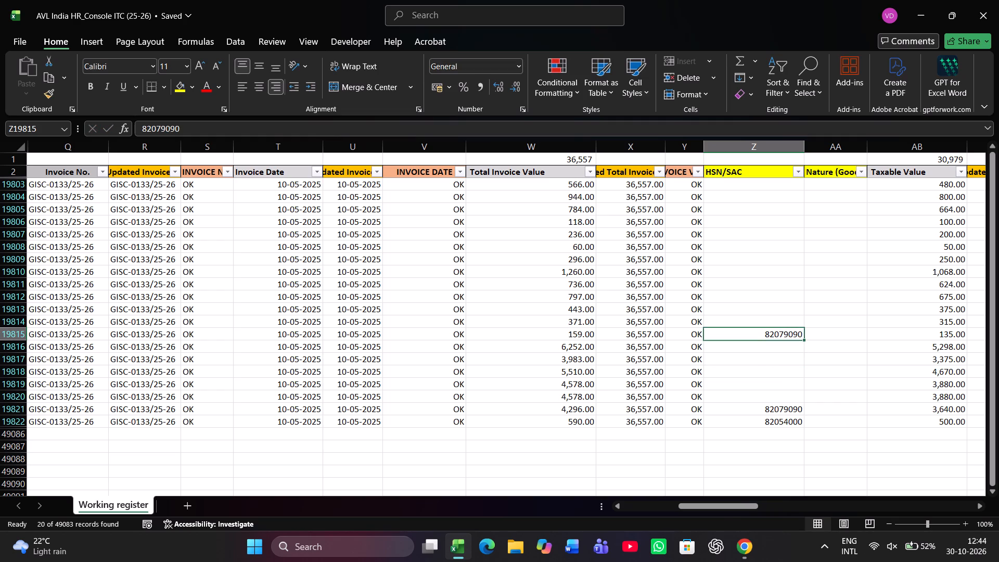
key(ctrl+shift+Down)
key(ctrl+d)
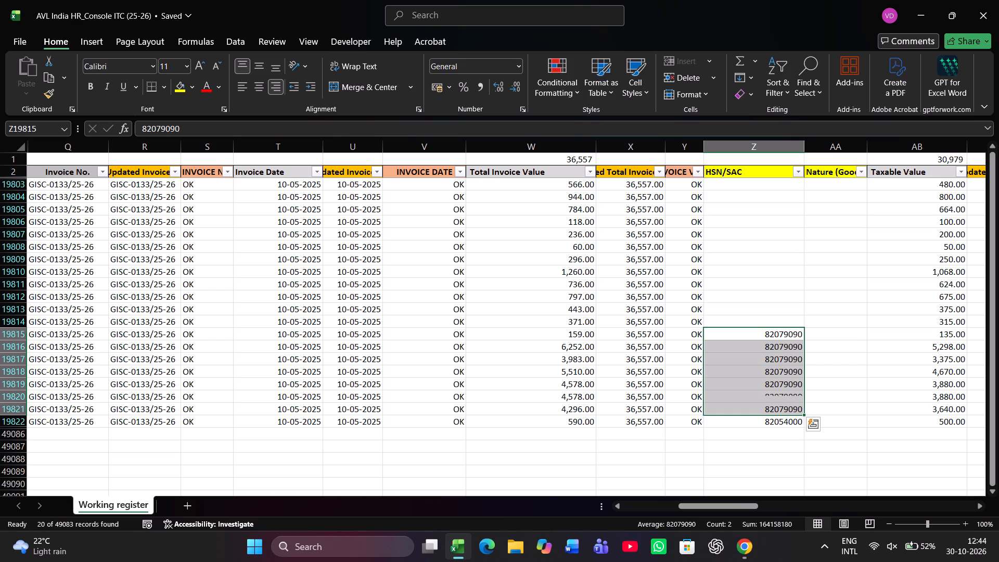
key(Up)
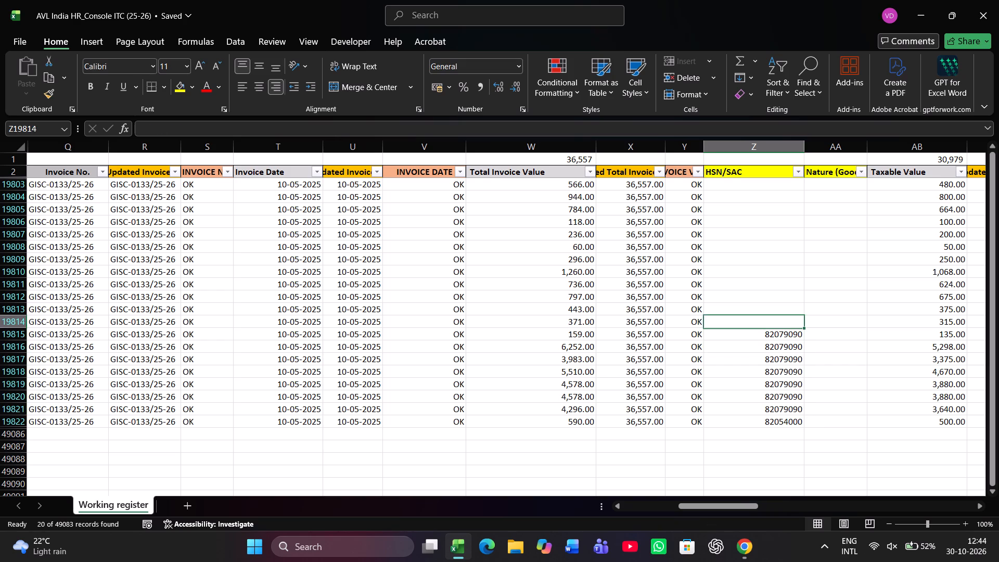
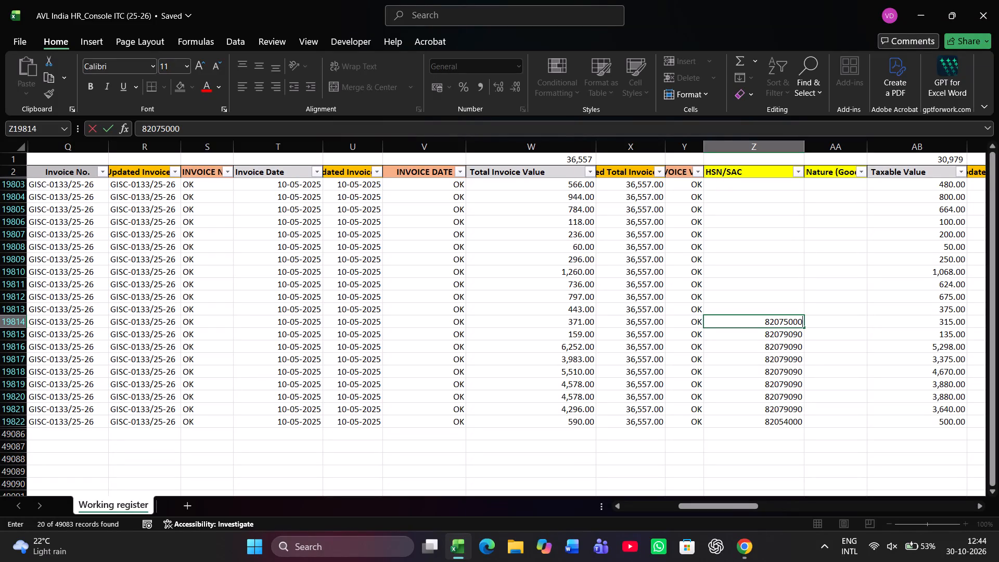
Enter HSN/SAC code 82075000 in column Z for row 19814.
key(Up)
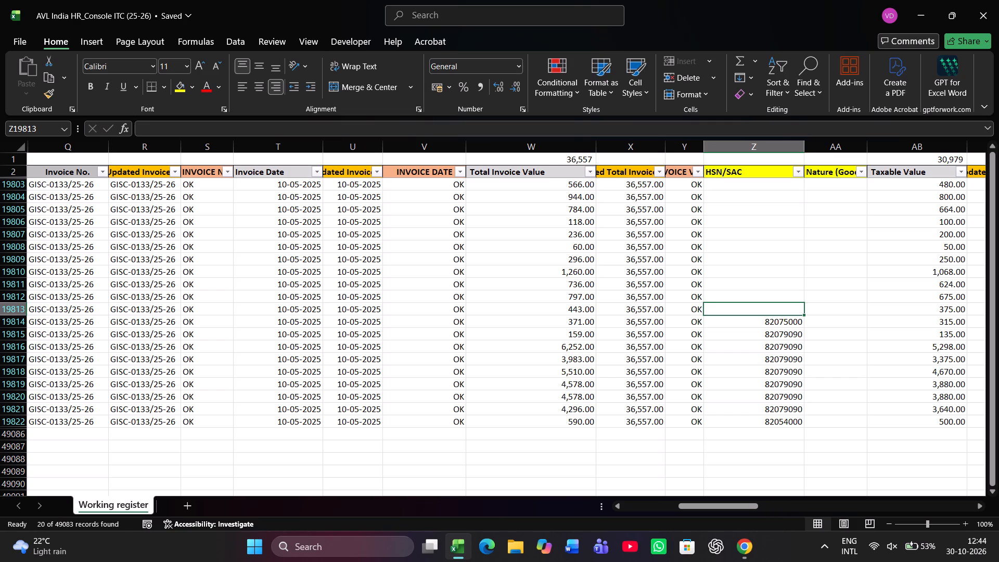
Copy HSN/SAC code 82079090 from row 19815 into row 19813 of column Z.
key(Down)
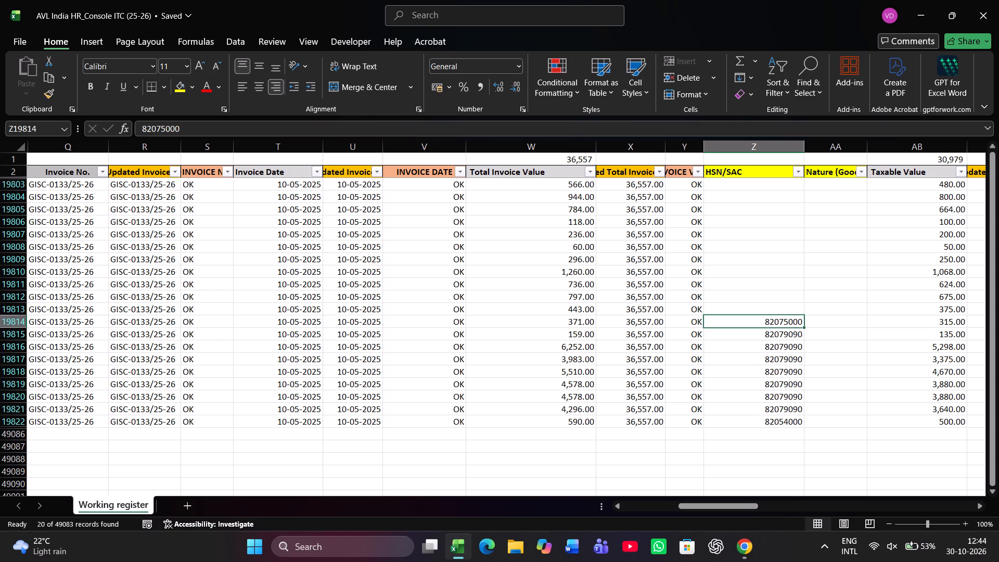
key(Down)
key(ctrl+c)
key(Up)
key(Up)
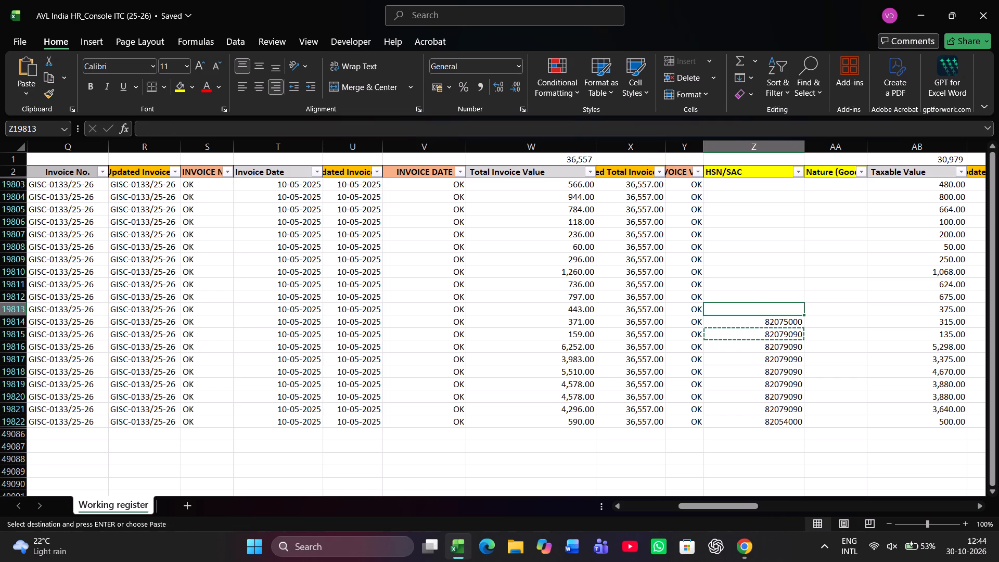
key(ctrl+v)
Copy HSN/SAC code 82075000 from row 19814 into row 19812 of column Z.
key(Up)
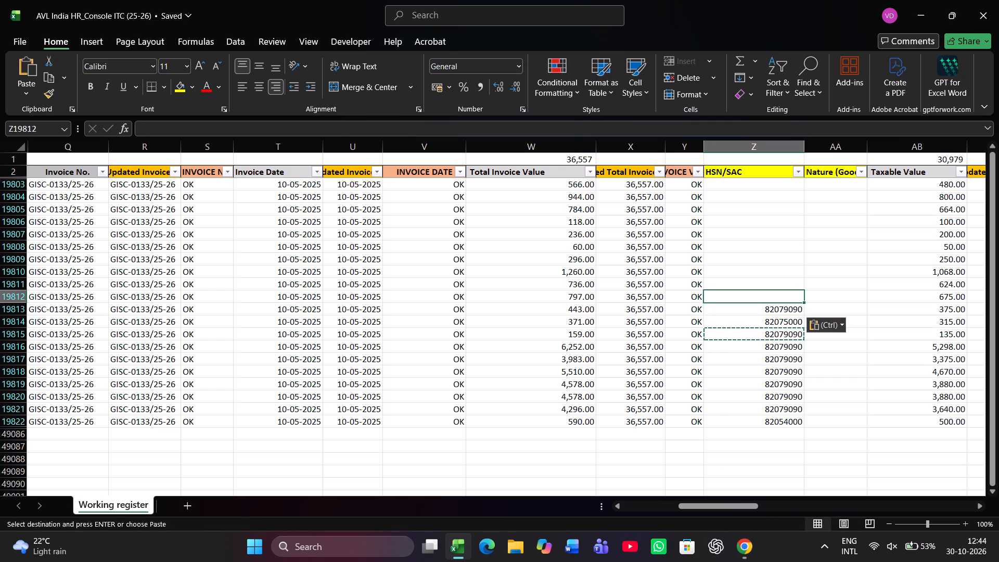
key(Down)
key(Down)
key(ctrl+c)
key(Up)
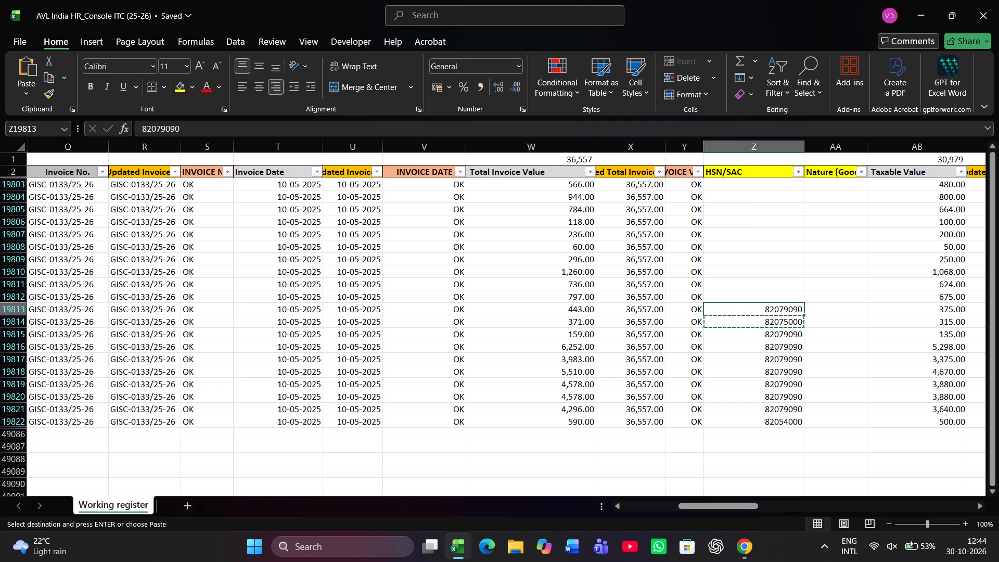
key(Up)
key(ctrl+v)
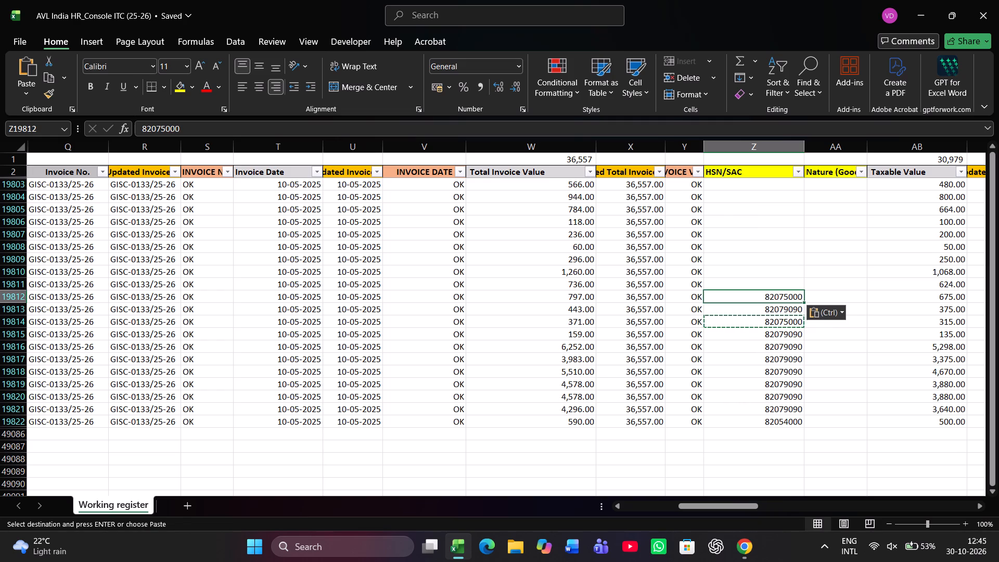
Copy HSN/SAC code 82079090 from row 19813 into rows 19811 and 19810 of column Z.
key(Down)
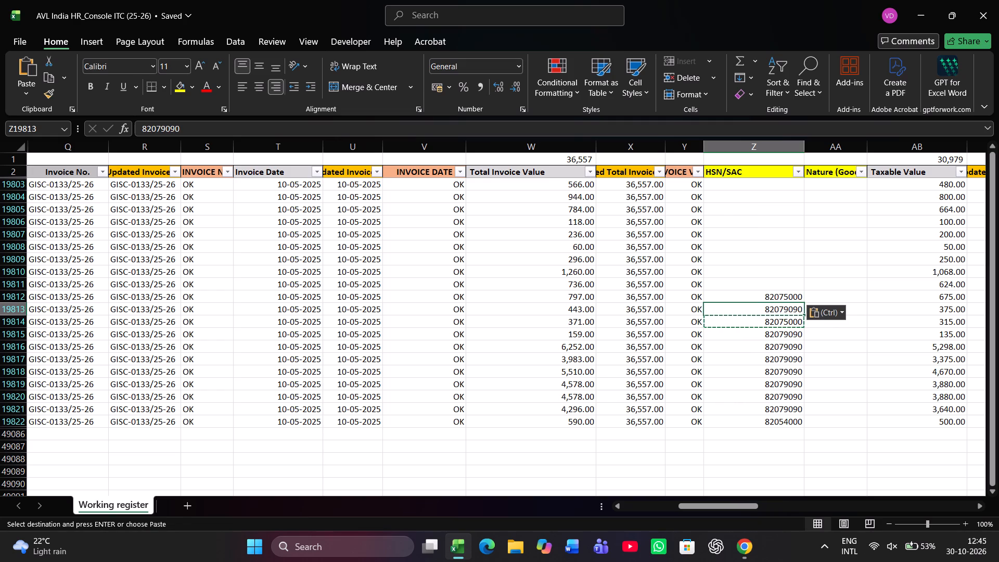
key(ctrl+c)
key(Up)
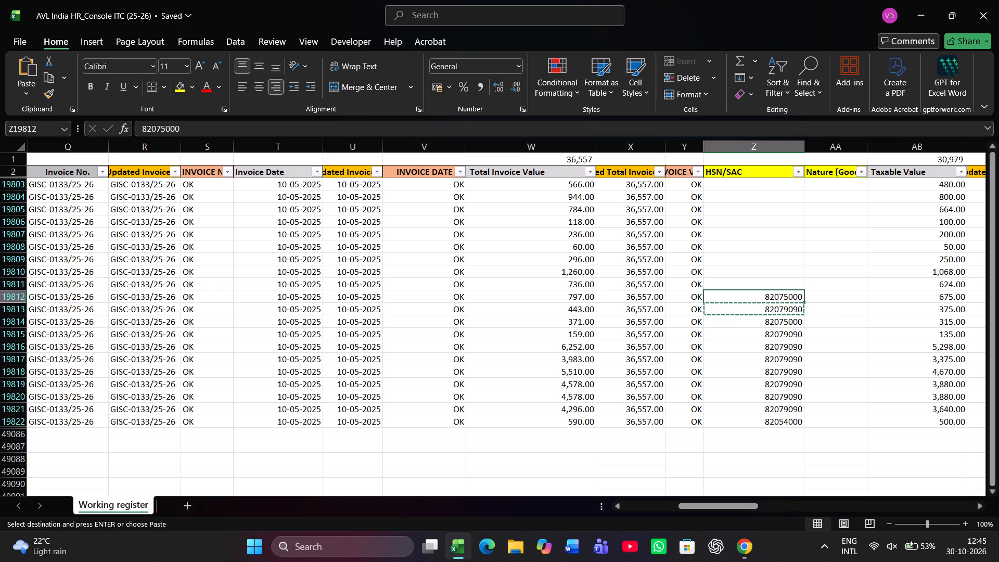
key(Up)
key(ctrl+v)
key(Up)
key(ctrl+v)
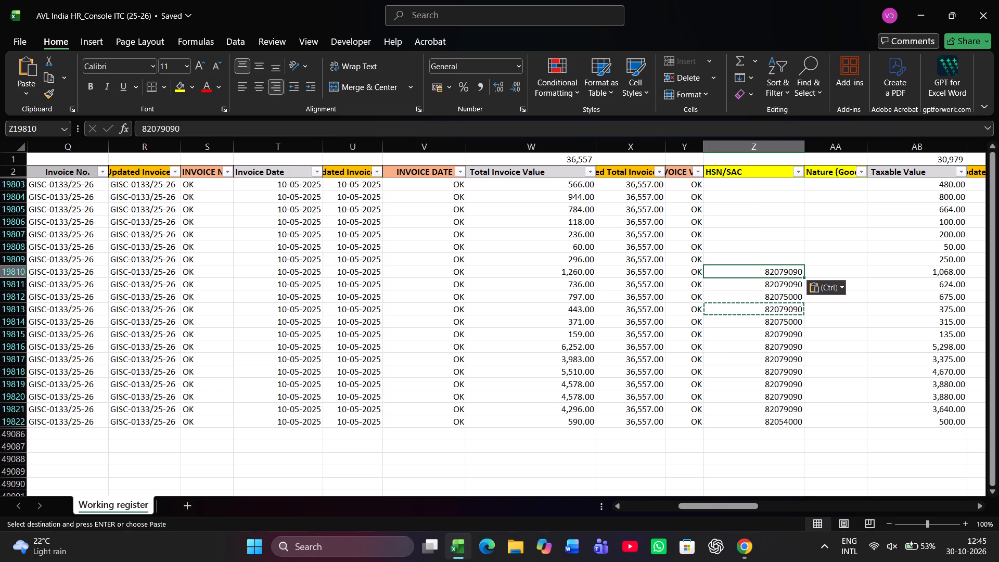
Enter HSN/SAC code 73181500 in column Z for row 19806.
key(Up)
key(Up)
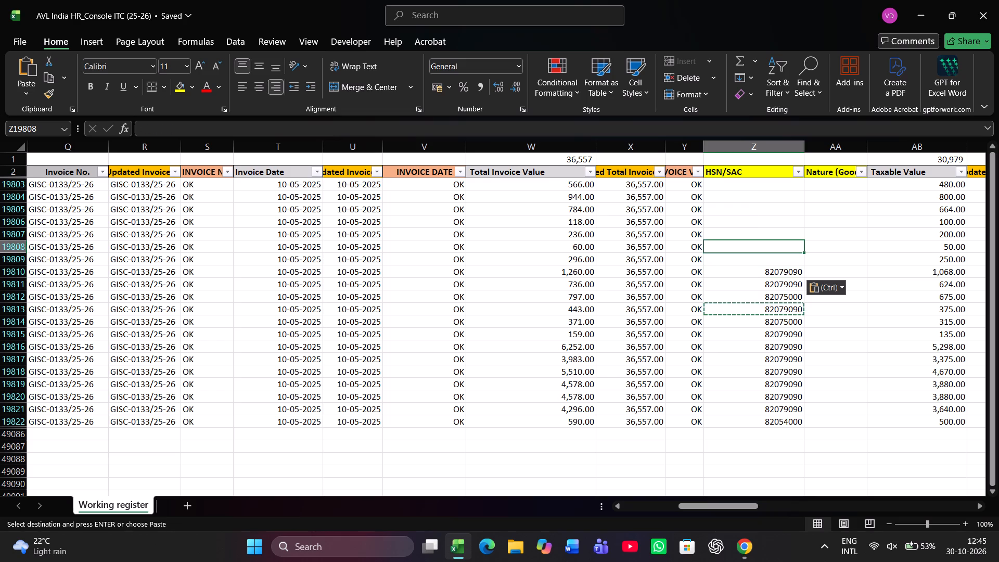
key(Up)
key(Up)
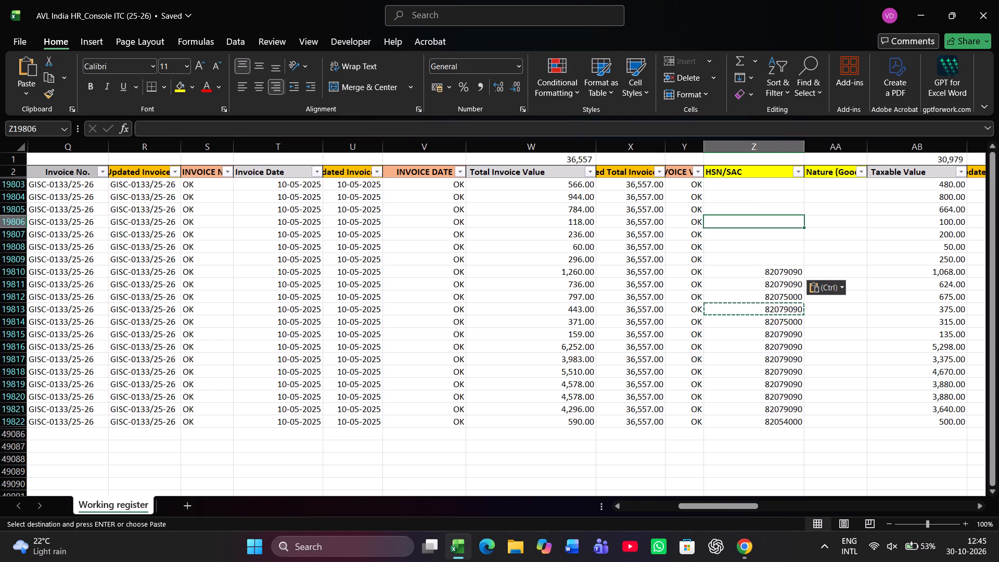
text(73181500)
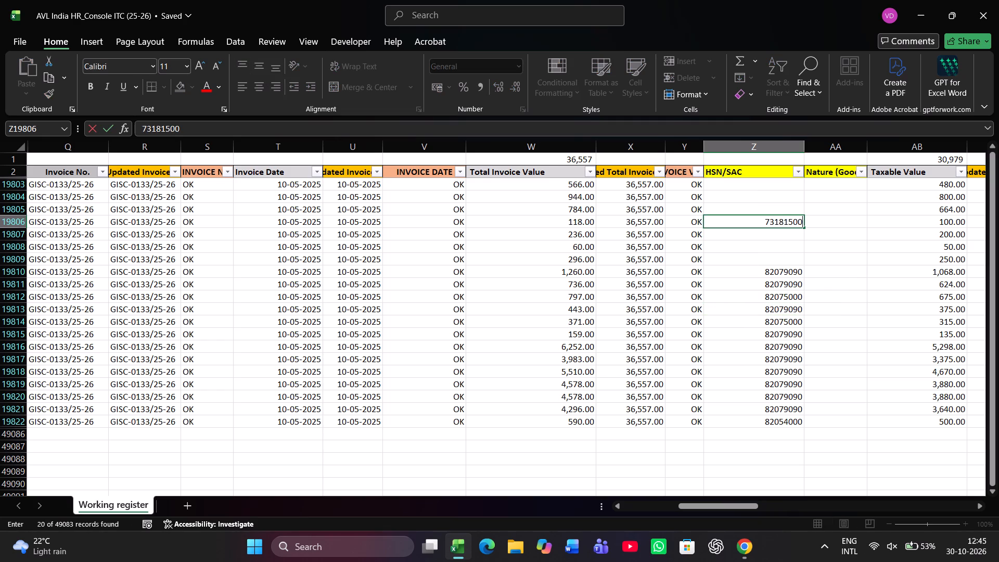
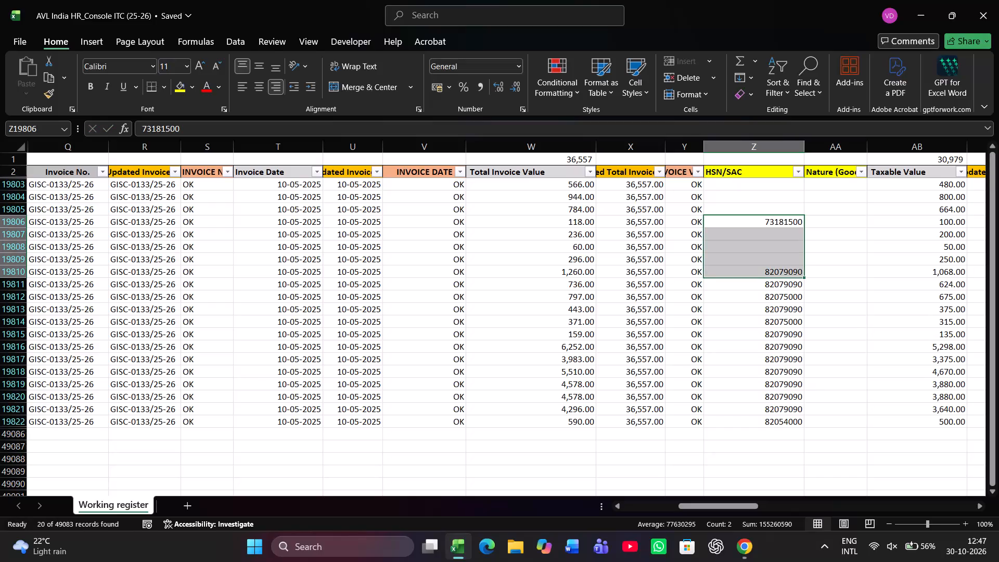
Fill HSN/SAC code 73181500 from row 19806 down through rows 19807 to 19809 of column Z.
key(ctrl+shift+Up)
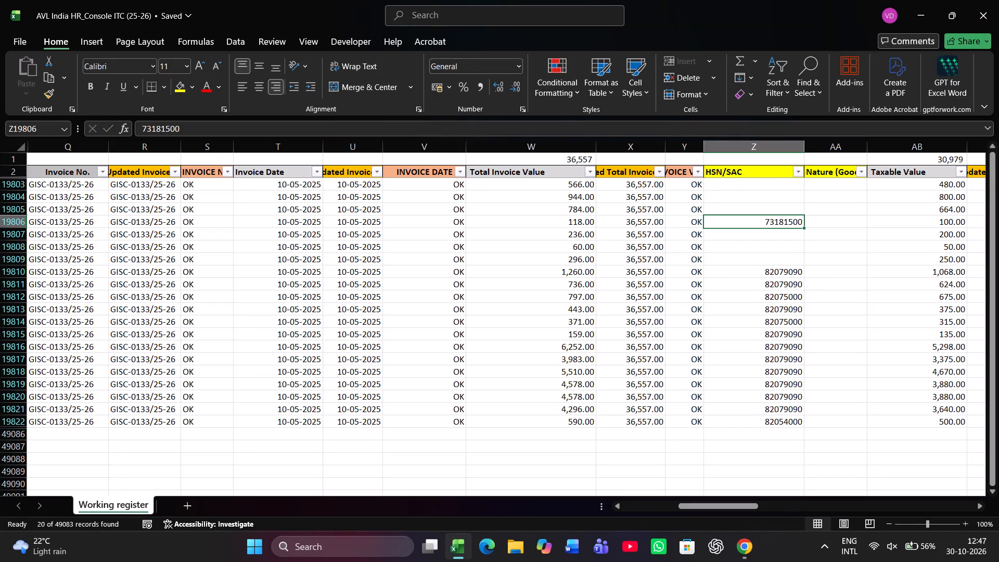
key(shift+Down)
key(shift+Down)
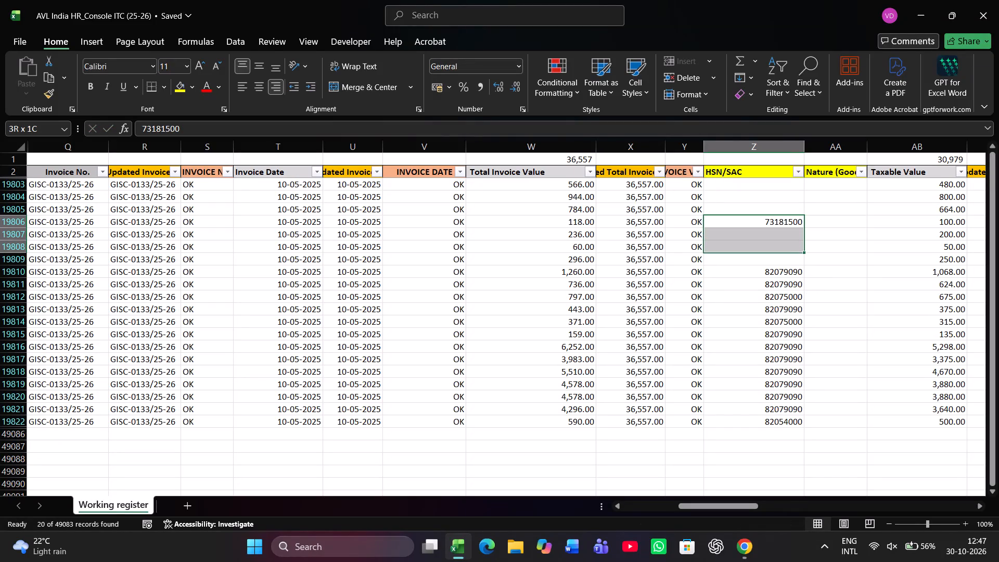
key(shift+Down)
key(ctrl+d)
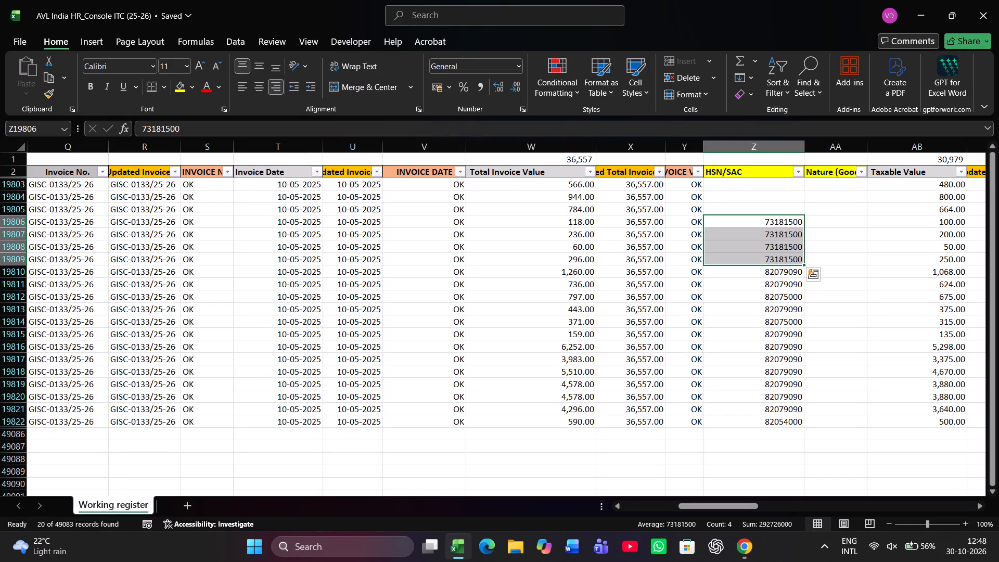
key(Up)
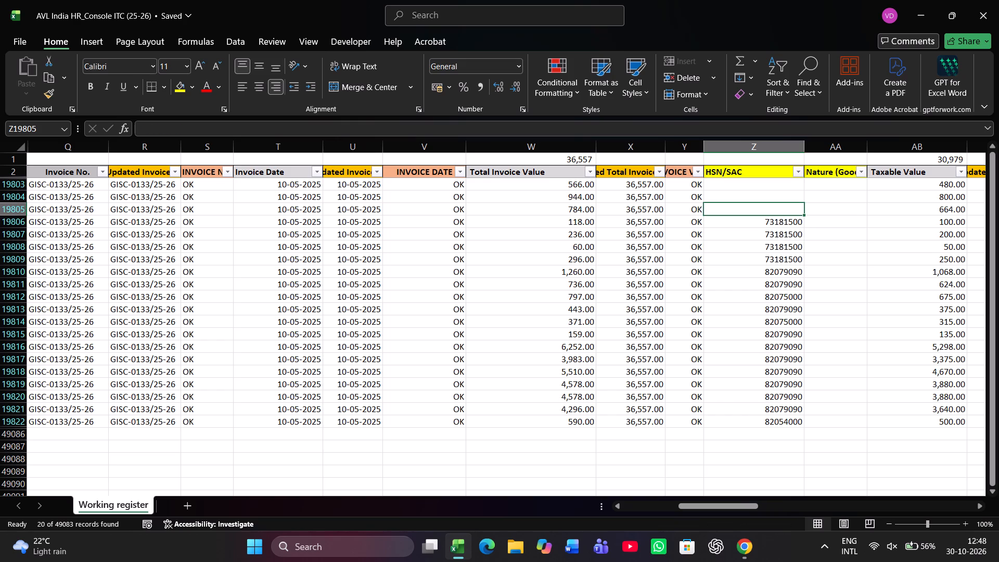
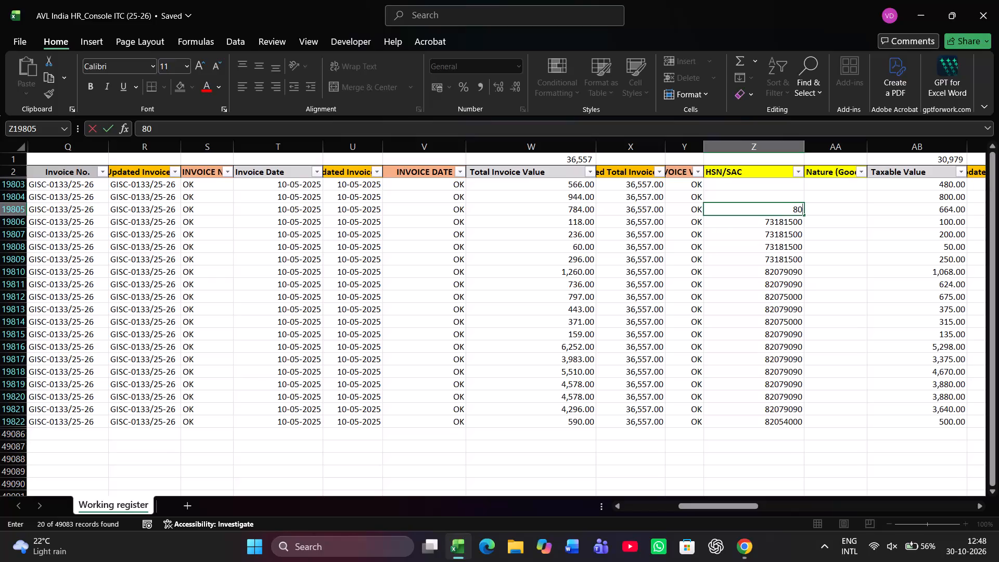
Enter HSN/SAC codes 82032000 in row 19805, 82055910 in row 19804 and 68042290 in row 19803 of column Z.
key(BackSpace)
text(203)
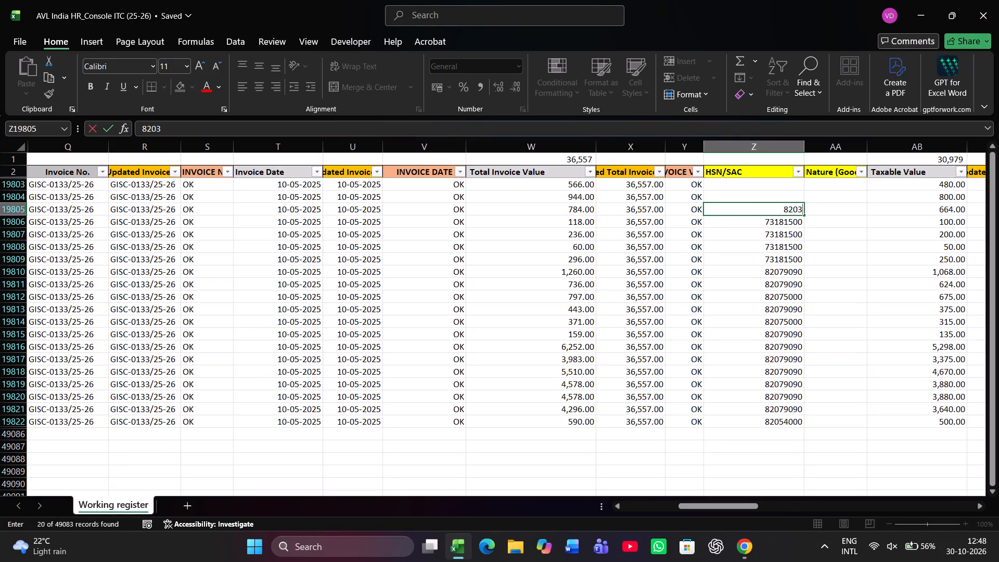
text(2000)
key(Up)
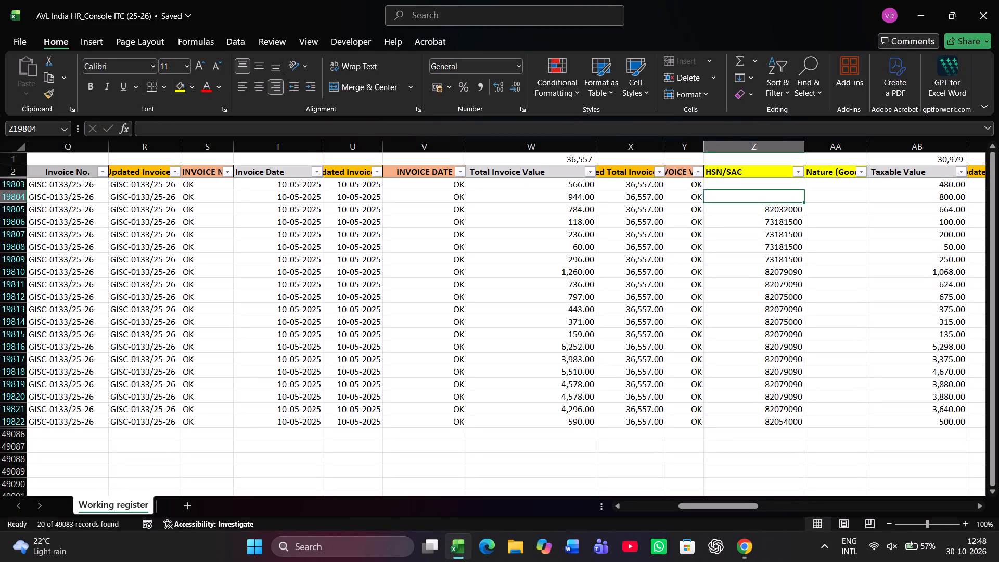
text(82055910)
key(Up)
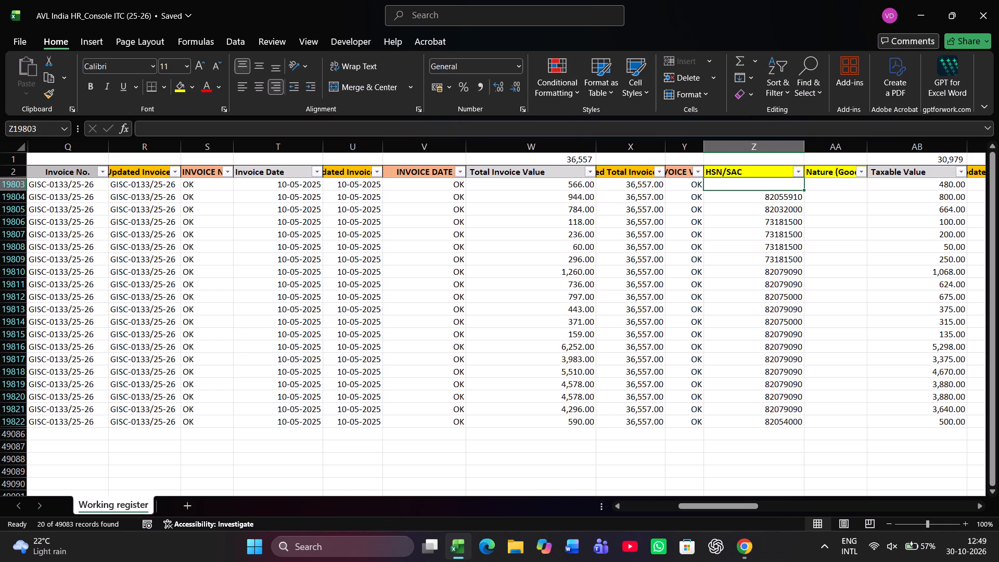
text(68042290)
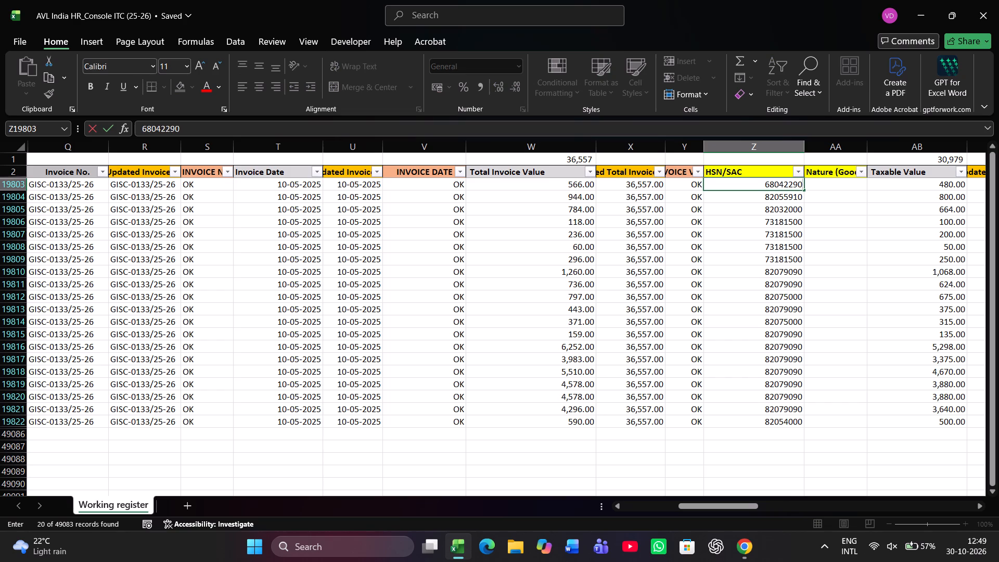
Enter GOODS in the Nature column (AA) at row 19803 and fill it down through row 19822.
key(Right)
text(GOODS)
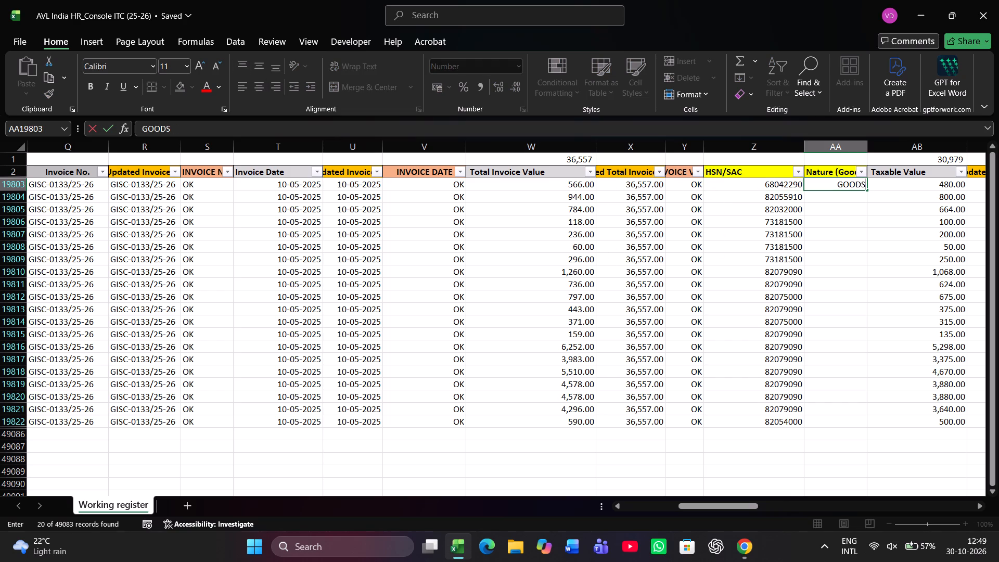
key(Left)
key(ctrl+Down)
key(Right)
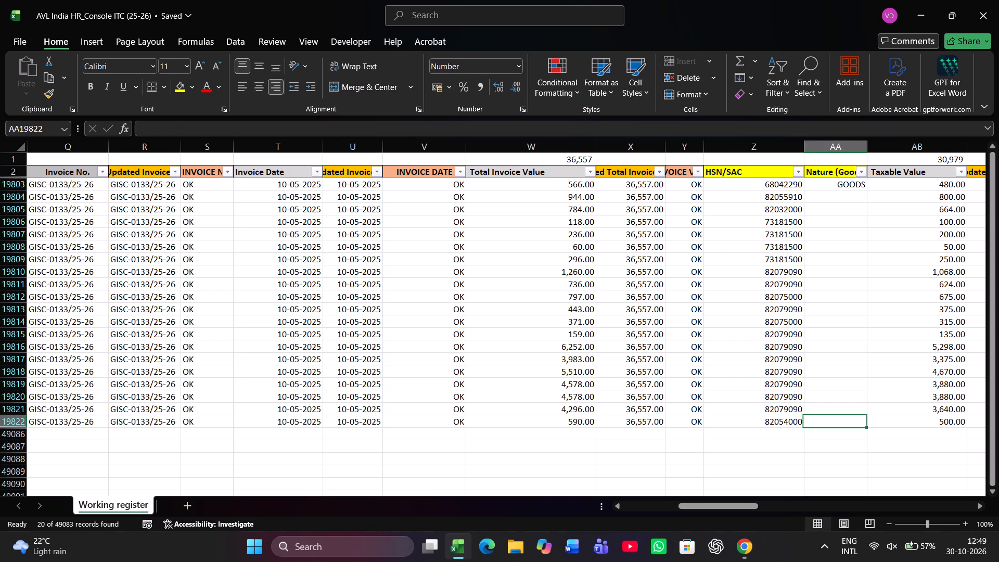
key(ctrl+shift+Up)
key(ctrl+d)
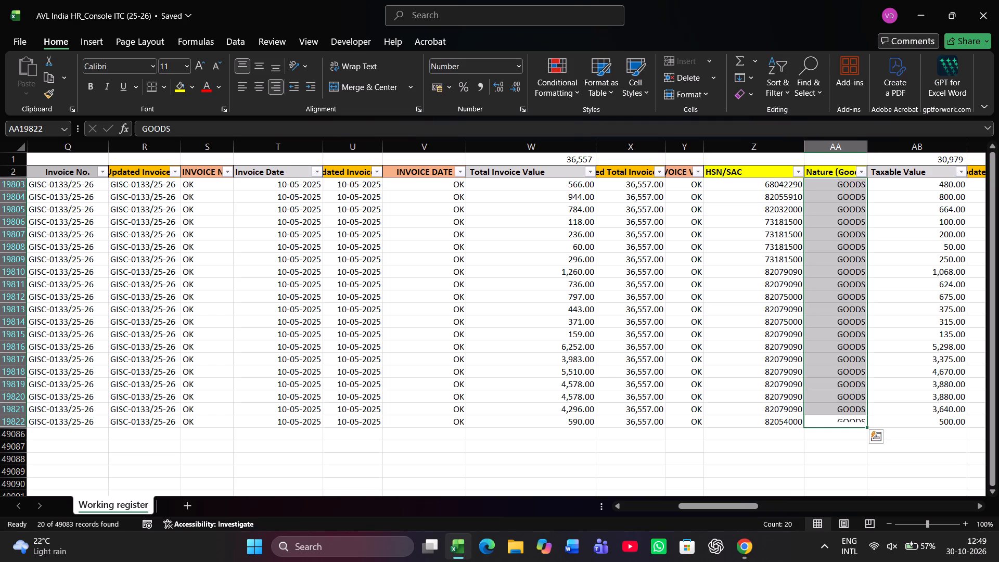
Enter 30979 as the Updated Taxable Value in column AC at row 19803 and fill it down through row 19822.
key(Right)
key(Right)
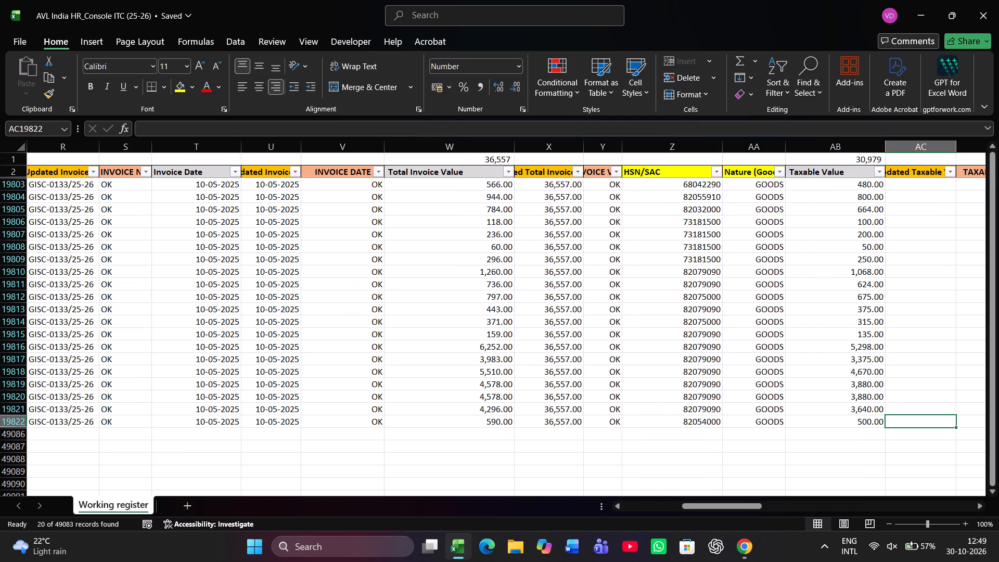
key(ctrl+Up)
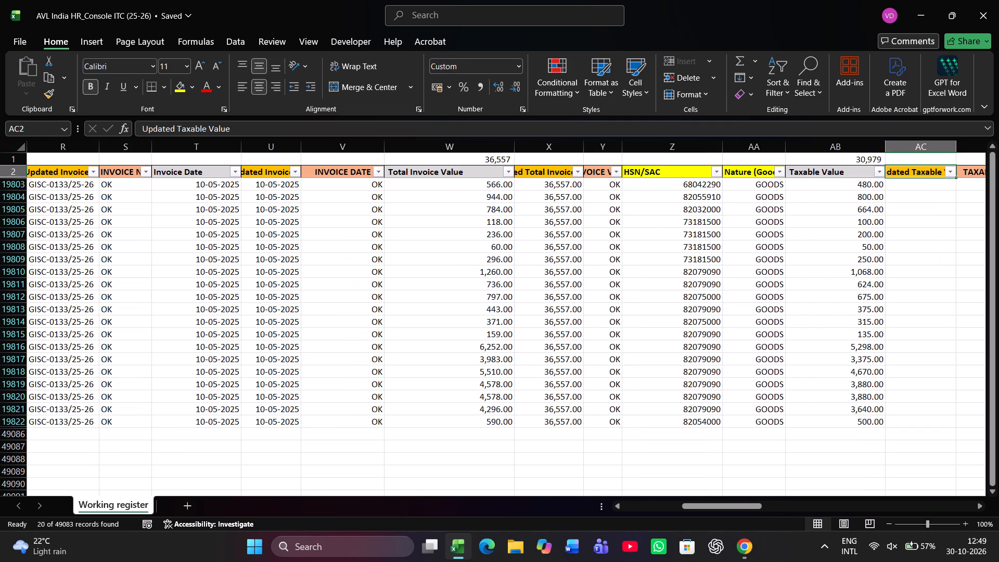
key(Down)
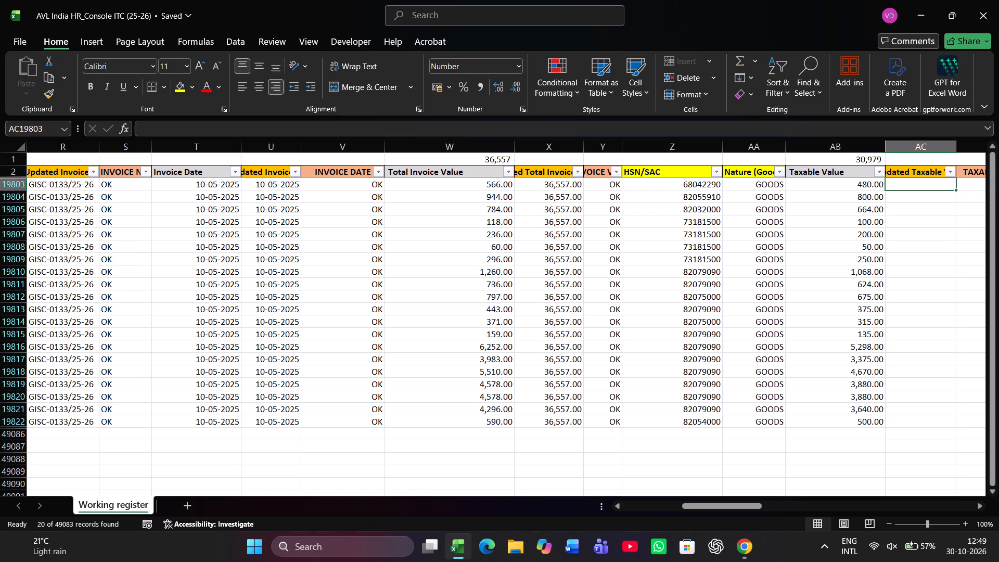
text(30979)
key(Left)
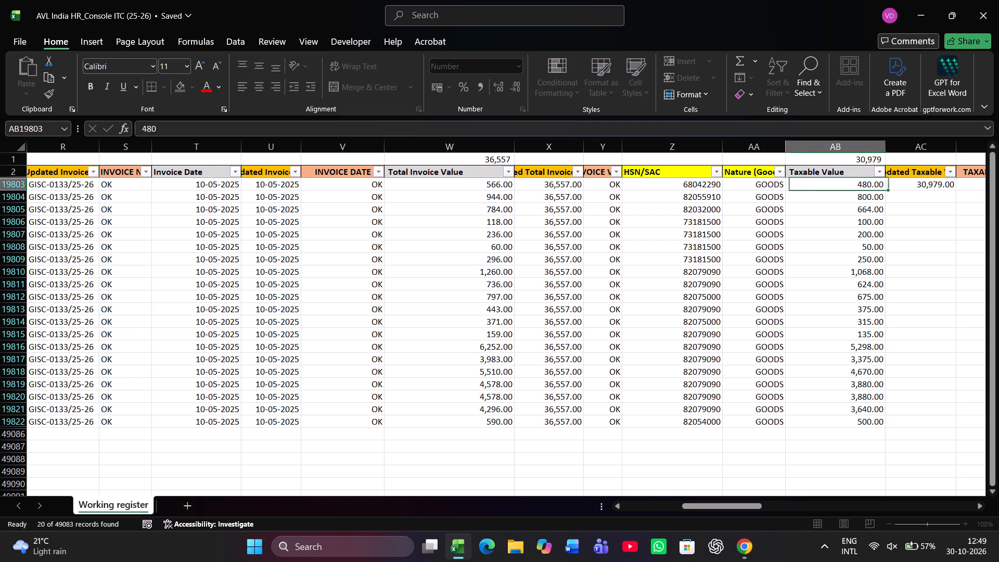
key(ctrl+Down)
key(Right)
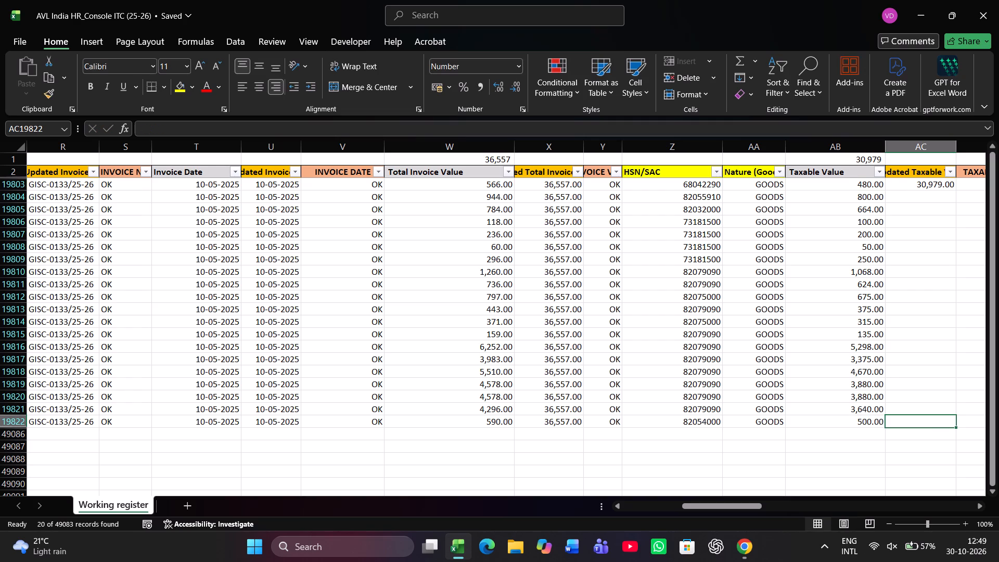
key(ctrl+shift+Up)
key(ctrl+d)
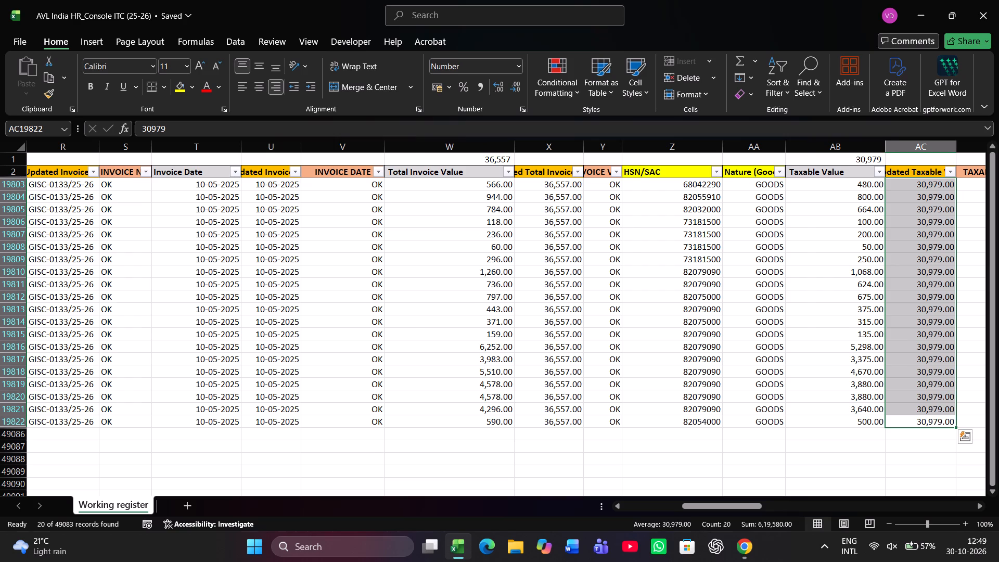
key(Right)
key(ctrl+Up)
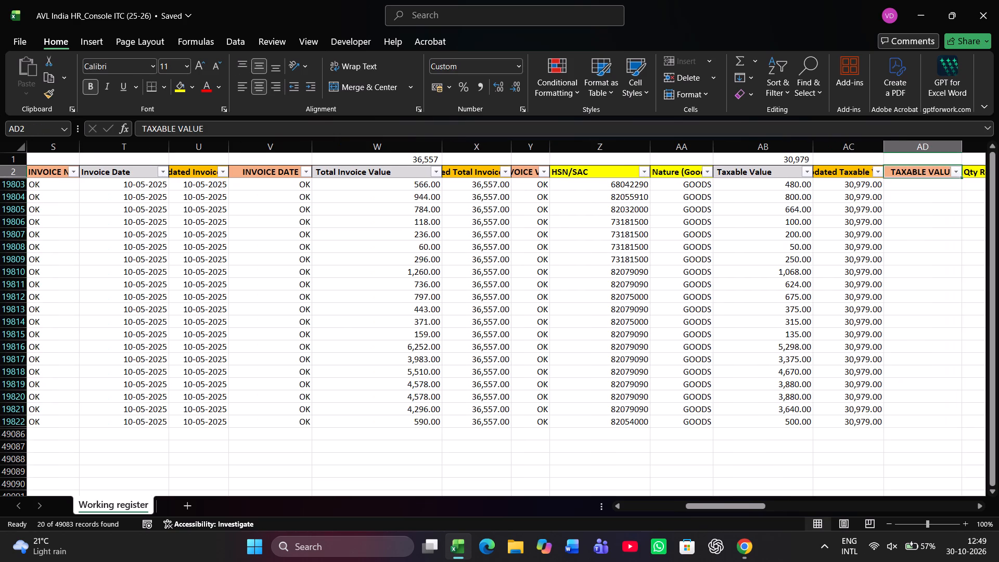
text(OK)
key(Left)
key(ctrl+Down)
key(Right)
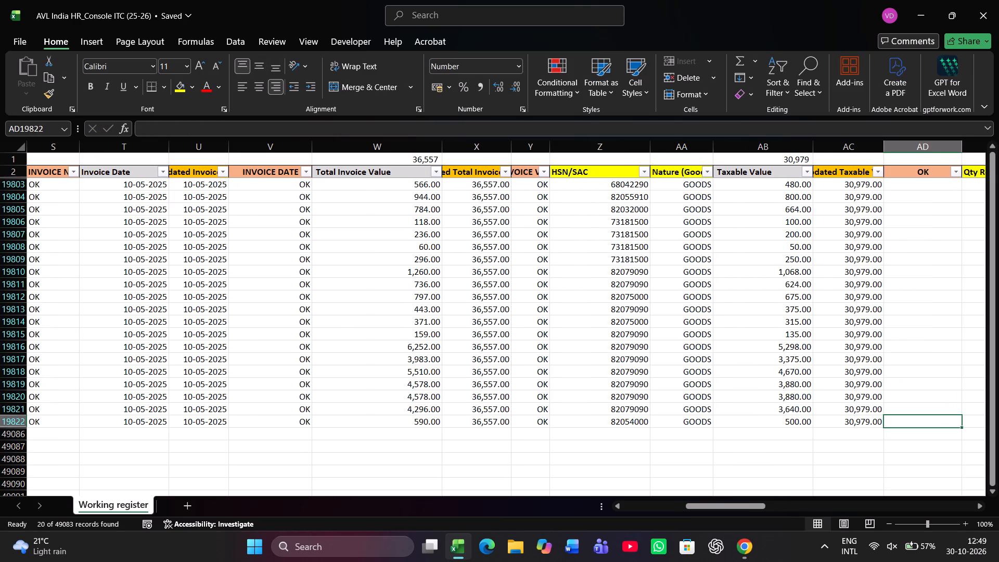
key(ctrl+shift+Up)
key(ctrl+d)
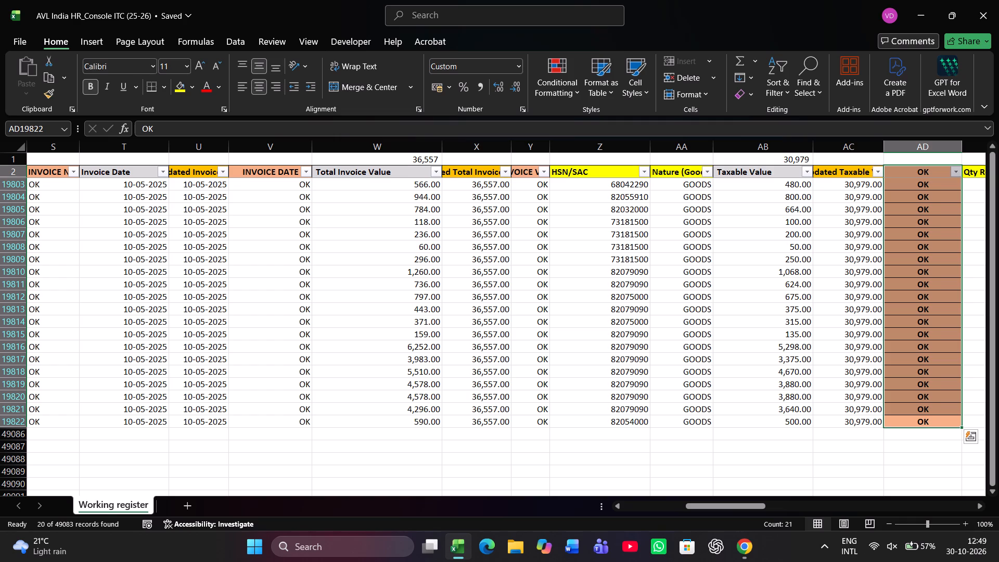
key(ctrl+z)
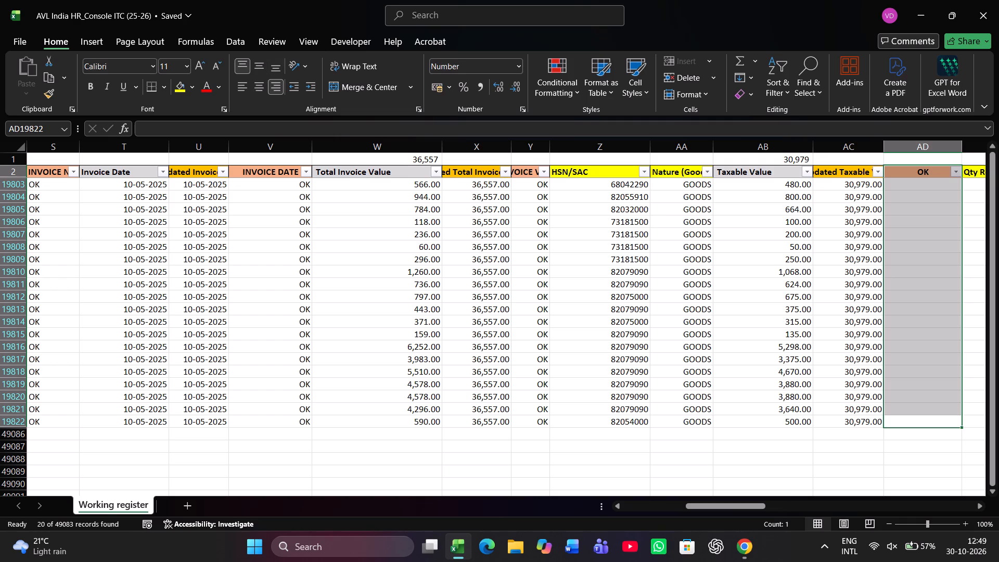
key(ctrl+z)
Enter OK in the TAXABLE VALUE check column (AD) at row 19803 and fill it down through row 19822.
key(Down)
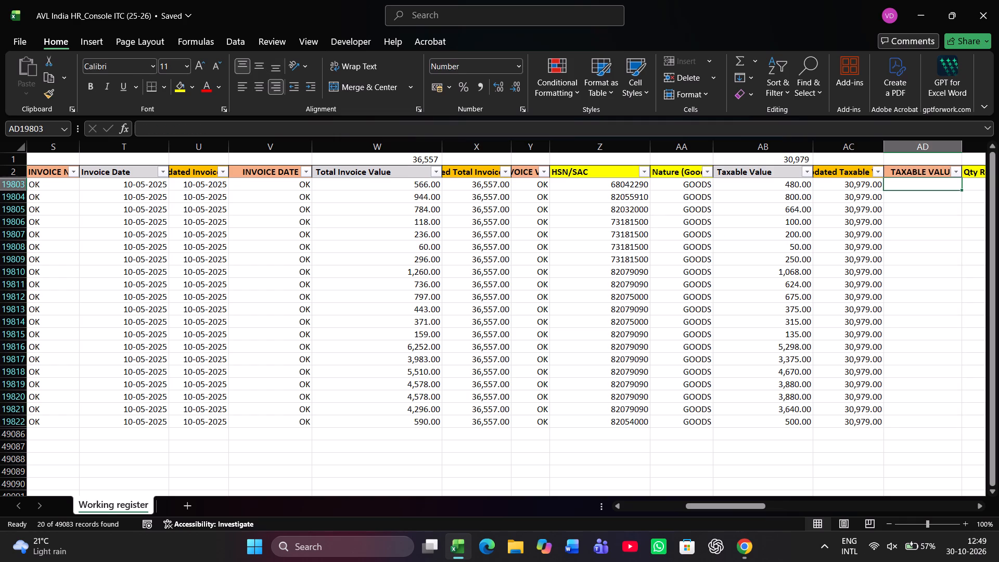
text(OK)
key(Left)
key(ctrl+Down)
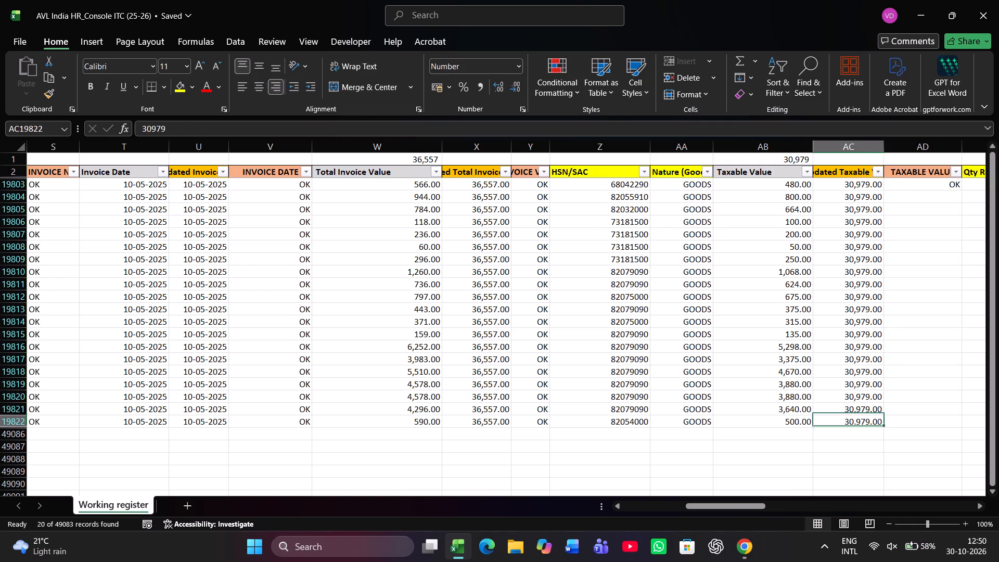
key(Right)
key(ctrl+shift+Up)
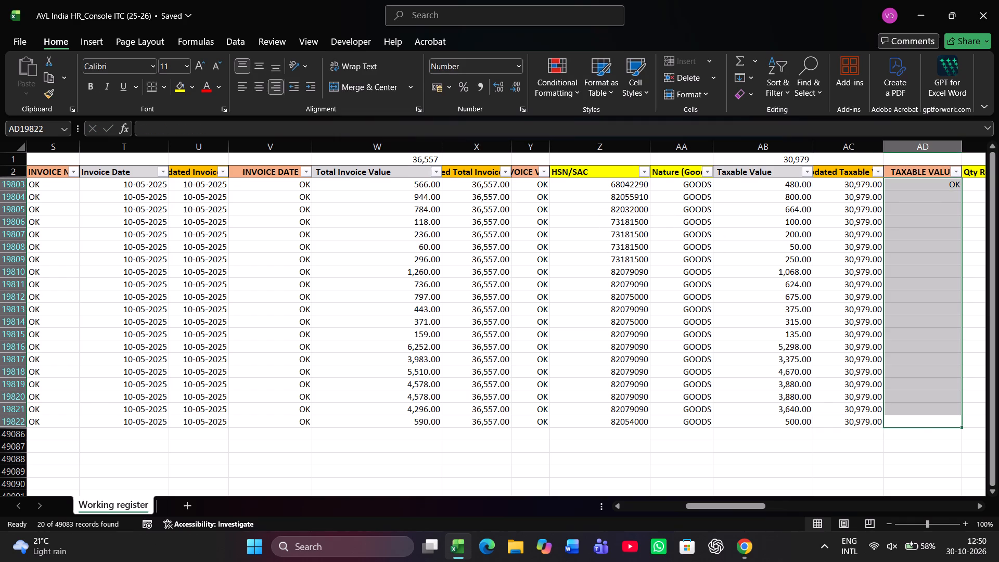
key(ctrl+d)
Go to the first filtered row, 19803, of the Qty Reci column (AE).
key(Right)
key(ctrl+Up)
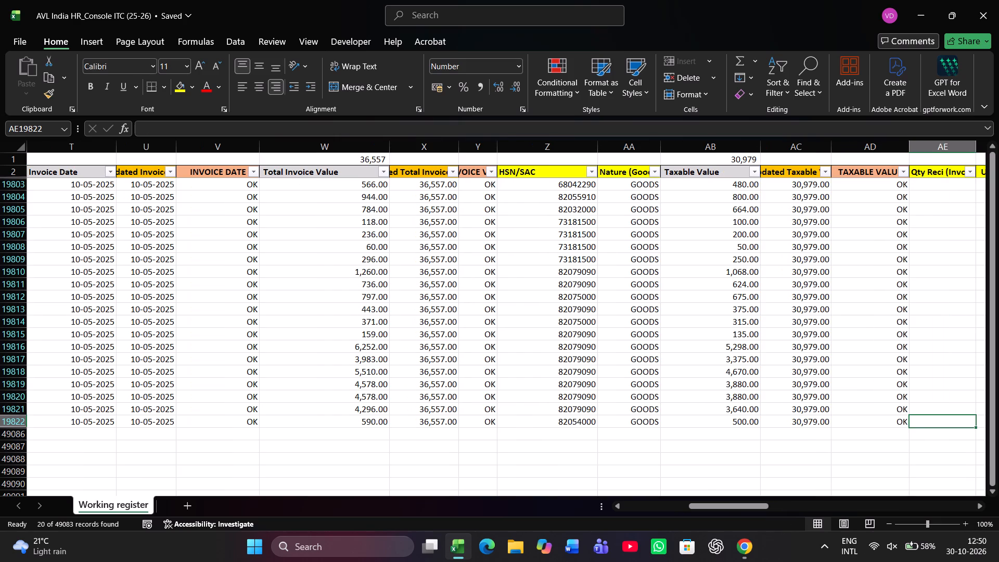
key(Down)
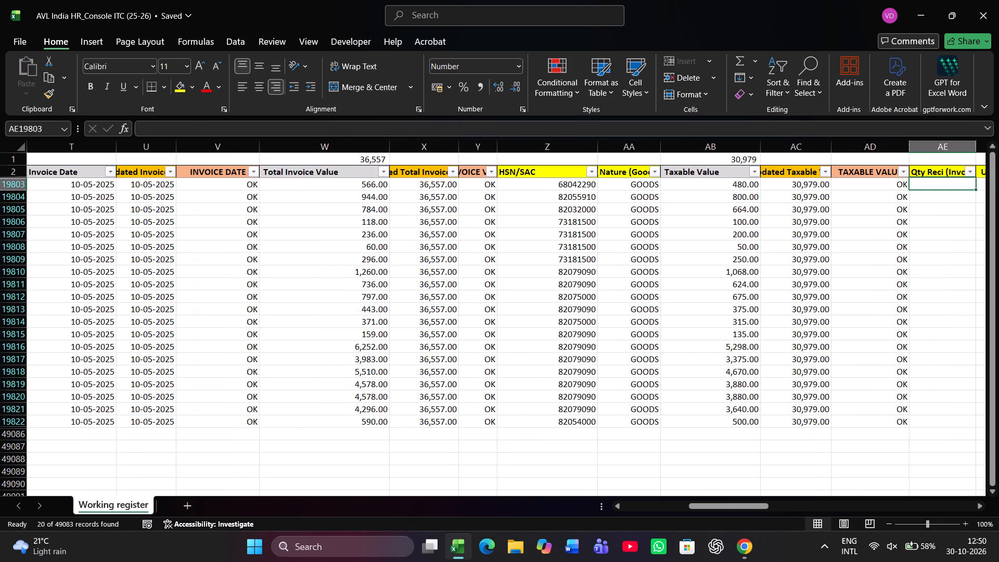
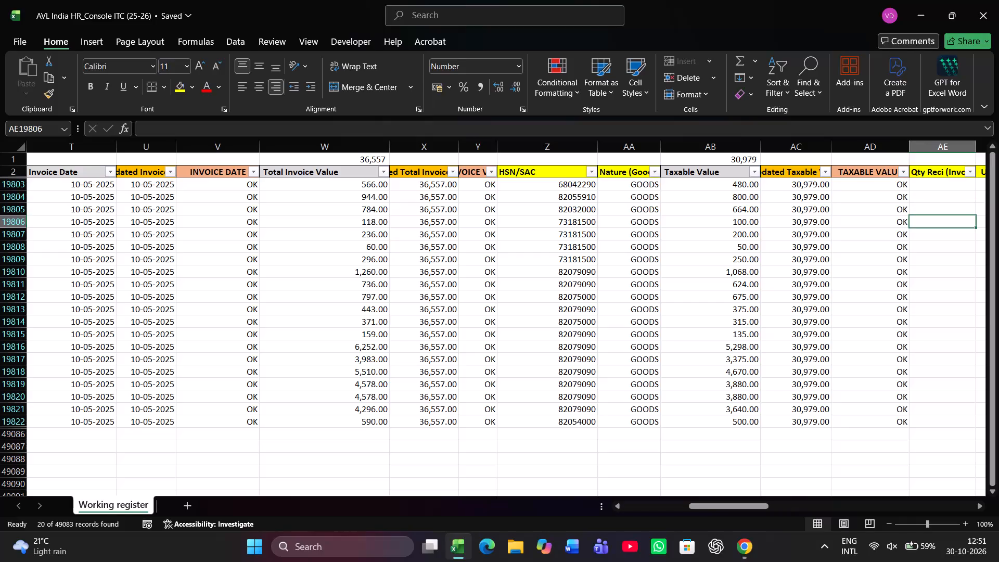
Enter the received quantities in column AE: 5 in rows 19821, 19819 and 19818, and 3 in rows 19817 and 19816.
key(Down)
key(Down)
key(Down)
key(Down)
key(Down)
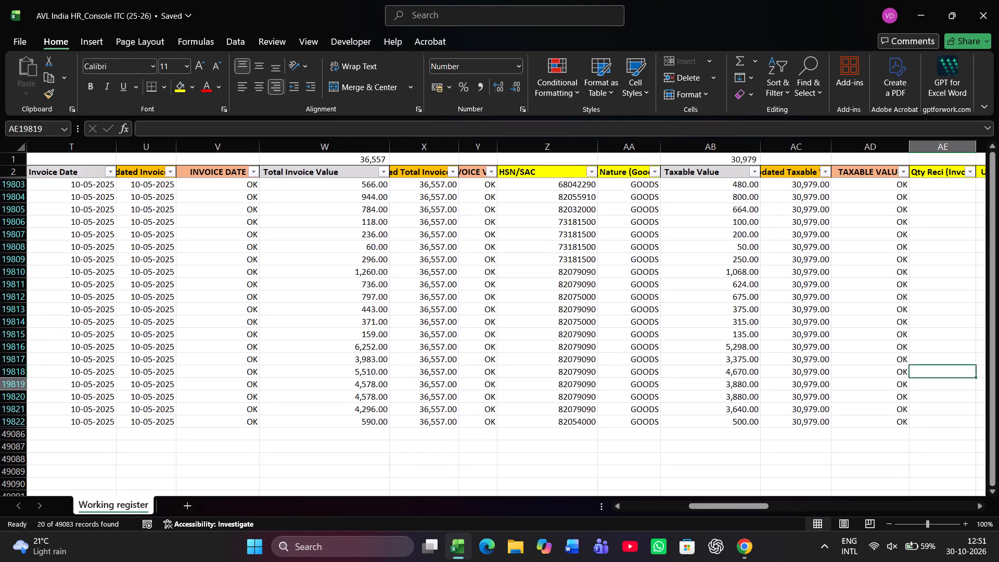
key(Down)
key(Down)
key(Down)
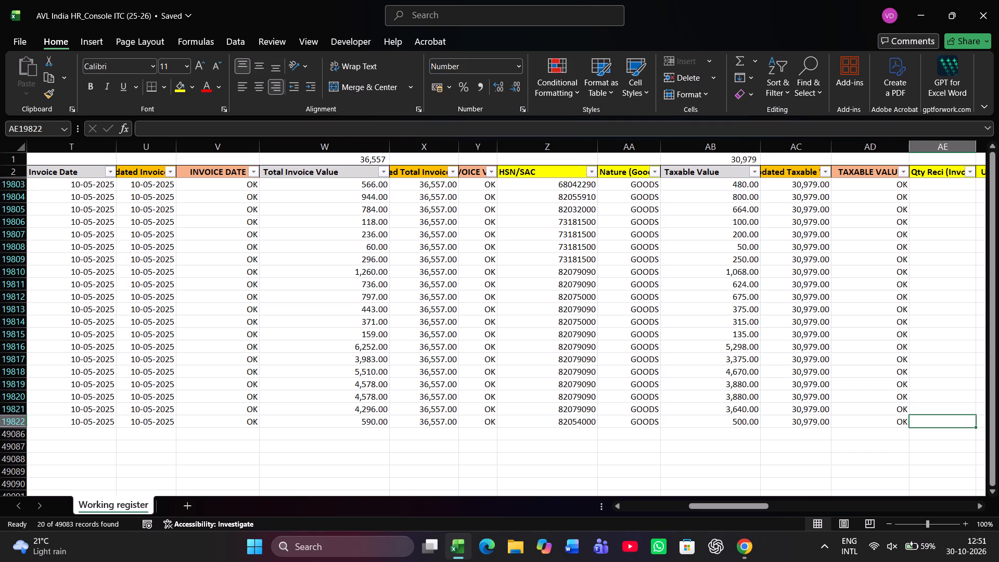
key(Up)
key(5)
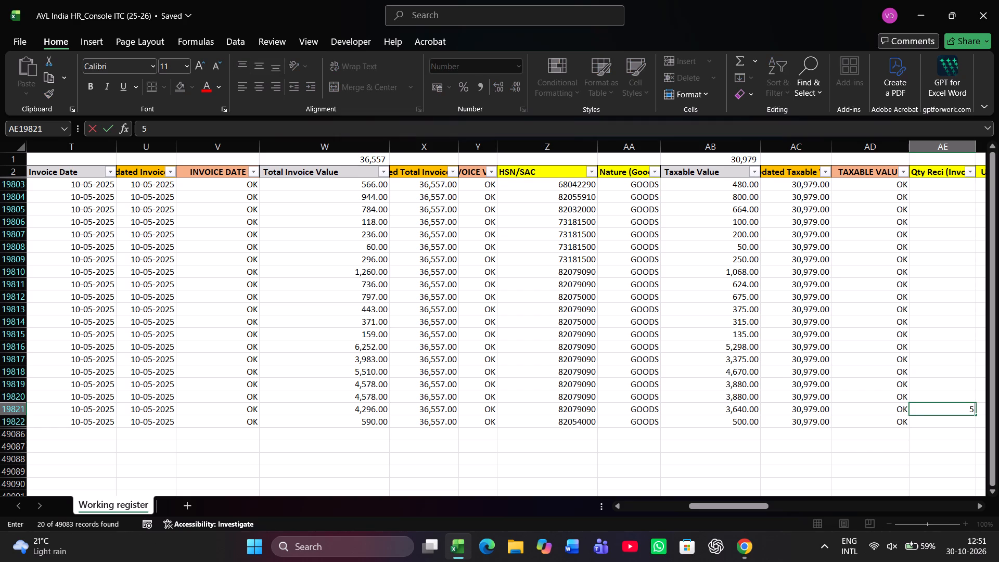
key(Up)
key(Up)
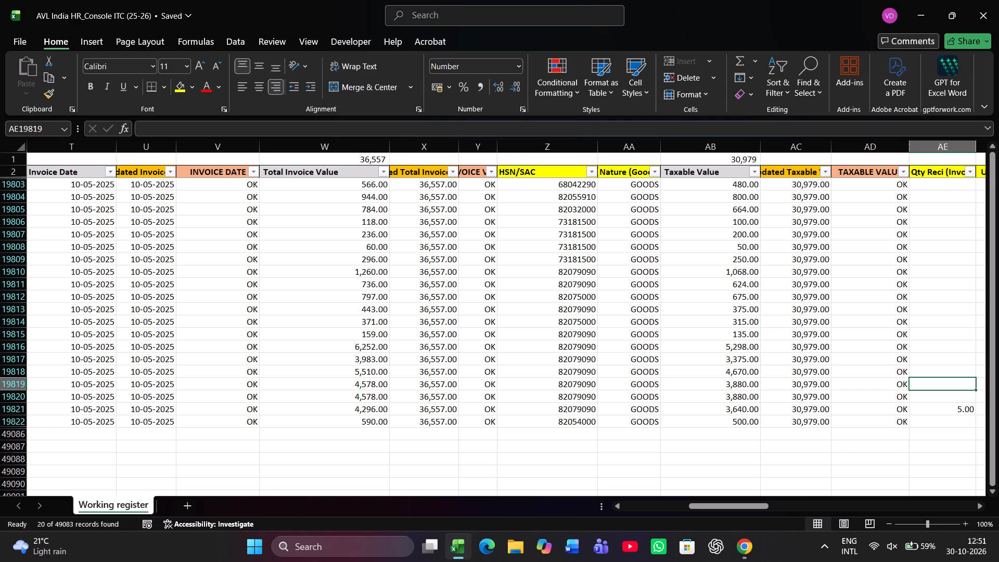
key(5)
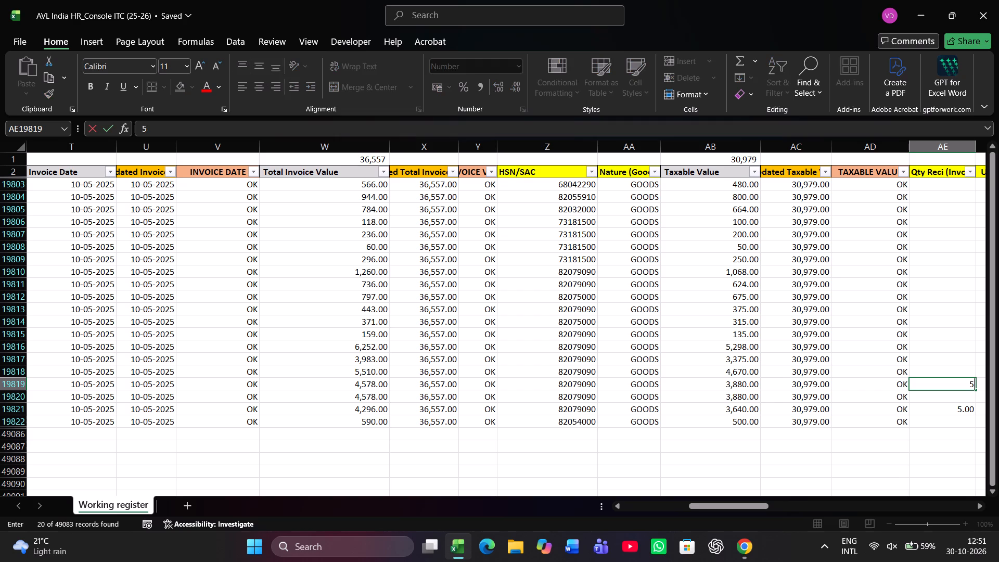
key(Up)
key(5)
key(Up)
key(3)
key(Up)
key(3)
key(Up)
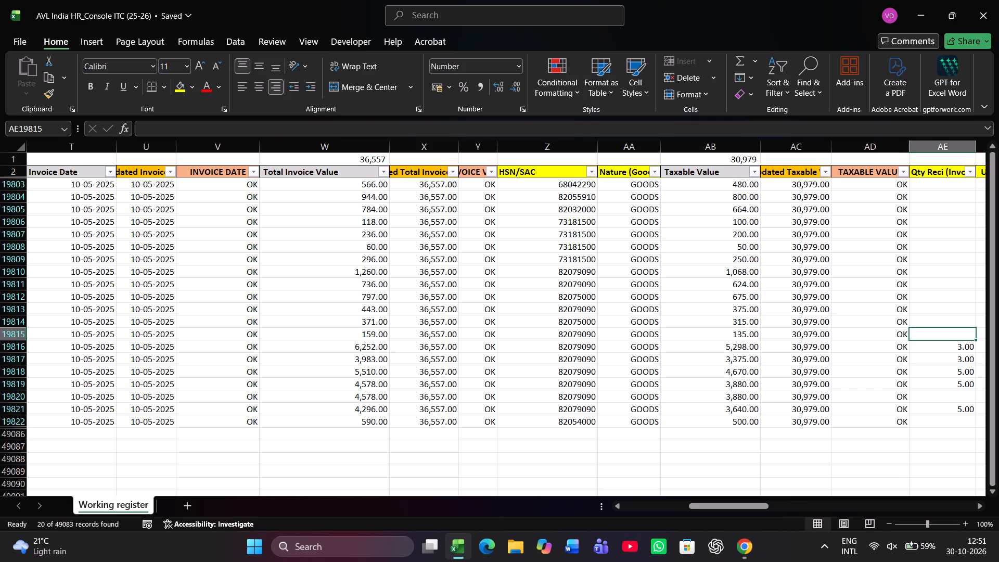
Fill the skipped Qty Reci cells in column AE with 2 at row 19822 and 5 at row 19820.
key(Down)
key(Down)
key(Down)
key(Down)
key(Down)
key(Down)
key(Down)
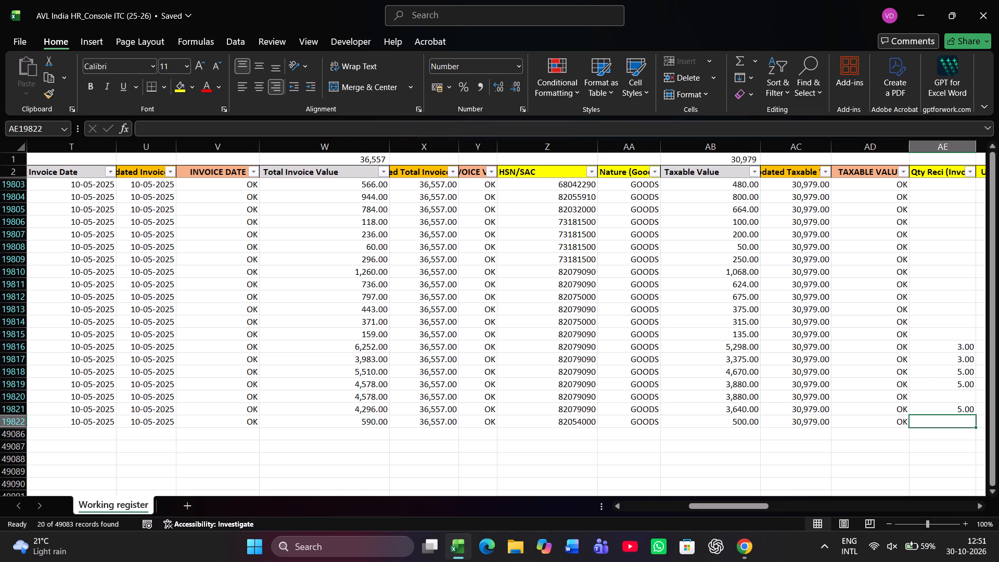
key(2)
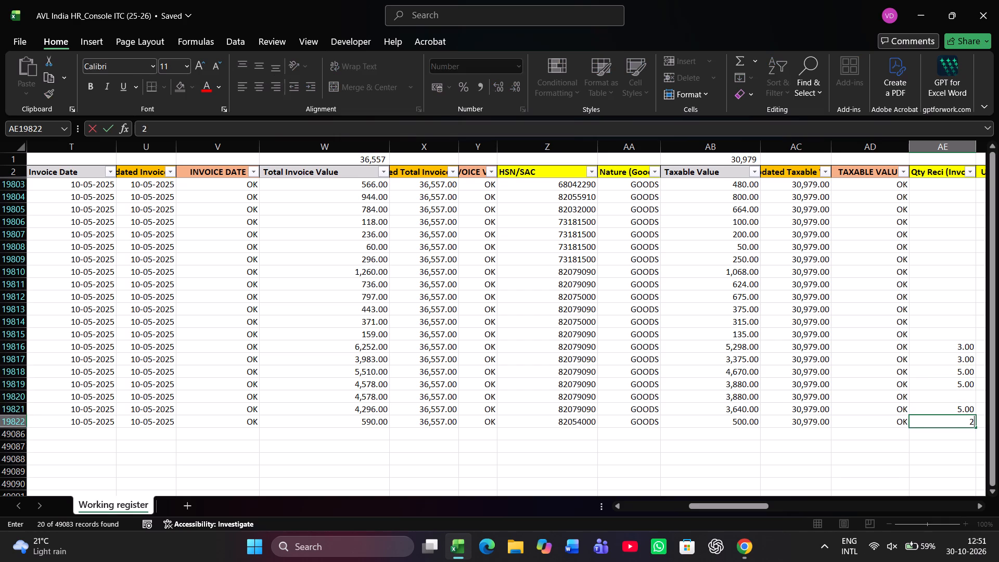
key(Up)
key(Up)
key(5)
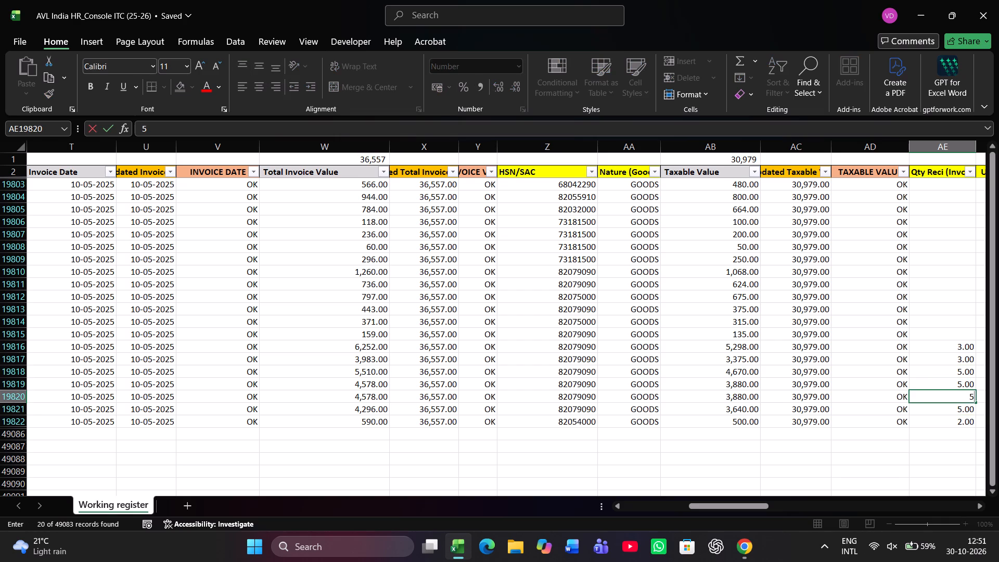
key(Up)
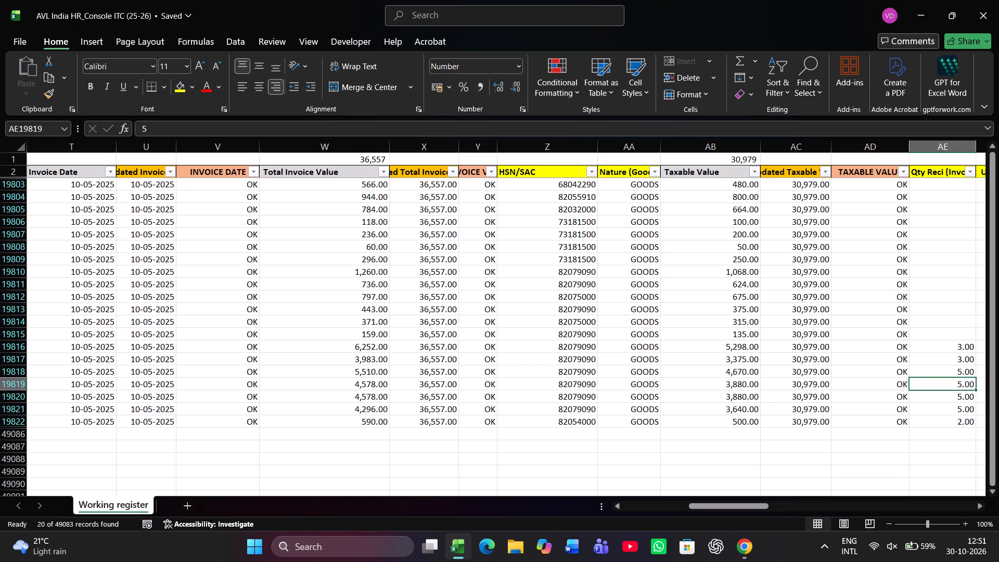
Enter a received quantity of 5 in column AE for each row from 19815 up to 19812.
key(Up)
key(Up)
key(Up)
key(Up)
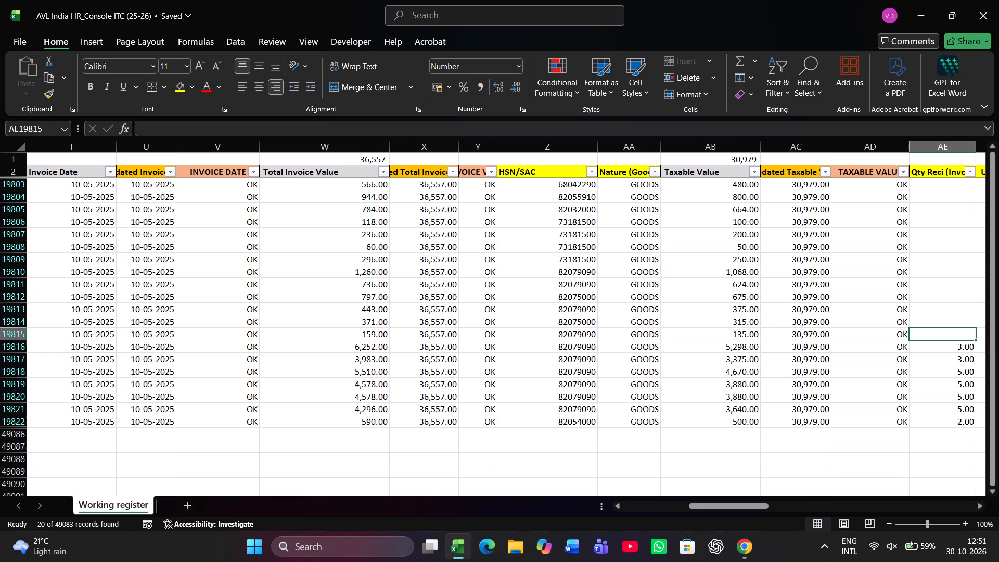
key(5)
key(Up)
key(5)
key(Up)
key(5)
key(Up)
key(5)
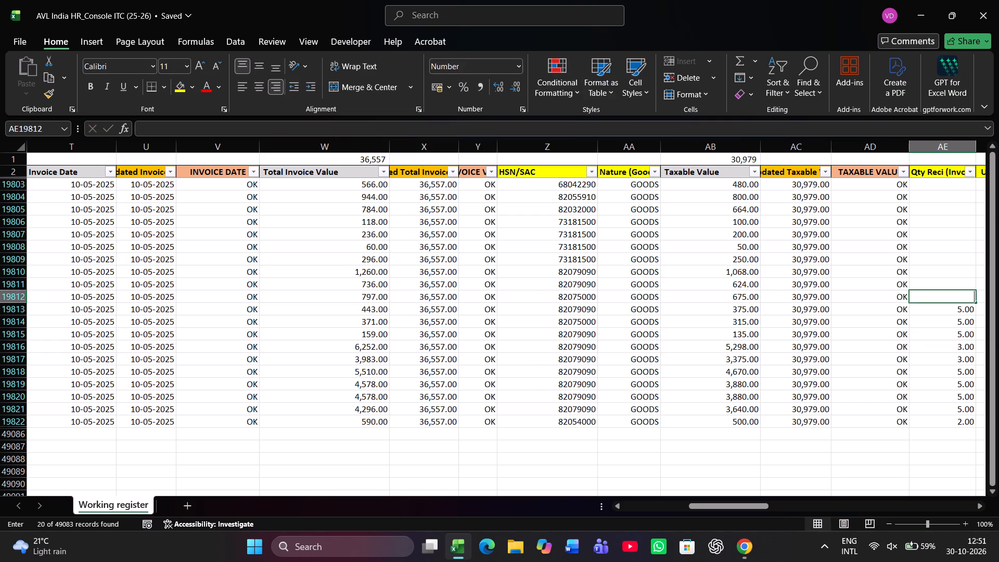
key(Up)
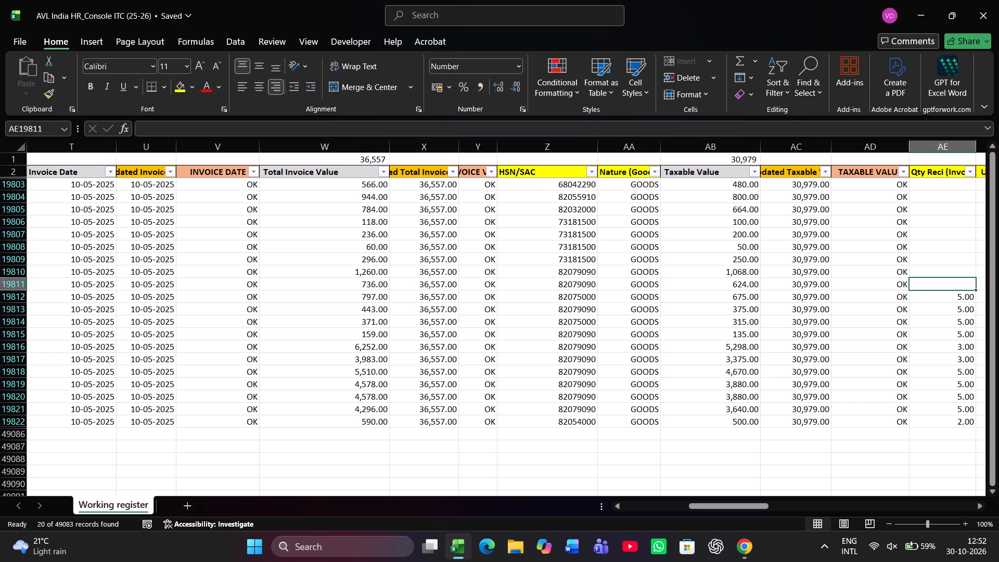
Enter received quantities in column AE: 3 in rows 19811 and 19810, and 50 in each row from 19809 up to 19806.
key(3)
key(Up)
key(3)
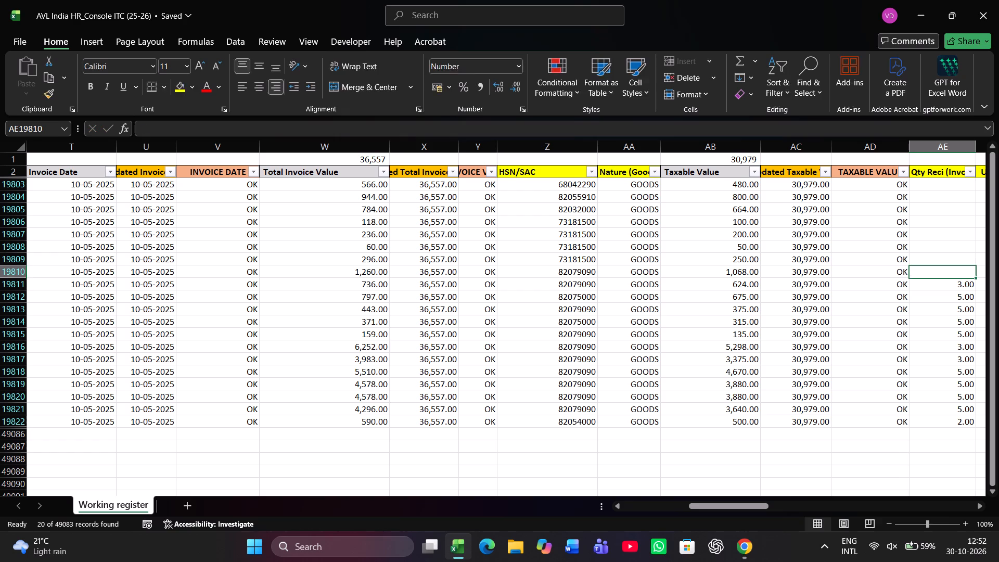
key(Up)
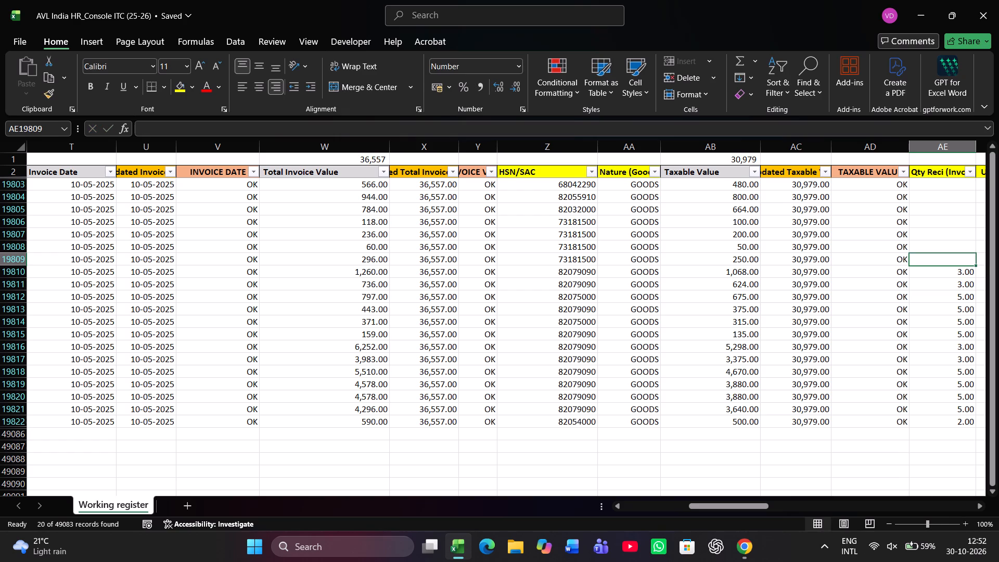
text(50)
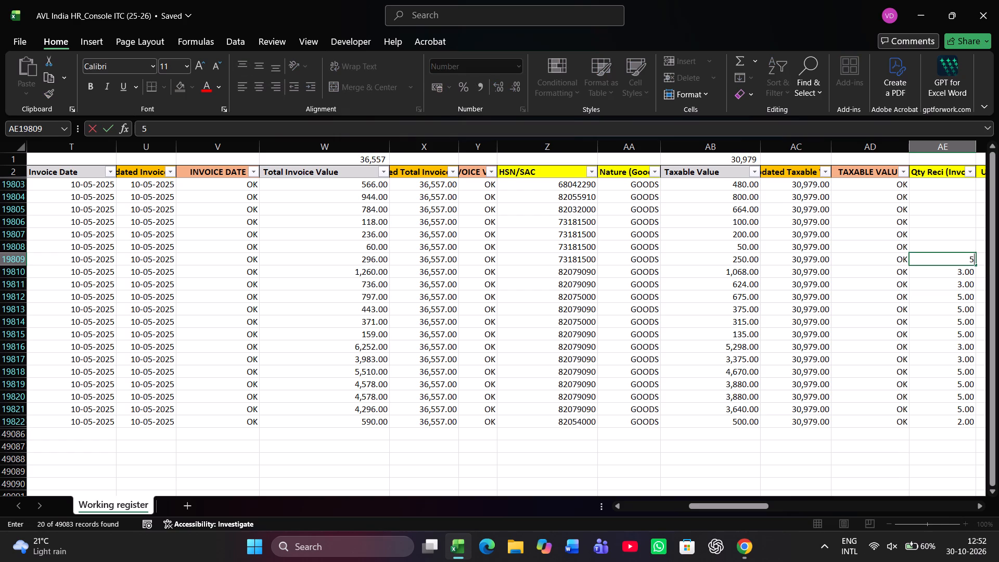
key(Up)
text(50)
key(Up)
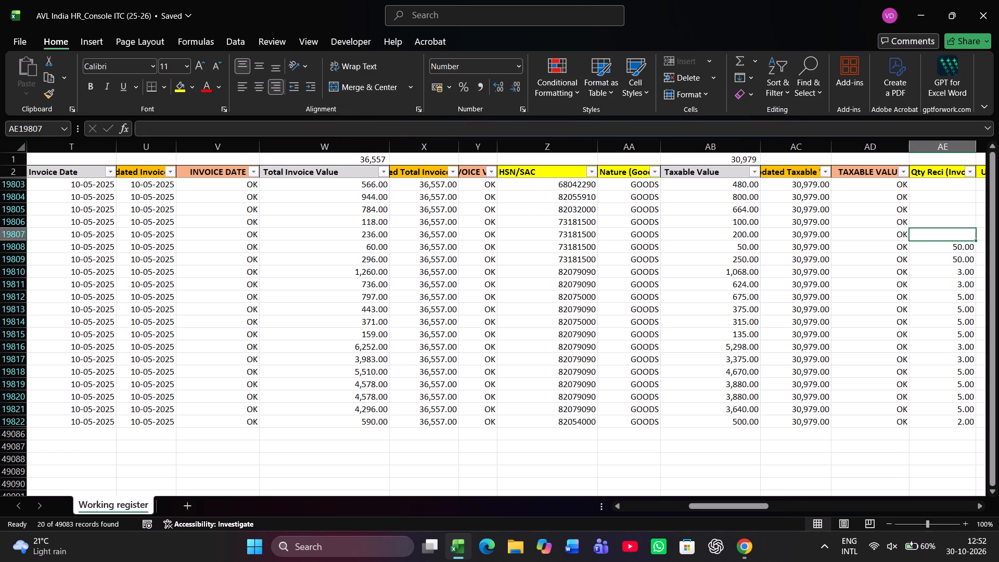
text(50)
key(Up)
text(50)
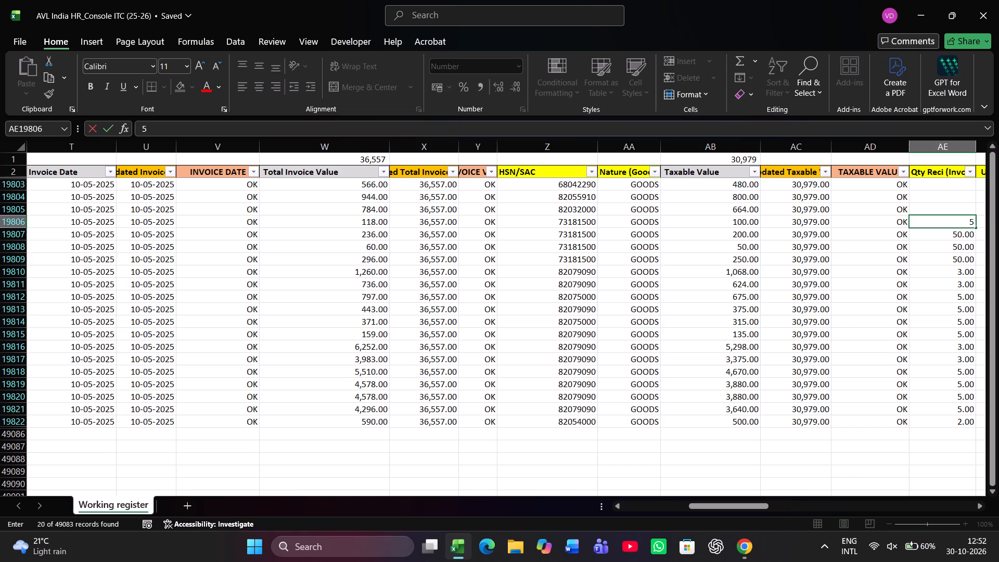
key(Up)
Complete the Qty Reci column (AE) with 4 at row 19805 and 1 at rows 19804 and 19803.
key(Up)
key(Down)
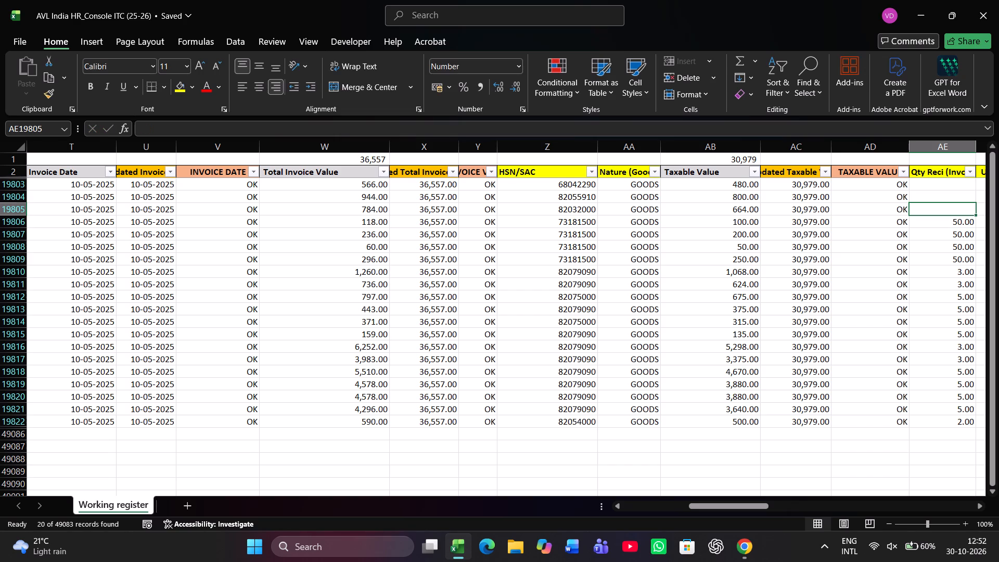
key(4)
key(Up)
key(1)
key(Up)
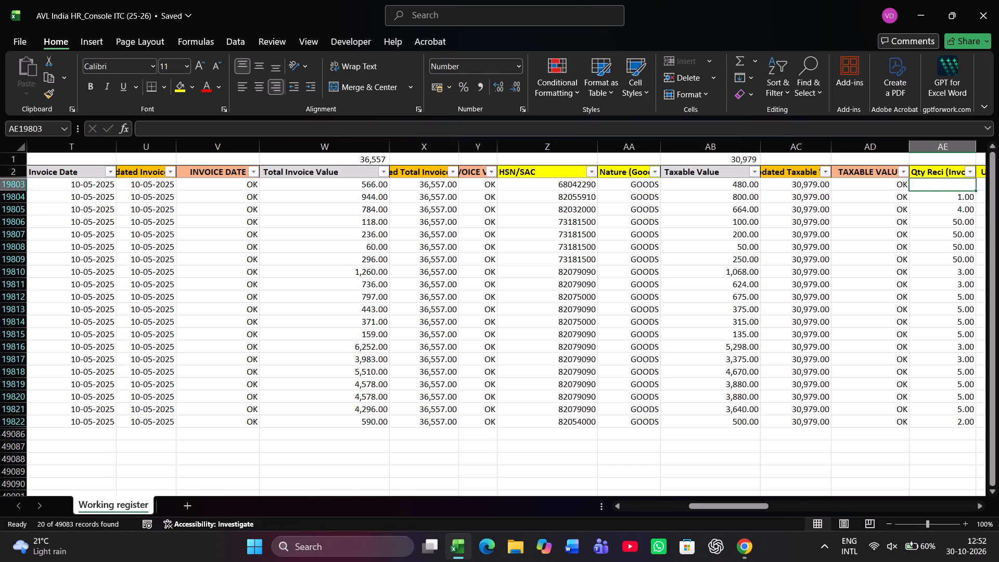
key(1)
key(Right)
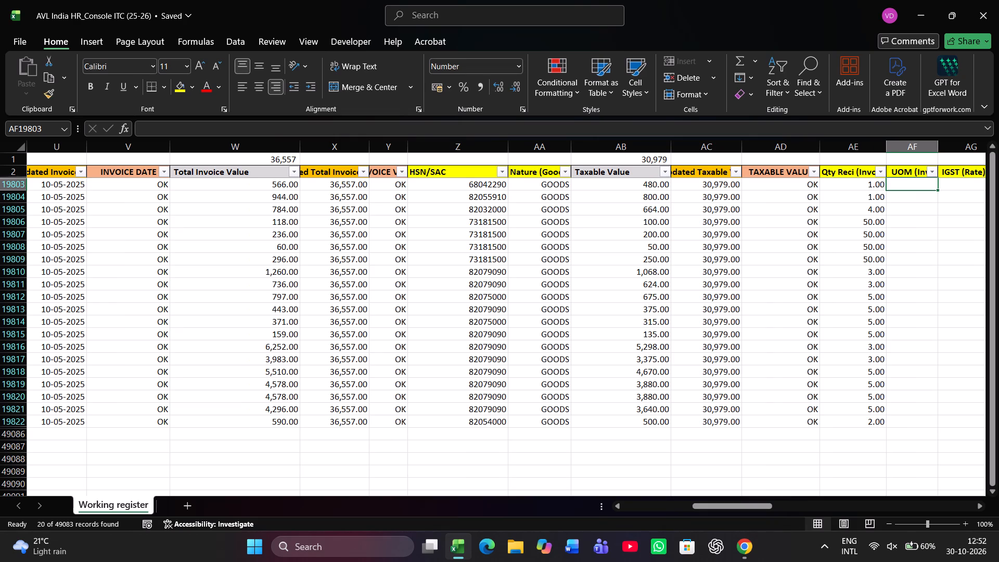
Enter SET as the unit of measure in the UOM column (AF) at rows 19821 and 19819.
key(Down)
key(Down)
key(Down)
key(Down)
key(Down)
key(Down)
key(Down)
key(Down)
key(Down)
key(Down)
key(Down)
key(Down)
key(Down)
key(Down)
key(Down)
key(Down)
key(Down)
key(Down)
key(Down)
key(Down)
key(Down)
key(Down)
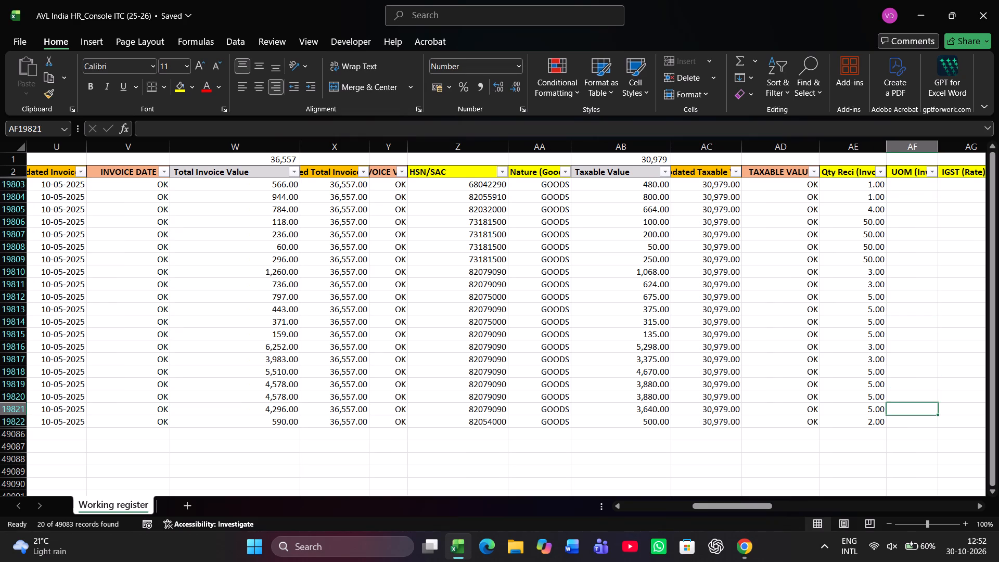
key(Down)
key(Up)
text(SE)
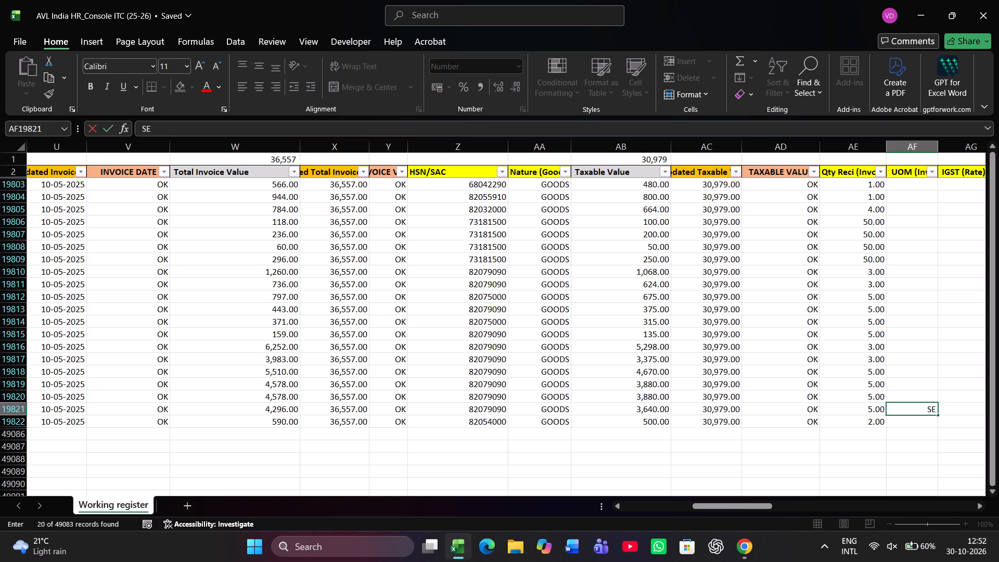
key(t)
key(Up)
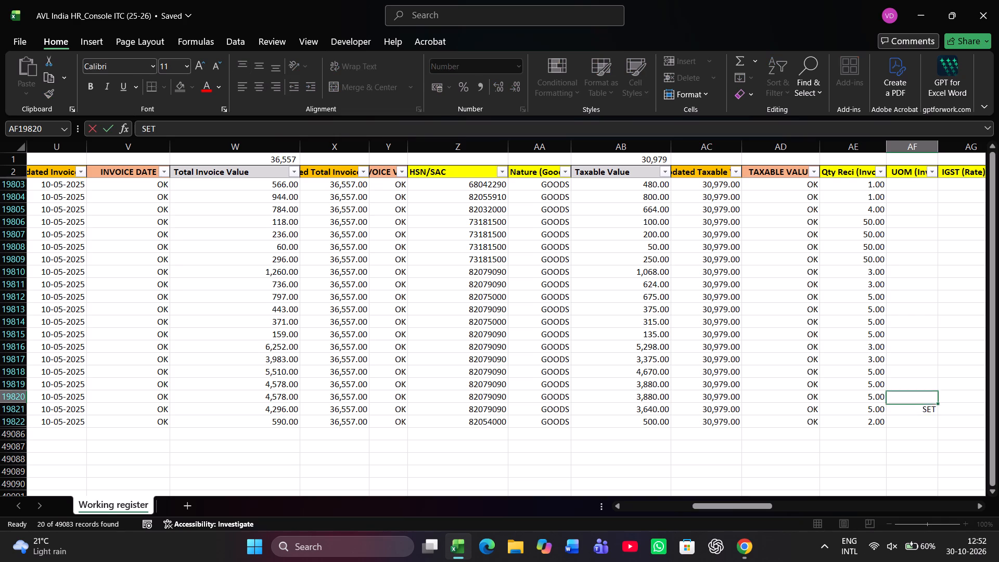
key(Up)
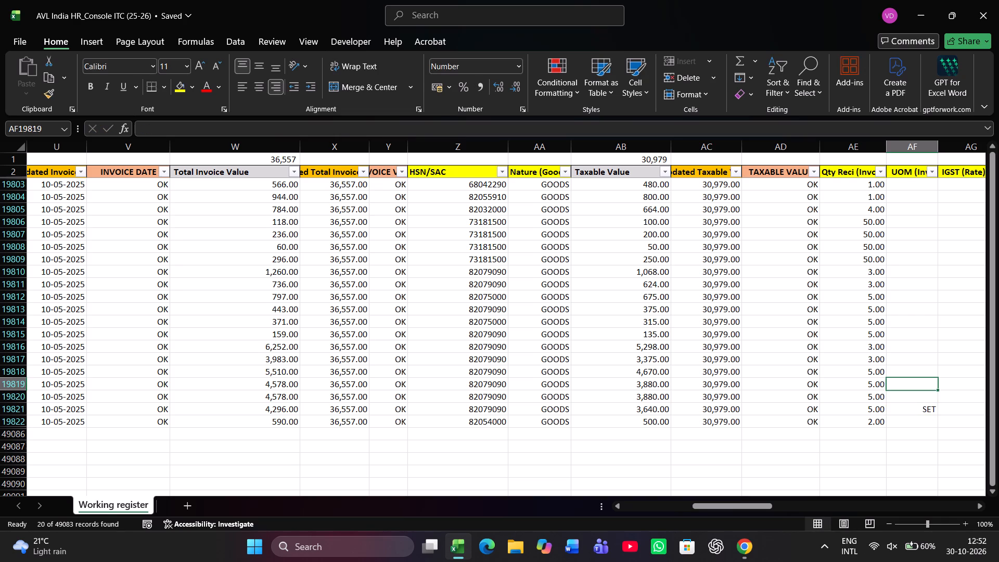
text(SE)
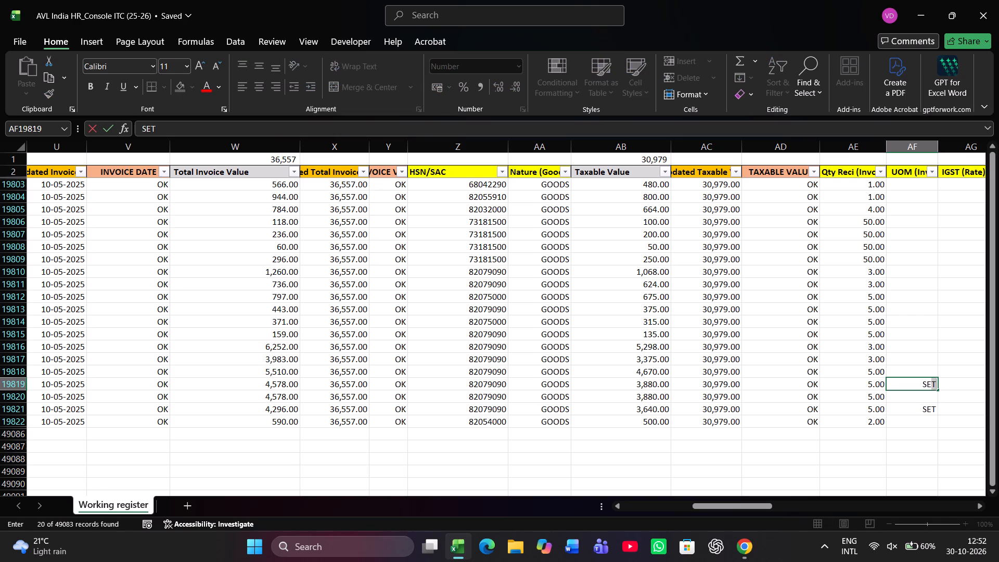
key(Return)
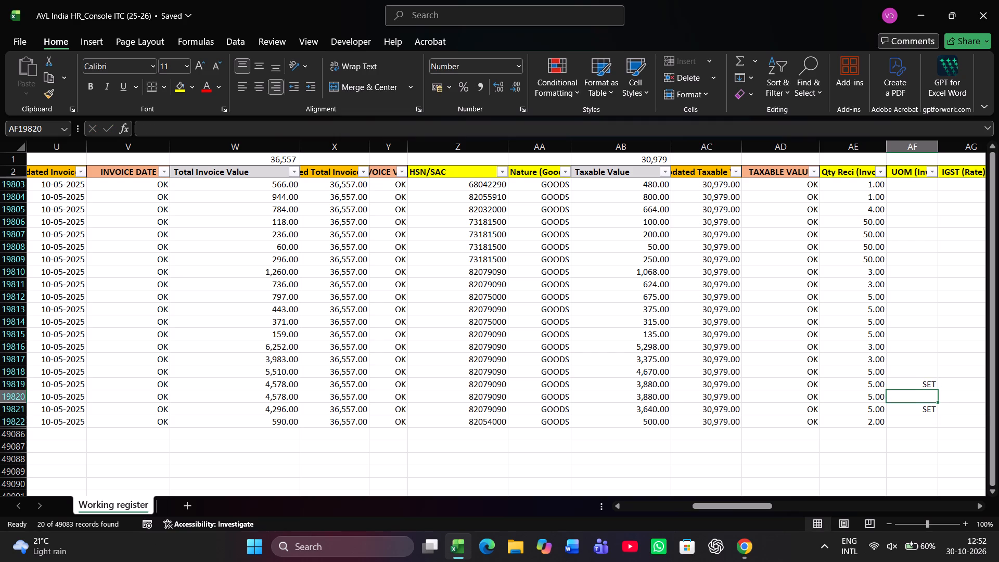
Enter SET in the UOM column (AF) for rows 19816, 19817 and 19818.
key(Up)
key(Up)
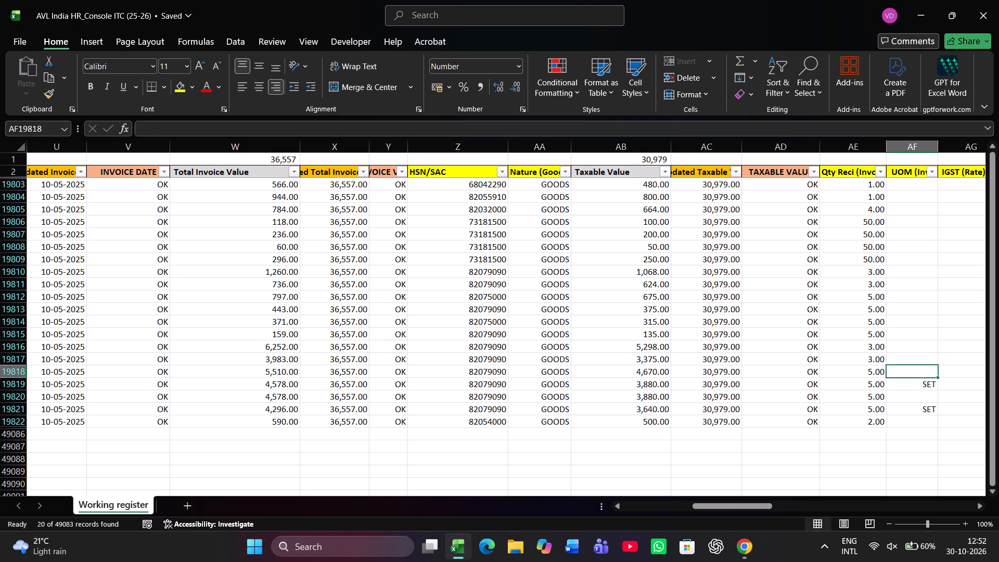
key(Up)
key(Up)
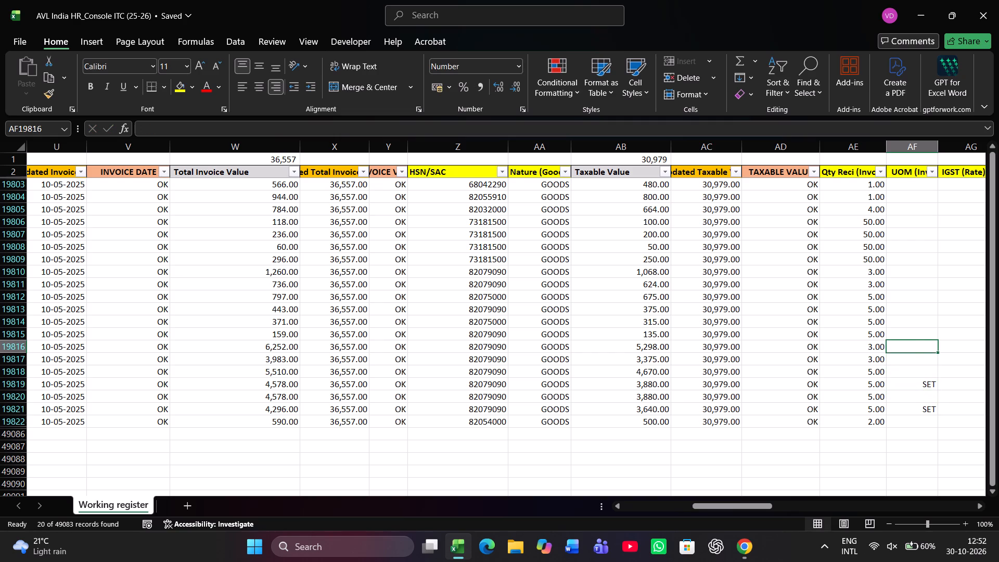
text(SE)
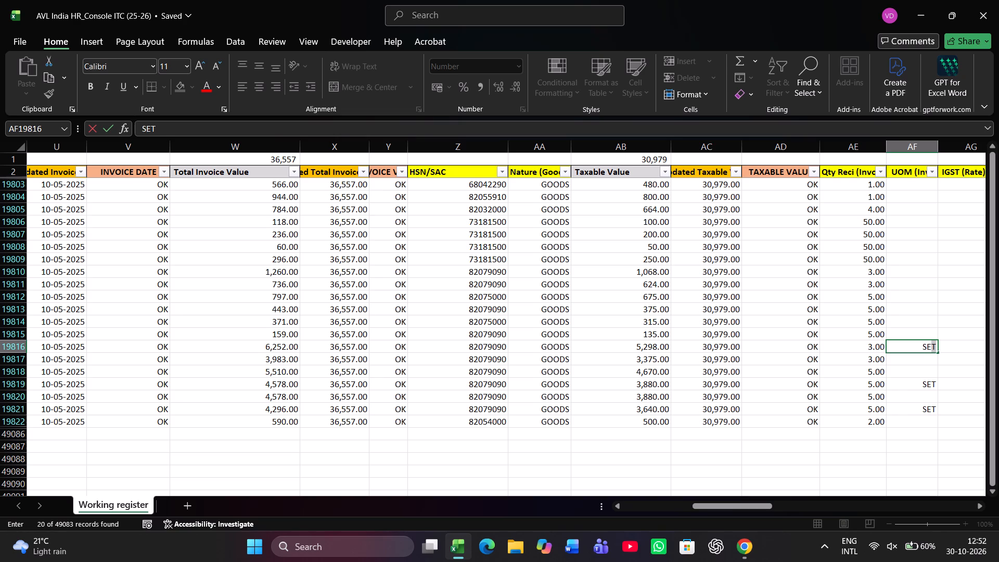
key(Return)
text(SE)
key(Return)
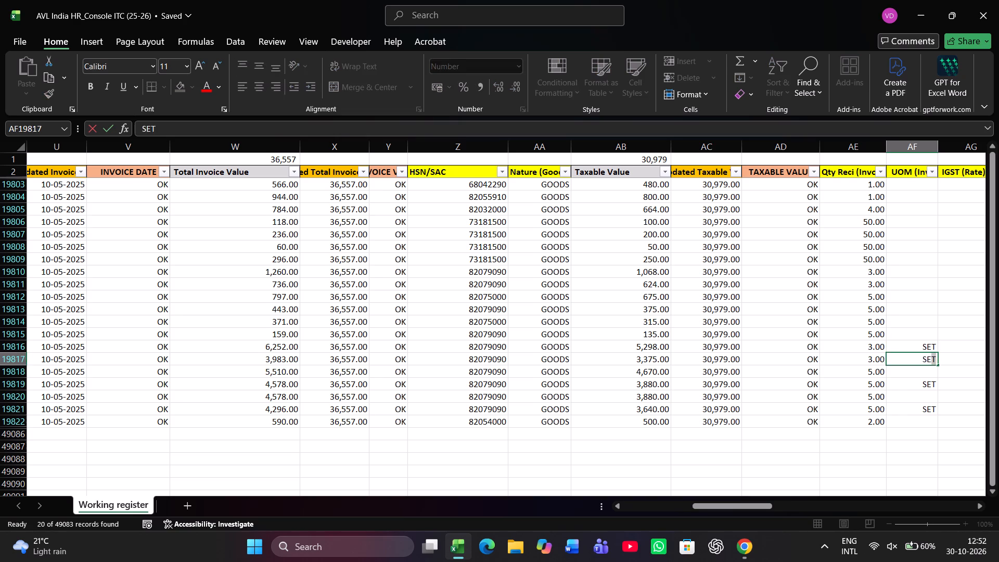
text(SE)
key(Return)
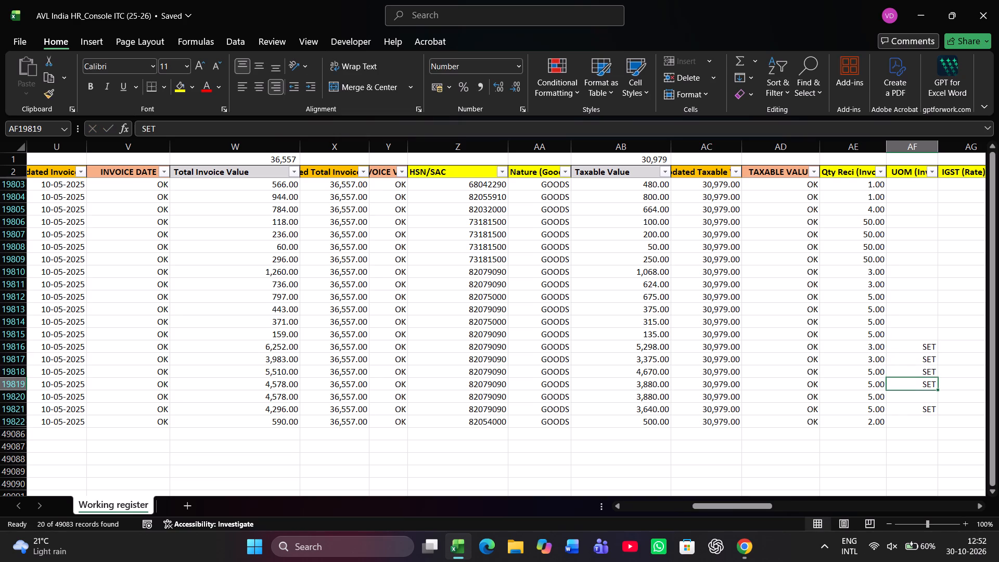
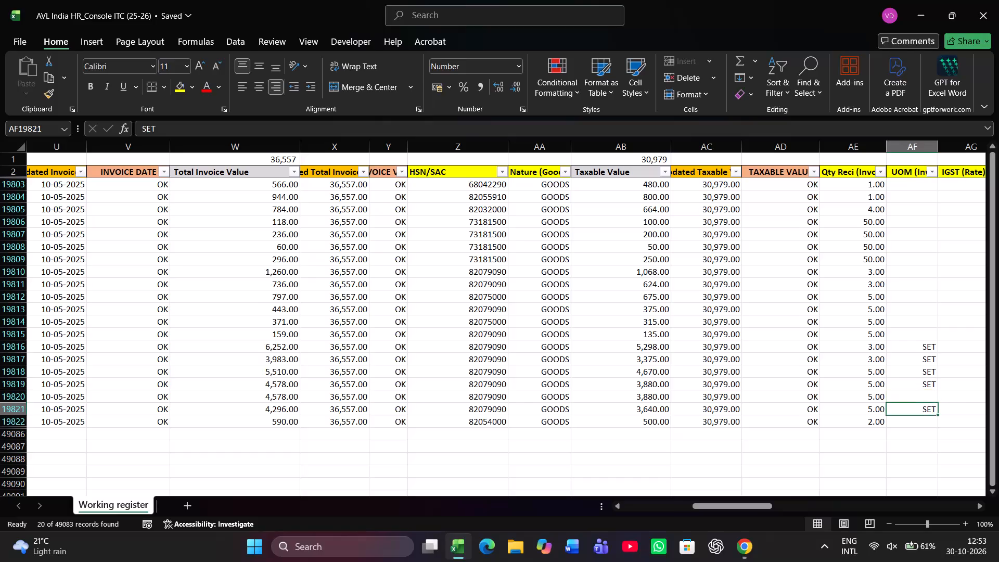
Enter PCS as the unit of measure in the UOM column (AF) at rows 19822 and 19820.
key(Down)
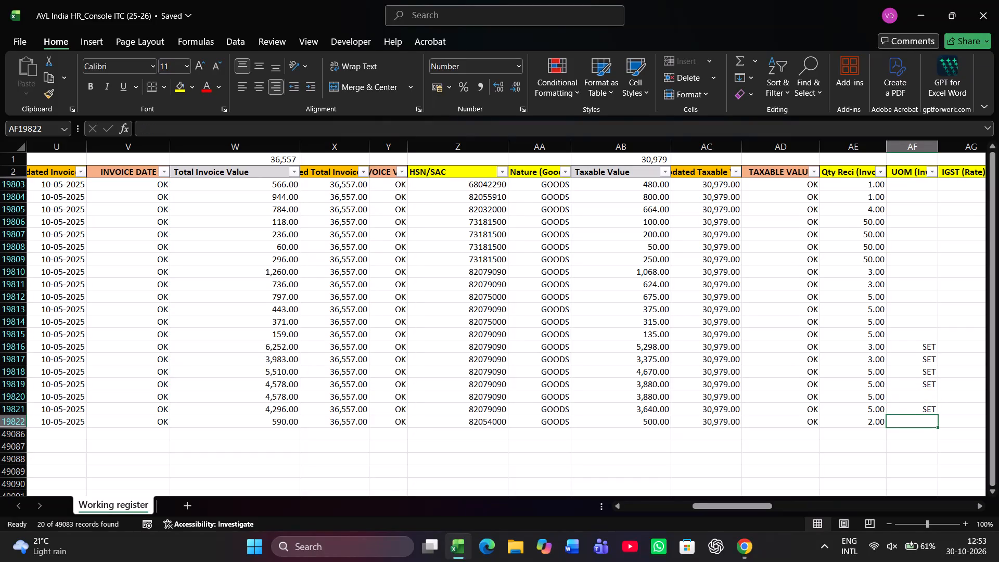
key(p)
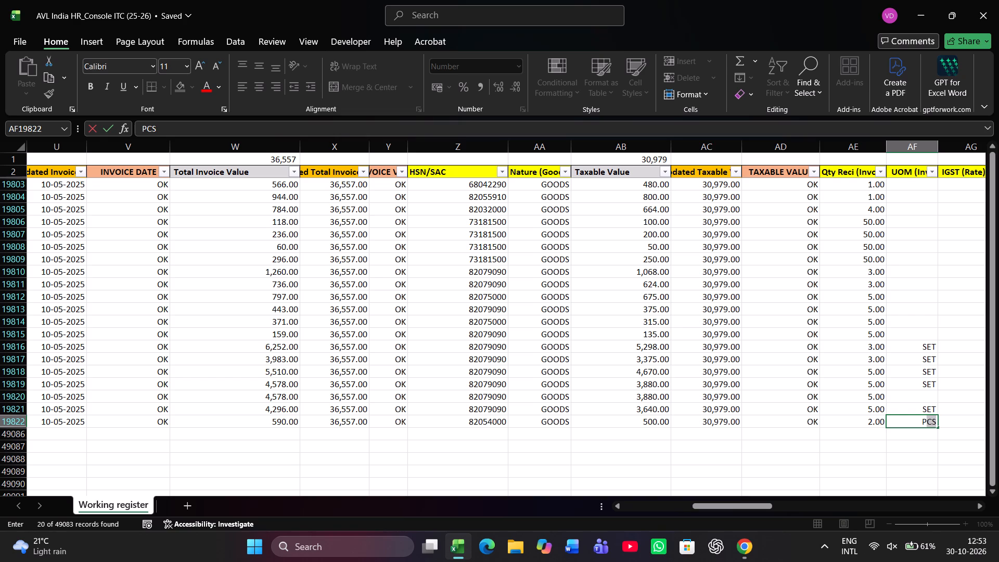
key(Return)
key(Up)
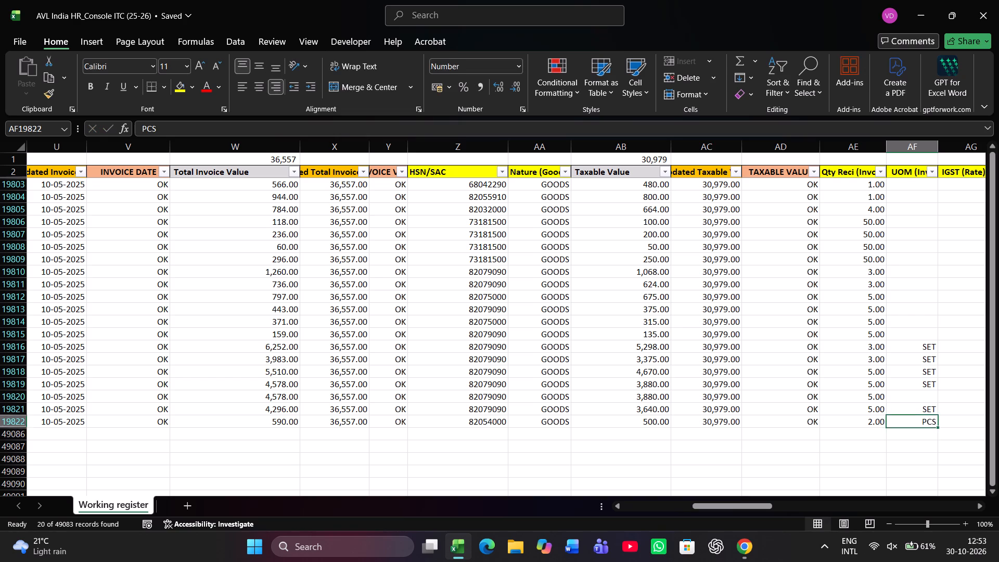
key(Up)
key(Up)
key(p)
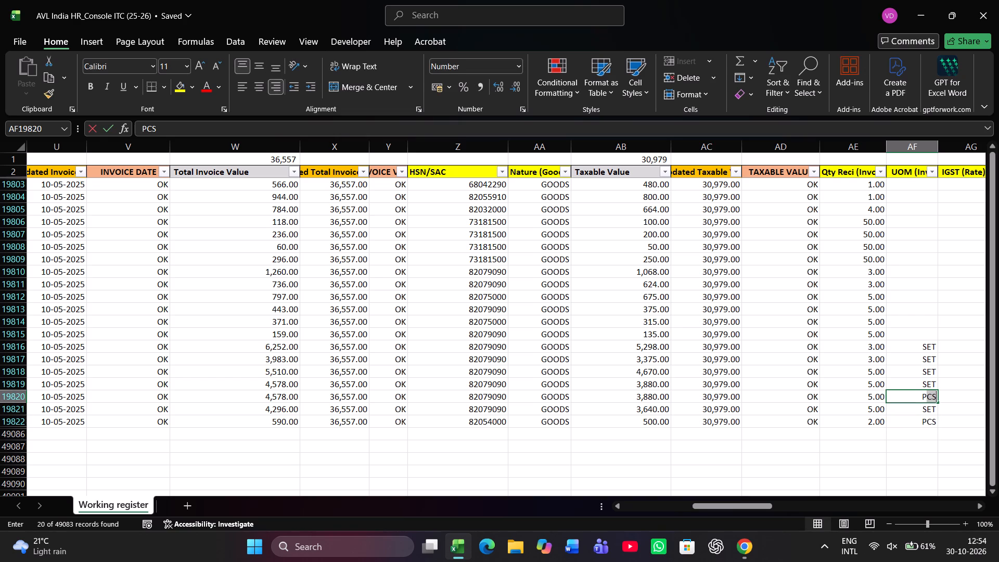
key(Return)
Enter PCS in the UOM column (AF) at row 19803, the first filtered row.
key(Up)
key(Up)
key(Up)
key(Up)
key(Up)
key(Up)
key(Up)
key(Up)
key(Up)
key(Up)
key(Up)
key(Up)
key(Up)
key(Up)
key(Up)
key(Up)
key(Up)
key(Up)
key(Up)
key(Up)
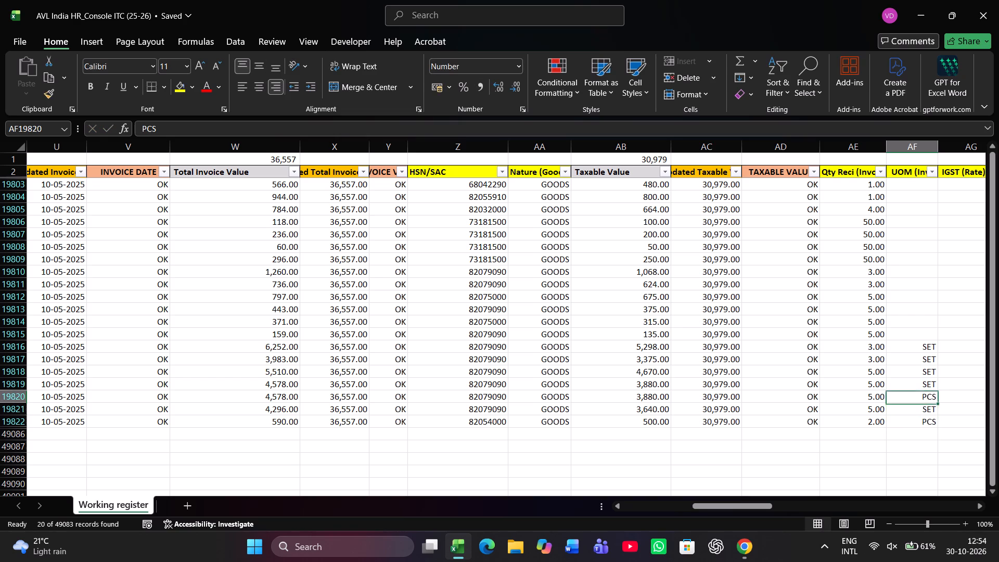
key(Up)
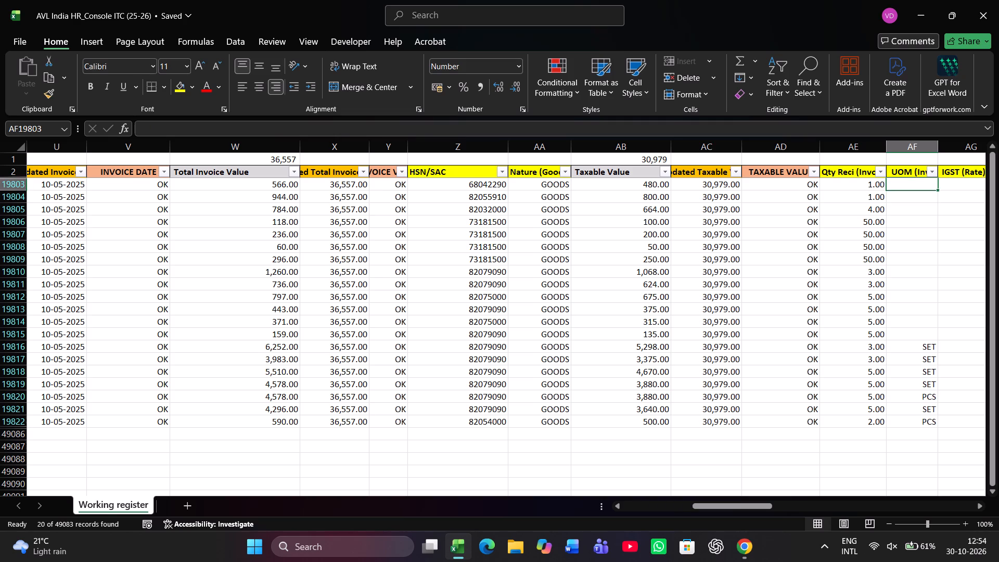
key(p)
key(Return)
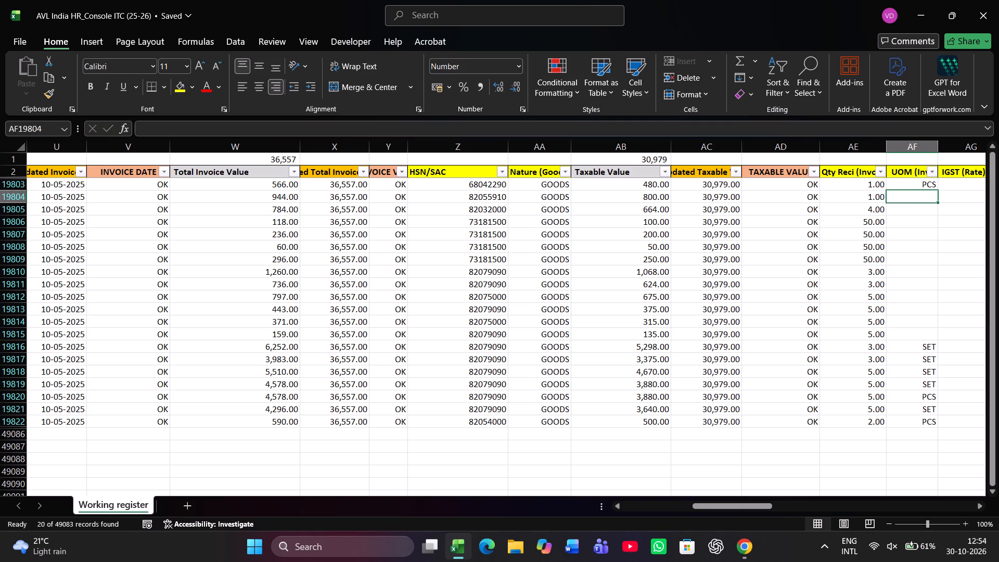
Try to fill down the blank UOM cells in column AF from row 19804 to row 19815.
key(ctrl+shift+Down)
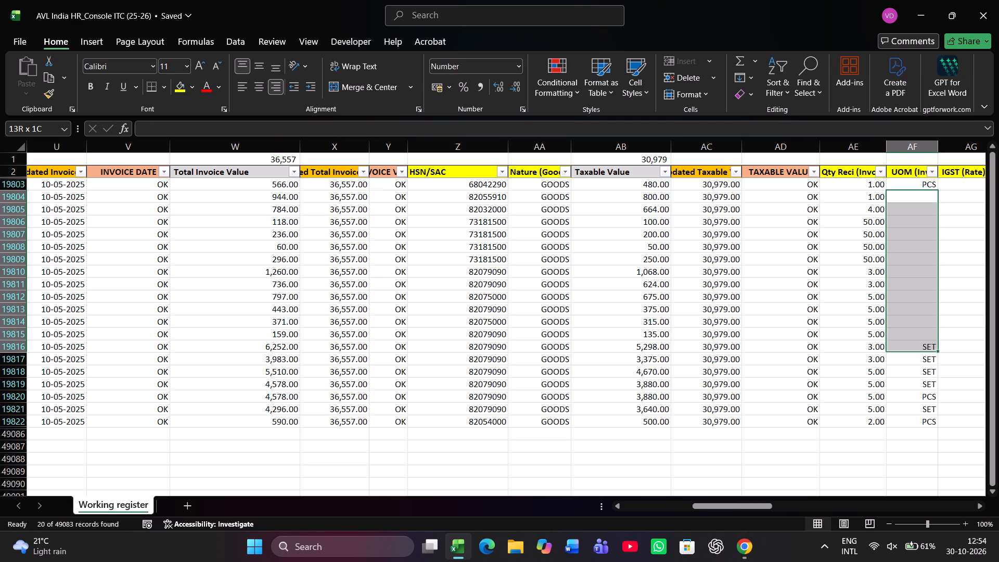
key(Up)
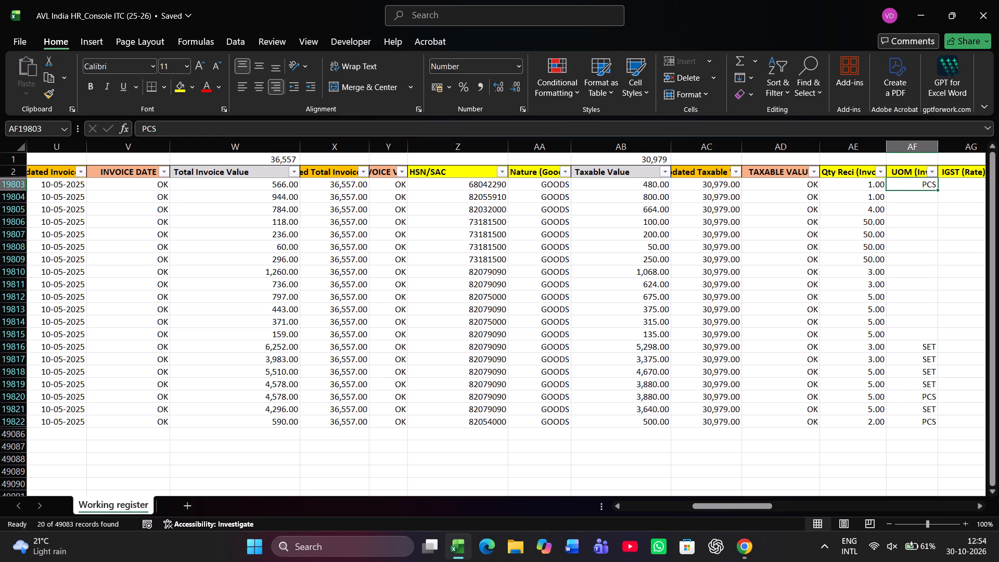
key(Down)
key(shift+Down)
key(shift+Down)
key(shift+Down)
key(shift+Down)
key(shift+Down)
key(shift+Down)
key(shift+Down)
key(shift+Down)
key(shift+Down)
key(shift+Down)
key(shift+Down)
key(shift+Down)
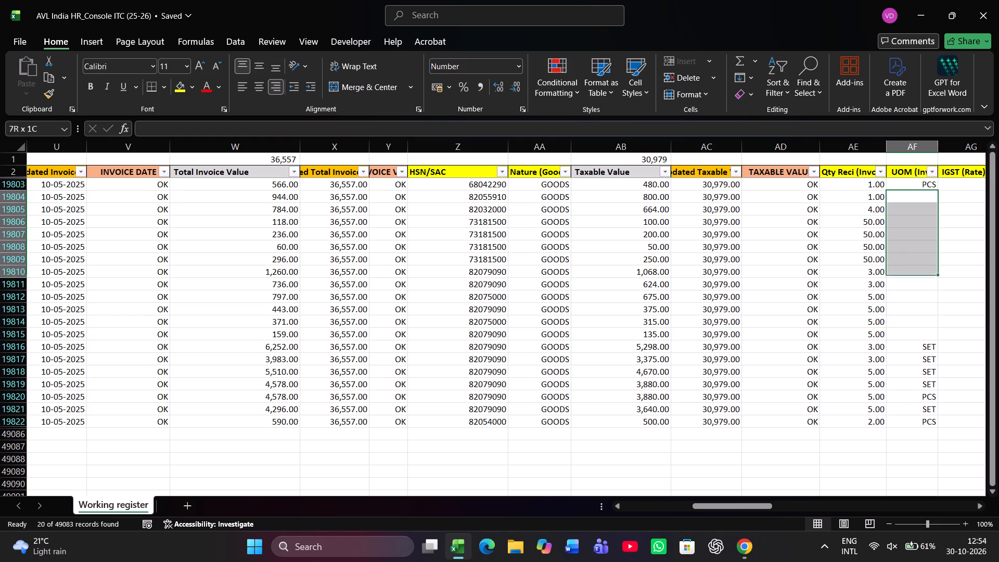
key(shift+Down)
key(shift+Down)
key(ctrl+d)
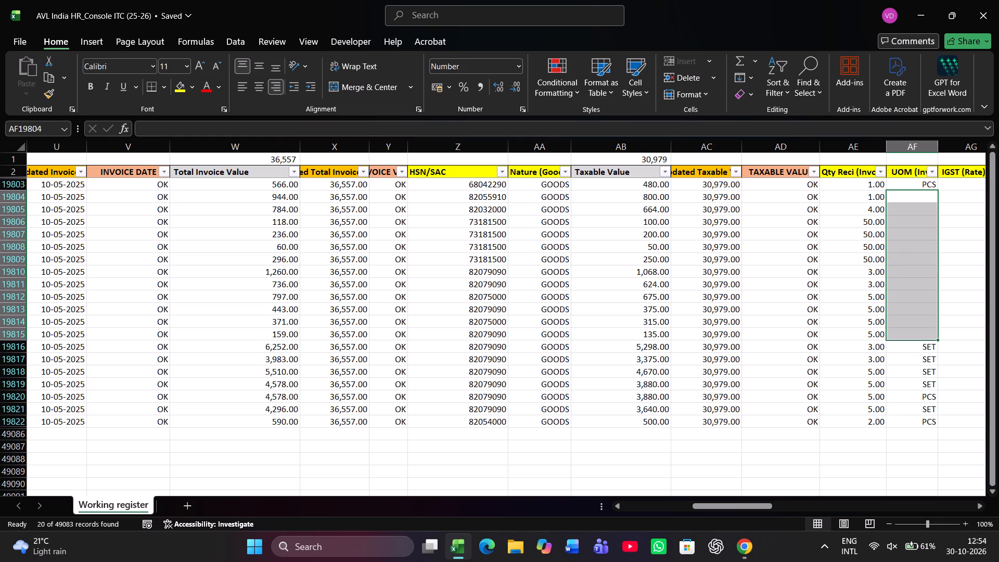
Fill PCS down the UOM column (AF) from row 19803 through row 19815.
drag(886, 210, 920, 198)
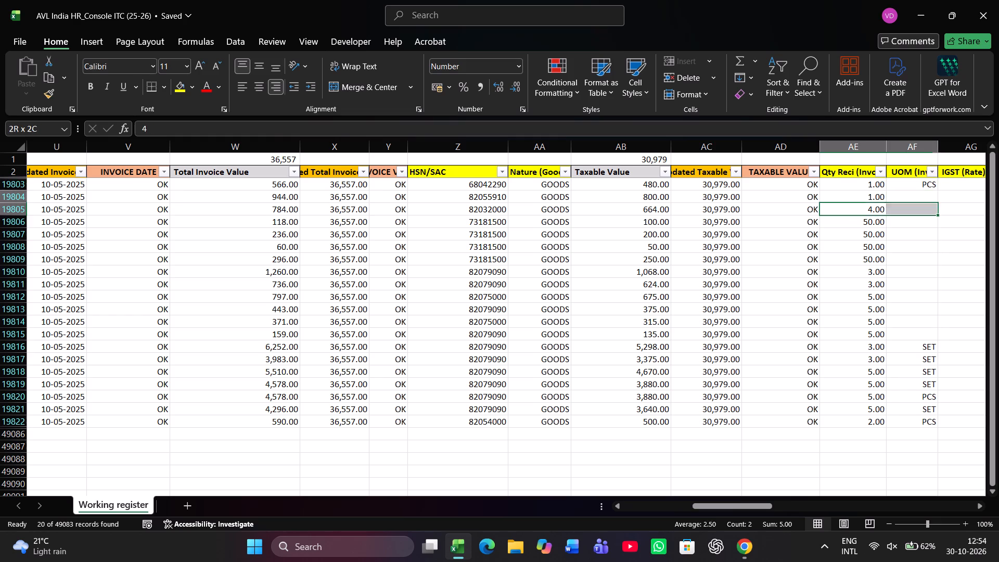
drag(920, 198, 912, 187)
click(912, 187)
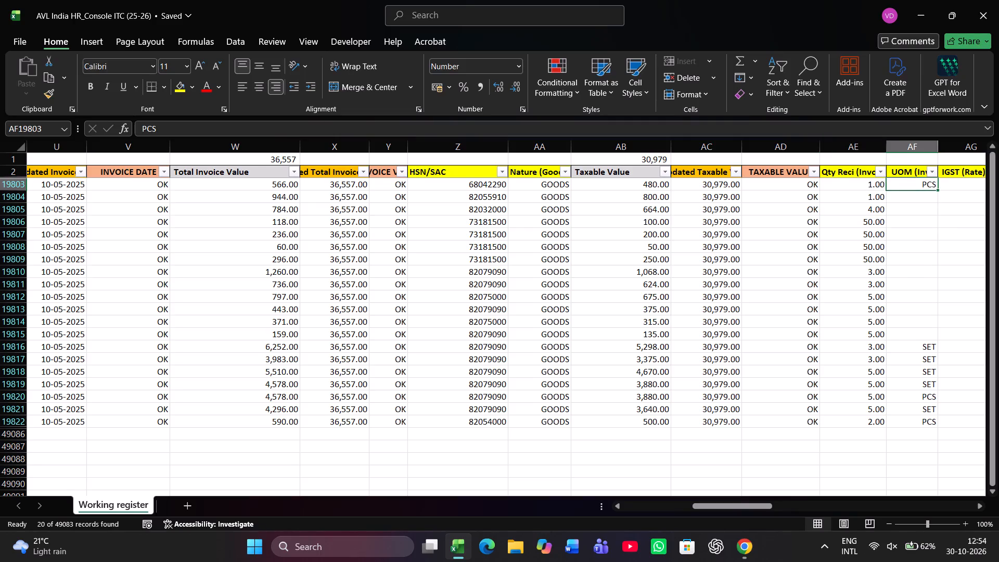
key(ctrl+Left)
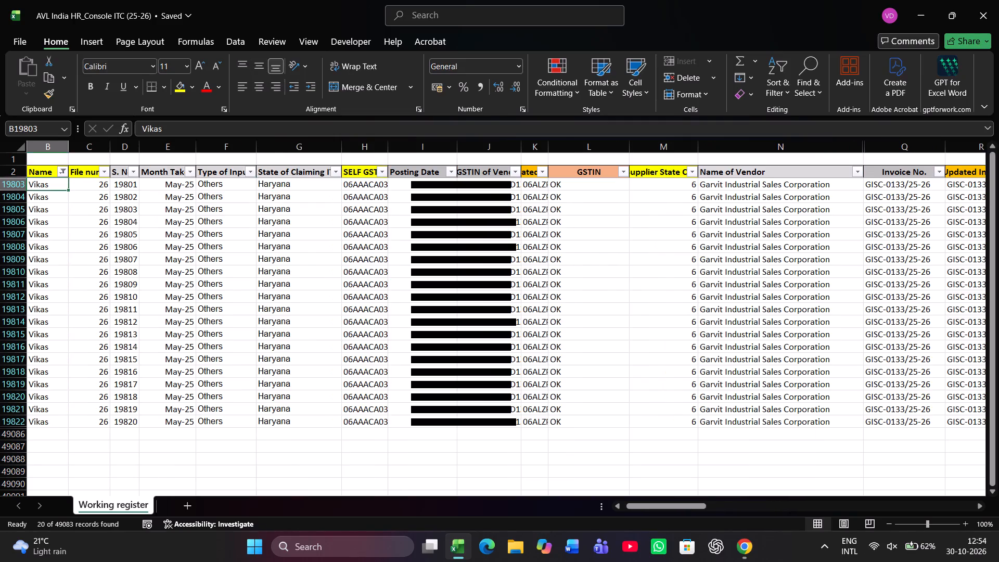
key(ctrl+Right)
key(Left)
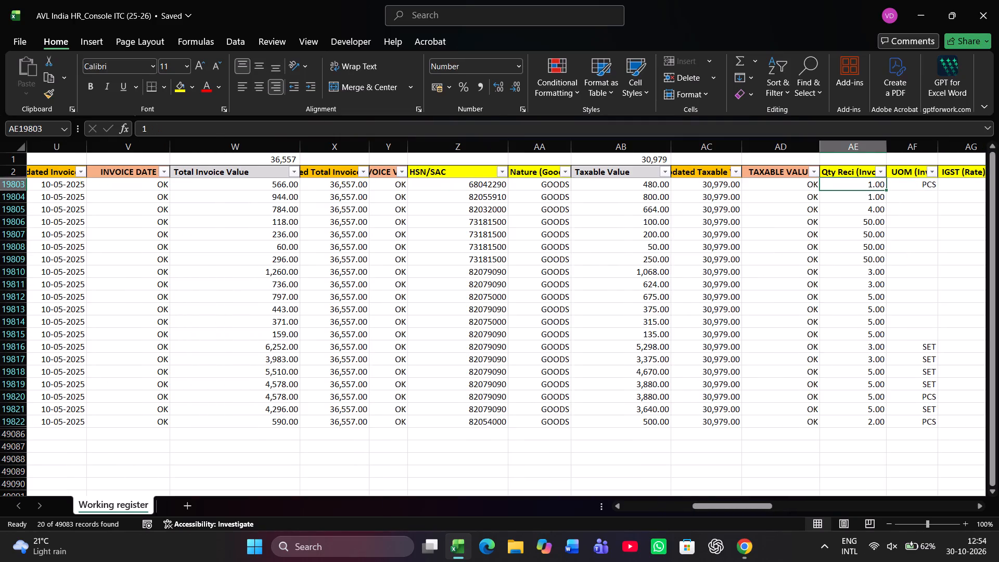
key(ctrl+Down)
key(Right)
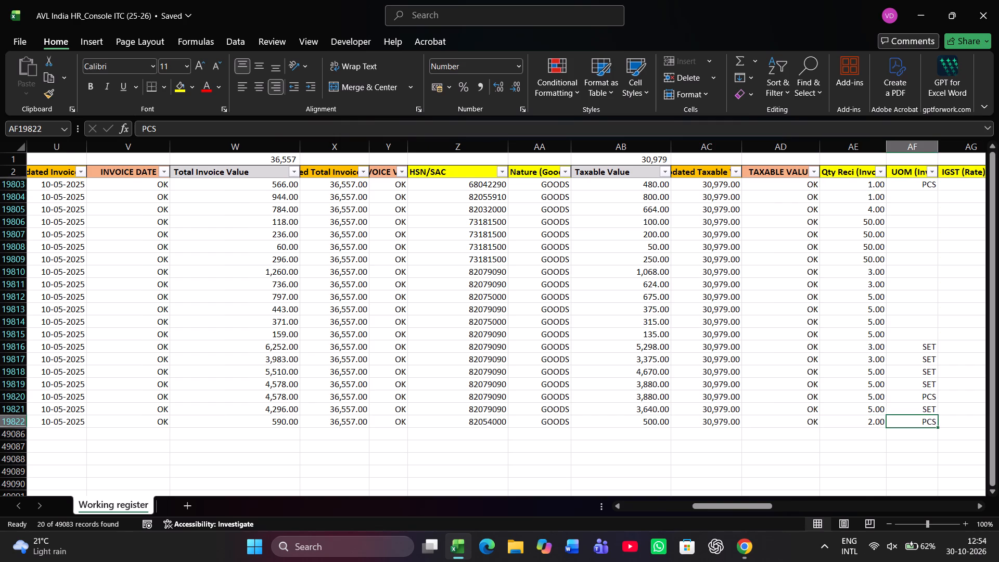
key(Up)
key(Up)
key(Up)
key(Up)
key(Up)
key(Up)
key(Up)
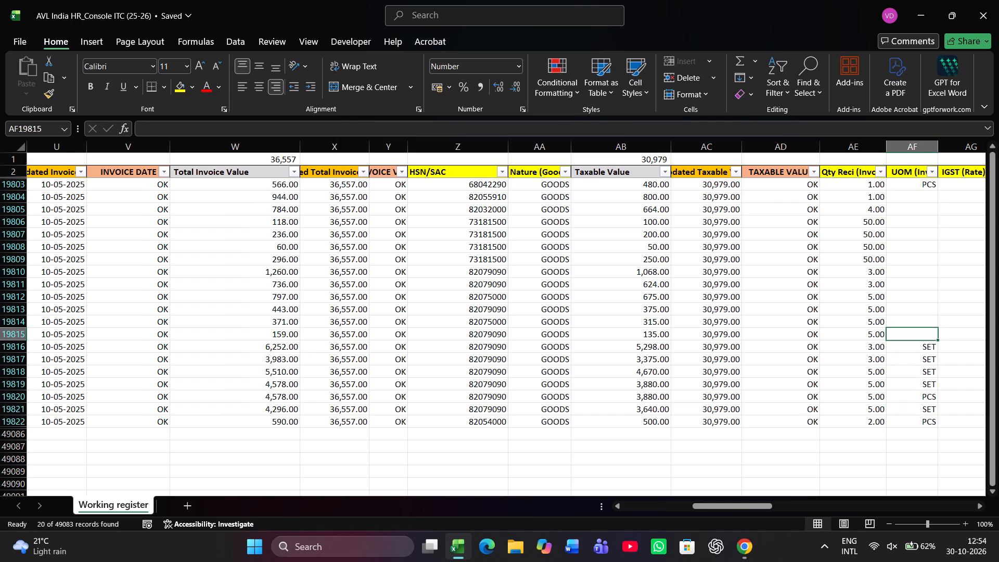
key(ctrl+shift+Up)
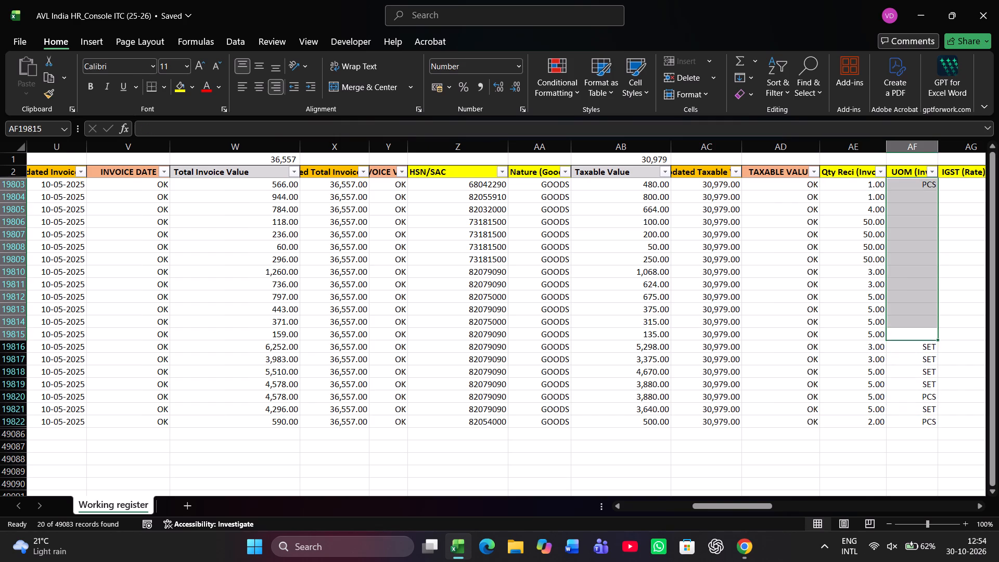
key(ctrl+d)
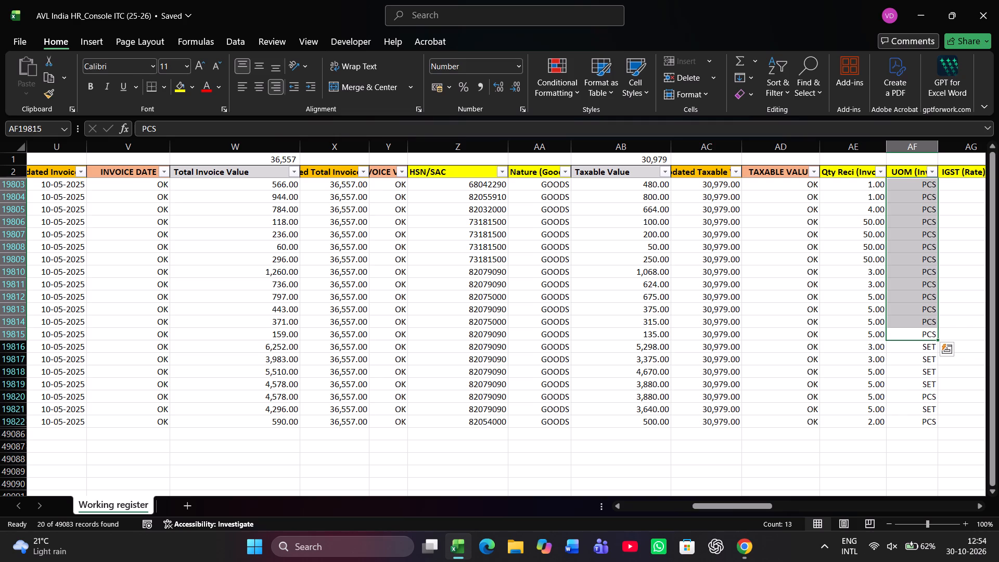
Enter 9 as the CGST rate in column AK at row 19803.
key(Right)
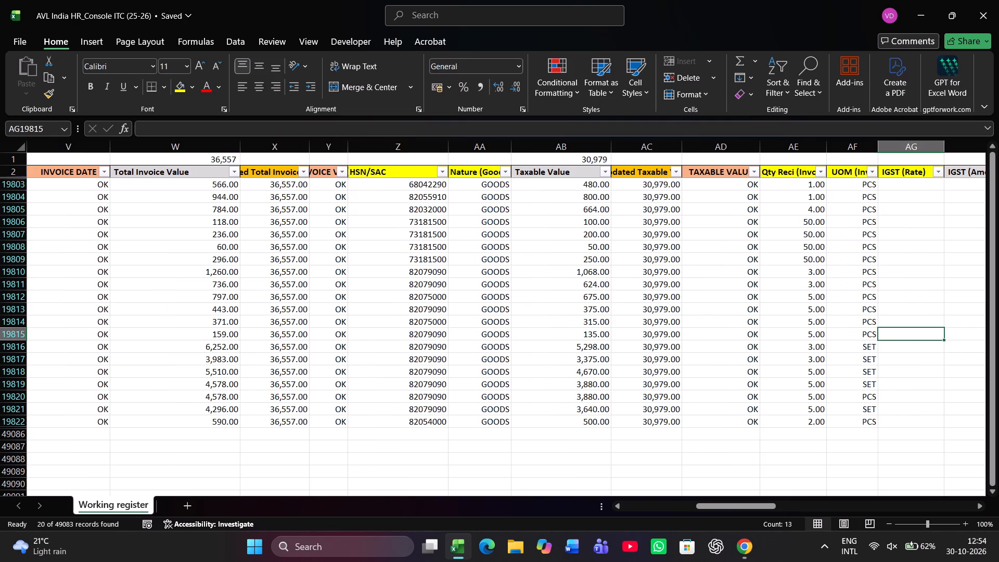
key(Up)
key(Up)
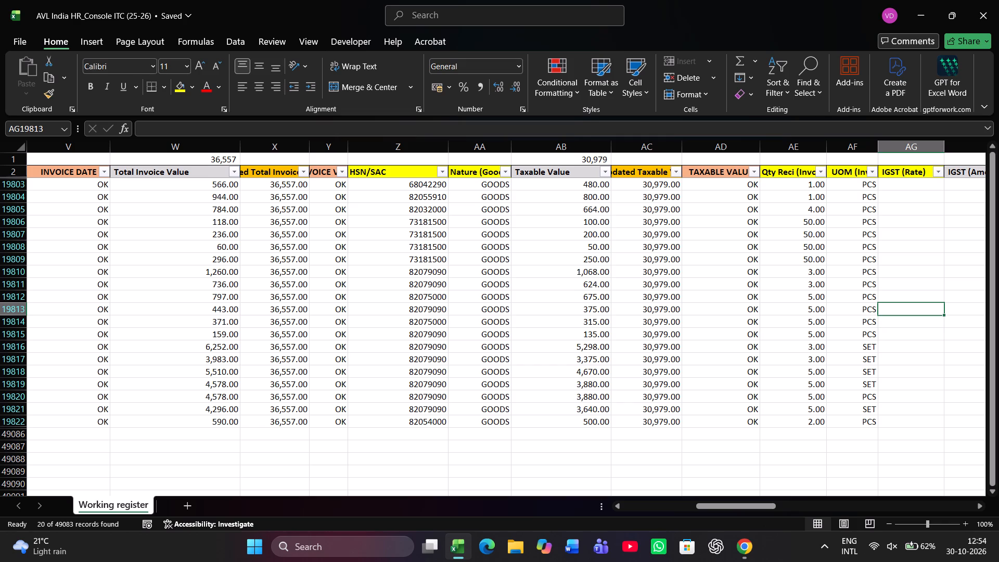
key(Up)
key(Up)
key(Up)
key(Up)
key(Up)
key(Up)
key(Up)
key(Up)
key(Up)
key(Up)
key(Up)
key(Up)
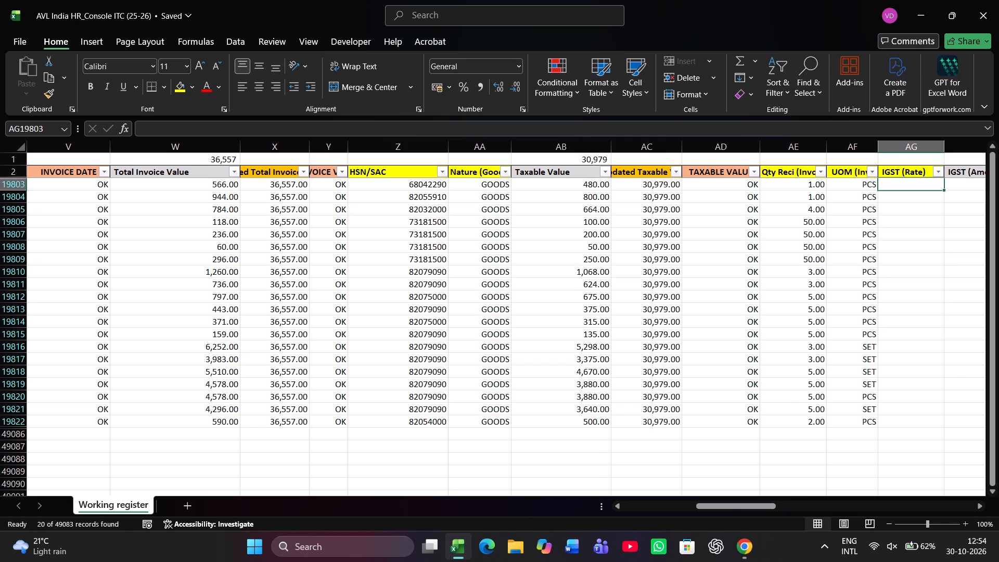
key(Right)
key(Right)
key(Right)
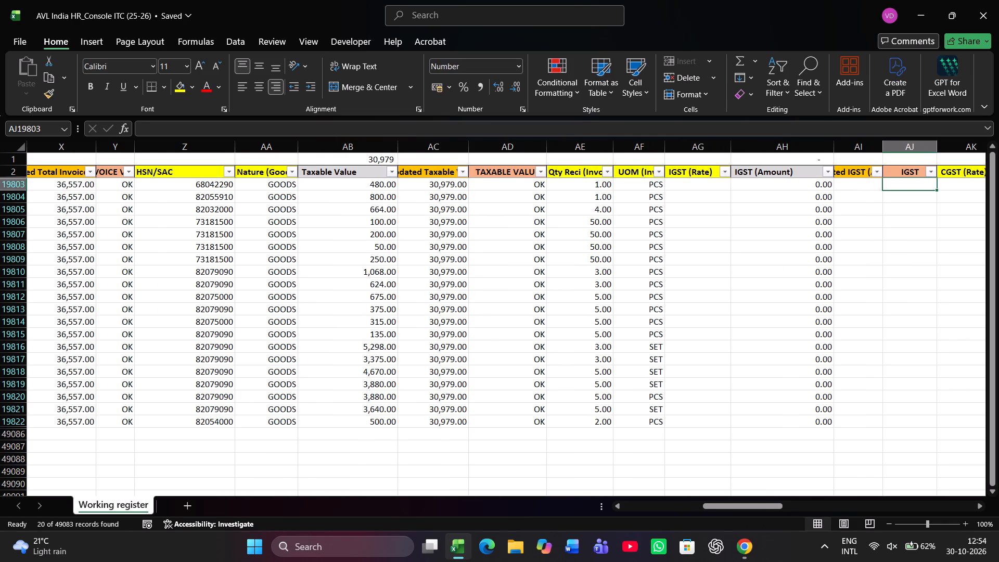
key(Right)
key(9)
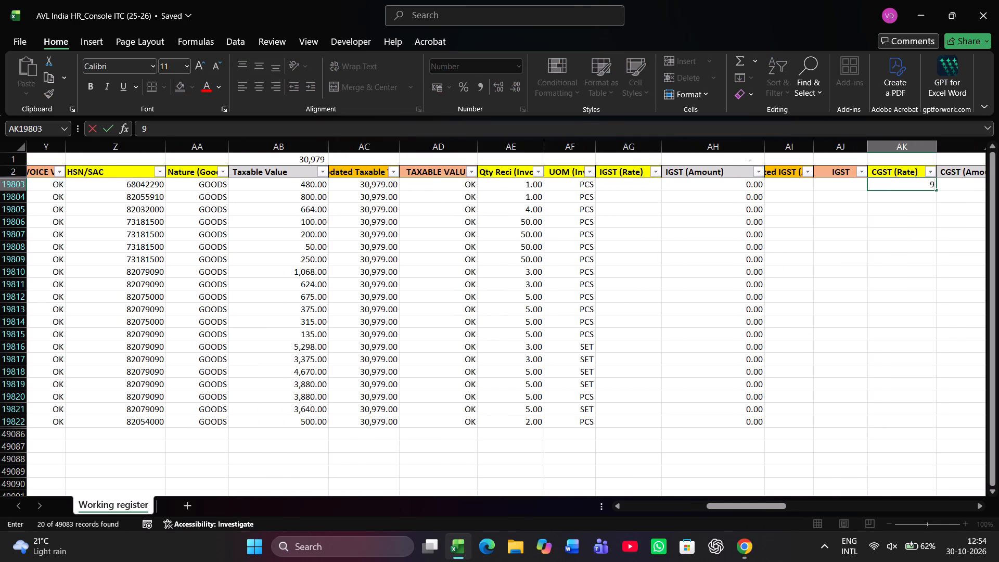
key(Right)
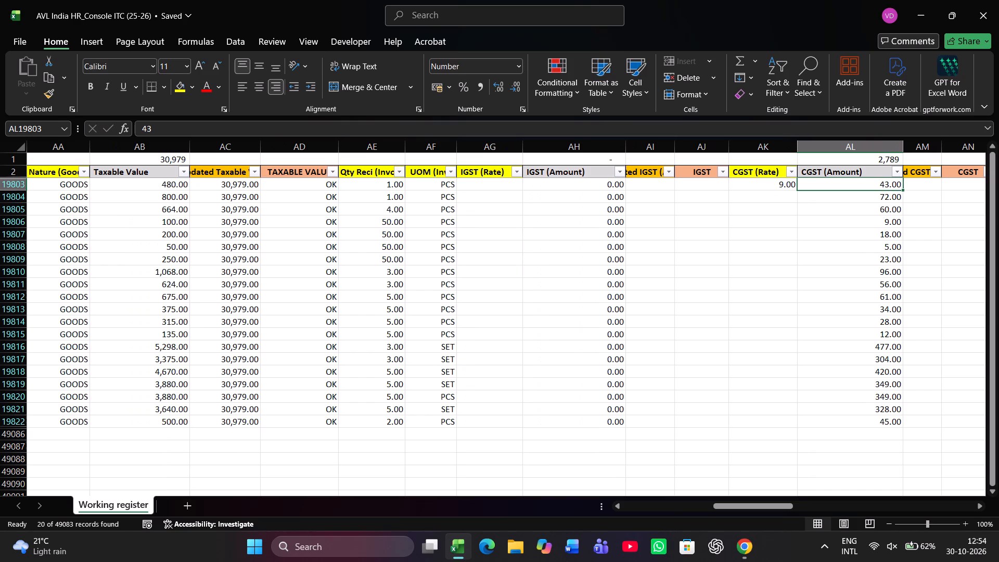
Fill the CGST rate of 9 down column AK from row 19803 to row 19822.
key(ctrl+Down)
key(Right)
key(Left)
key(Left)
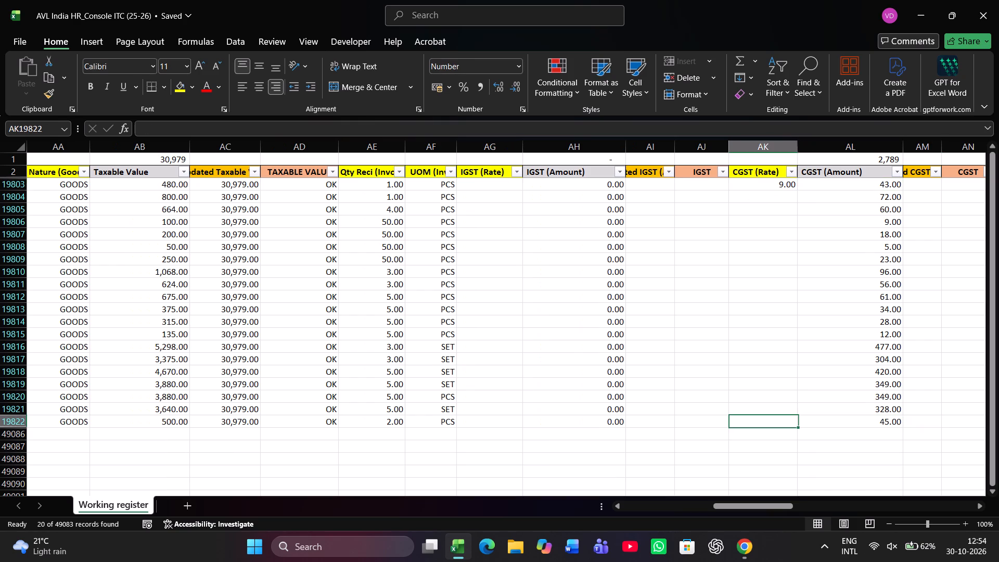
key(ctrl+shift+Up)
key(ctrl+d)
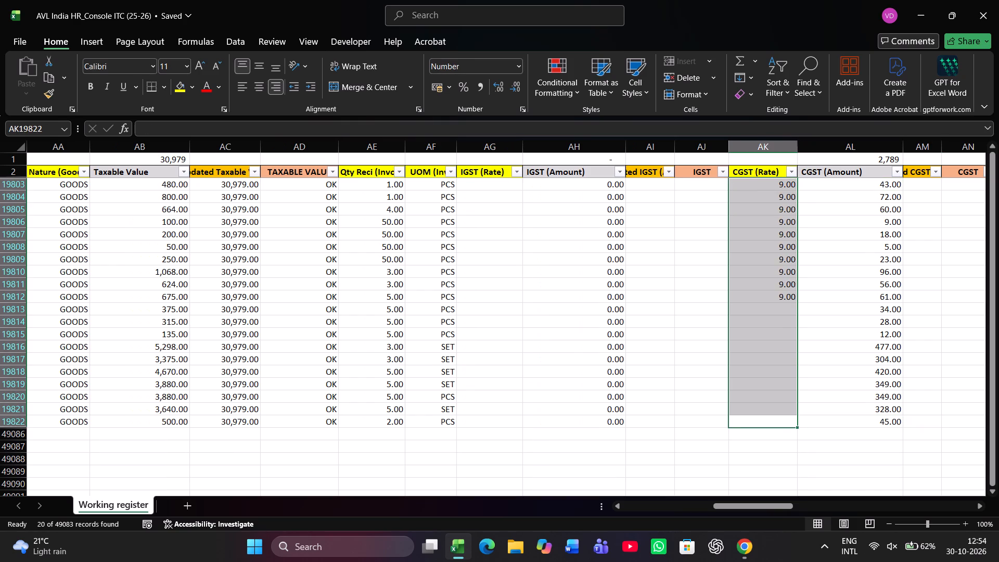
In row 19803, enter 2789 in the updated CGST column (AM), OK in the CGST check (AN) and 9 as SGST rate (AO).
key(Right)
key(Right)
key(ctrl+Up)
key(Down)
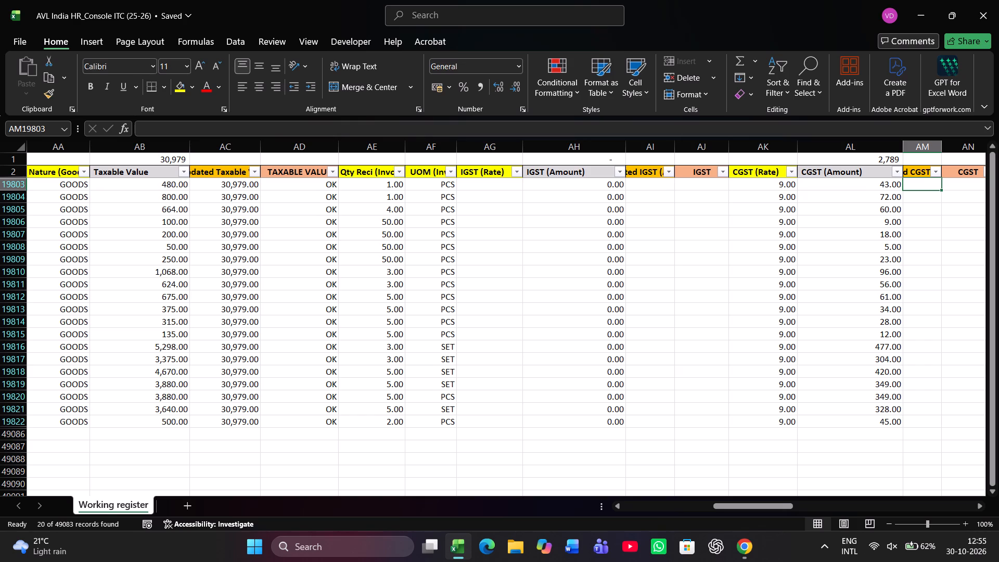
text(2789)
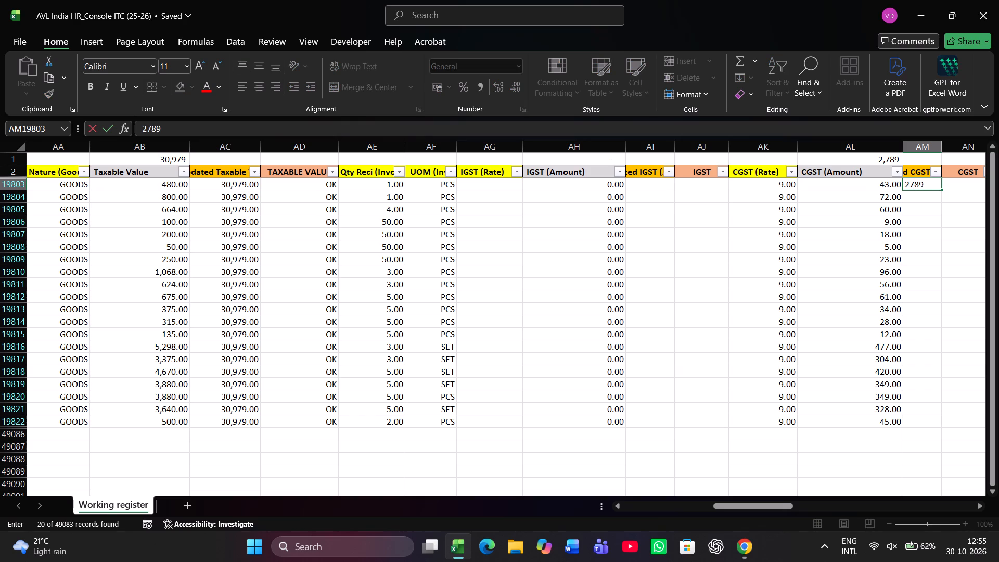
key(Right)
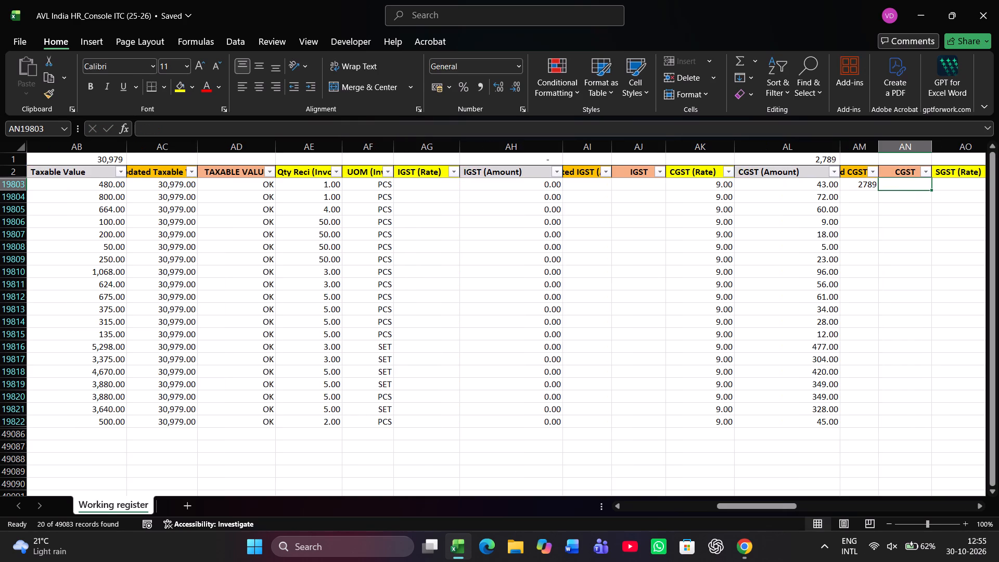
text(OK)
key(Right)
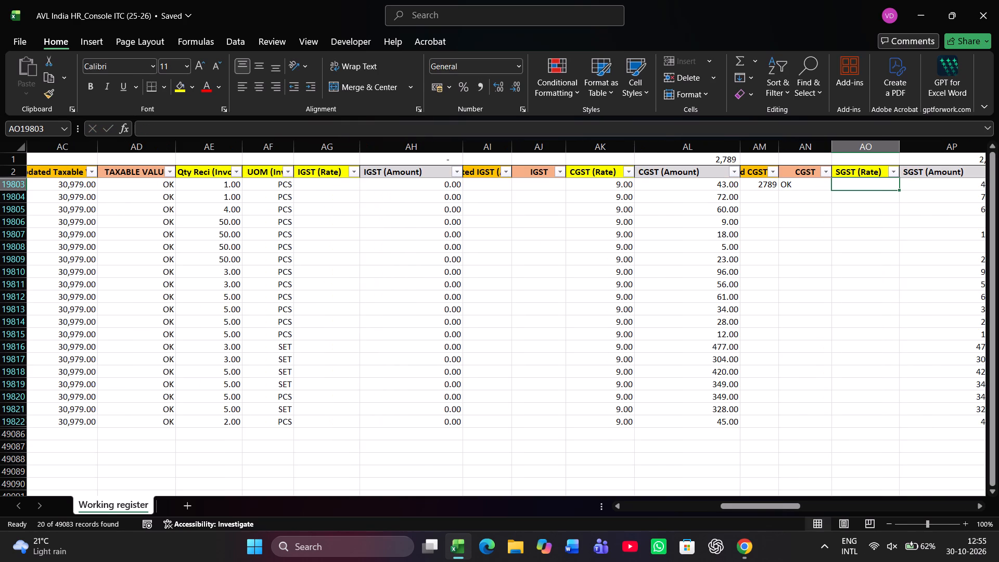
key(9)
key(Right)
Fill row 19803's updated CGST, CGST check and SGST rate values (AM to AO) down through row 19822.
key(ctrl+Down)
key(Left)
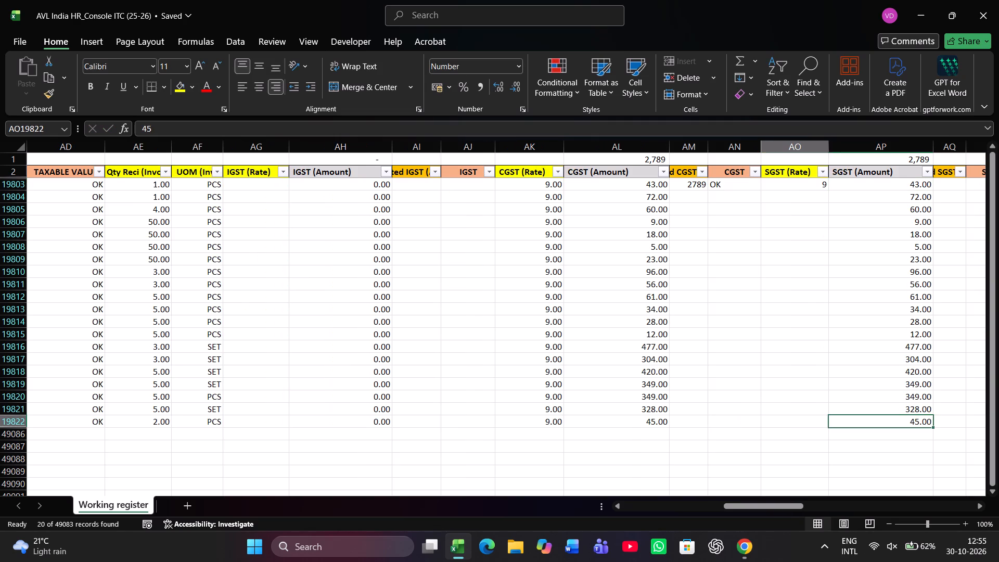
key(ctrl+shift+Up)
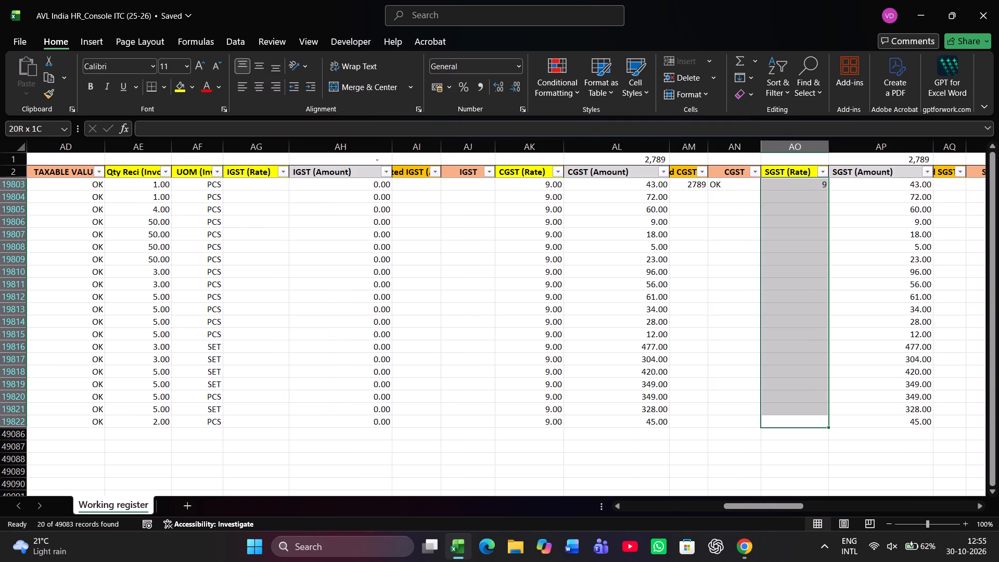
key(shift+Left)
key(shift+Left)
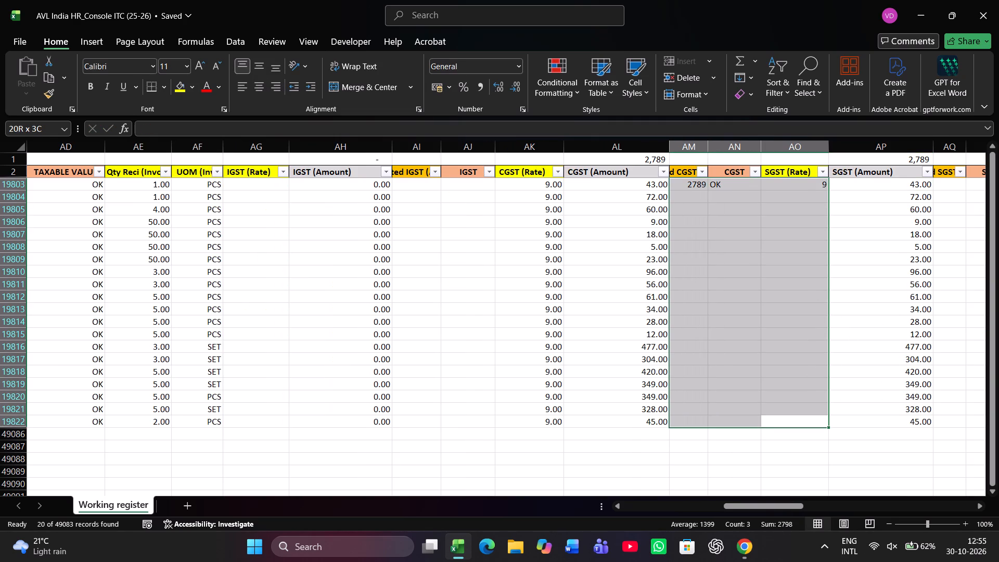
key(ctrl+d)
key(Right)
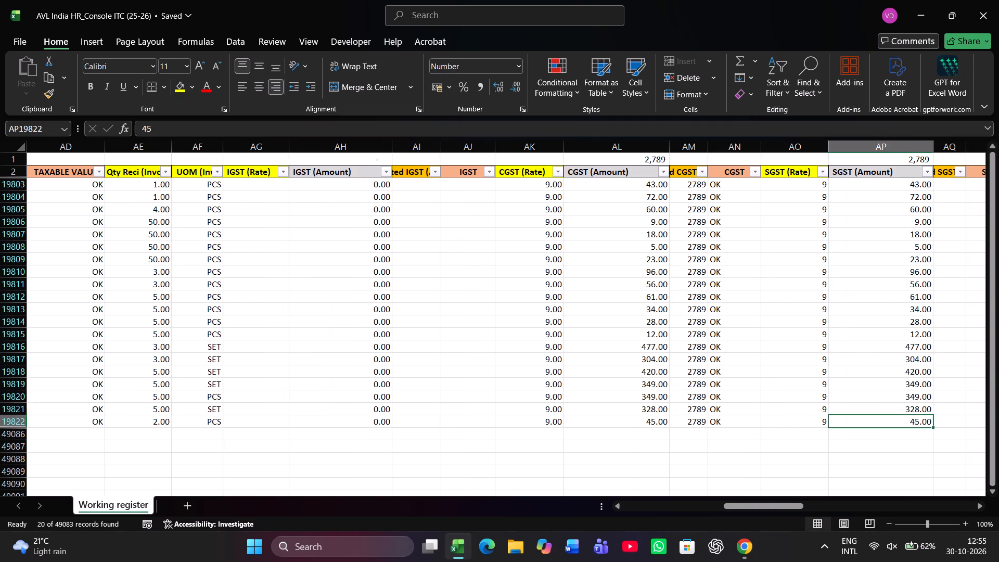
In row 19803, enter 2789 in the updated SGST column (AQ) and OK in the SGST check (AR).
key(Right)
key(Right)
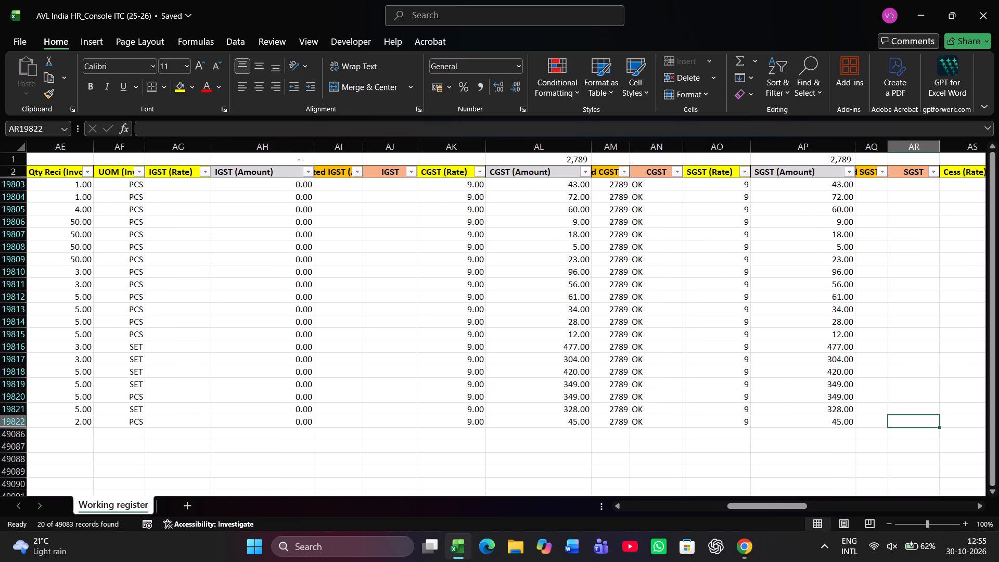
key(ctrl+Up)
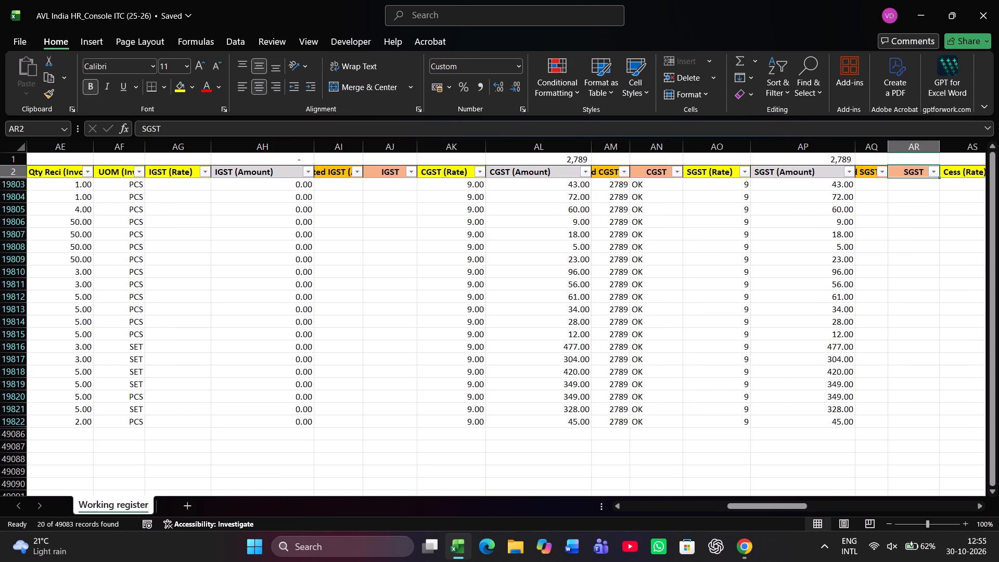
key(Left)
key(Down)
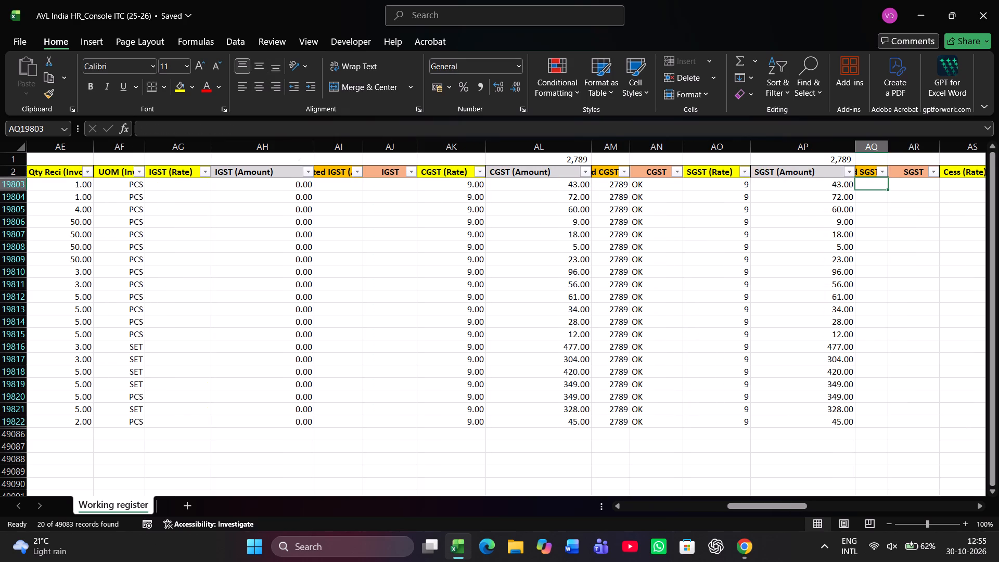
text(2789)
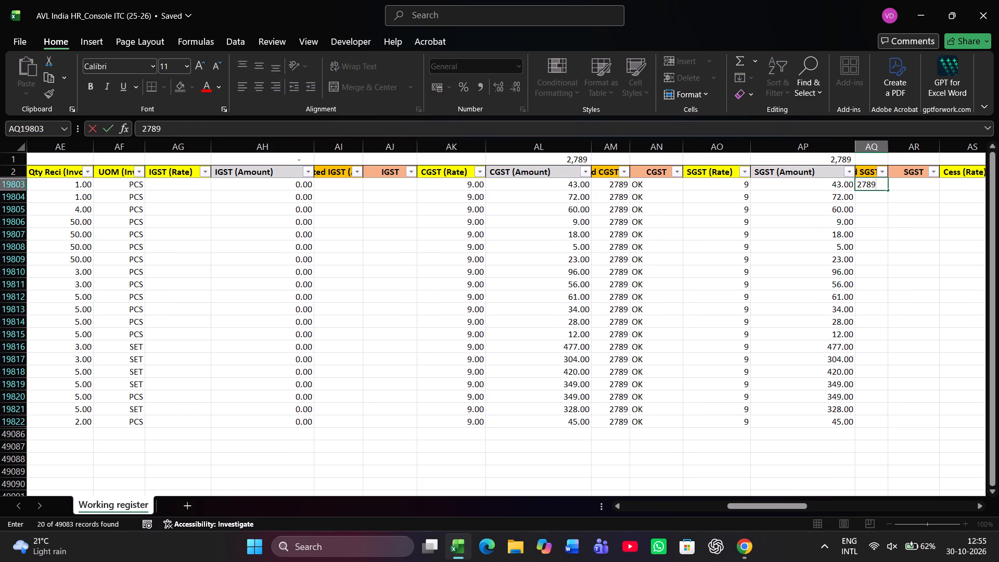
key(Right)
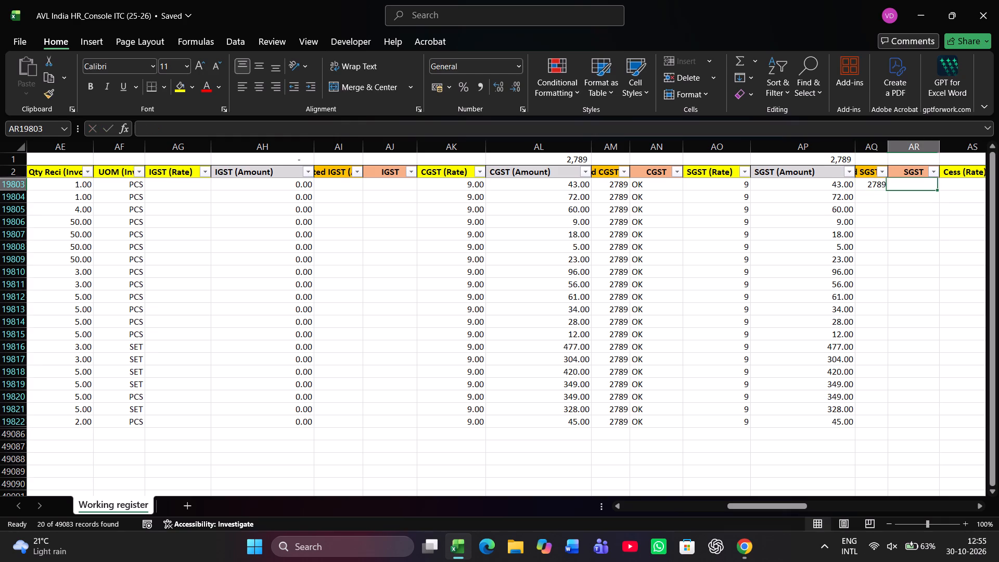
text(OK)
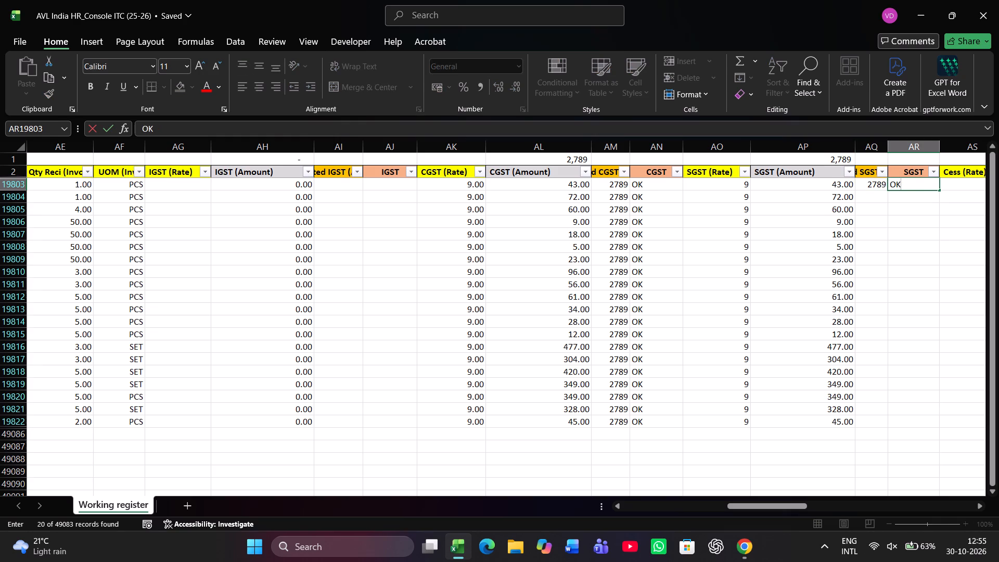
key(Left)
Fill row 19803's updated SGST and SGST check values (AQ to AR) down through row 19822.
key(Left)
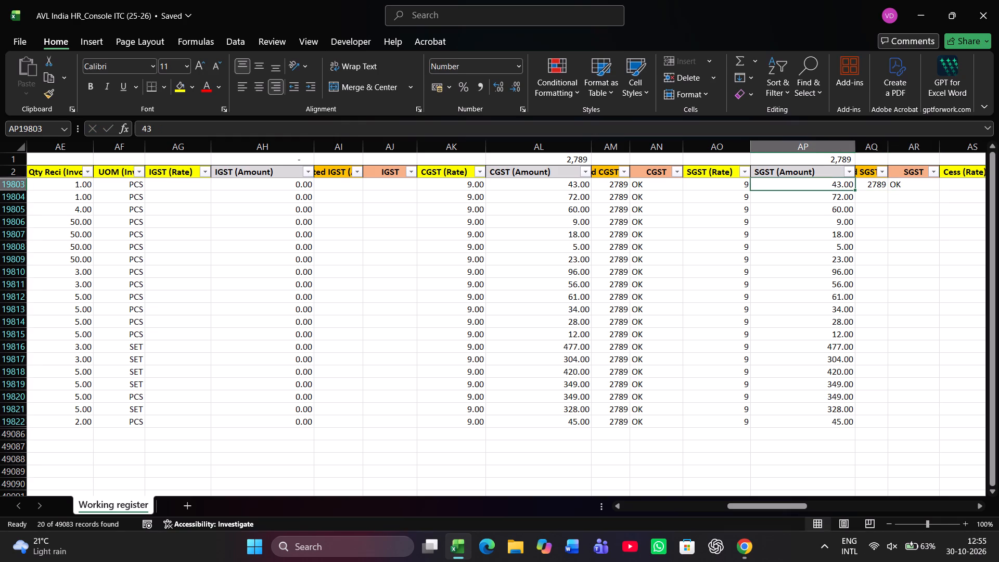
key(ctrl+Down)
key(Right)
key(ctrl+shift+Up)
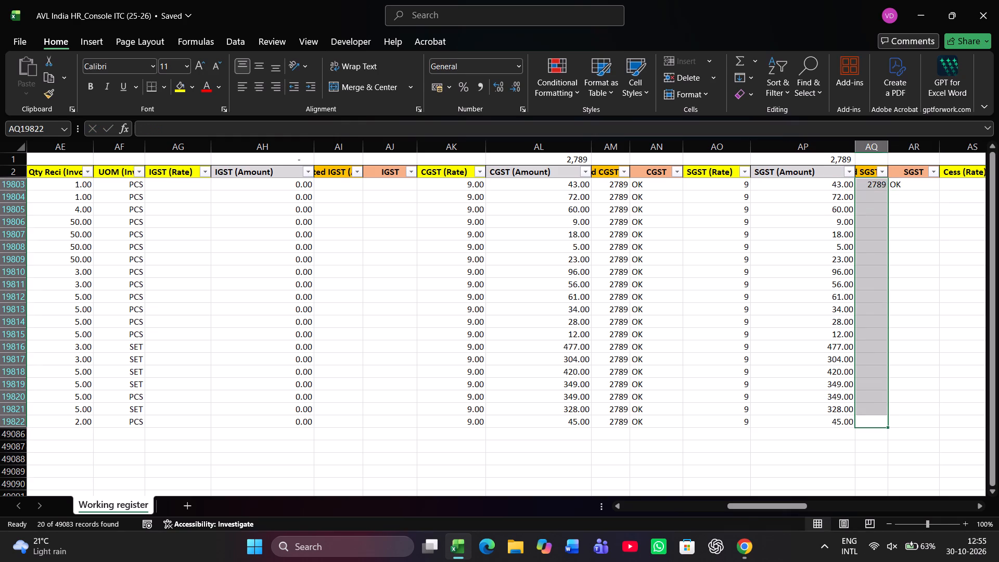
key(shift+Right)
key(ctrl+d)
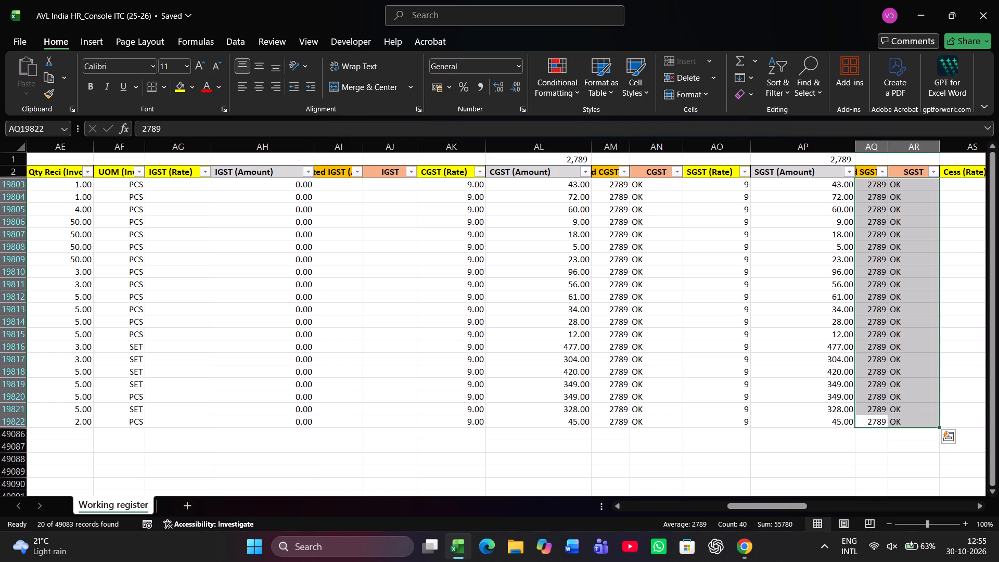
Enter INPUT as the eligibility of ITC in column AV at row 19803.
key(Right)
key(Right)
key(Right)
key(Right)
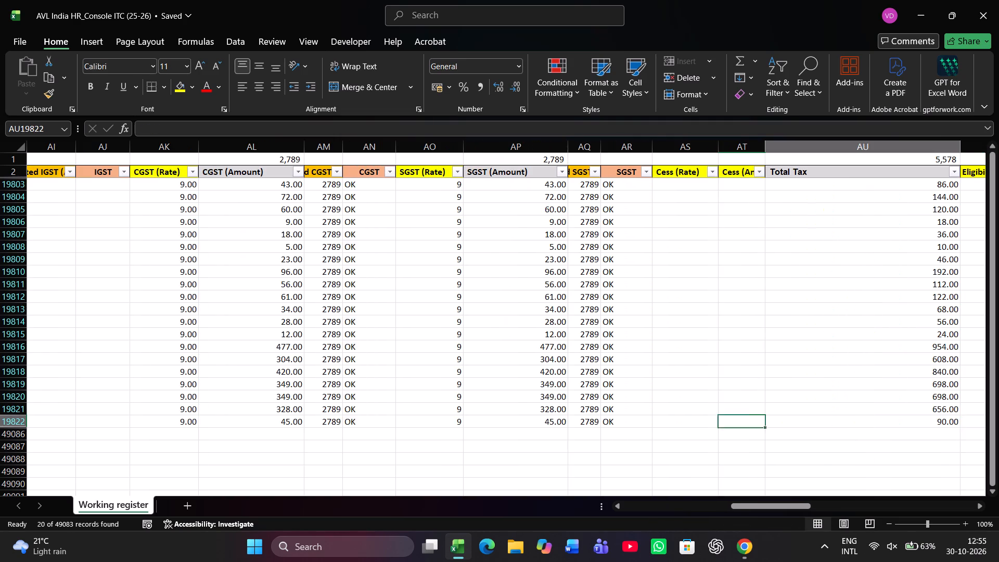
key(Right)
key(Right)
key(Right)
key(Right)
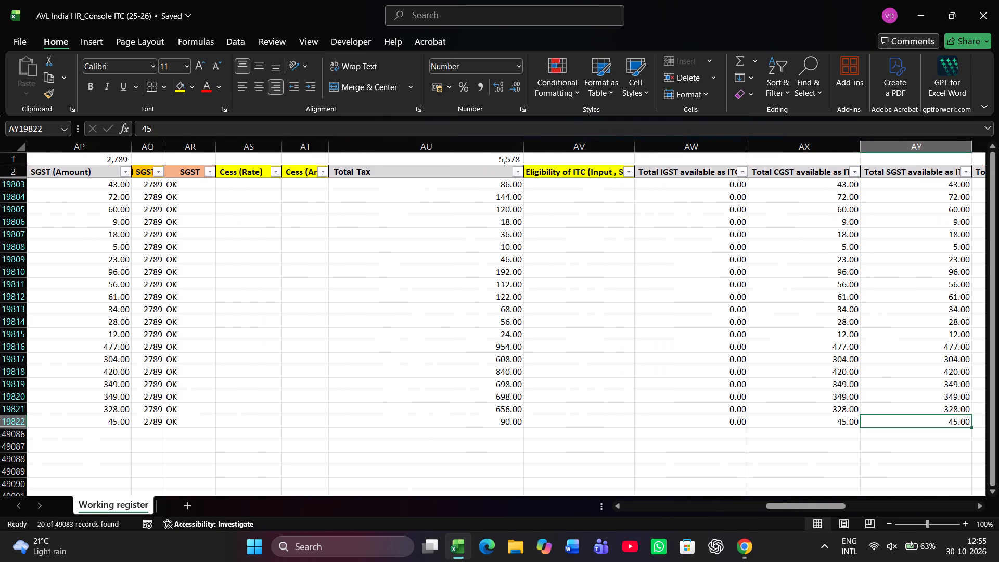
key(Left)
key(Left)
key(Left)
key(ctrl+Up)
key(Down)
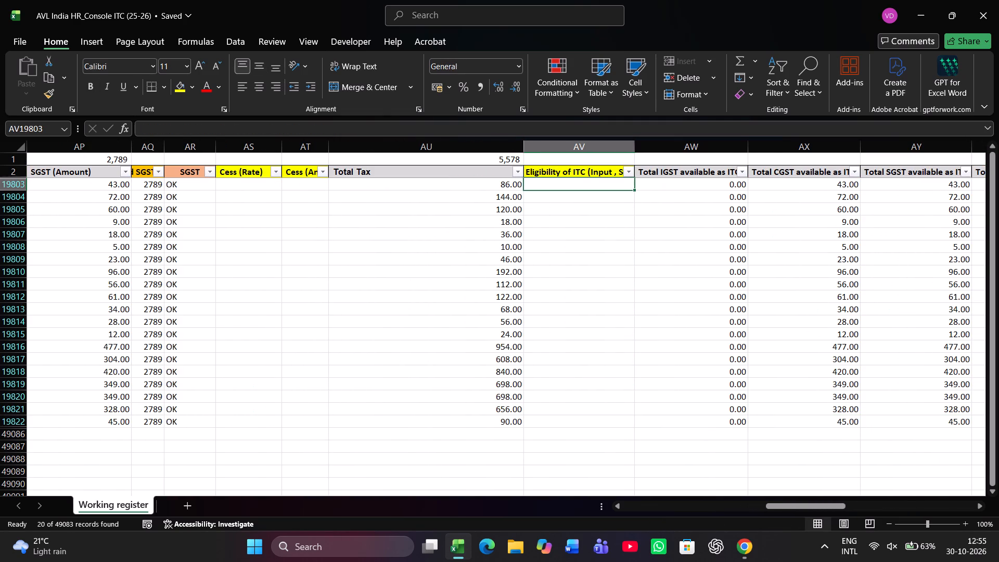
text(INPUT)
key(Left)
Fill the ITC eligibility INPUT down column AV from row 19803 to row 19822.
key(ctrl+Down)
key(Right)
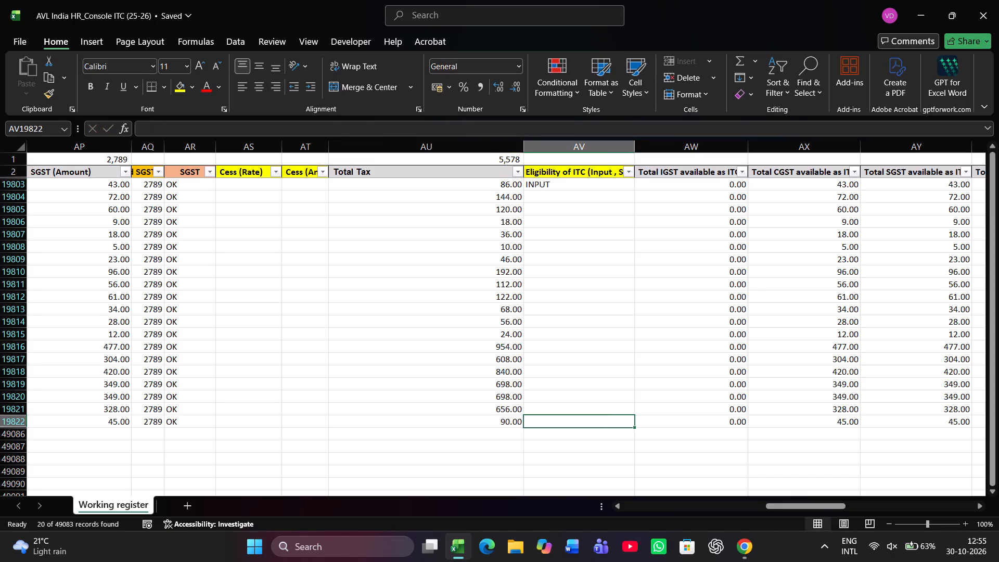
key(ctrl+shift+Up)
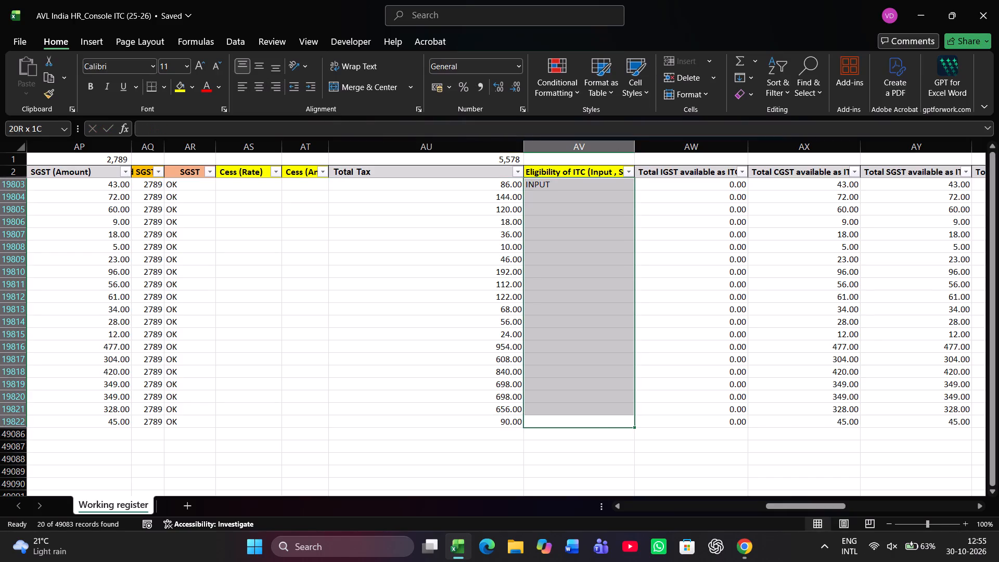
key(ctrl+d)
Enter "TAP HANDLE , TAP SET, DRILL BIT, ALLEN BOT, PLAIN WASHER AND THERMOS TEA JUG" as the updated description in BF19803.
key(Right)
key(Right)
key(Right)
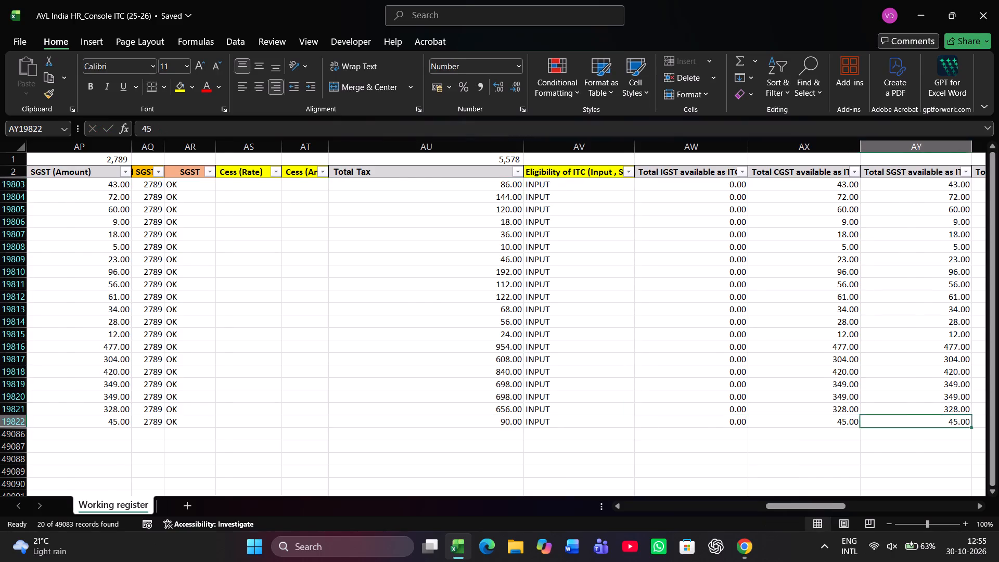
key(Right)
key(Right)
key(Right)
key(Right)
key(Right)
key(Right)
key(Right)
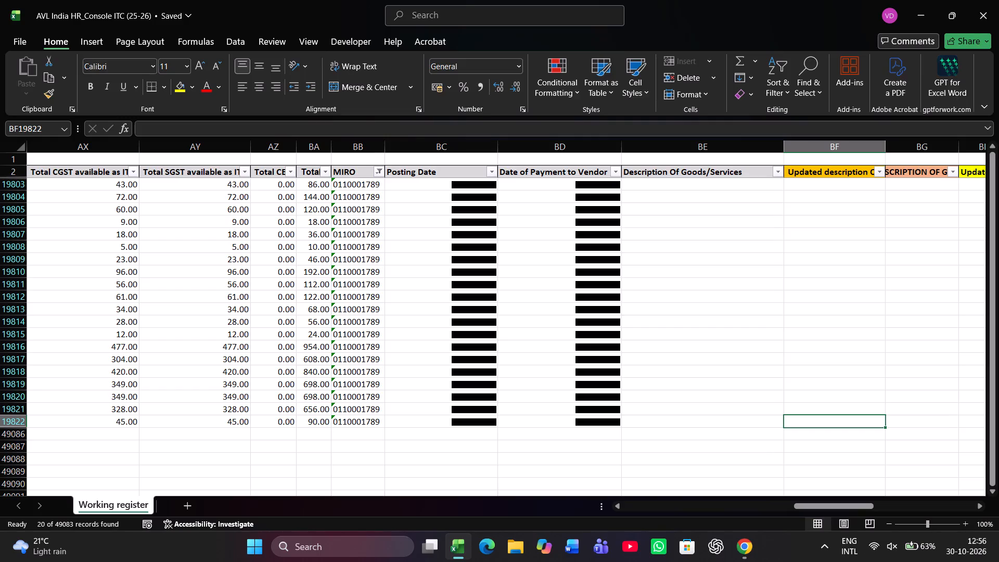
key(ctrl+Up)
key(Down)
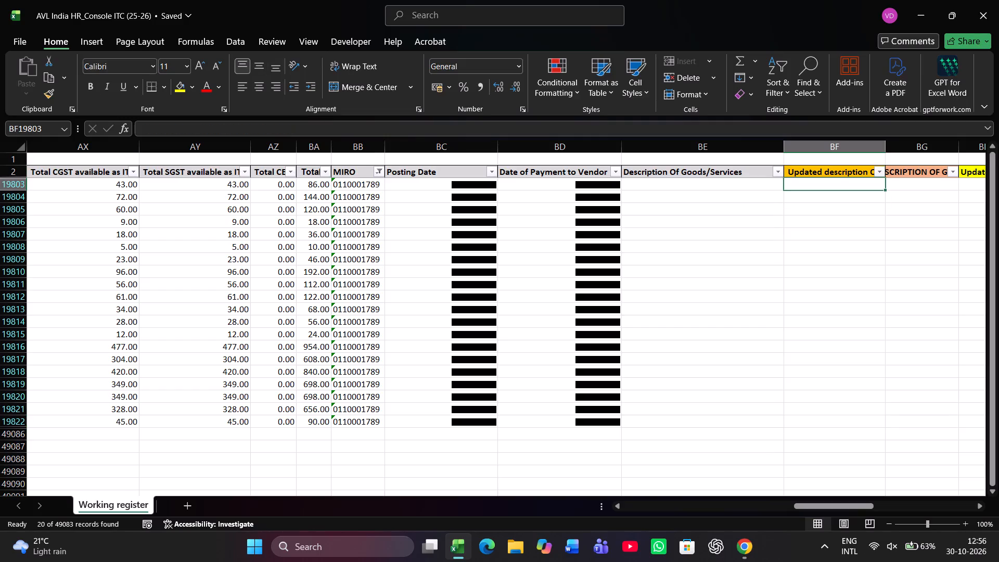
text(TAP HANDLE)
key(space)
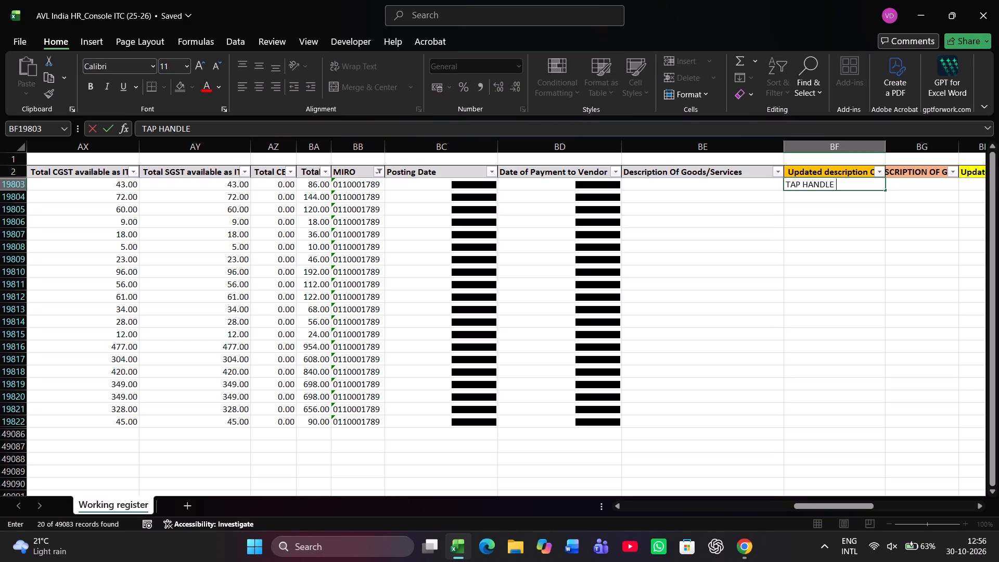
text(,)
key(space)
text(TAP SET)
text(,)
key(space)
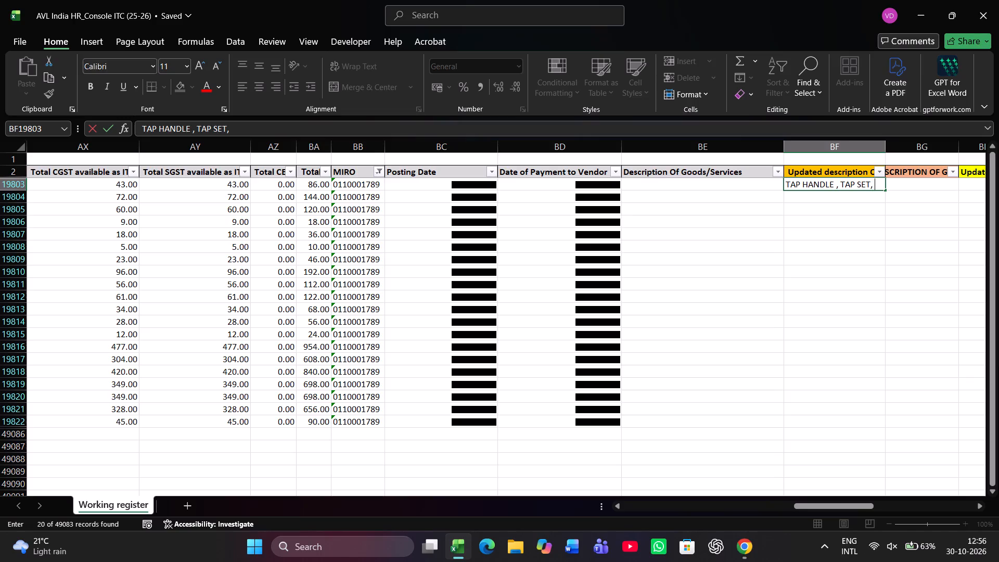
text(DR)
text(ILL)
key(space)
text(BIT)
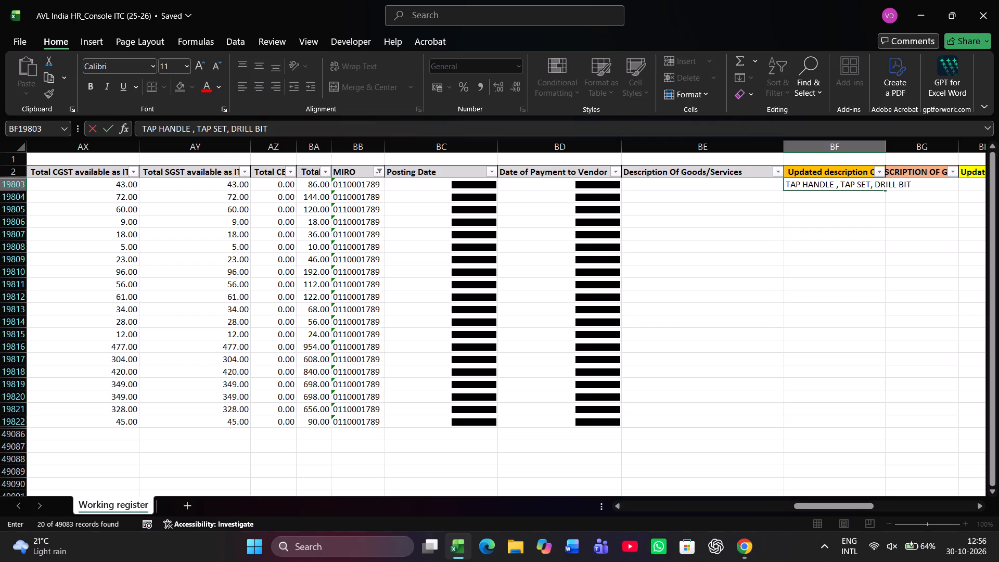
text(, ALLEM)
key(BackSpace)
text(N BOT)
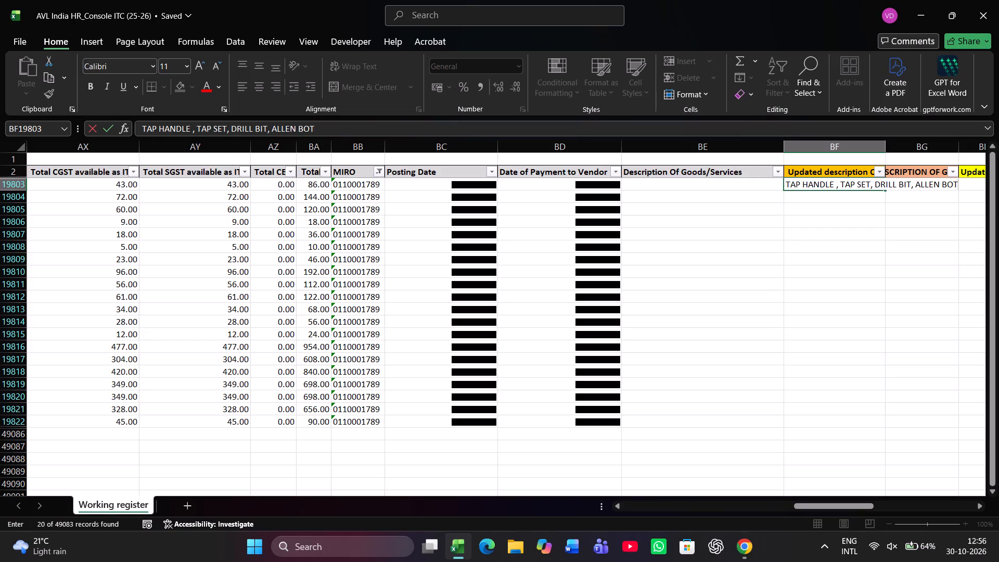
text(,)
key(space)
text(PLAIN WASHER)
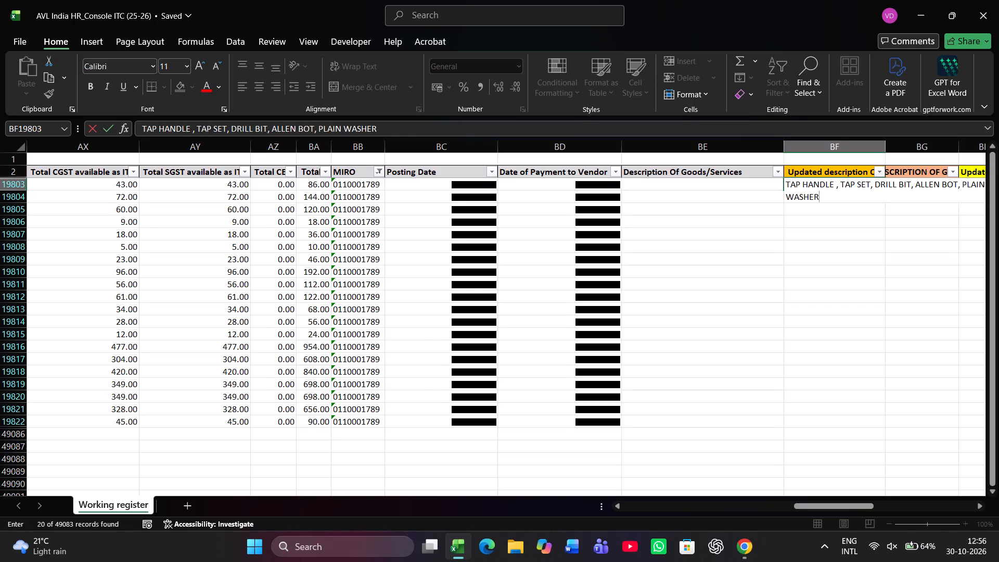
scroll(863, 339, left, 1)
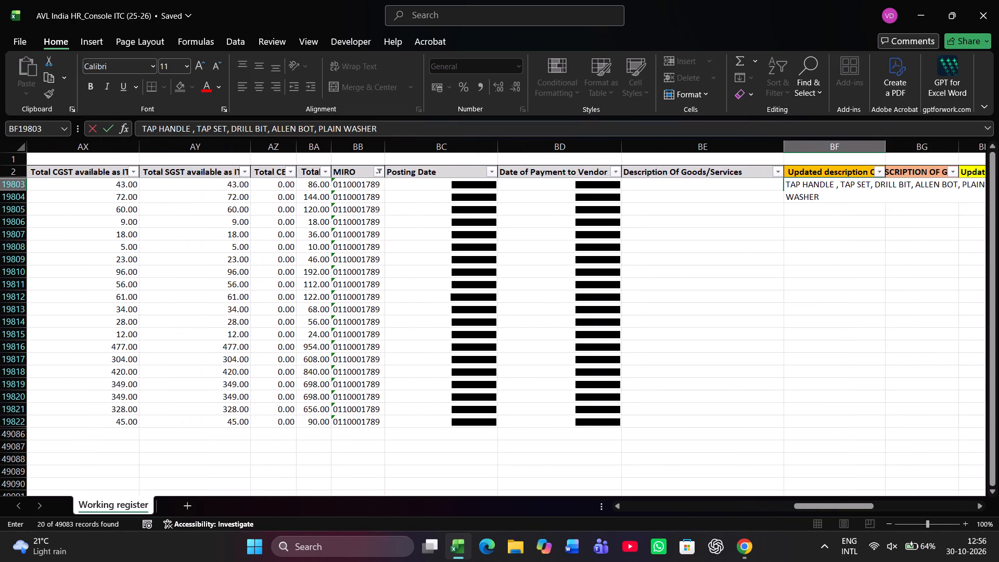
scroll(863, 339, left, 1)
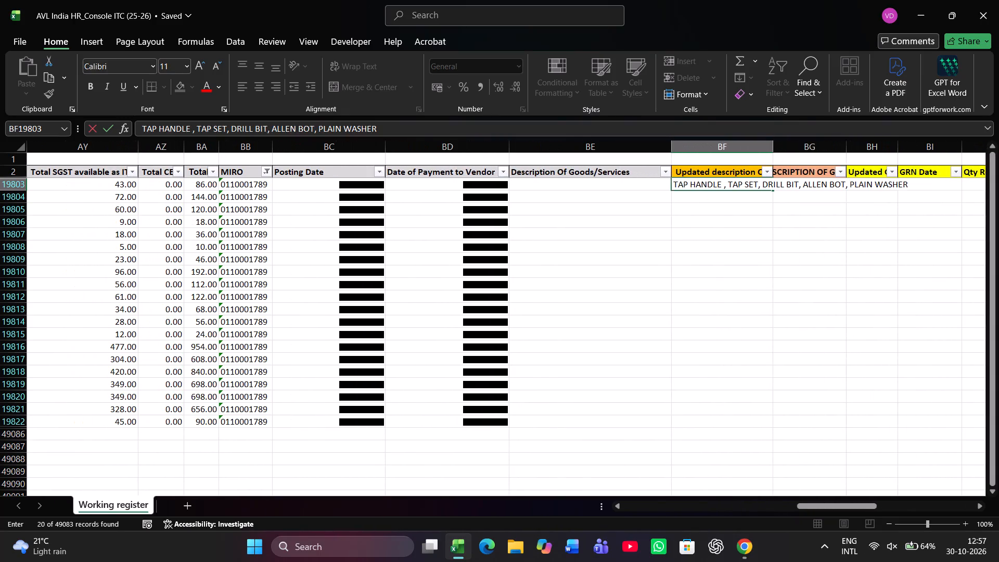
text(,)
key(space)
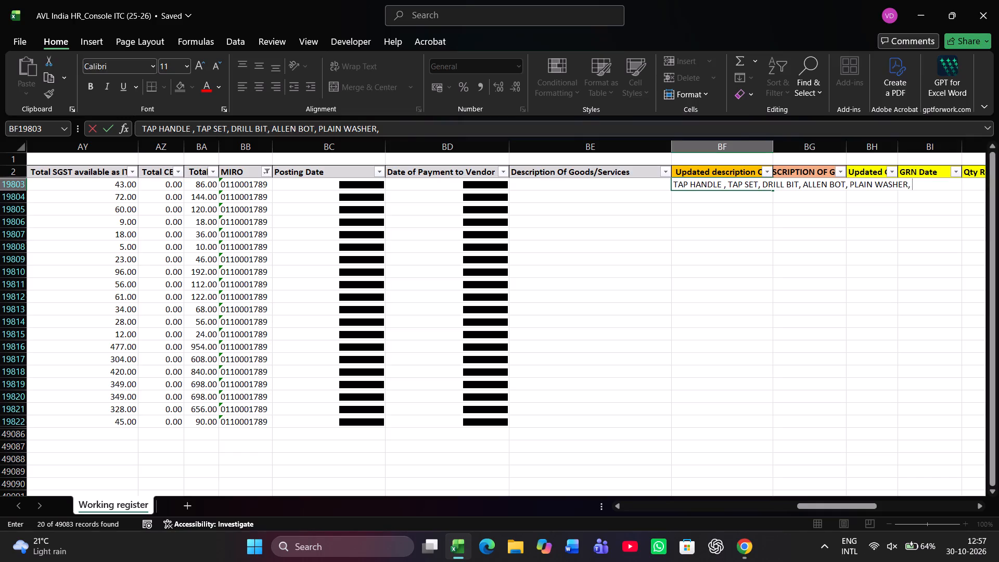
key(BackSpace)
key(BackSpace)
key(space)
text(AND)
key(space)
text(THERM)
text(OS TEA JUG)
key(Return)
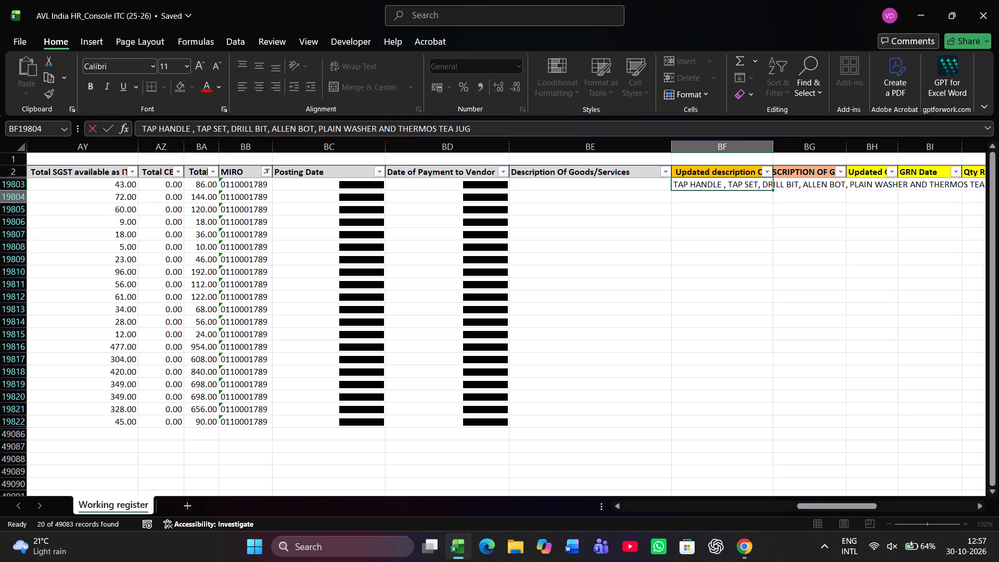
Enter NOT IN PR in the description of goods check column (BG) at row 19803.
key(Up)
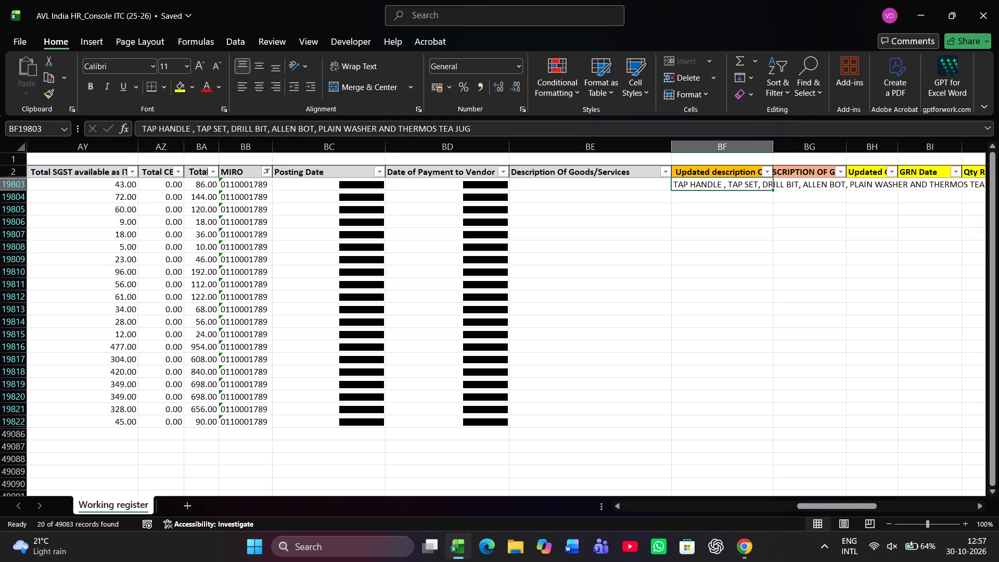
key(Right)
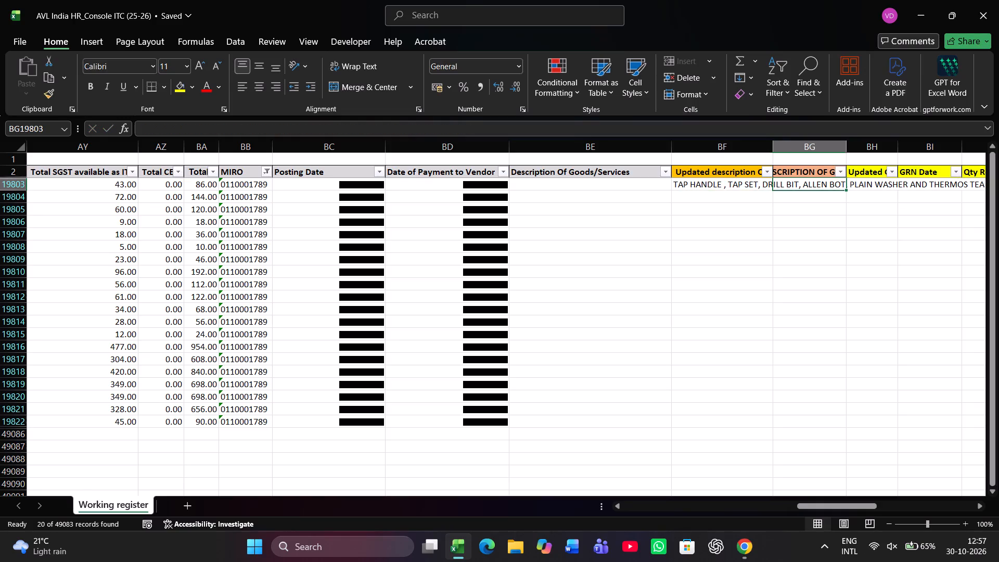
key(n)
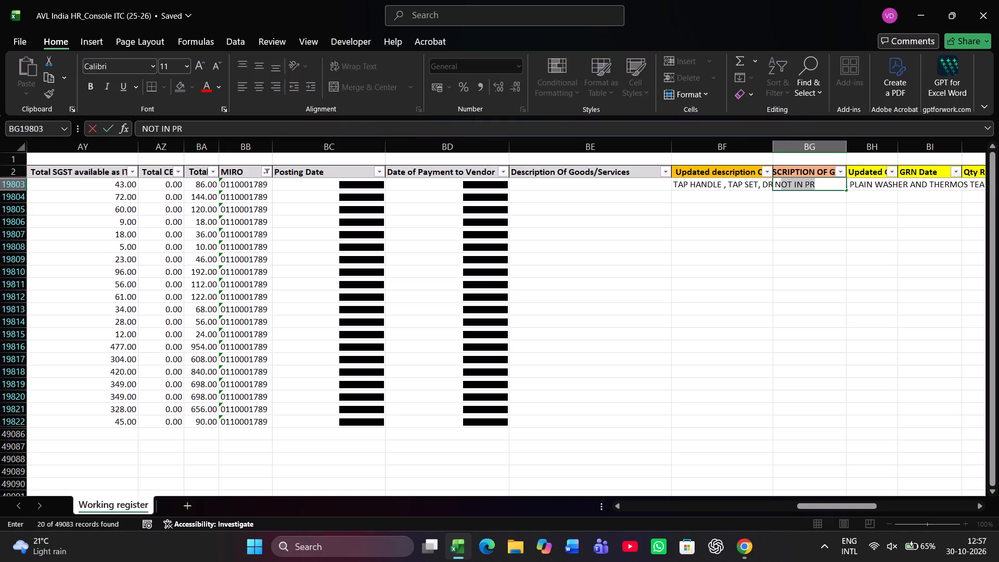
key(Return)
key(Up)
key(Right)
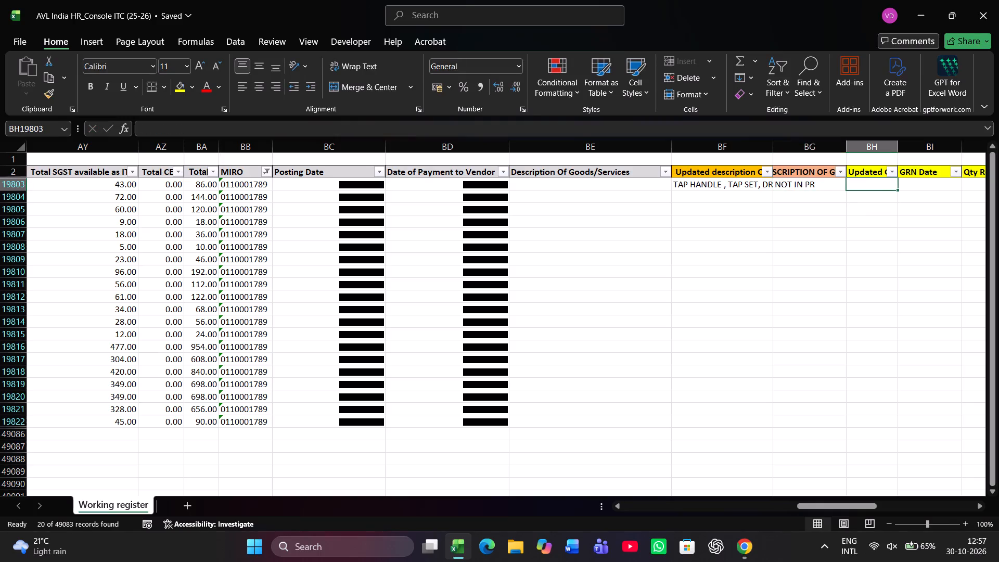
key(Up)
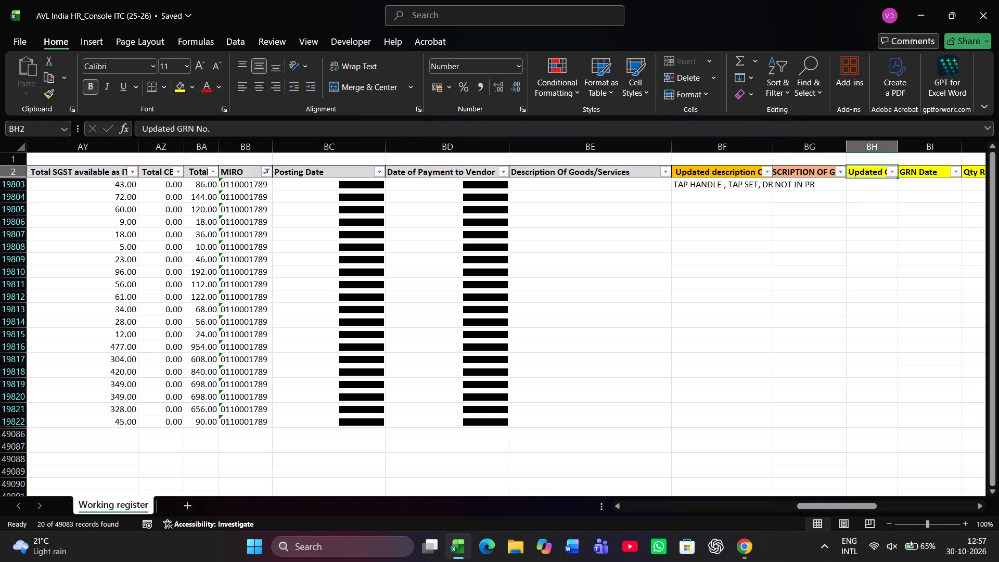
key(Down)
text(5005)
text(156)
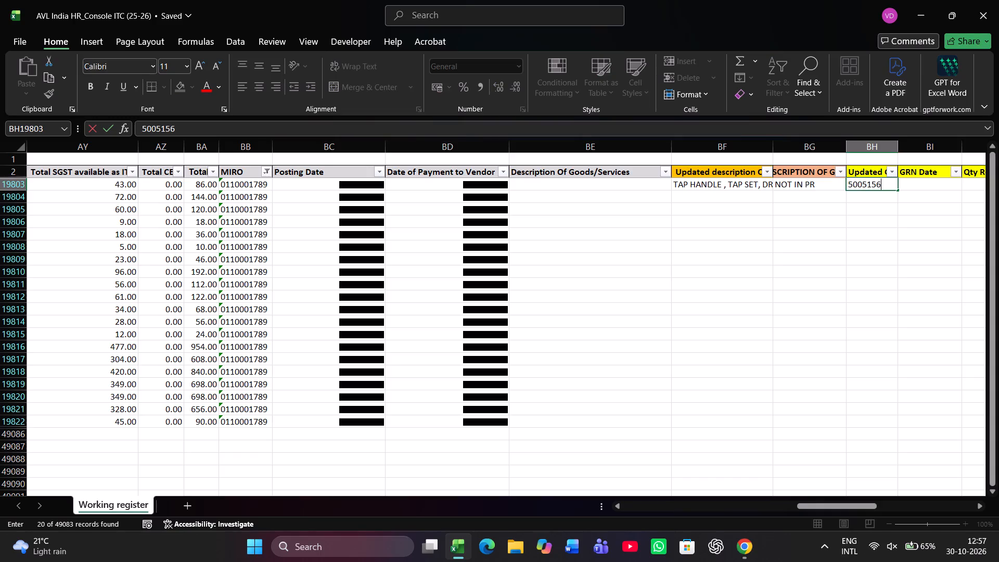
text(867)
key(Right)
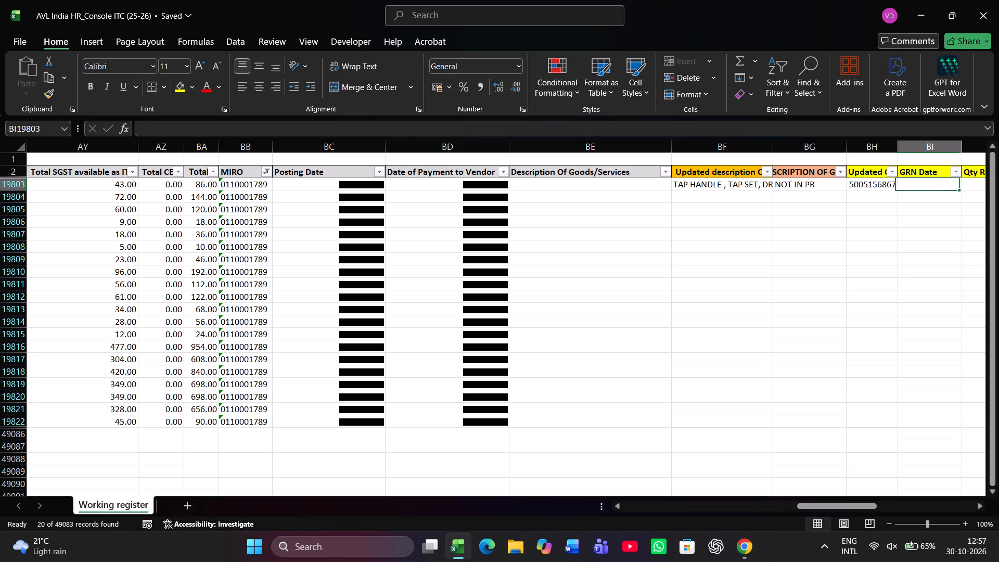
Enter 16-05-2025 as the GRN date in column BI at row 19803.
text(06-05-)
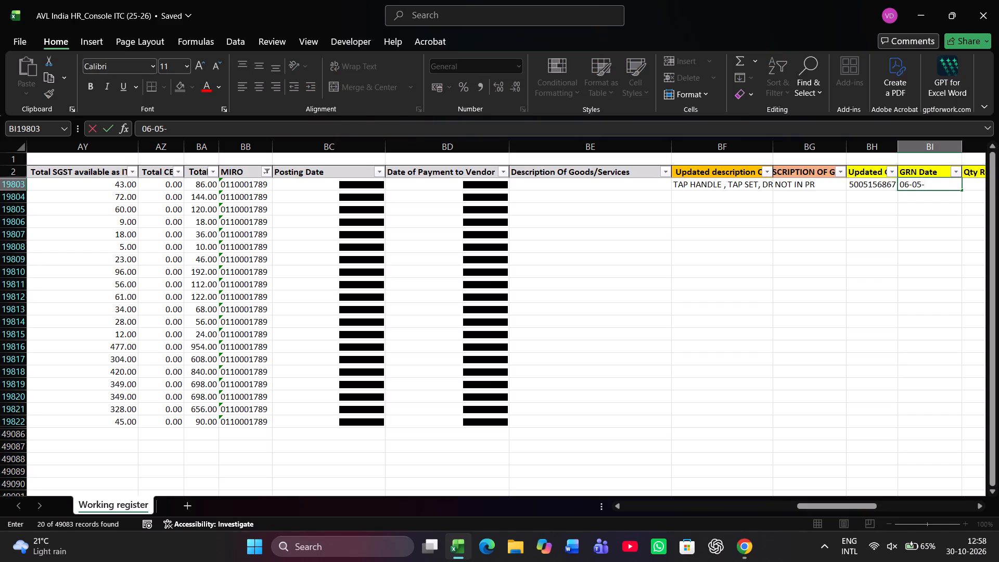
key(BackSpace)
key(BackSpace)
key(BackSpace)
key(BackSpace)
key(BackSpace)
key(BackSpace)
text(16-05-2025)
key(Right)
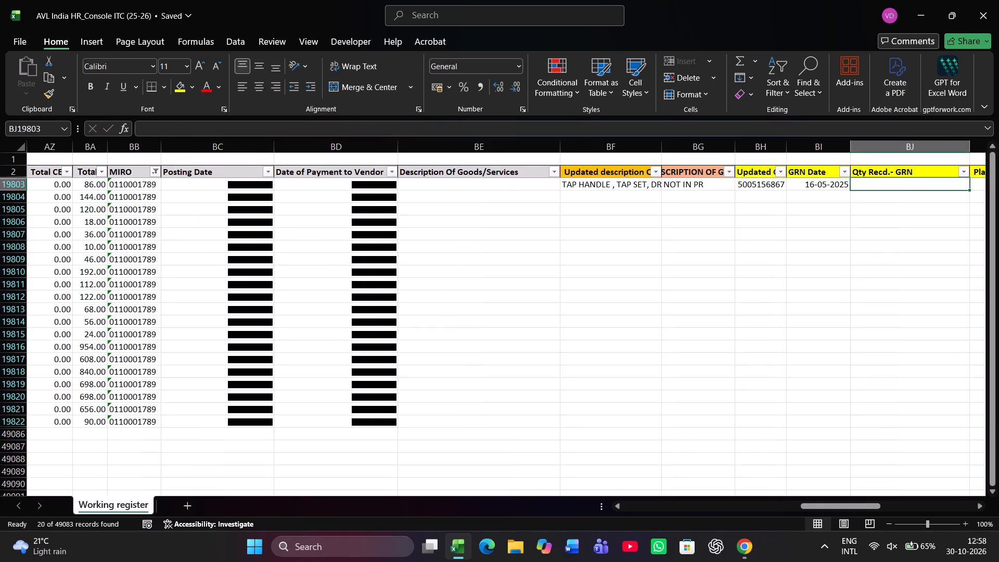
Select the Qty Recd.- GRN cell in column BJ at row 19803.
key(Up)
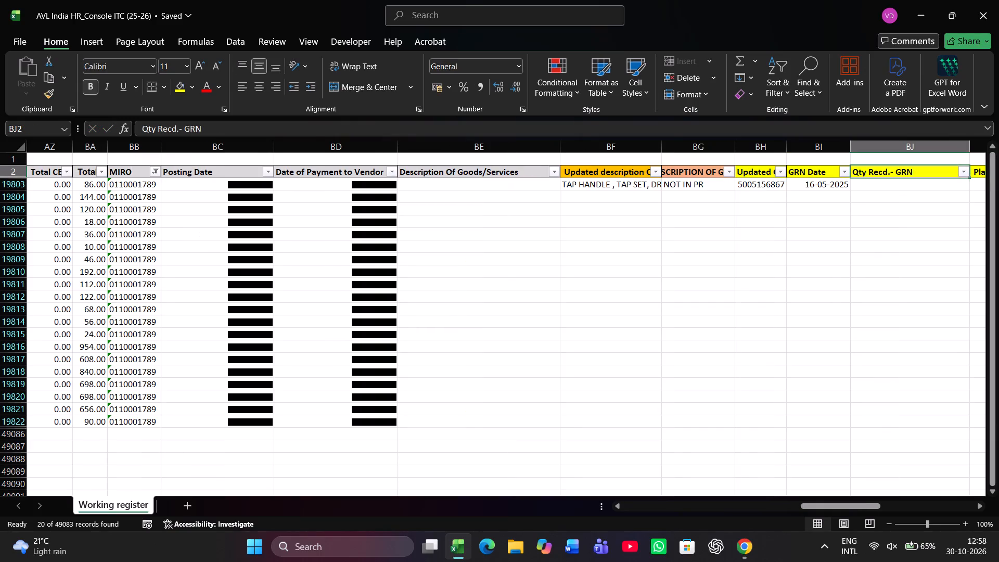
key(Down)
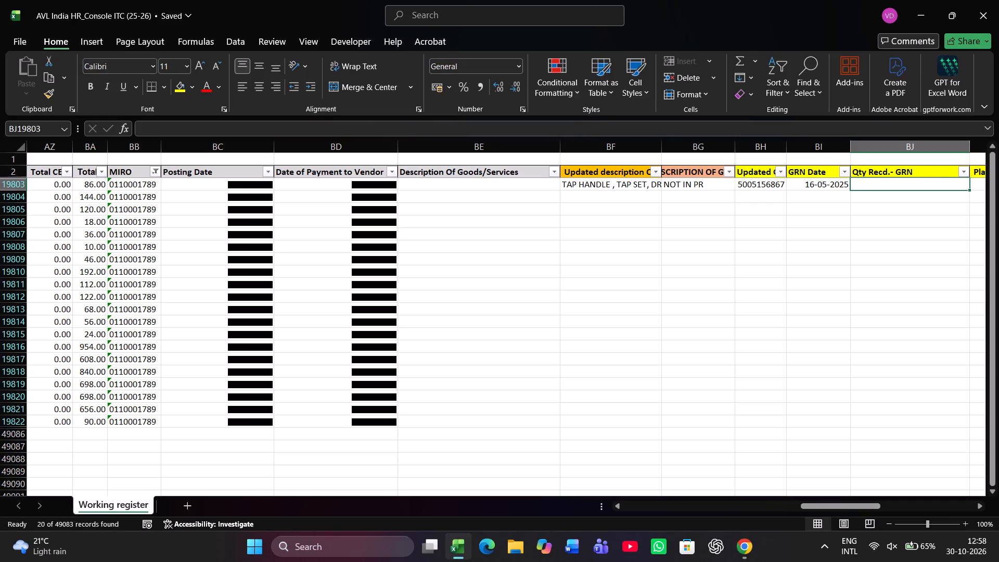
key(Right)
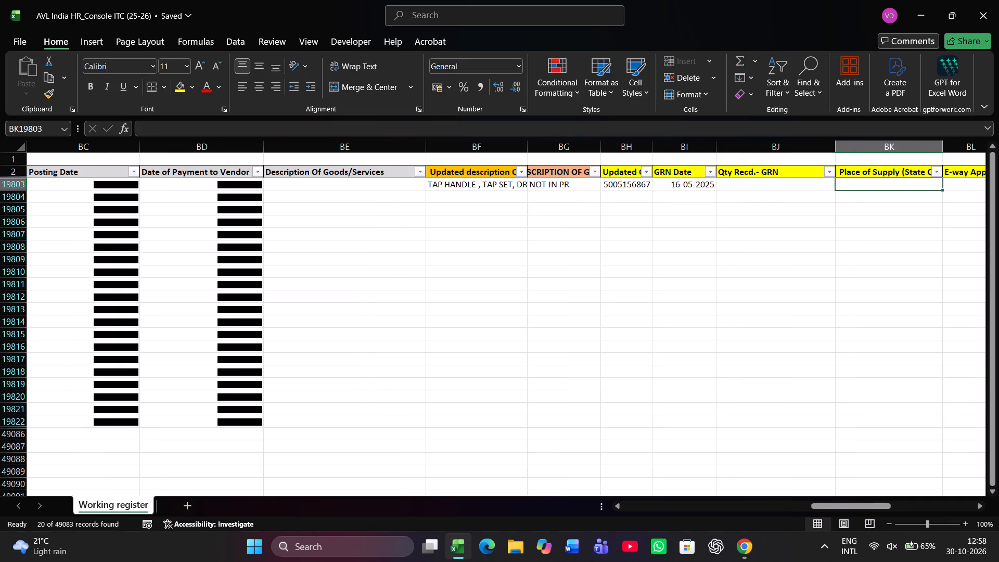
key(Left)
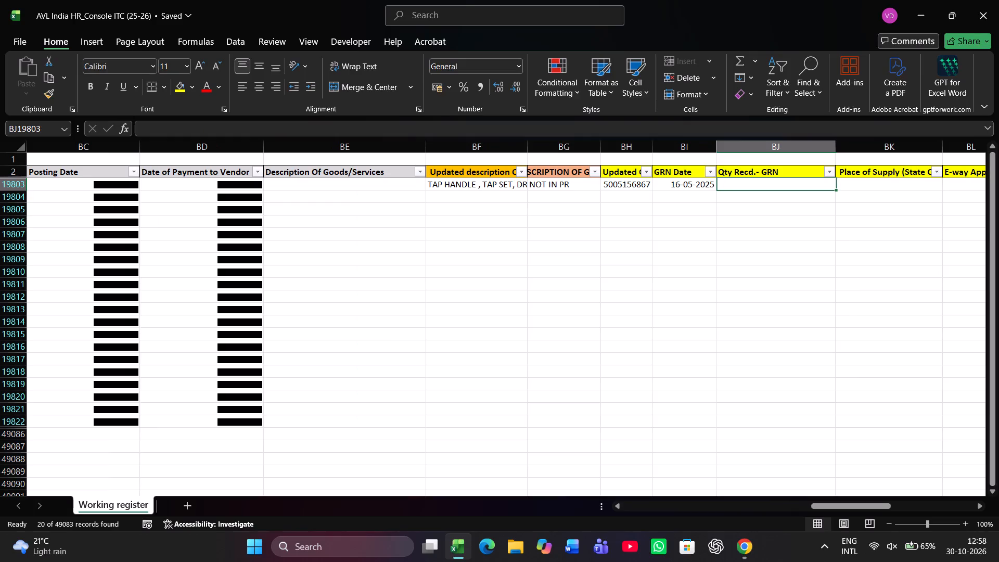
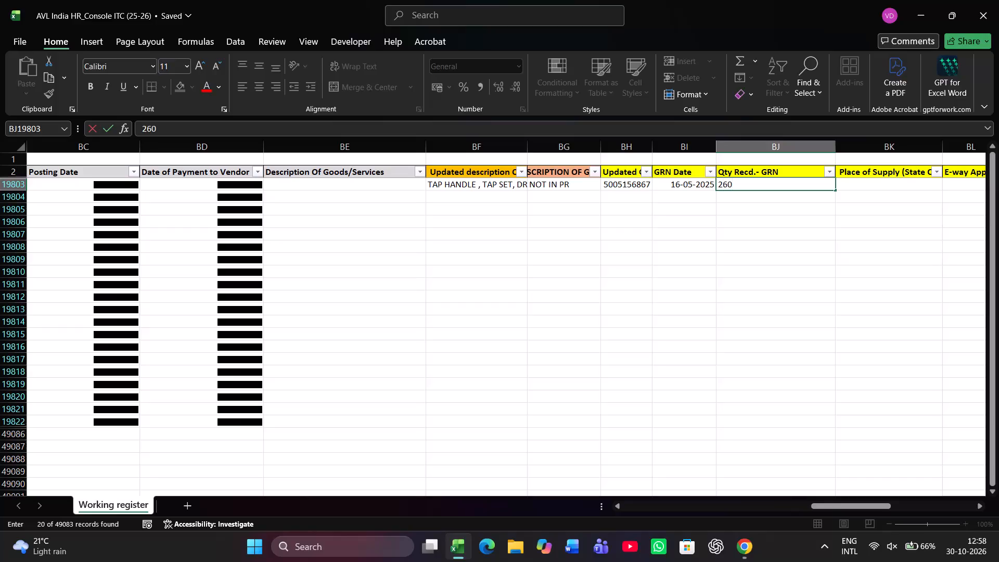
Finish entering 260 as the Qty Recd.- GRN in BJ19803 and enter 06 as the place of supply in BK19803.
key(Right)
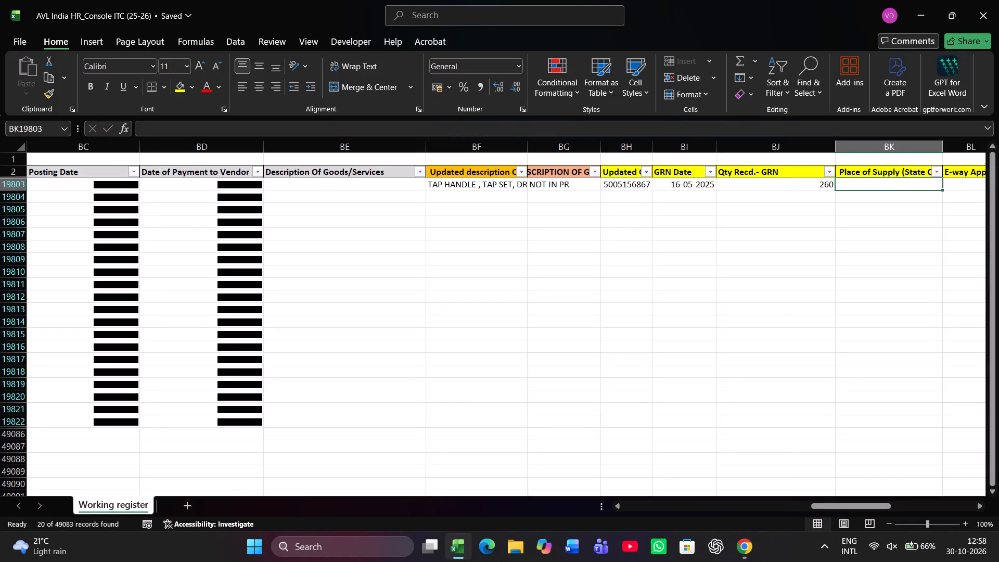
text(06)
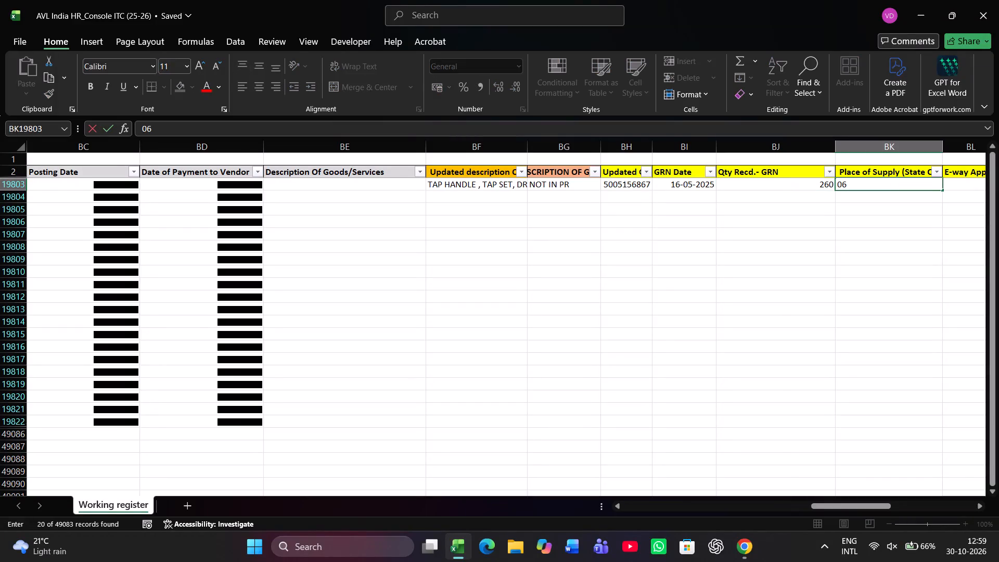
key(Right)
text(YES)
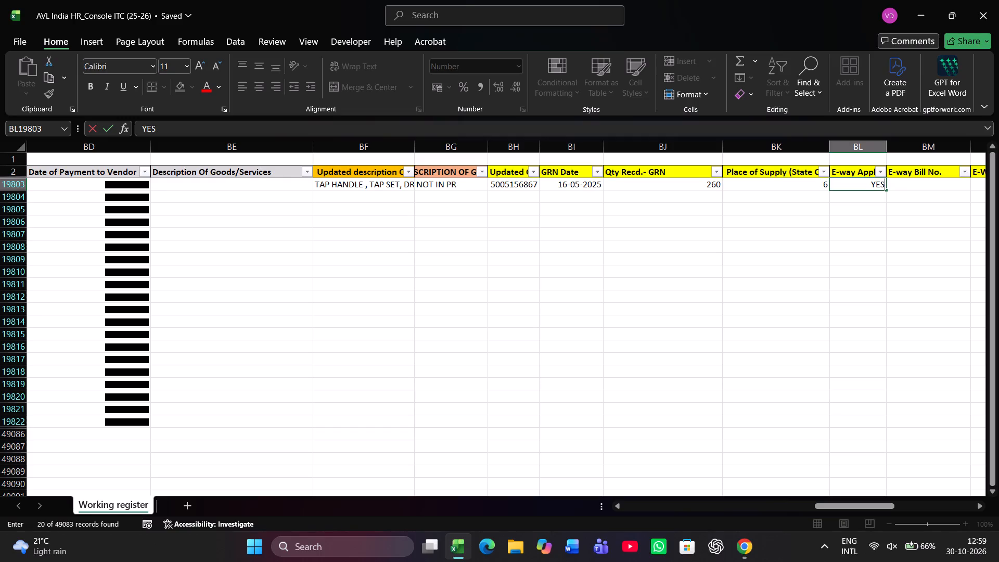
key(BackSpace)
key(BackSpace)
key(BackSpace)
Enter NO in the E-way applicability column BL at row 19803.
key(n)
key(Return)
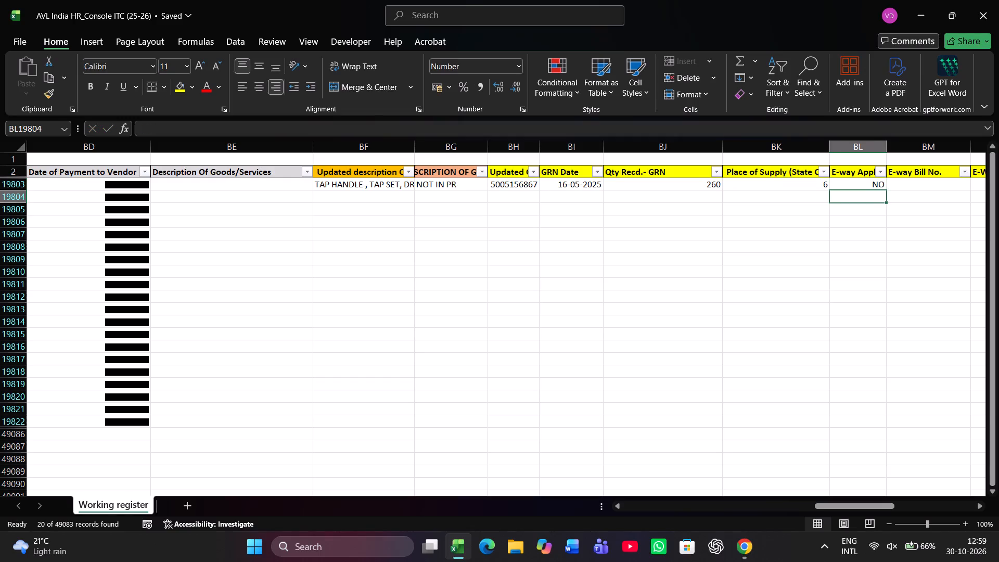
Enter YES in the Whether IRN (E-INV) attached column BO and in the adjacent column BP at row 19803.
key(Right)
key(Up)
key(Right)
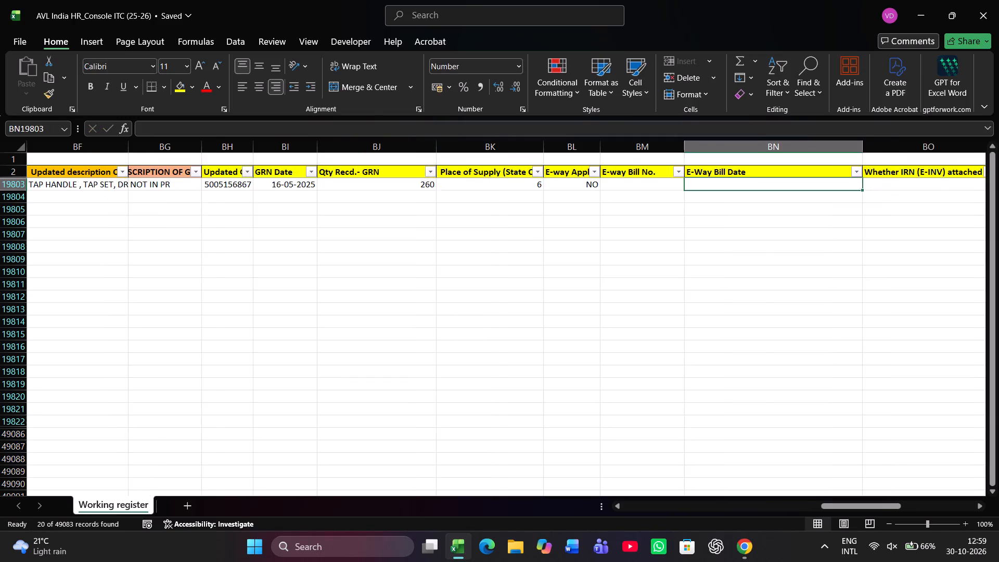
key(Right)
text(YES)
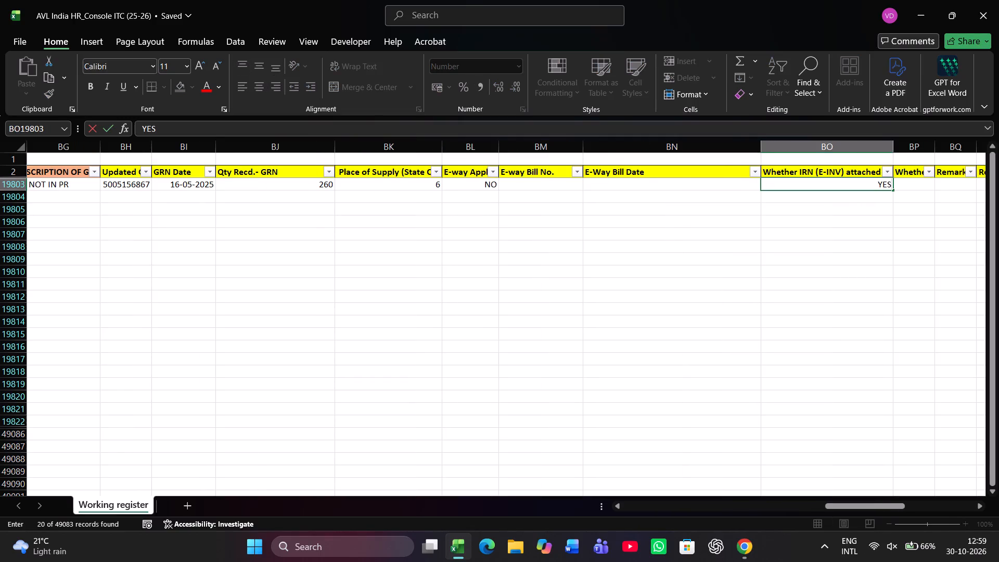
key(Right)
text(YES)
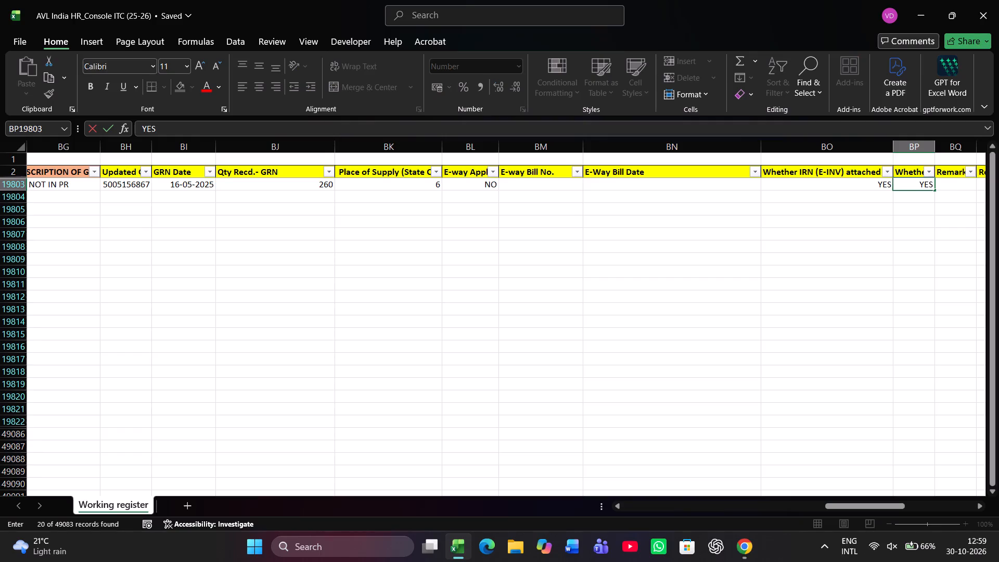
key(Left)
Fill row 19803's entries in columns BF to BP down through row 19822.
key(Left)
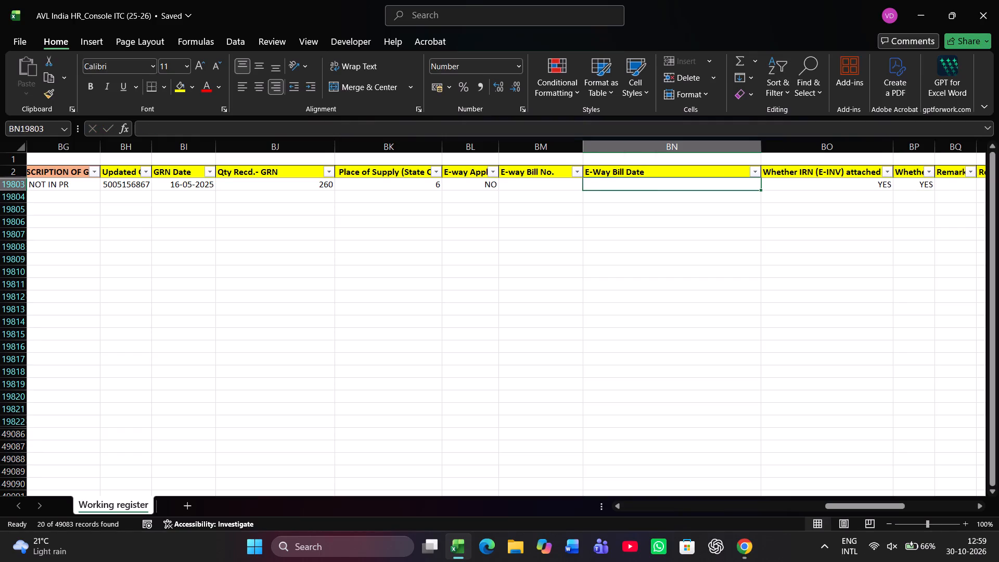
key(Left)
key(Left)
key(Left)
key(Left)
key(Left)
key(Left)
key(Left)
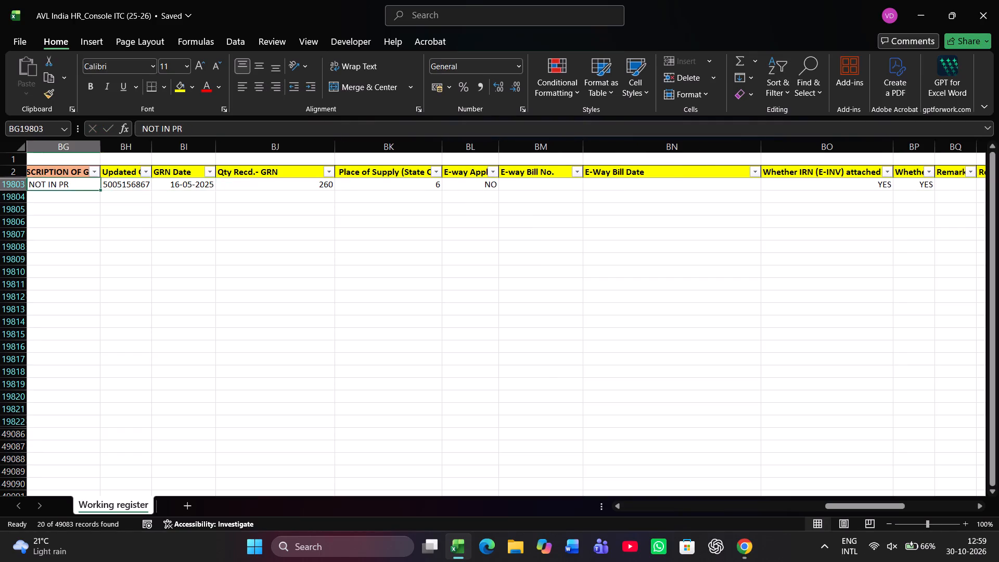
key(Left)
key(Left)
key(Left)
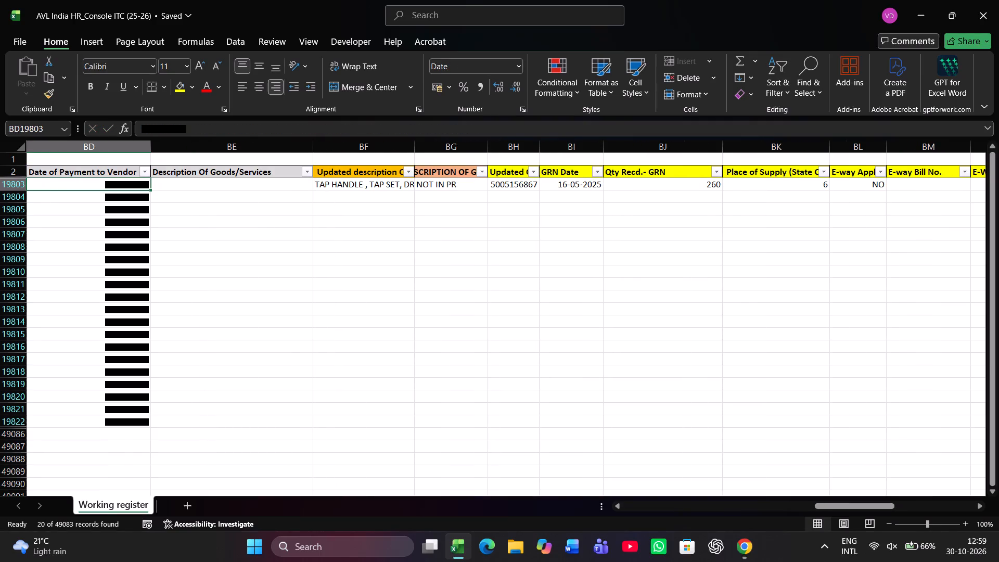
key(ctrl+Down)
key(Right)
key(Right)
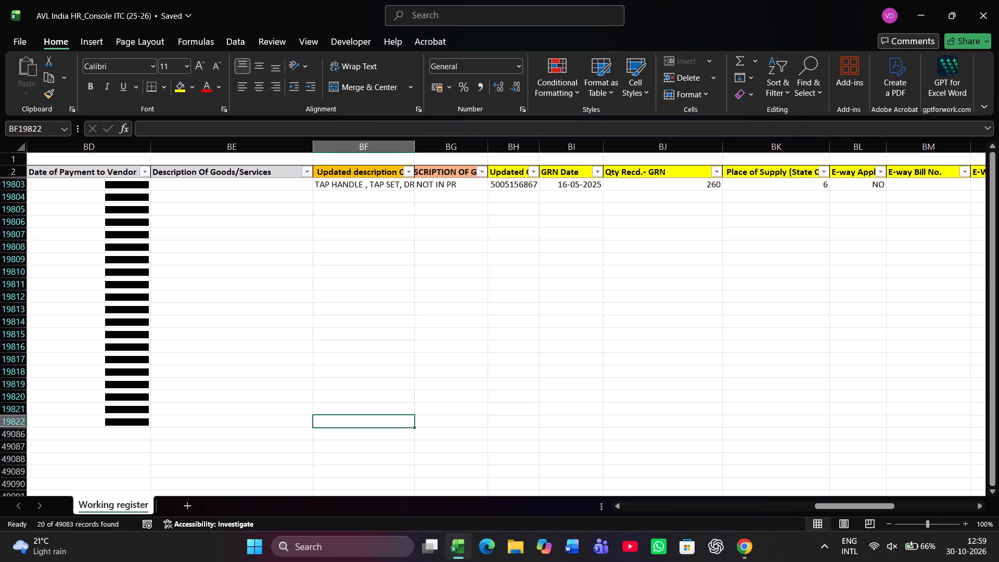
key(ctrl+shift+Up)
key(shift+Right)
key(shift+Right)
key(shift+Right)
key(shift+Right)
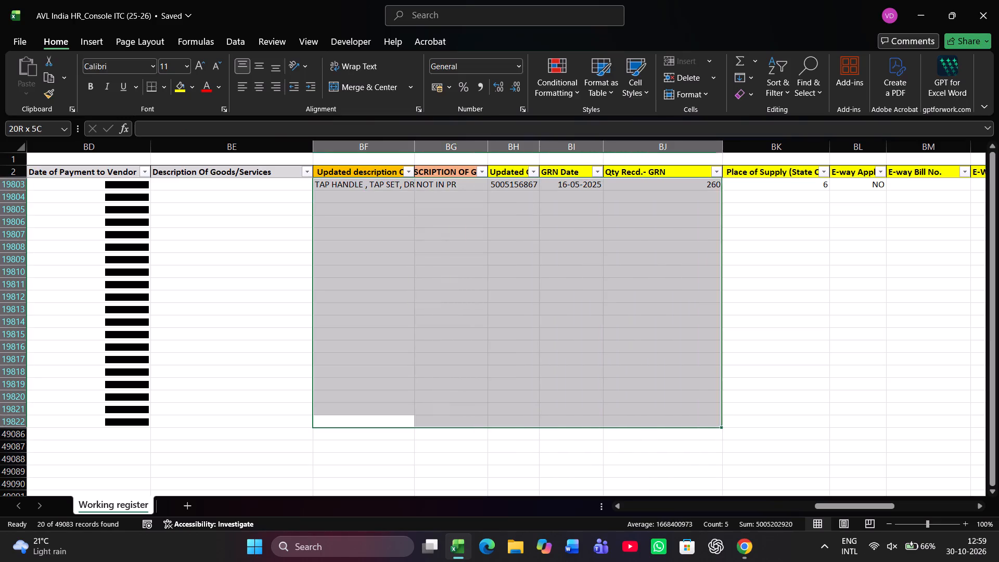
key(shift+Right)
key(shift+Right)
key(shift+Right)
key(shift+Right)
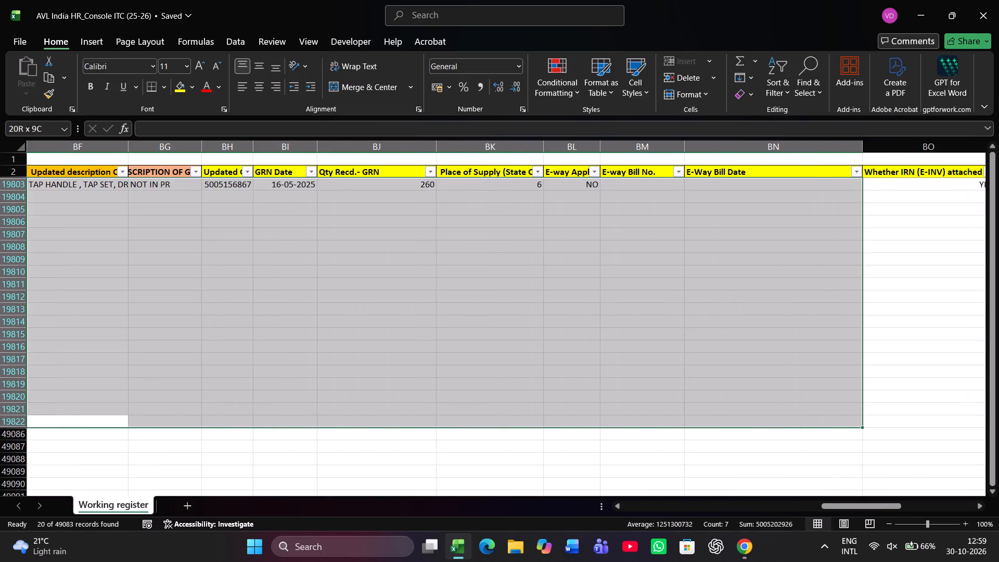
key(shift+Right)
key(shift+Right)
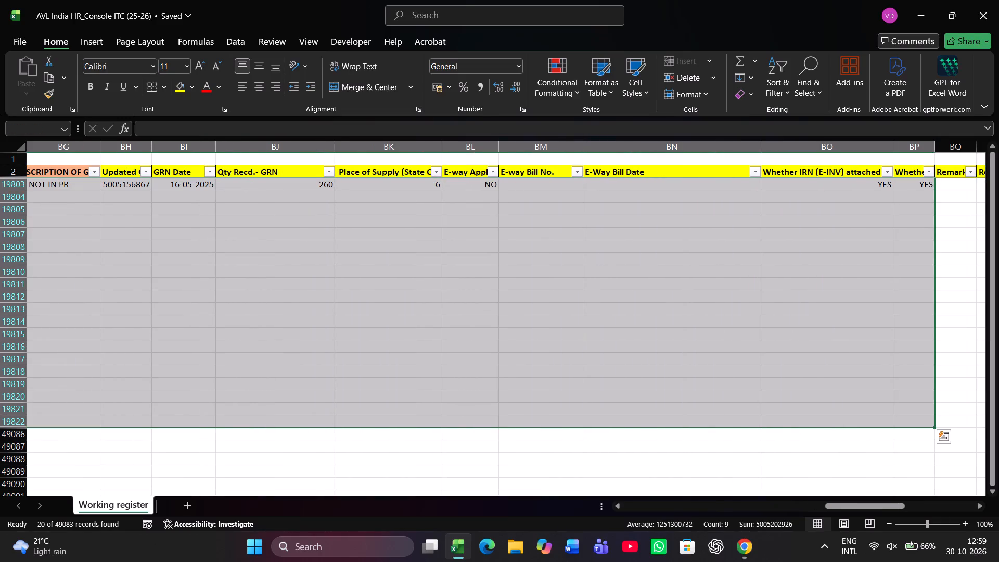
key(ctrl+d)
Check the sum of the Qty Reci (Invoice) values in column AE for rows 19803 to 19822.
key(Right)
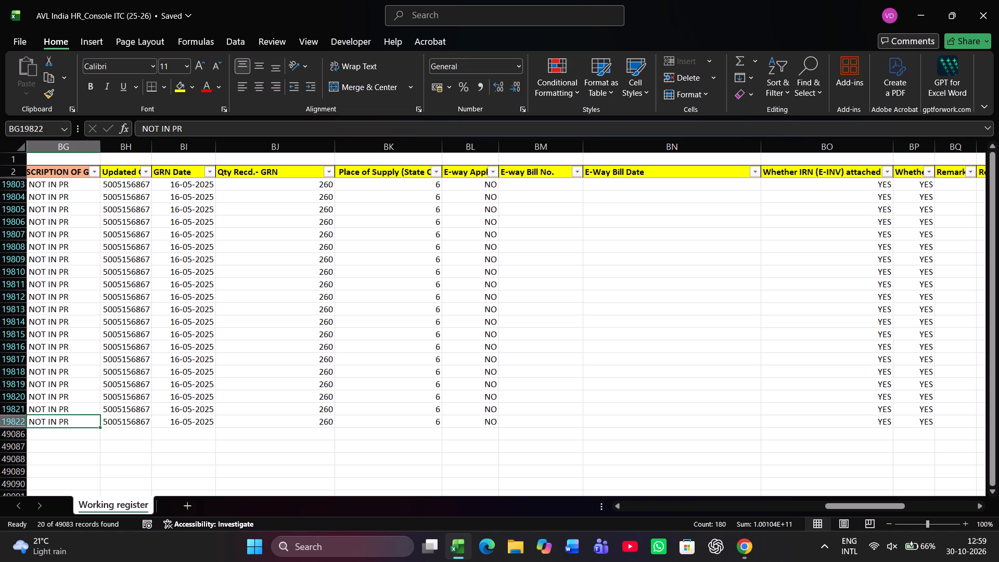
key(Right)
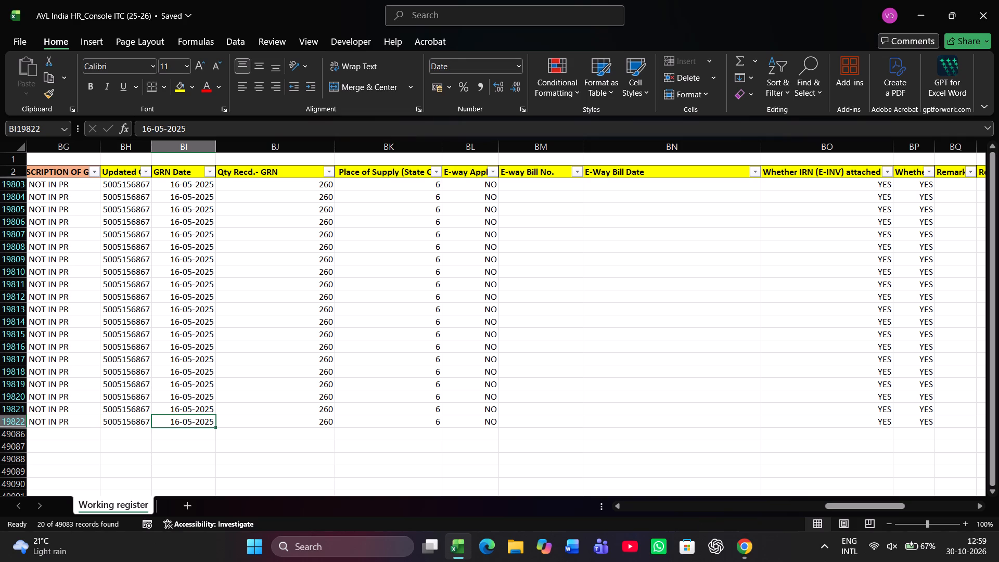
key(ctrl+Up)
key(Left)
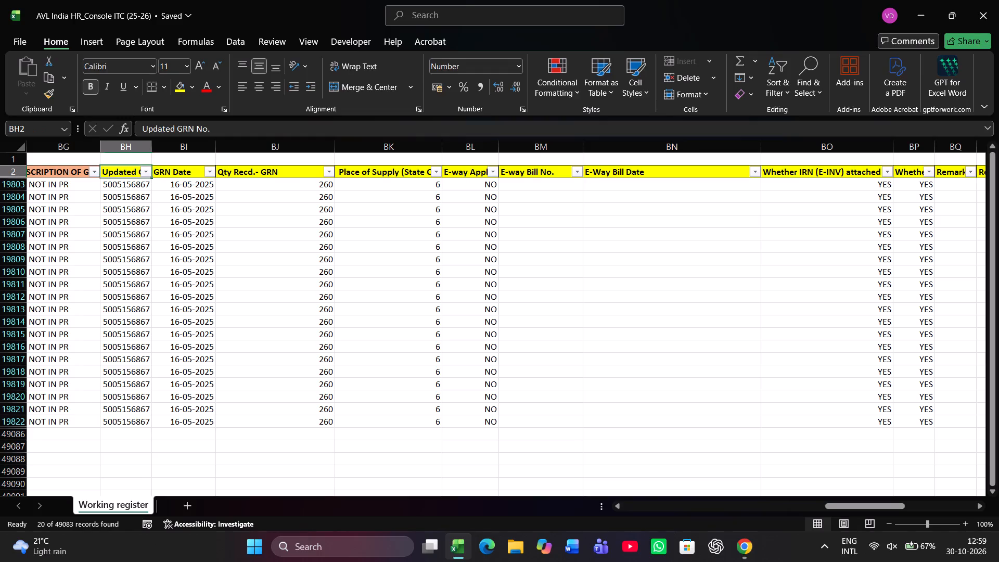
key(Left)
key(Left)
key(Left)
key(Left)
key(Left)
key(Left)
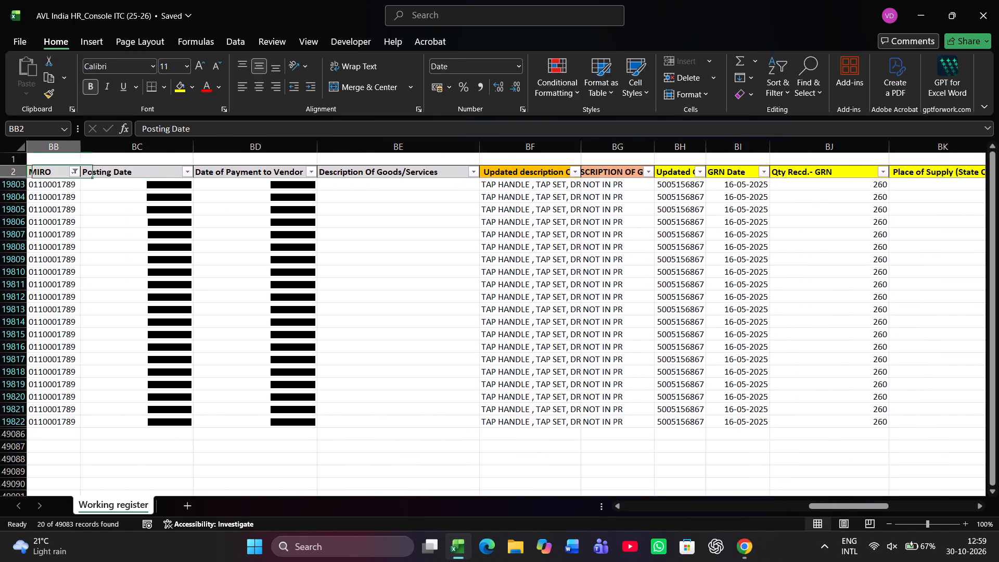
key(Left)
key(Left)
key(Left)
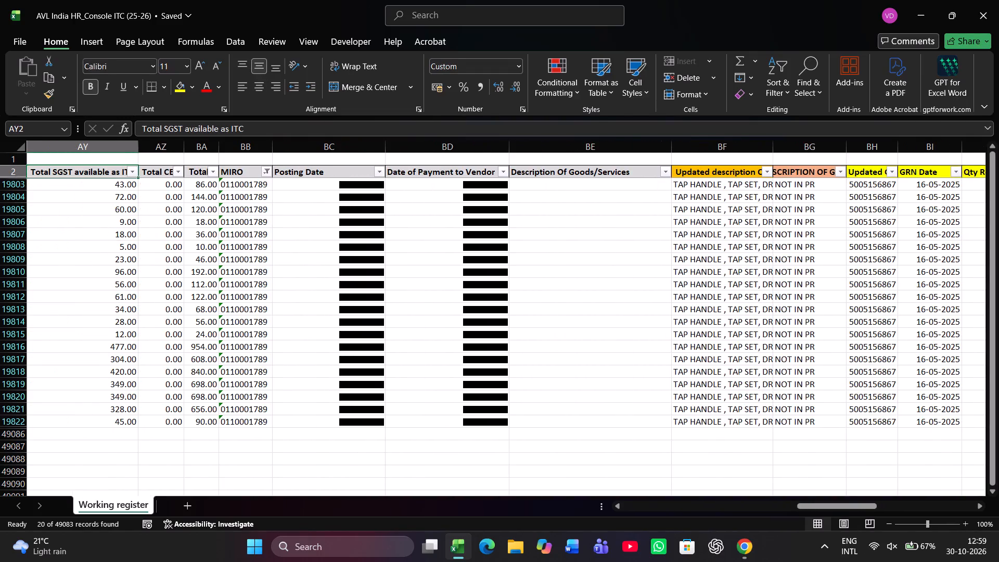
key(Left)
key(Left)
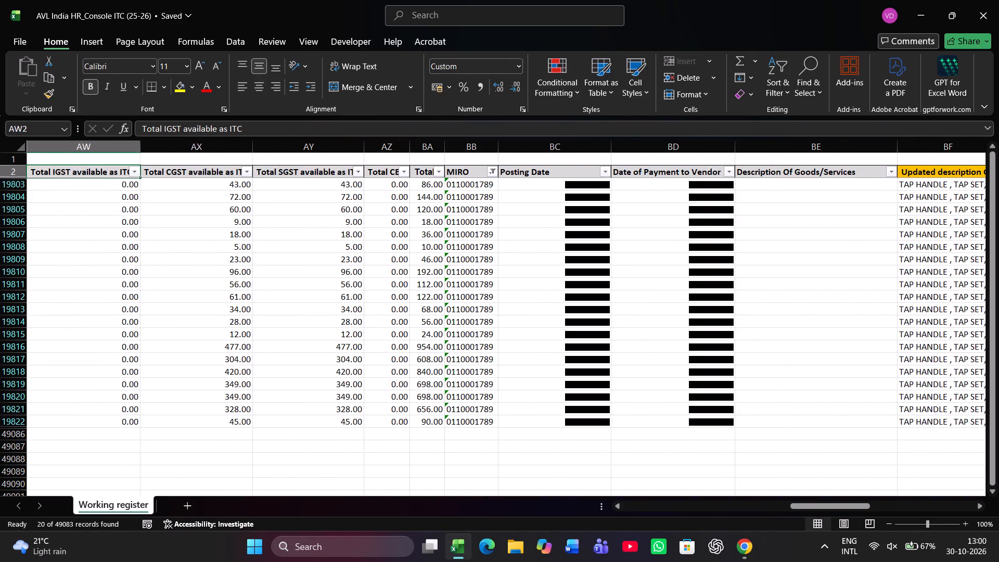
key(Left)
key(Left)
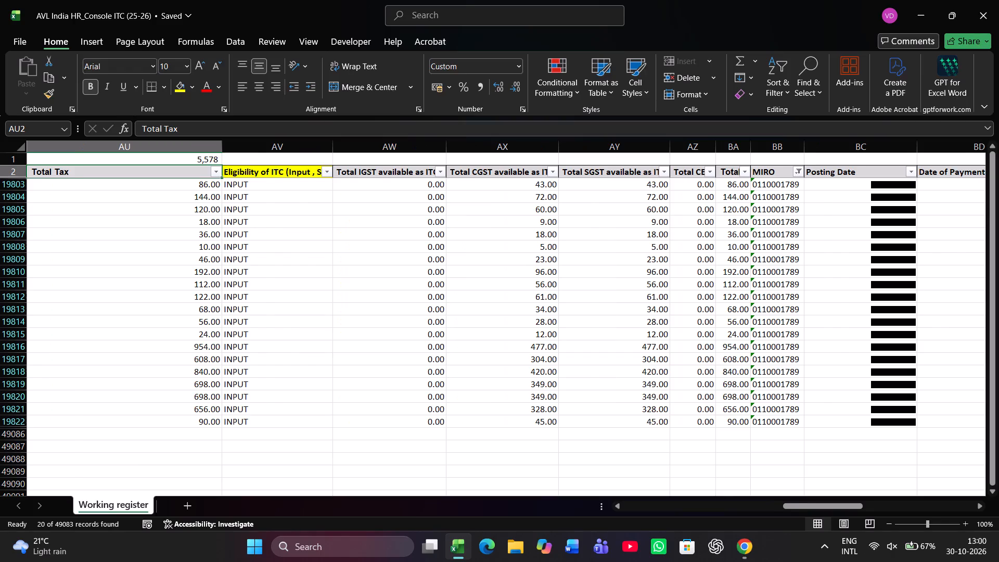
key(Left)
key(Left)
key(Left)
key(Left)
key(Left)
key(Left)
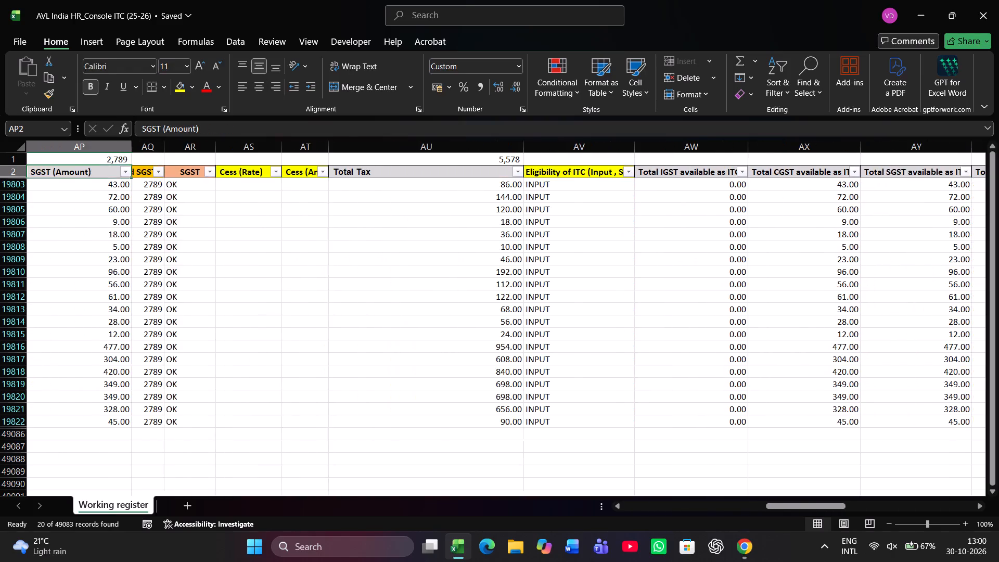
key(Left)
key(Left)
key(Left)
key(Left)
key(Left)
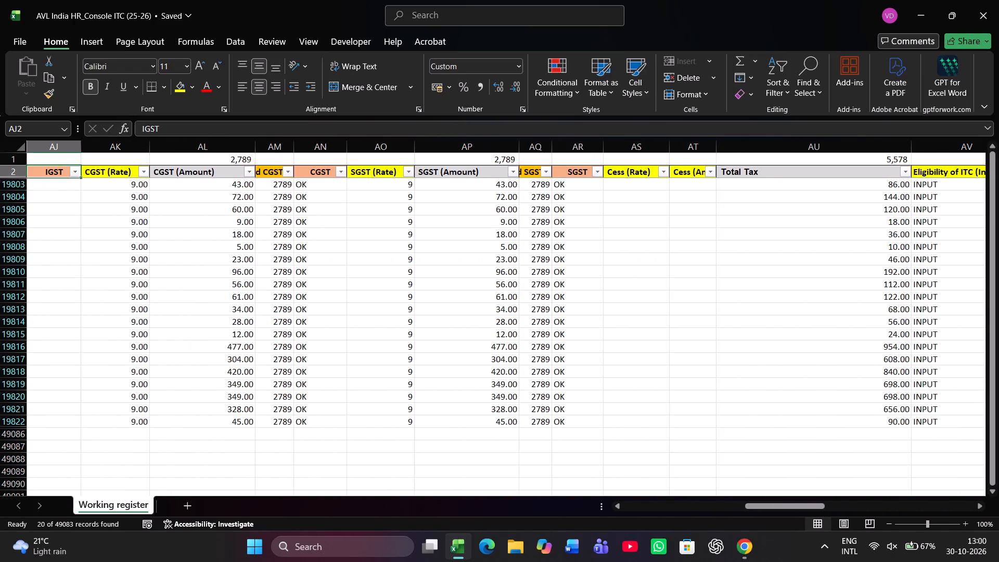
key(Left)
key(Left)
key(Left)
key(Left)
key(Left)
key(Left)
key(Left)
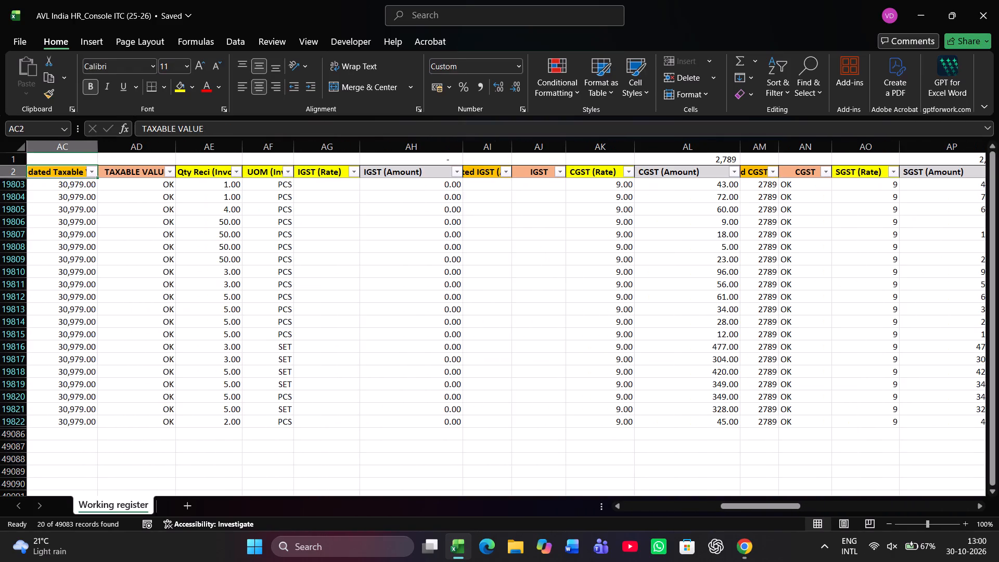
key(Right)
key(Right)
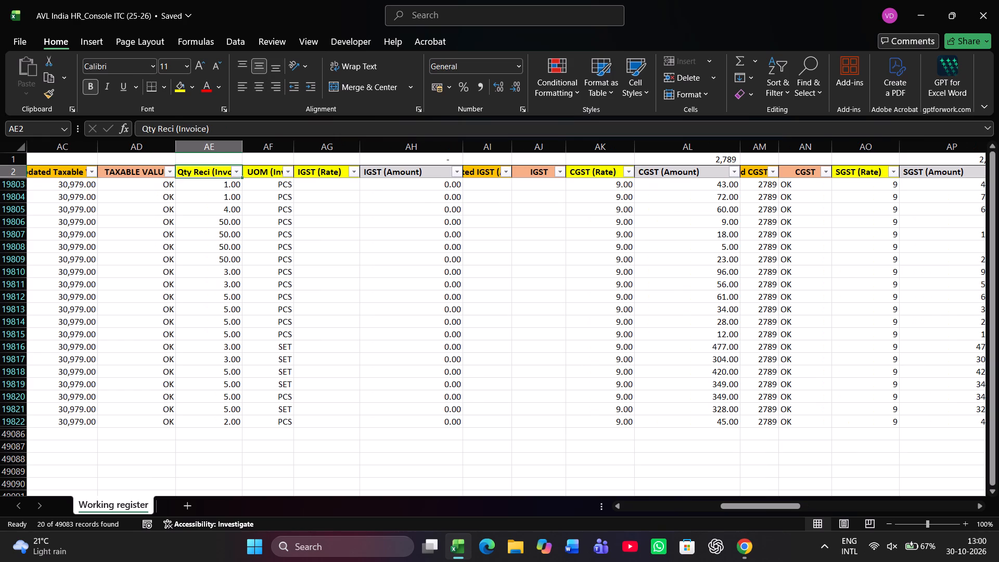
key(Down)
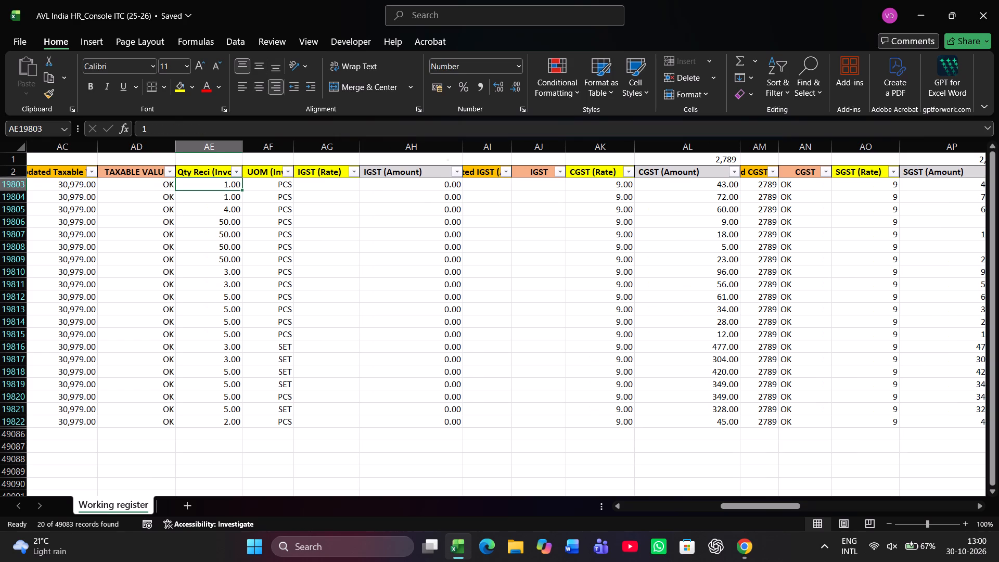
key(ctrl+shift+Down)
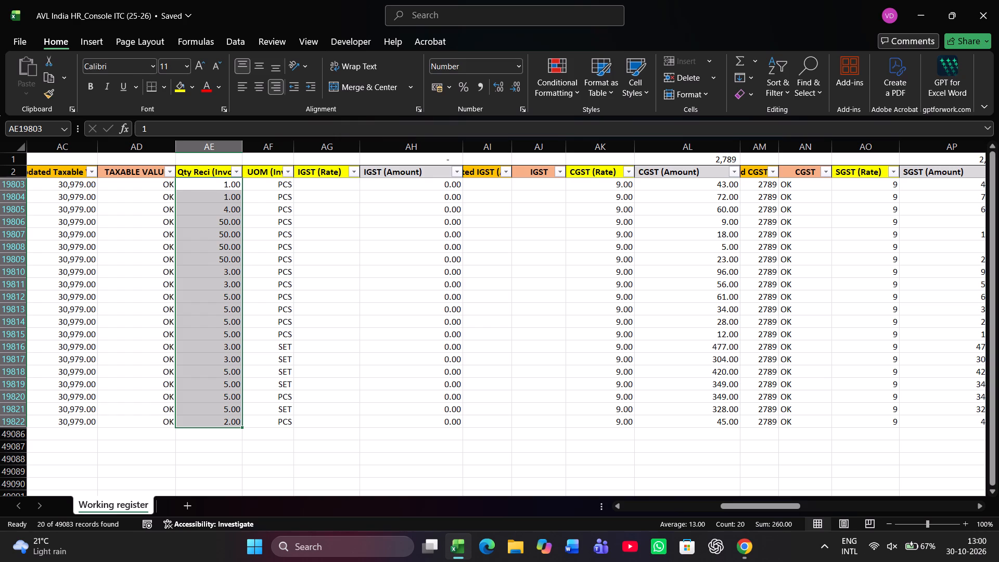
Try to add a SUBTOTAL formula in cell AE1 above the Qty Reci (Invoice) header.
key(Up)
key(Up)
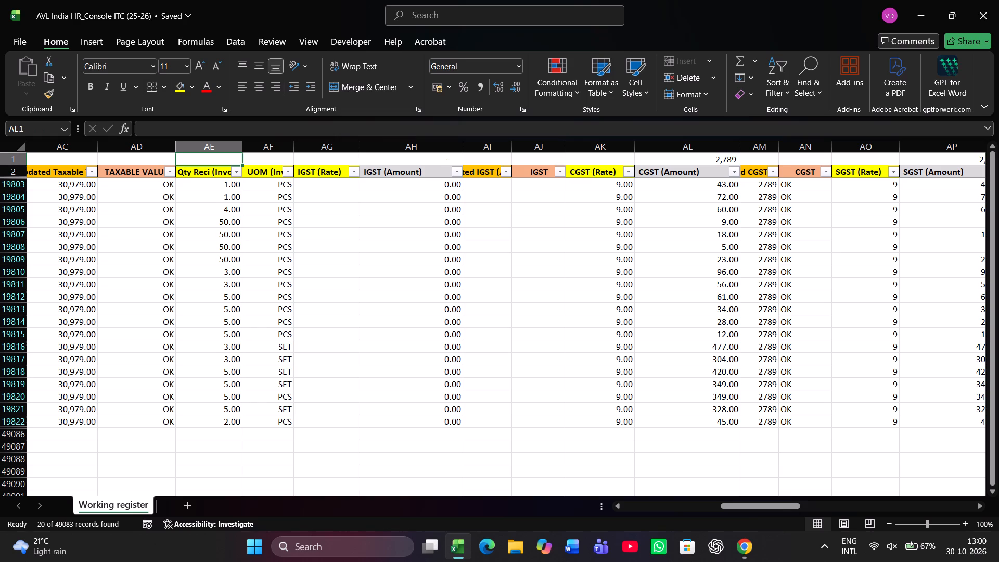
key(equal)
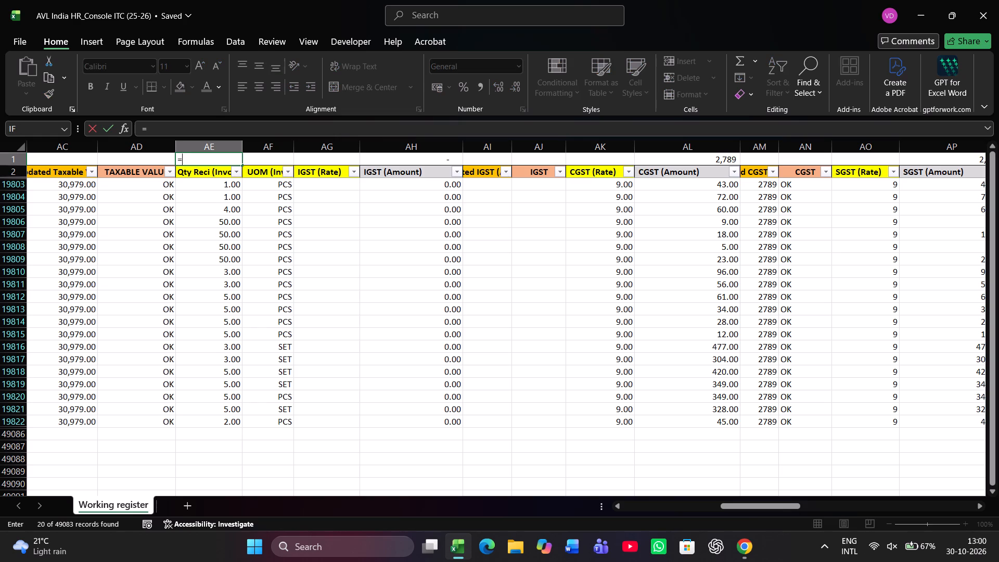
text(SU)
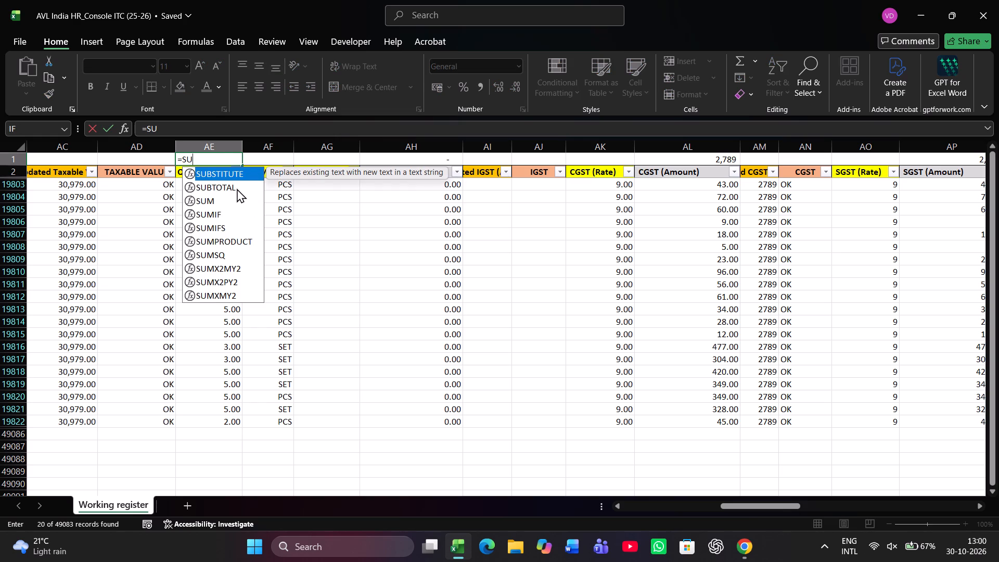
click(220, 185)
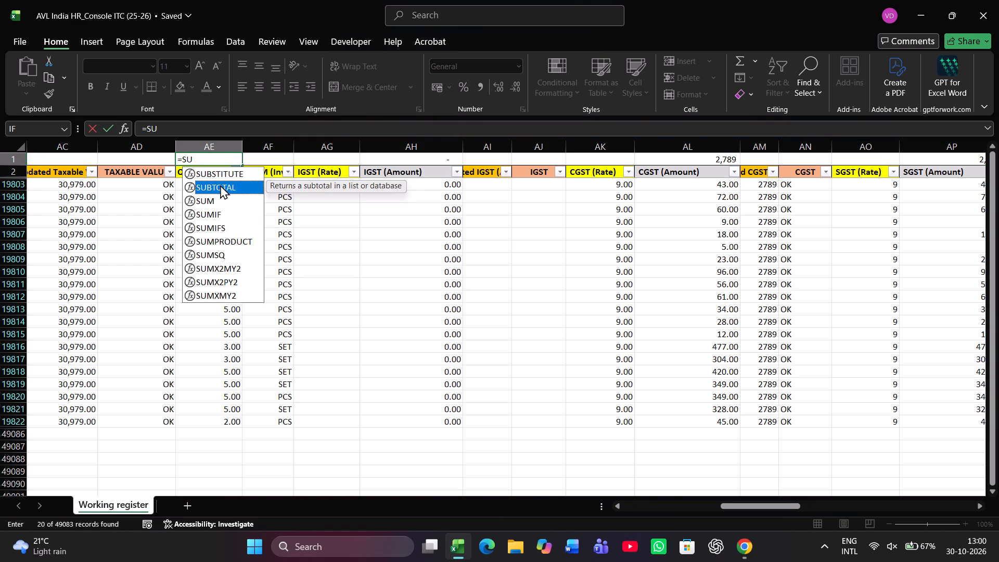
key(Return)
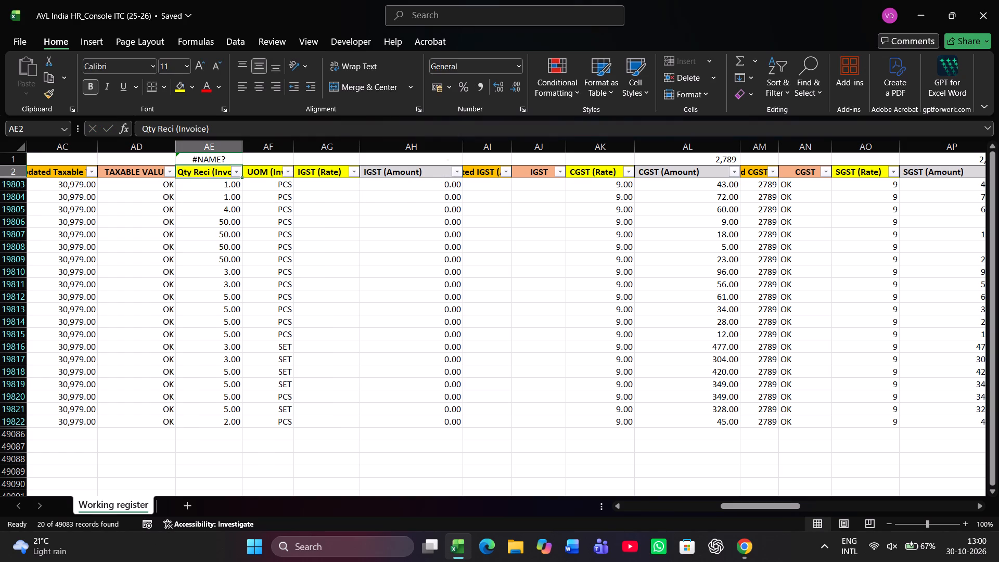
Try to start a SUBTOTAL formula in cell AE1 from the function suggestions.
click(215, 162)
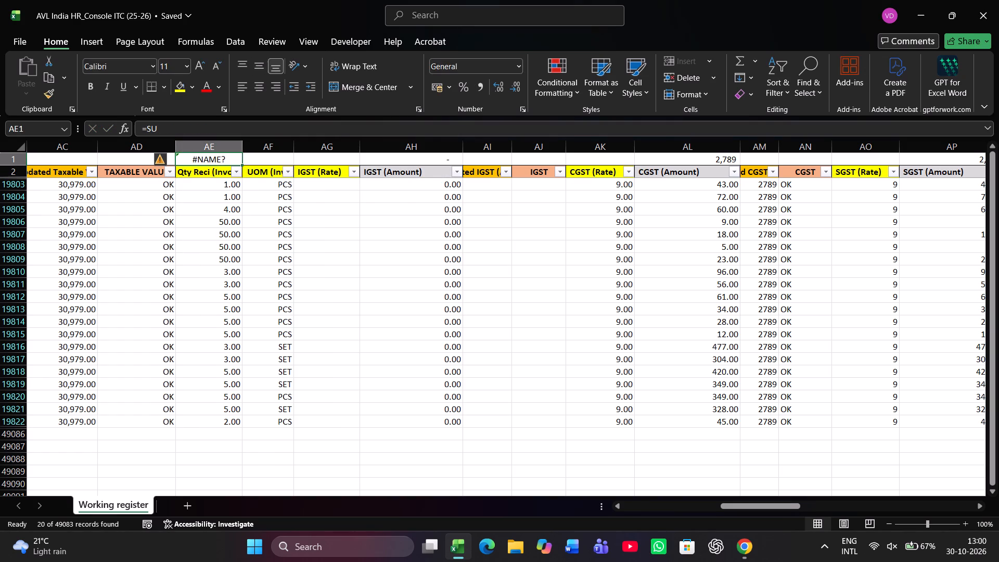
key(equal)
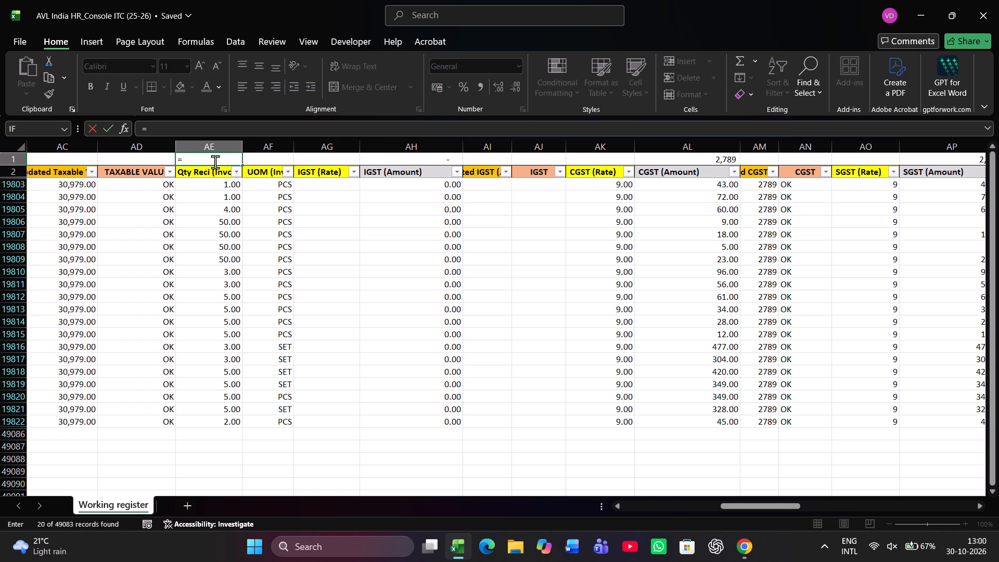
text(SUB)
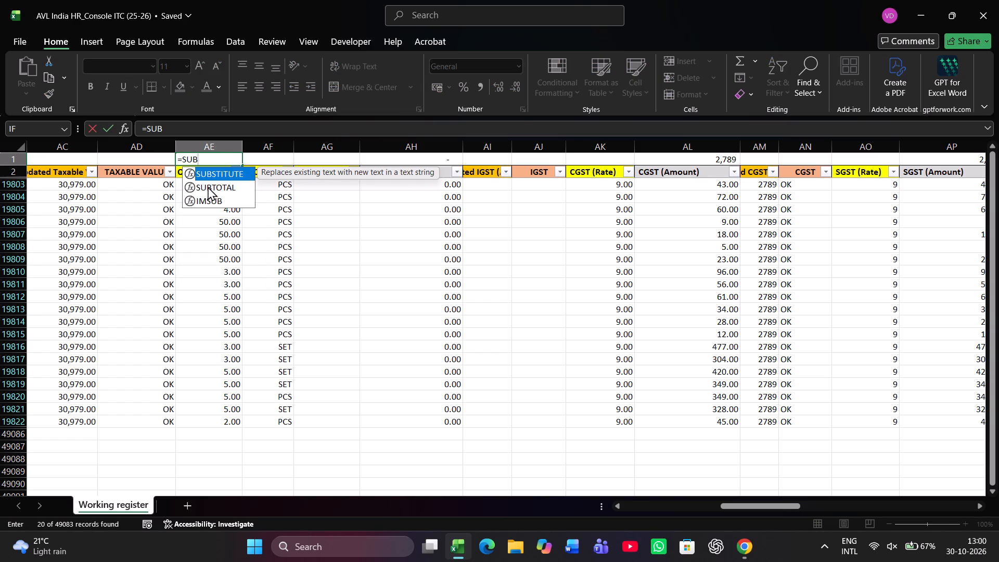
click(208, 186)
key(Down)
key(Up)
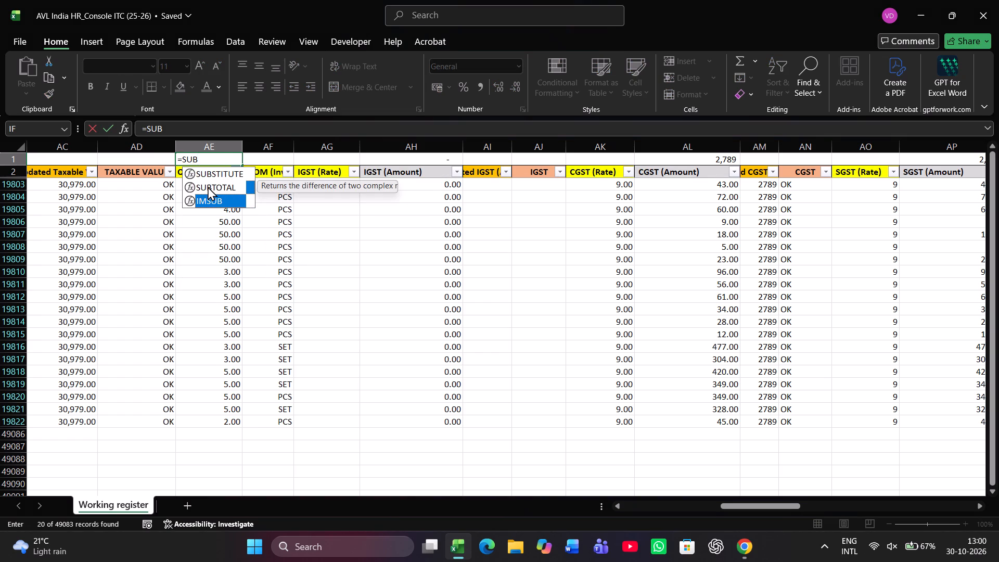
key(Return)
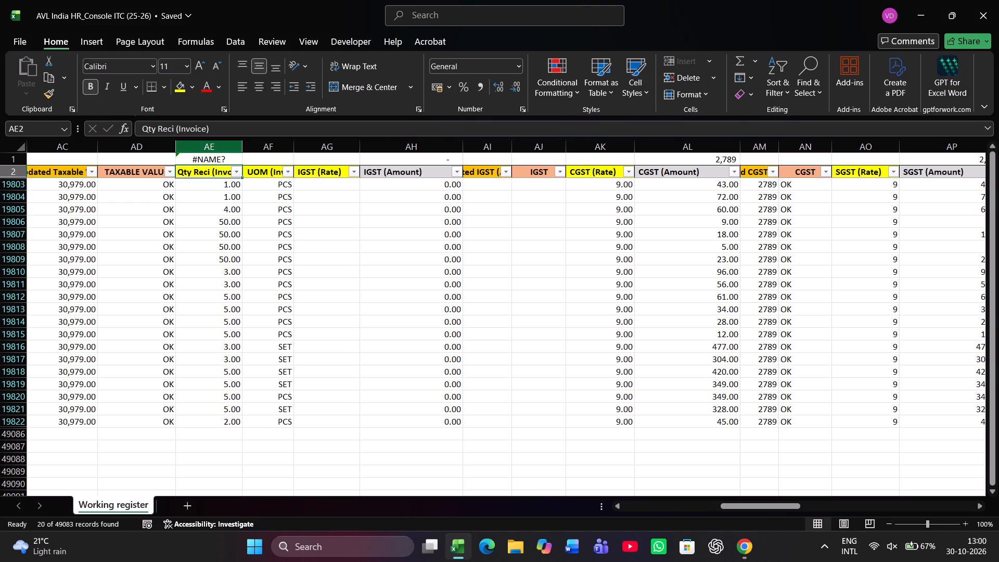
Clear cell AE1 and enter =SUBTOTAL in it, without arguments.
click(211, 216)
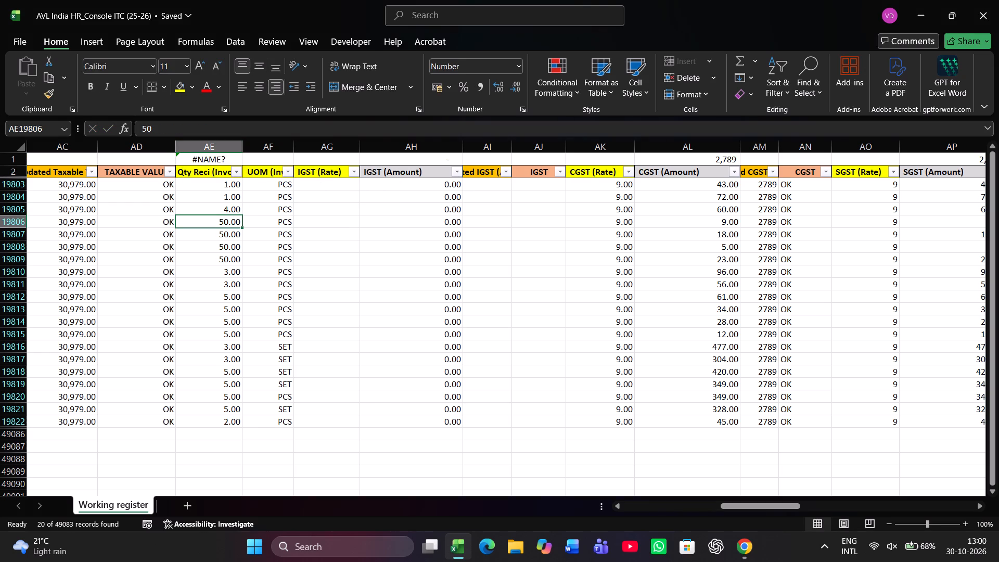
click(213, 161)
key(BackSpace)
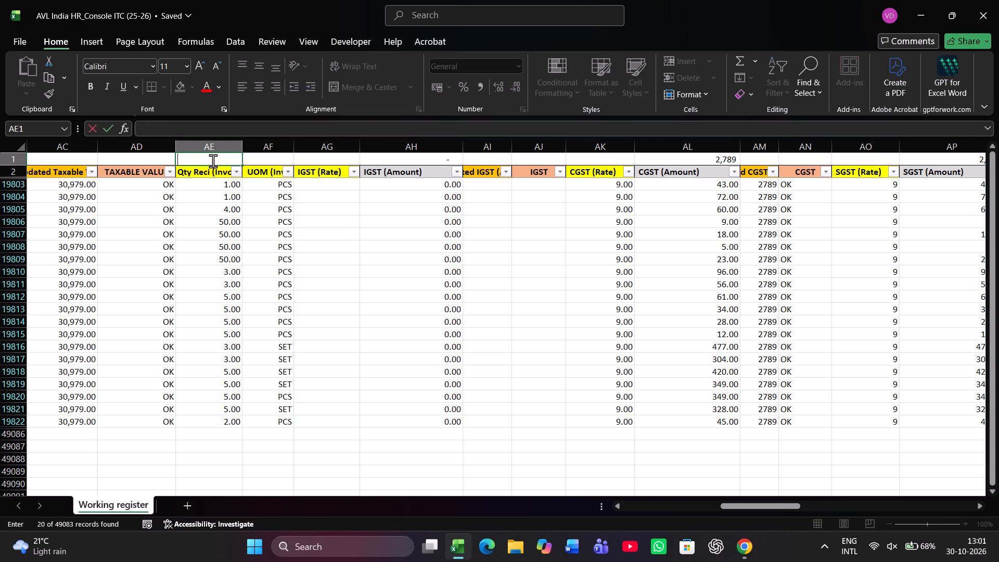
key(equal)
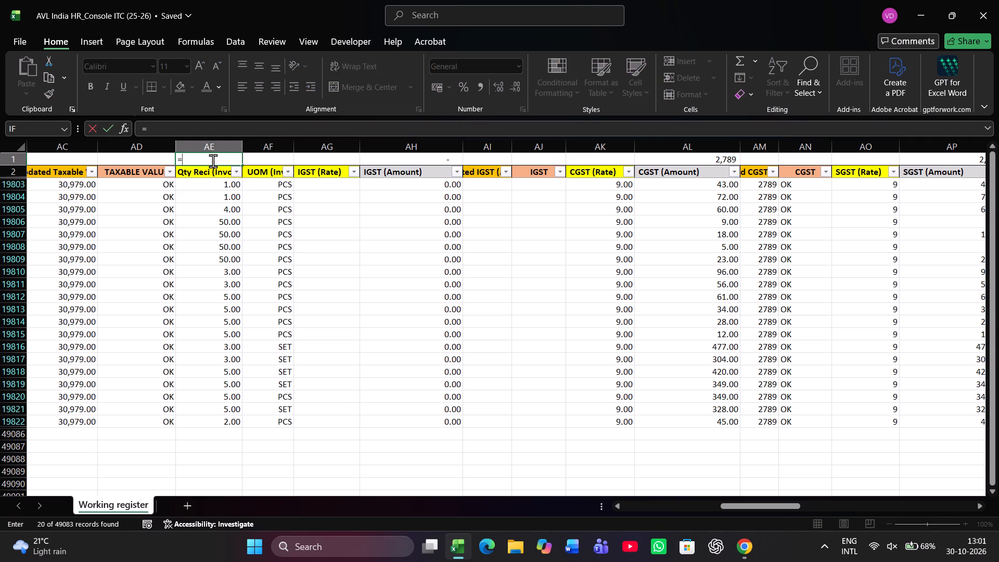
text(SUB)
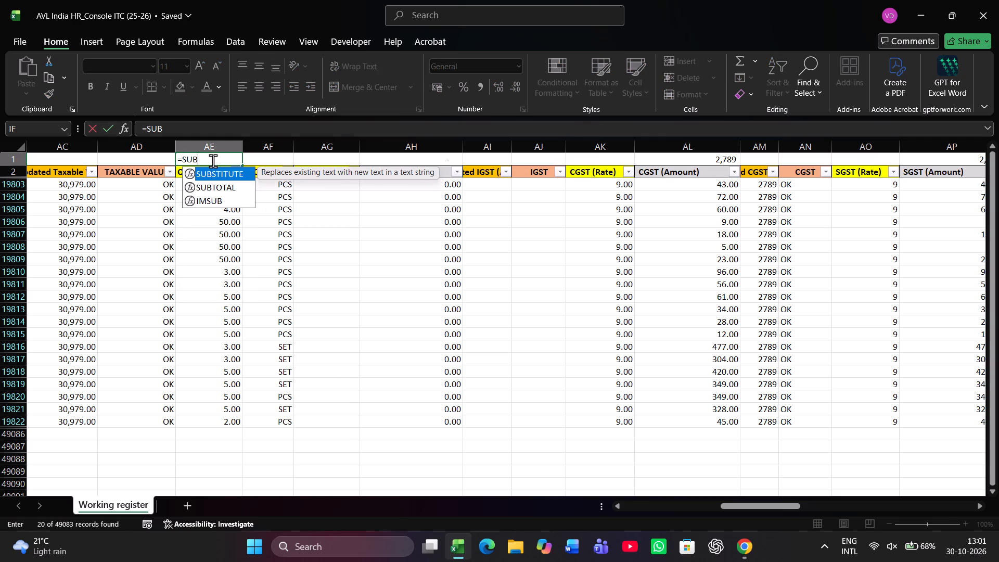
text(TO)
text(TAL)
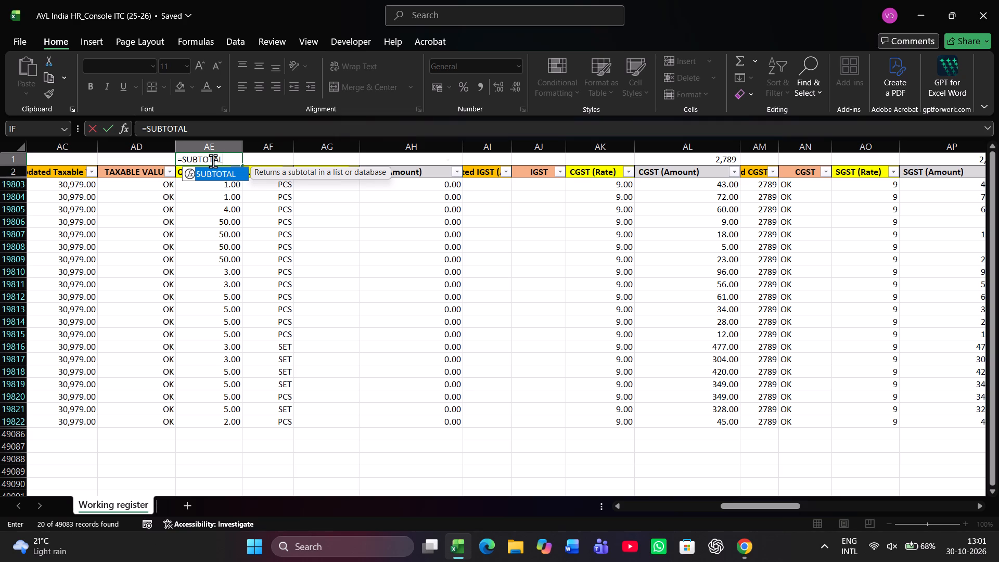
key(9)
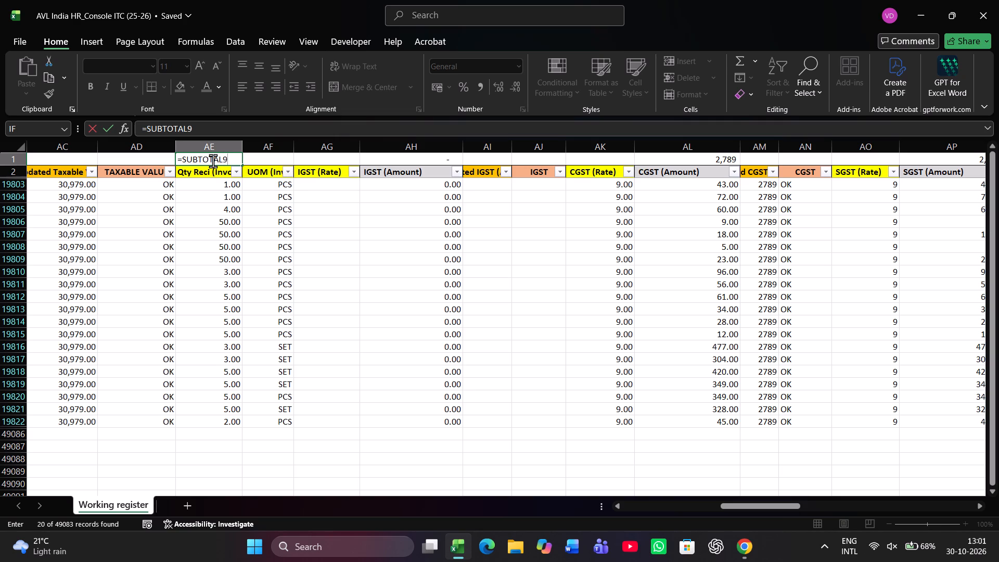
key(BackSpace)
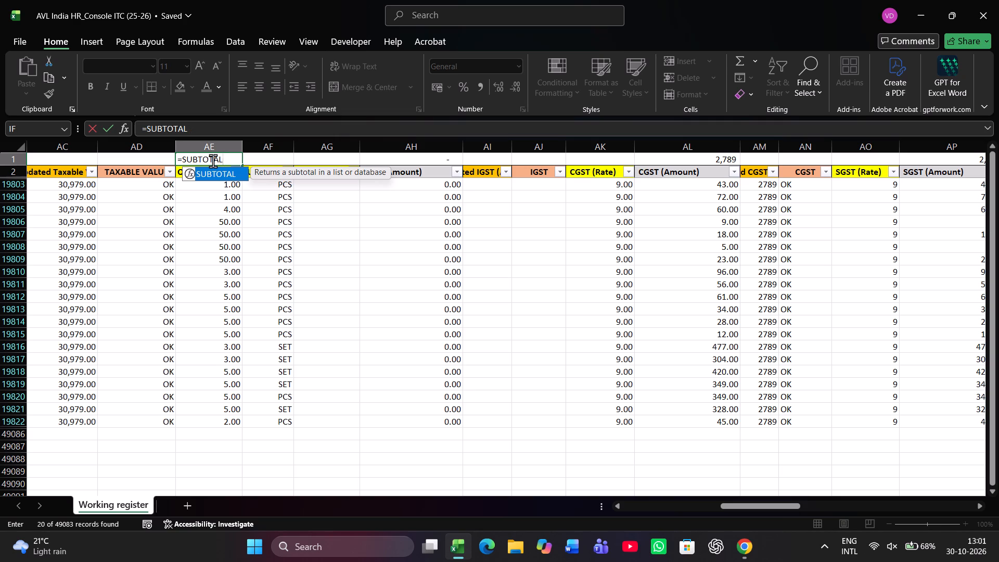
click(200, 185)
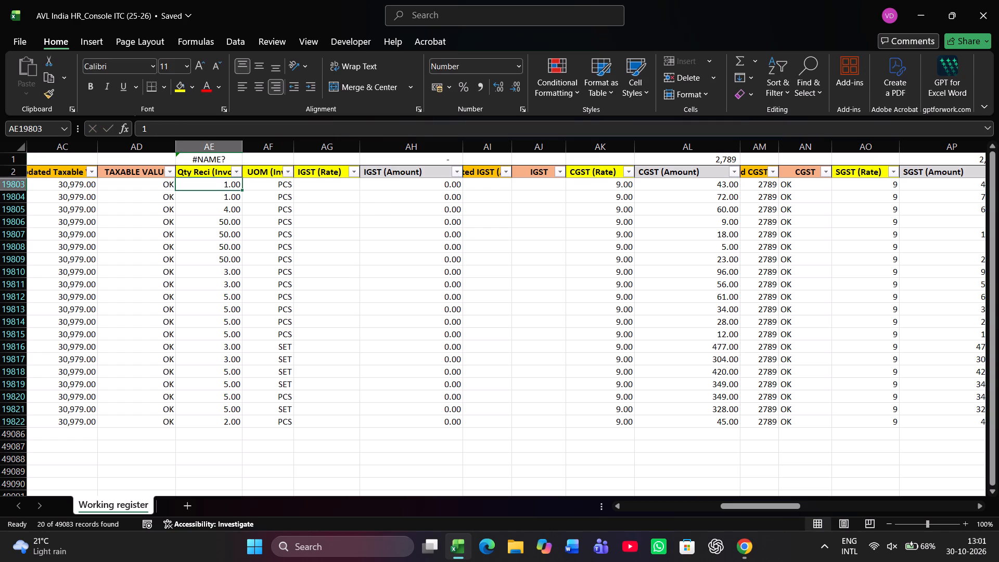
Add parentheses to the SUBTOTAL formula in AE1 and try to enter it with only function number 9 (SUM).
click(226, 160)
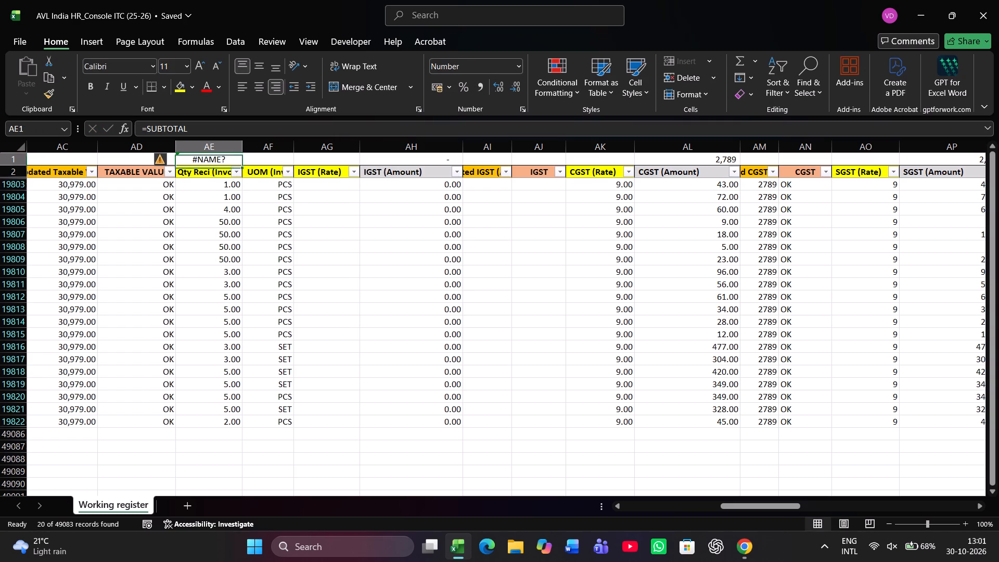
click(216, 162)
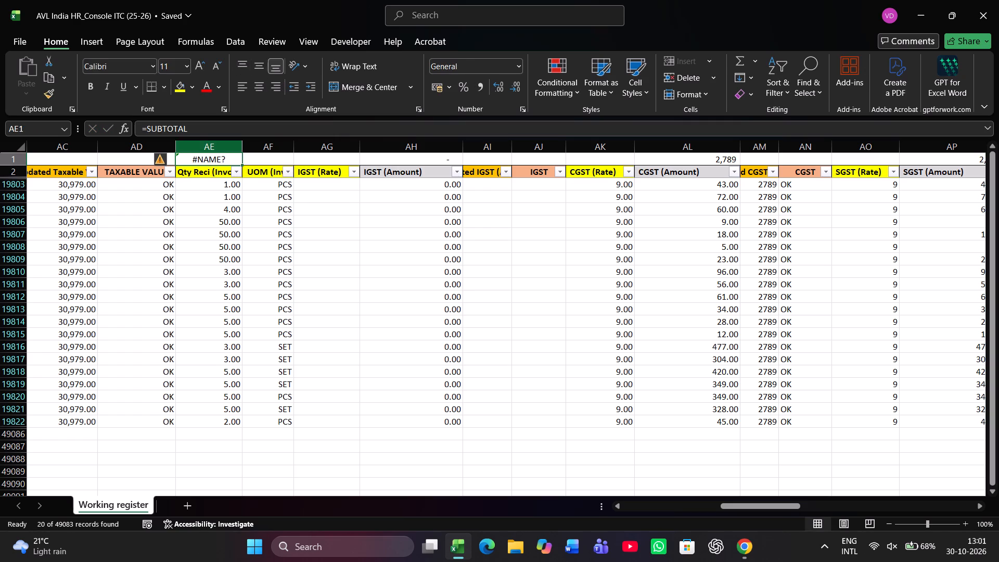
click(197, 133)
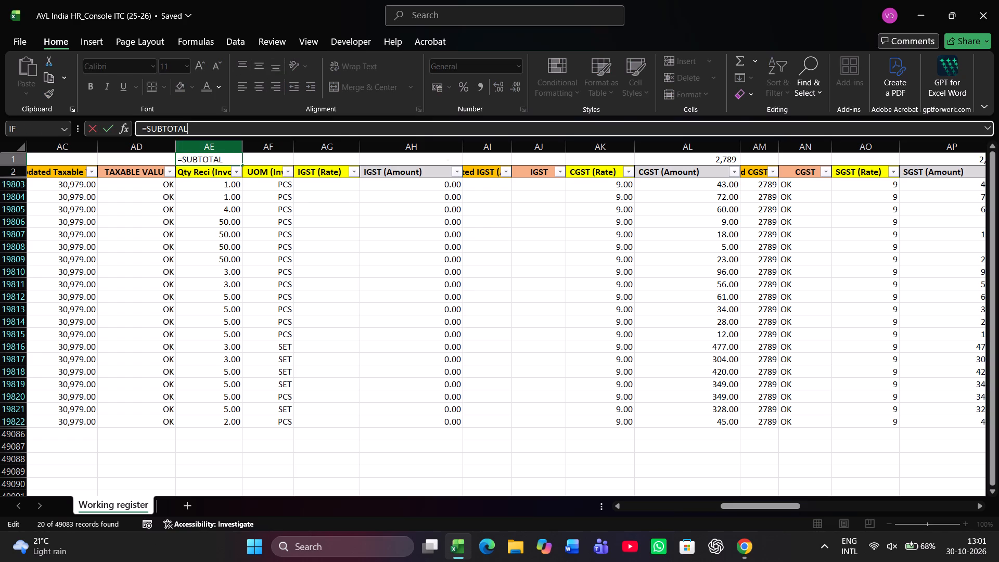
click(222, 158)
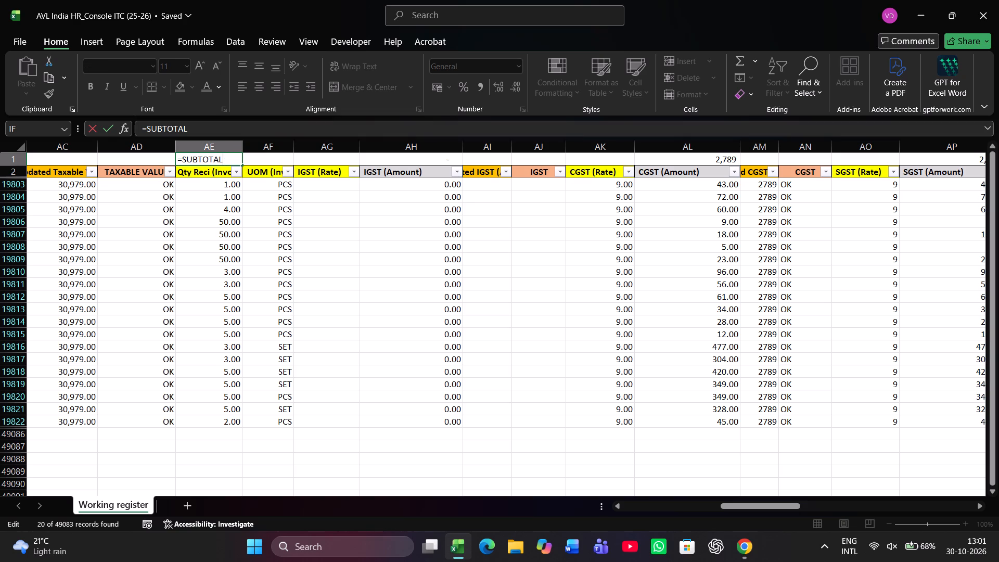
key(shift+parenleft)
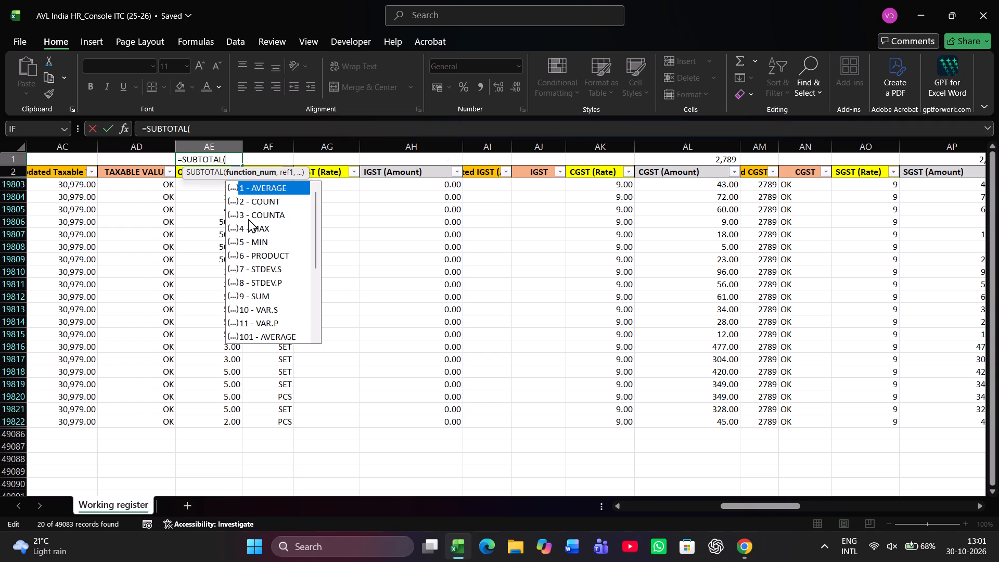
key(shift+parenright)
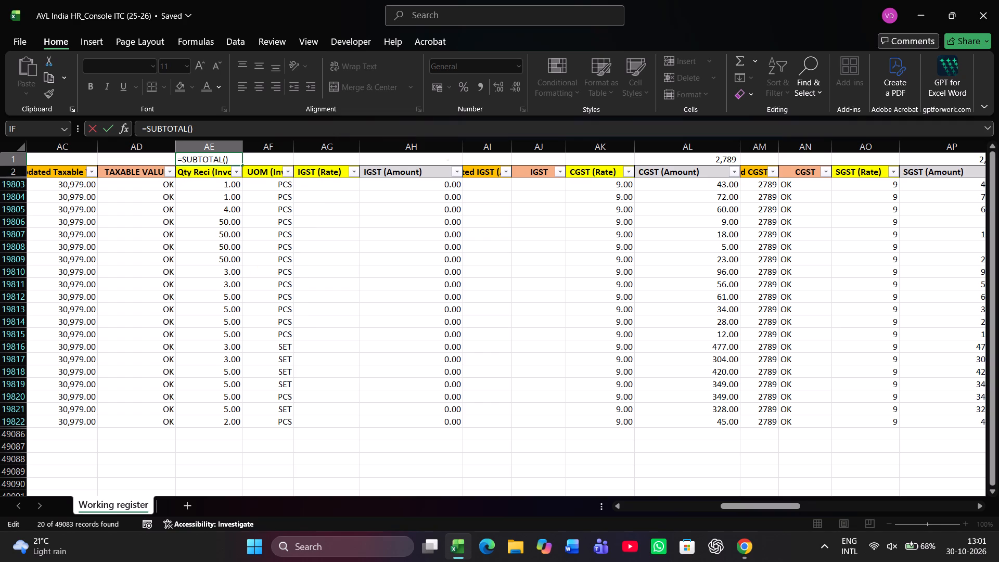
key(Left)
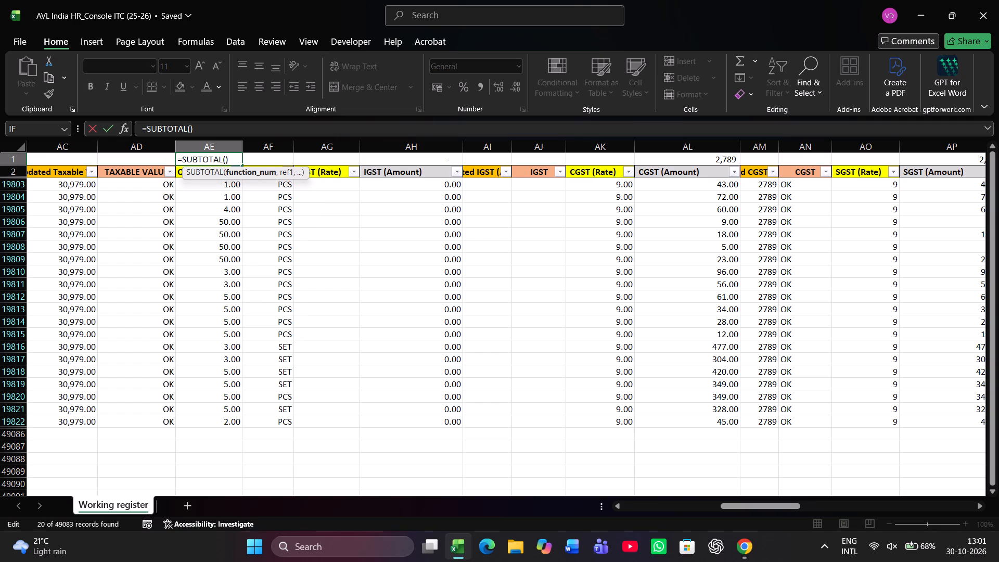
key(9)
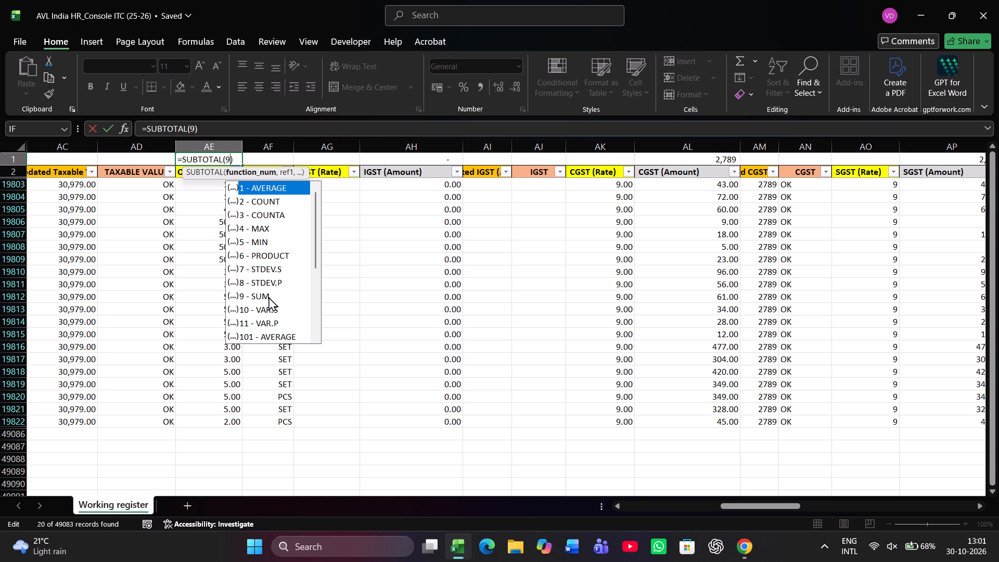
key(Down)
key(Down)
key(Down)
key(Down)
key(Down)
key(Down)
key(Down)
key(Down)
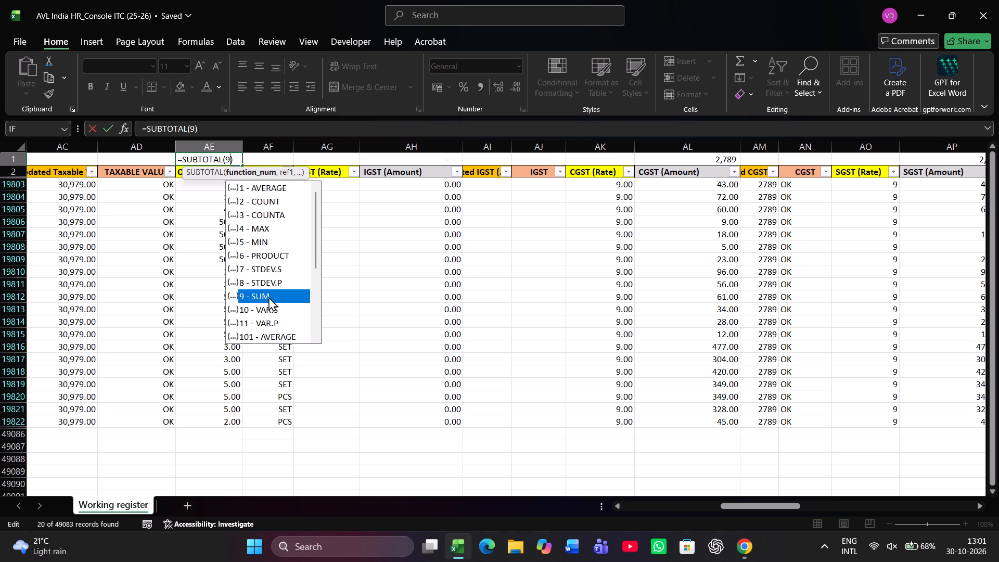
key(Return)
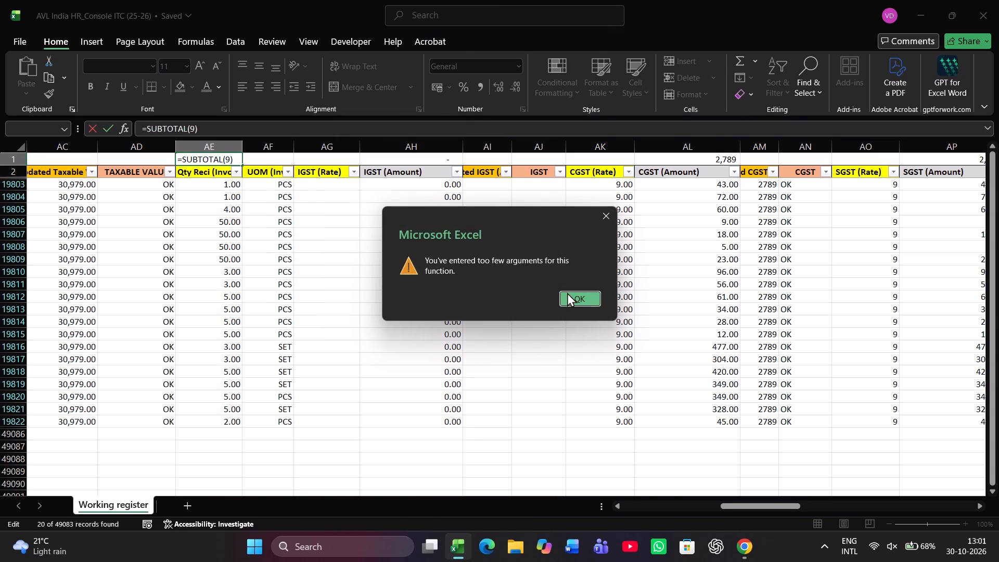
click(576, 297)
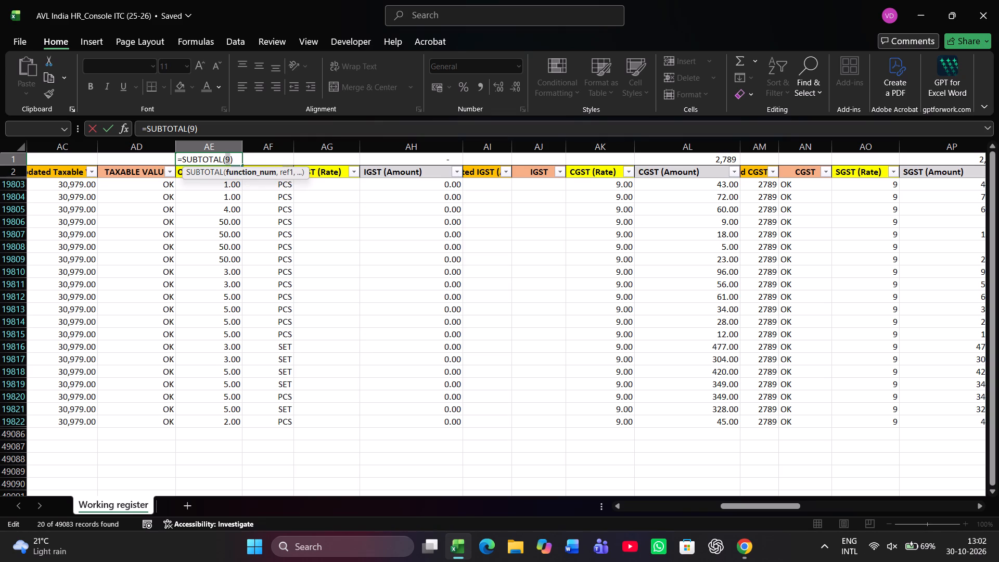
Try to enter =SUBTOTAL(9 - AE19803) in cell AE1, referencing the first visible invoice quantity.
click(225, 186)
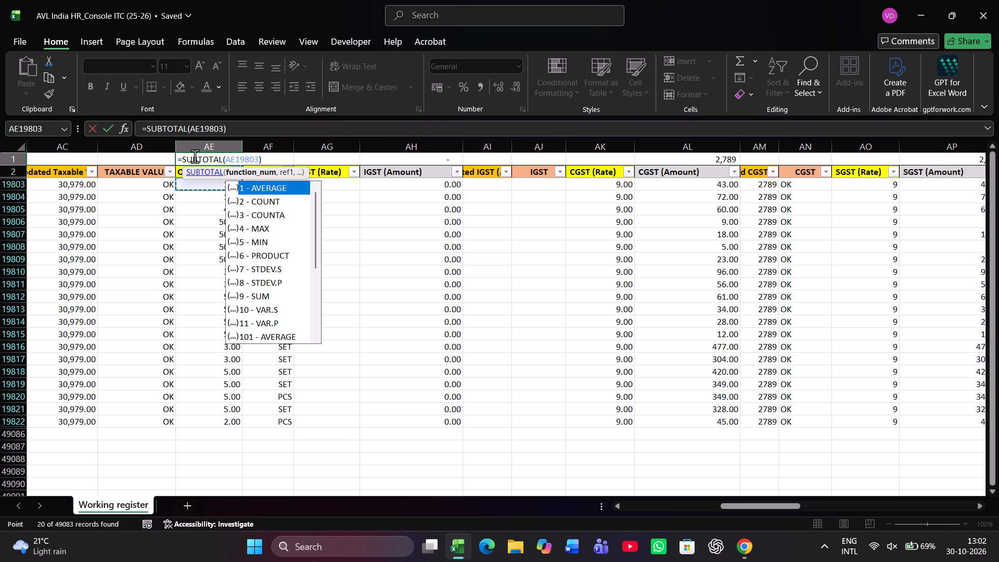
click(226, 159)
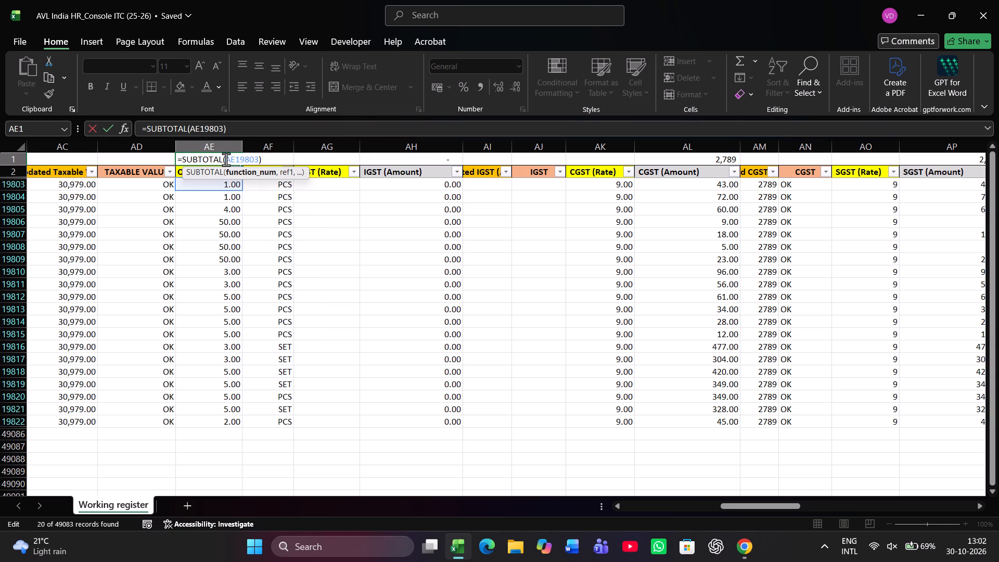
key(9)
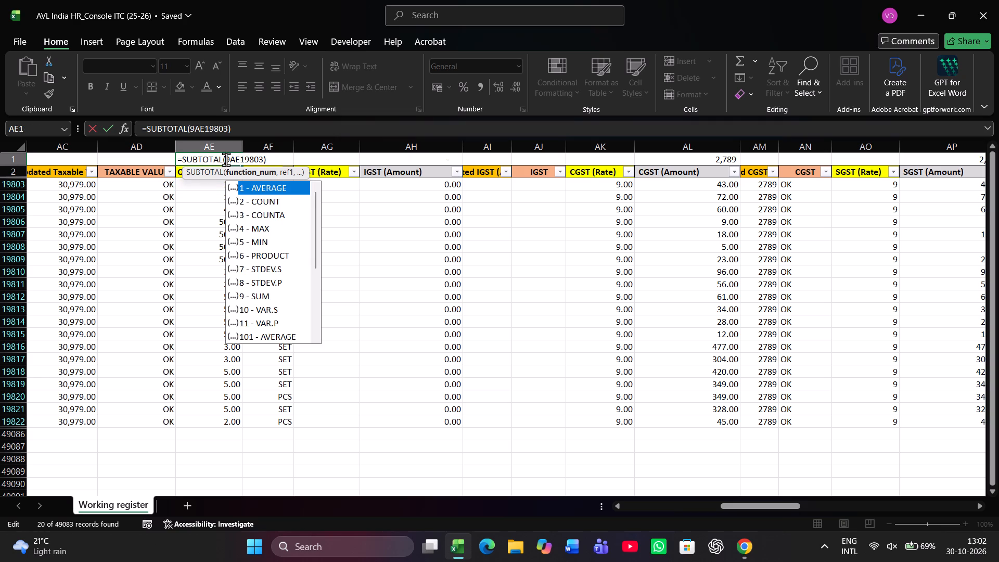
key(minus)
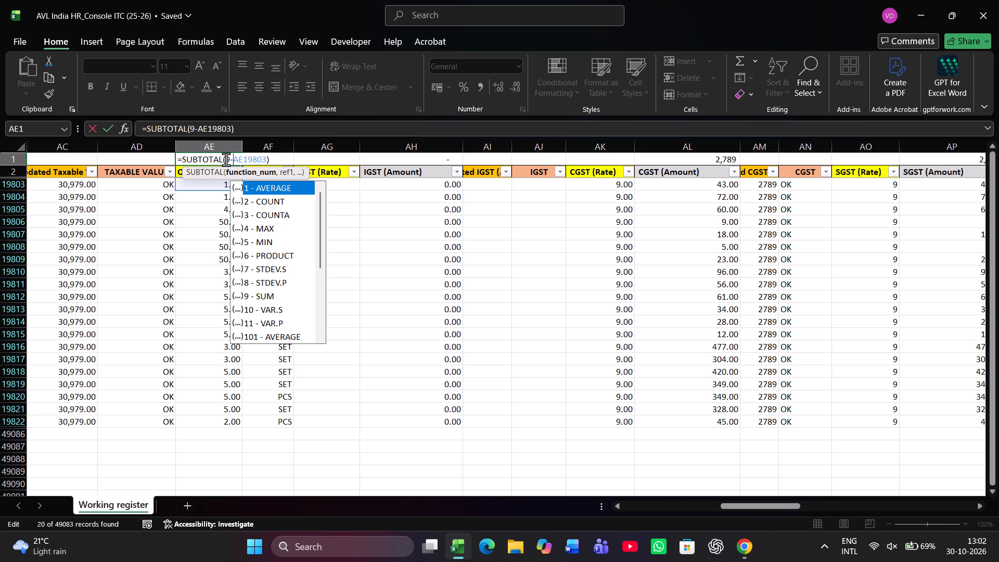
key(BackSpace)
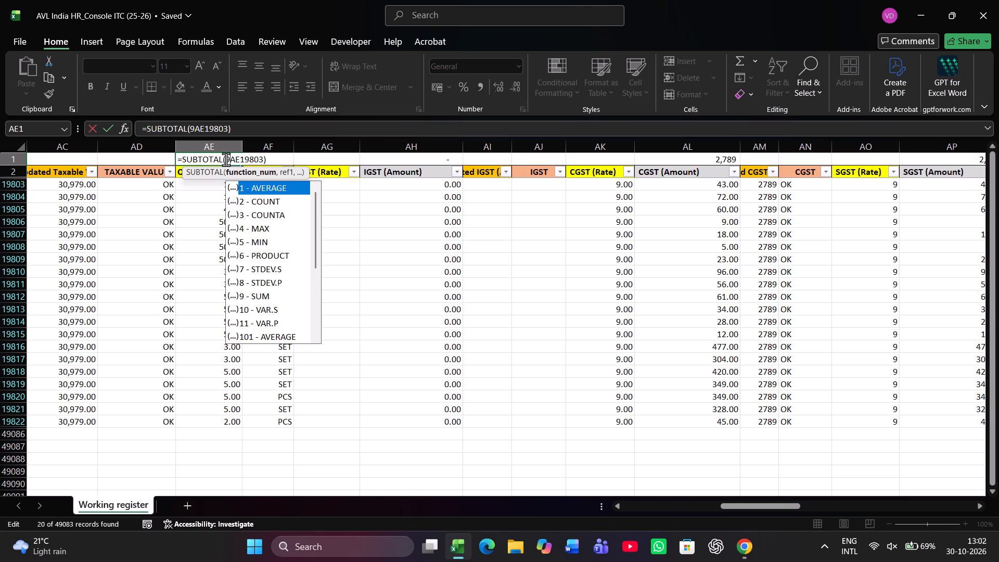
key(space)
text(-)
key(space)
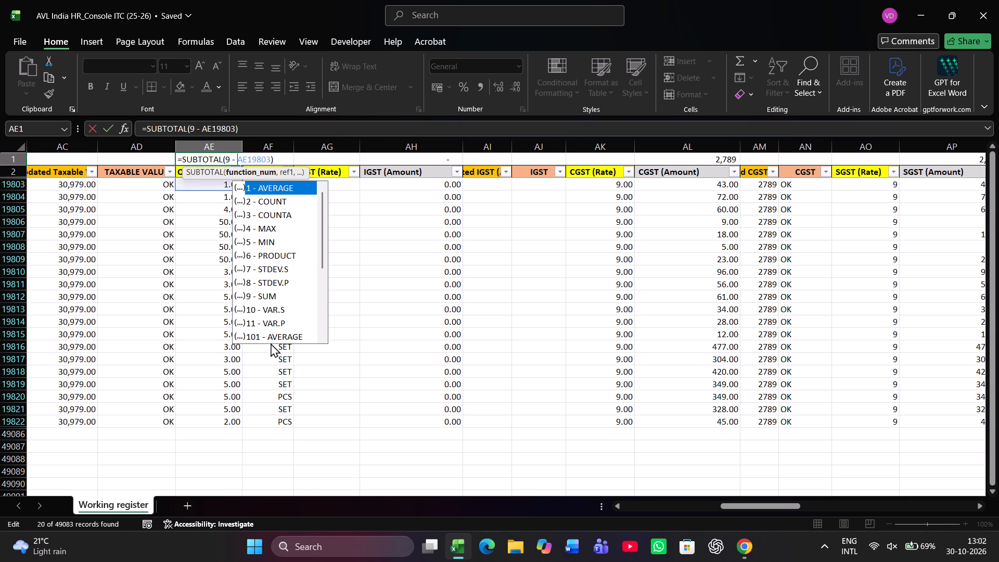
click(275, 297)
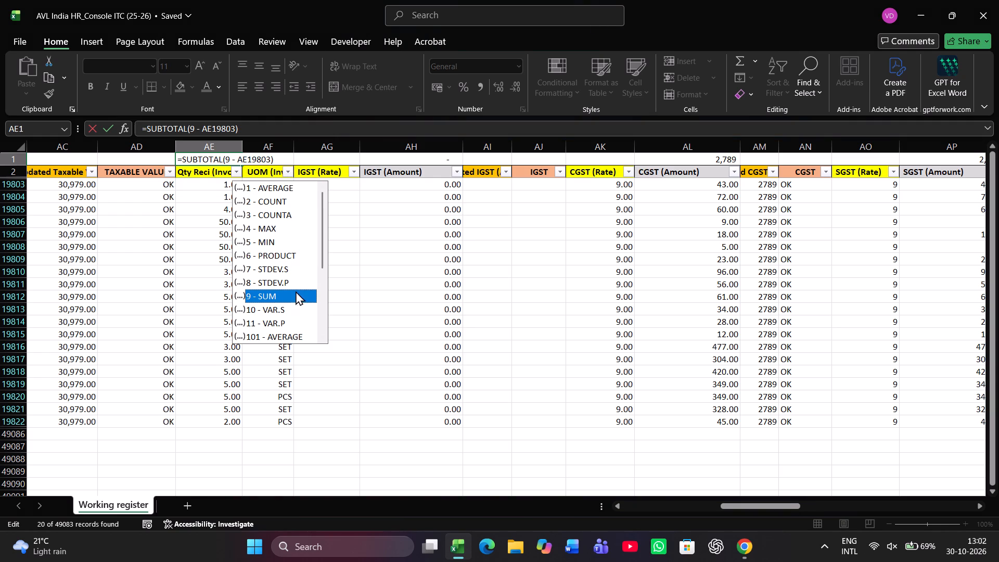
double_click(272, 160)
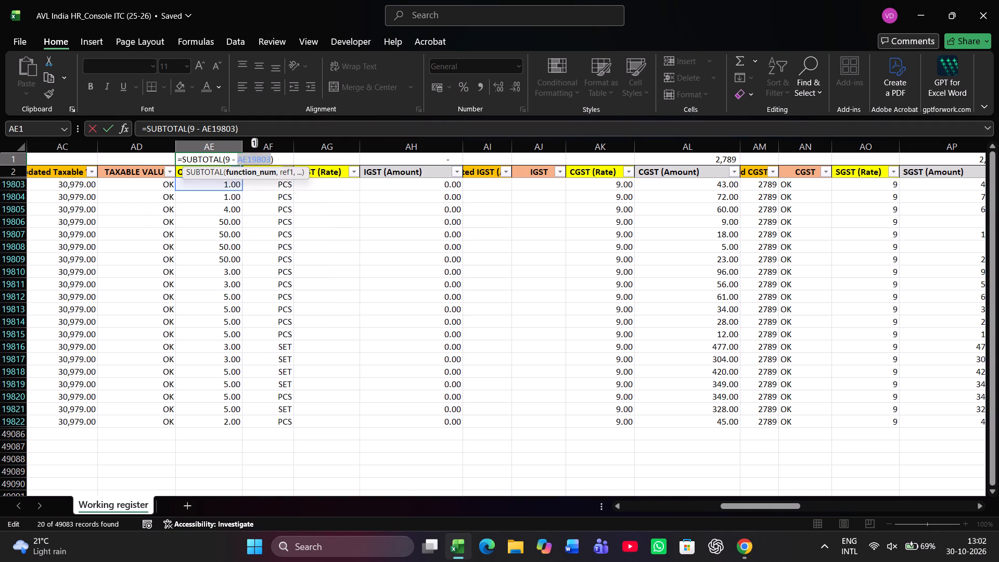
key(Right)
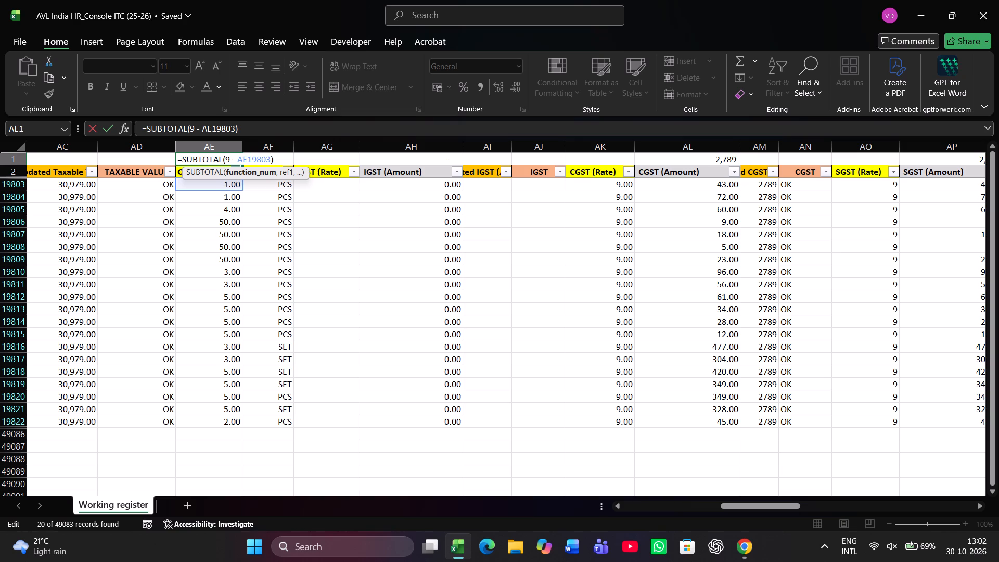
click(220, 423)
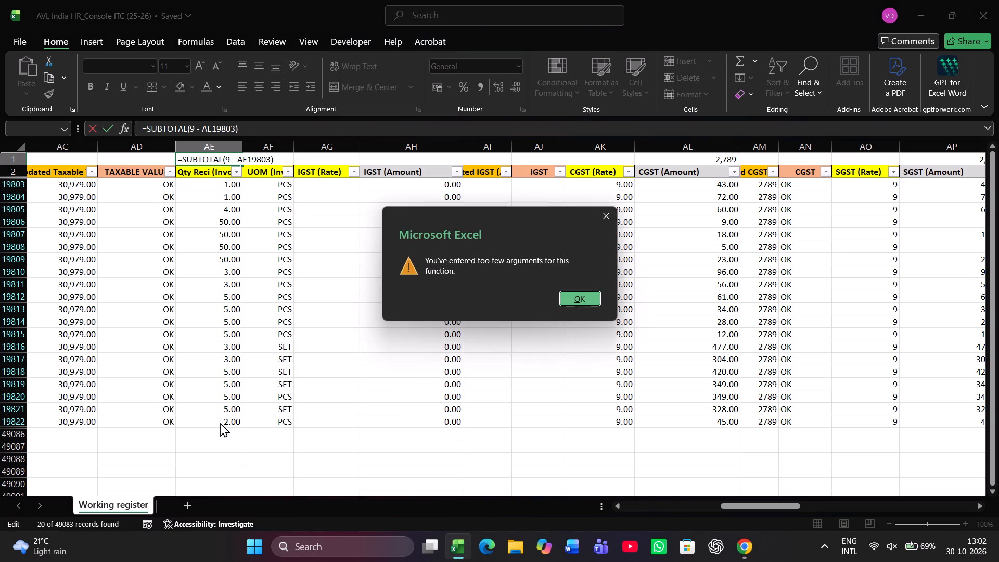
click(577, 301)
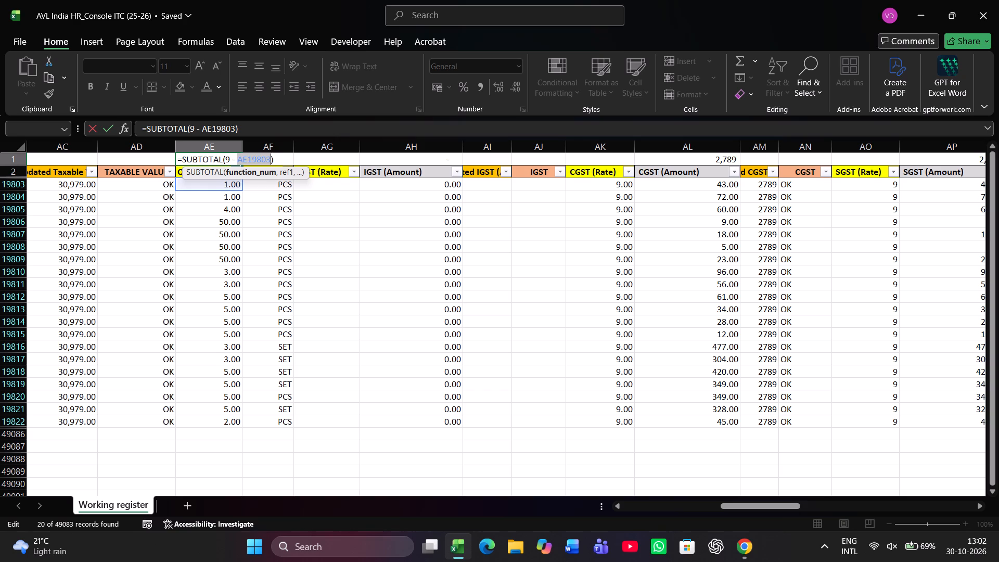
Replace the cell reference in AE1's formula with the range AE19803:AE19822 and try to enter =SUBTOTAL(9 - AE19803:AE19822).
key(BackSpace)
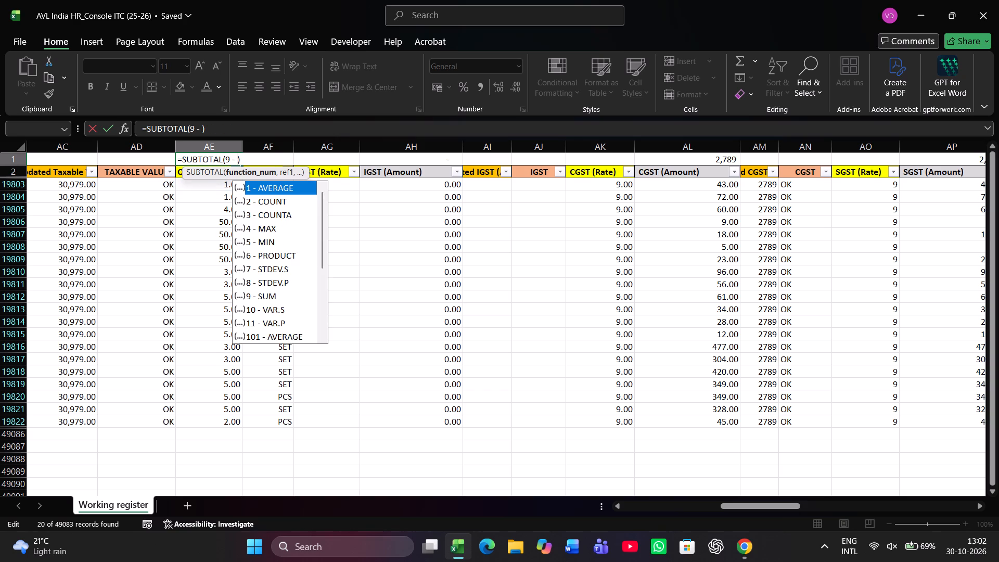
click(215, 421)
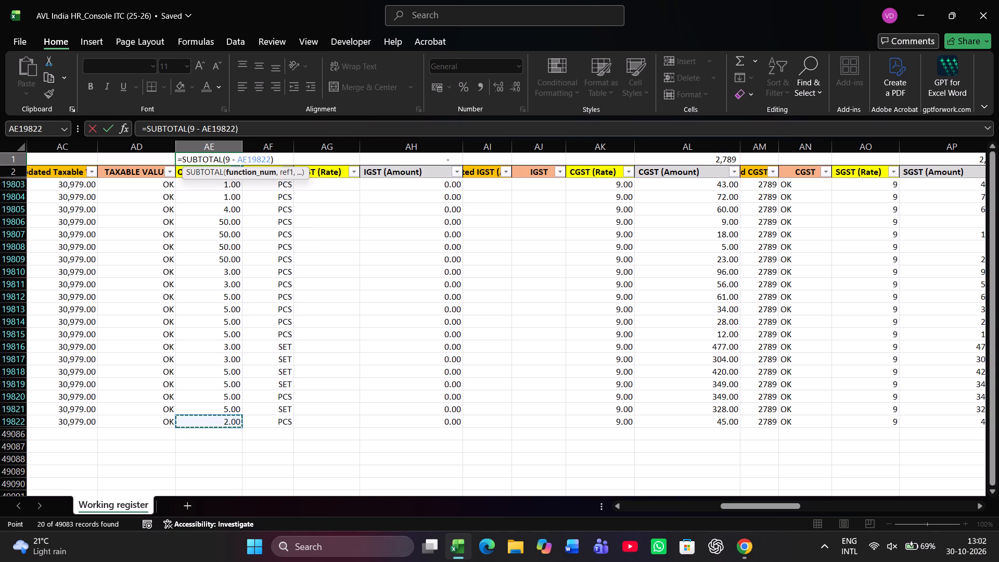
click(216, 182)
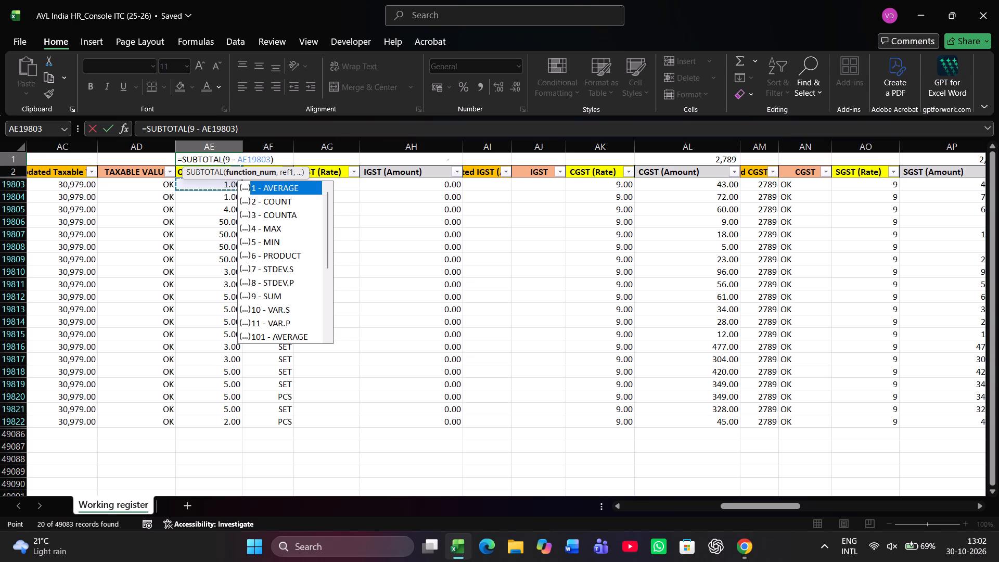
key(ctrl+shift+Down)
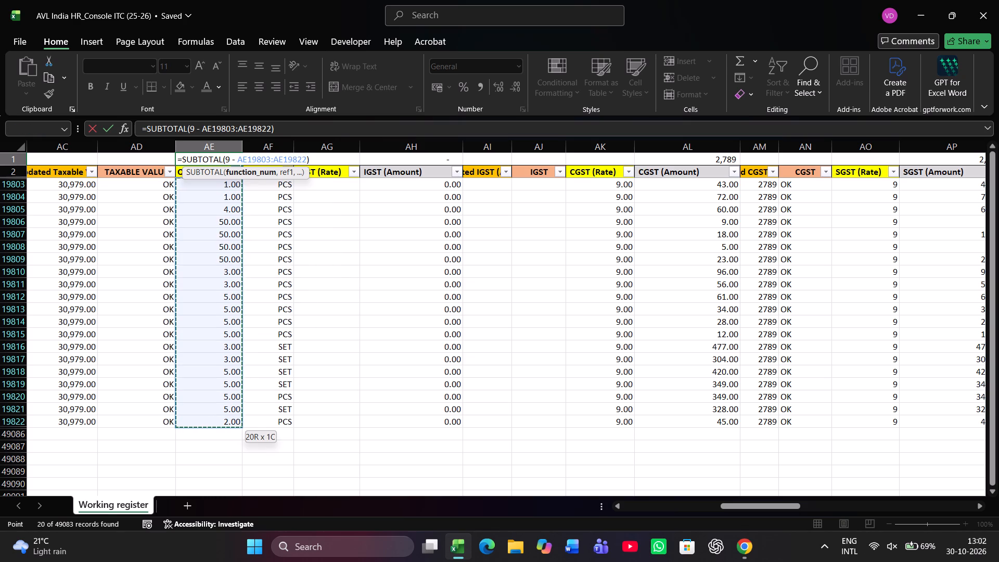
key(Return)
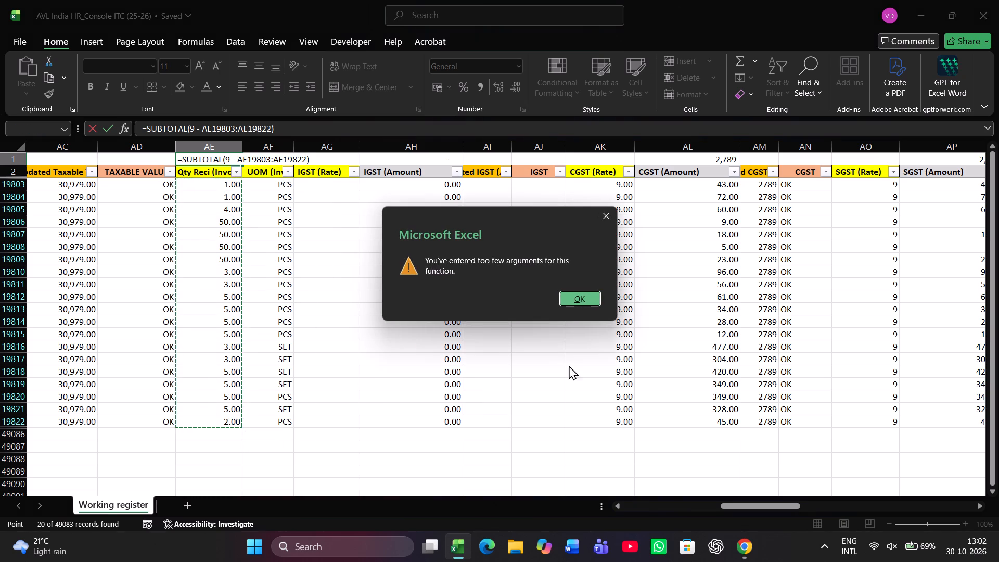
click(583, 293)
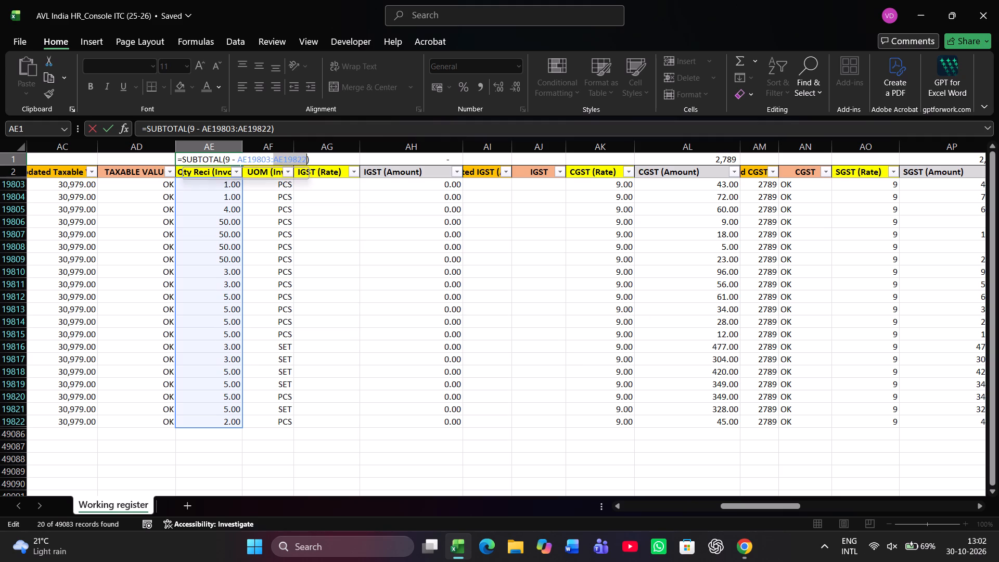
Remove "9 -" from AE1's SUBTOTAL formula and try to enter it with only the range AE19803:AE19822.
click(229, 159)
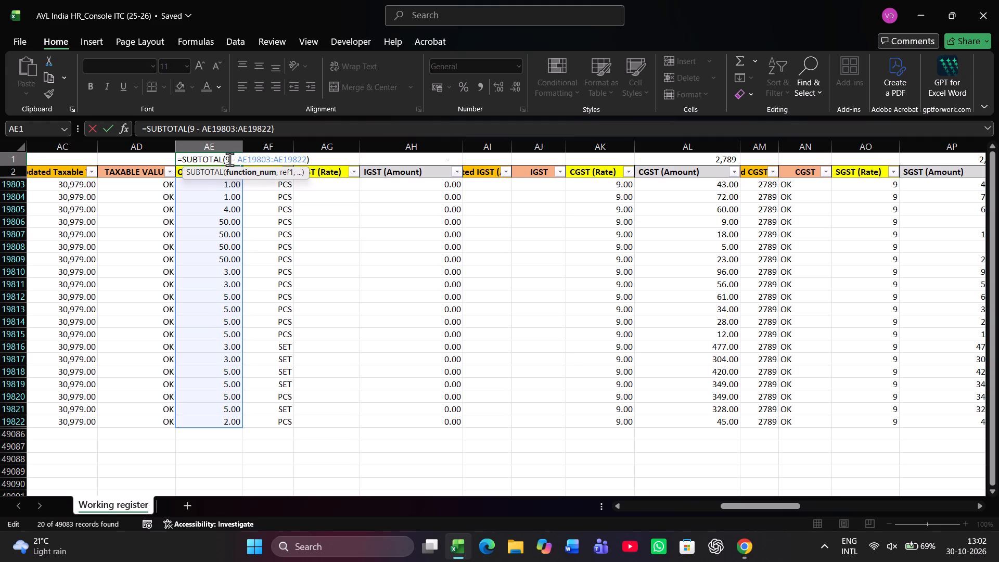
key(BackSpace)
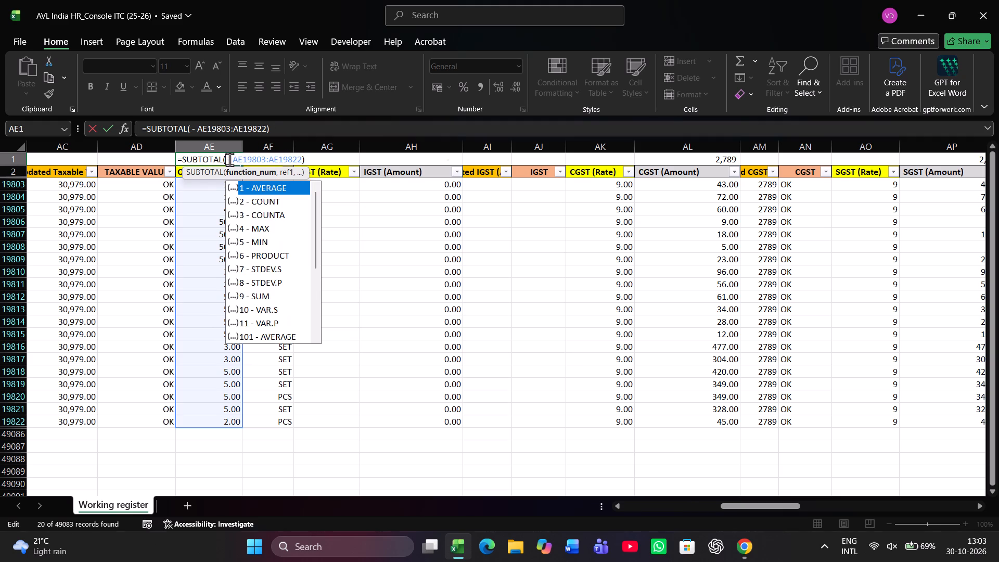
key(Right)
key(Right)
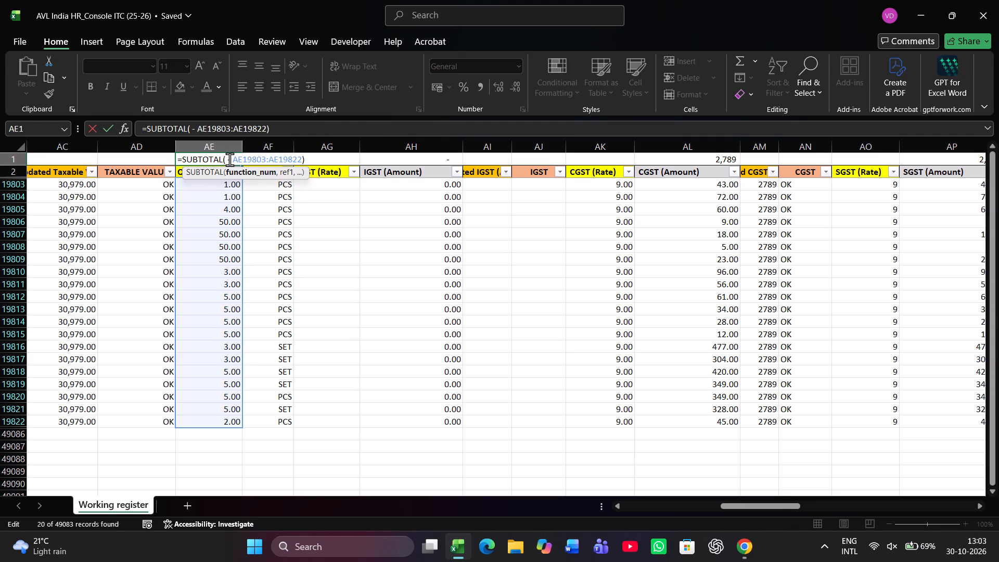
key(BackSpace)
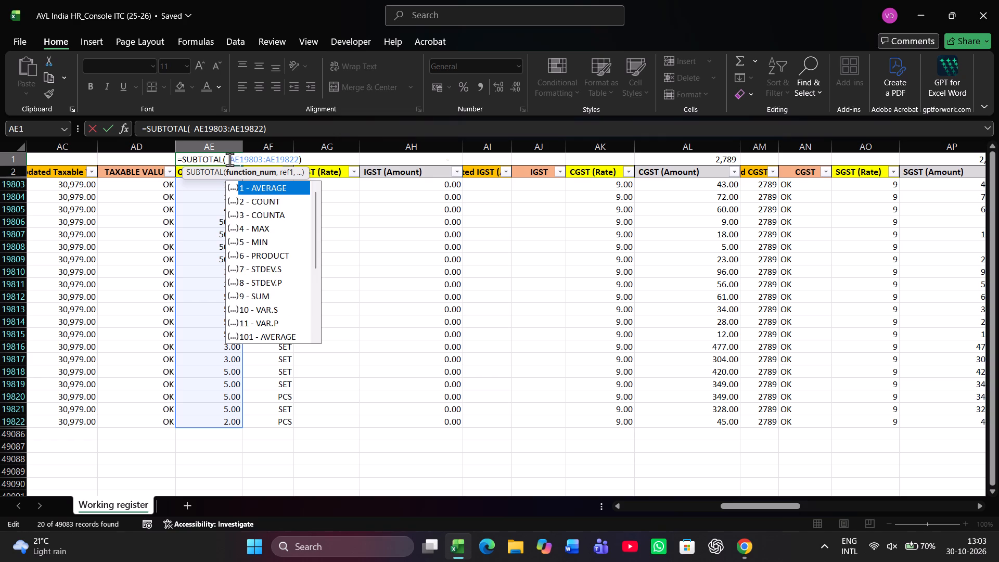
key(BackSpace)
key(Down)
key(Down)
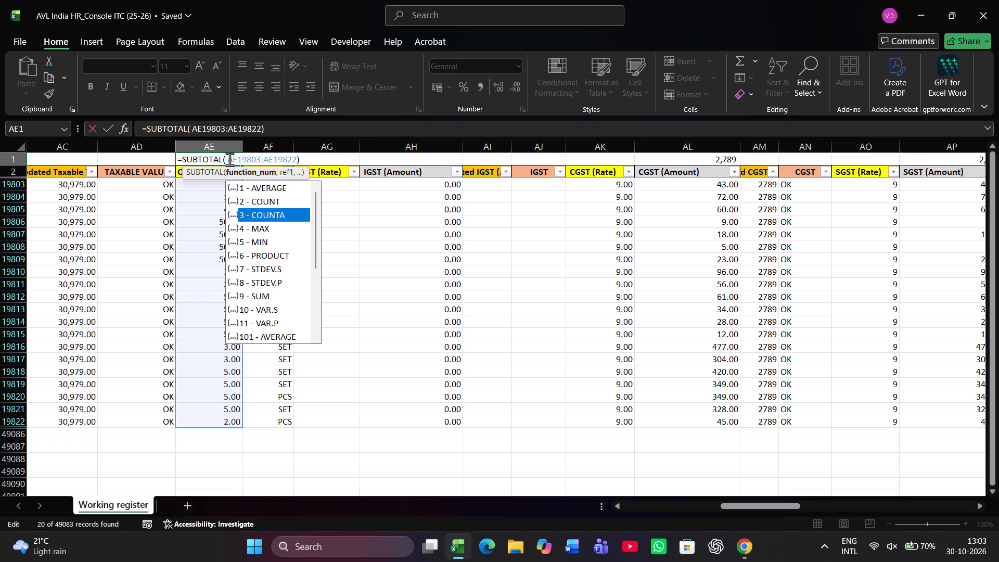
key(Down)
key(Down)
key(Down)
key(Down)
key(Down)
key(Down)
key(Return)
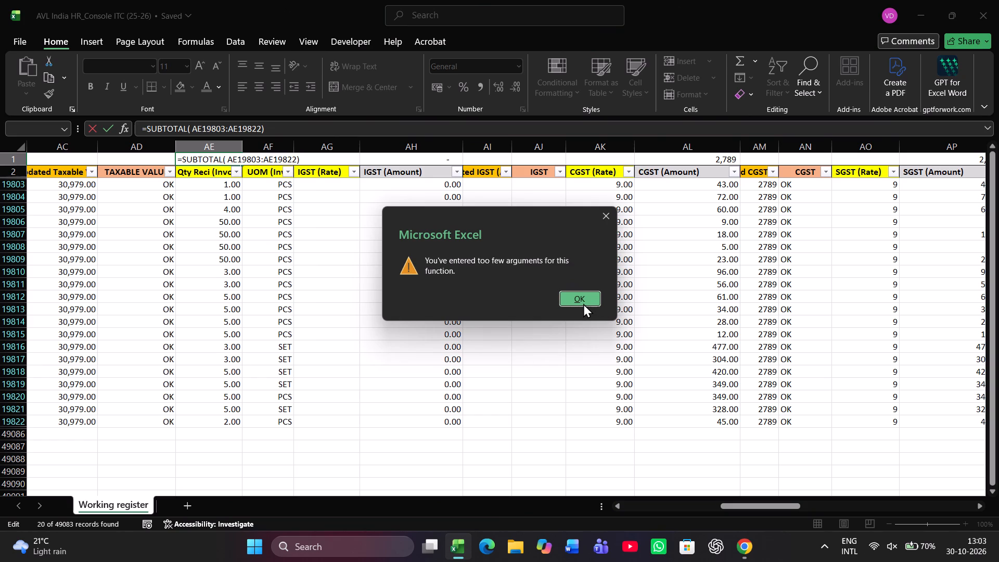
click(583, 303)
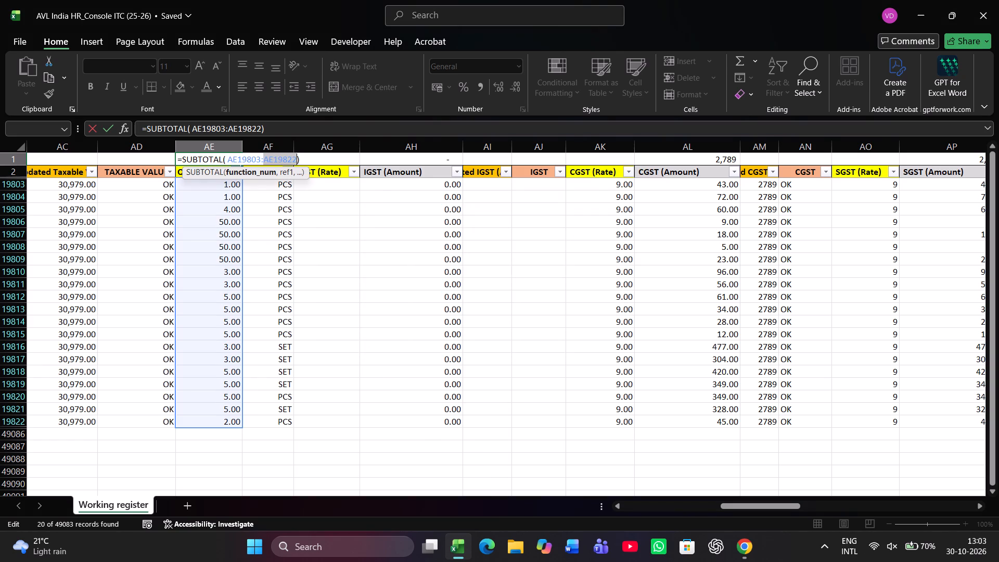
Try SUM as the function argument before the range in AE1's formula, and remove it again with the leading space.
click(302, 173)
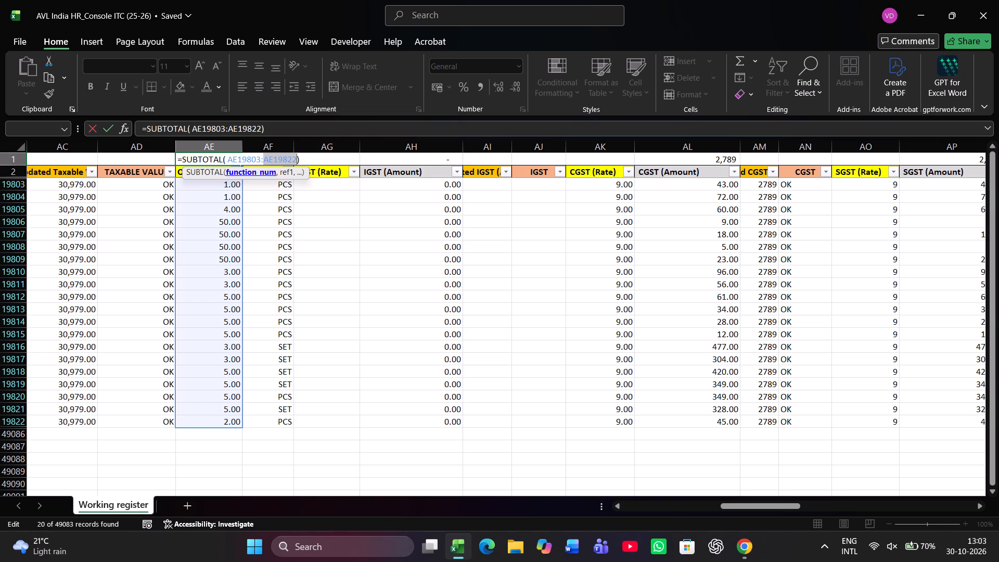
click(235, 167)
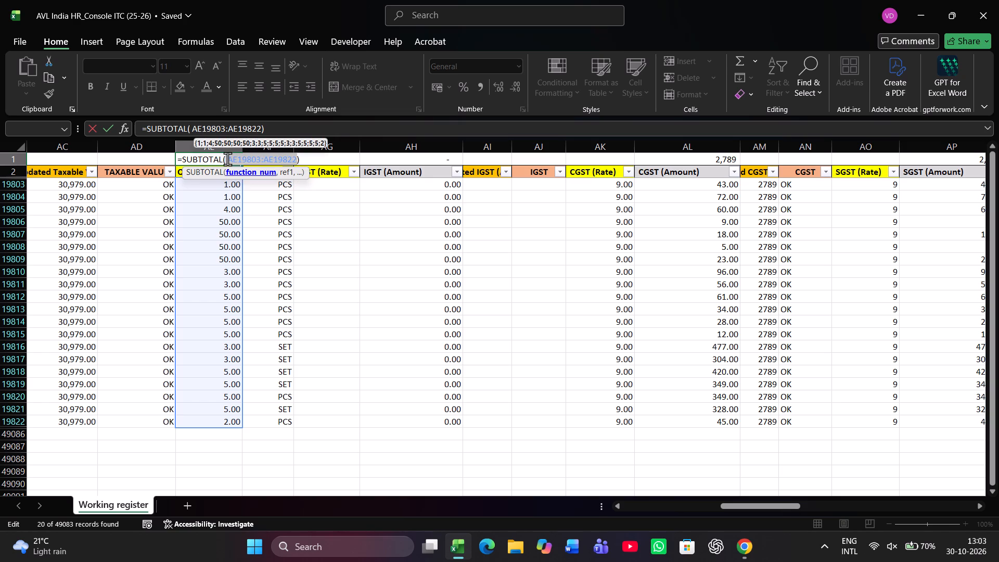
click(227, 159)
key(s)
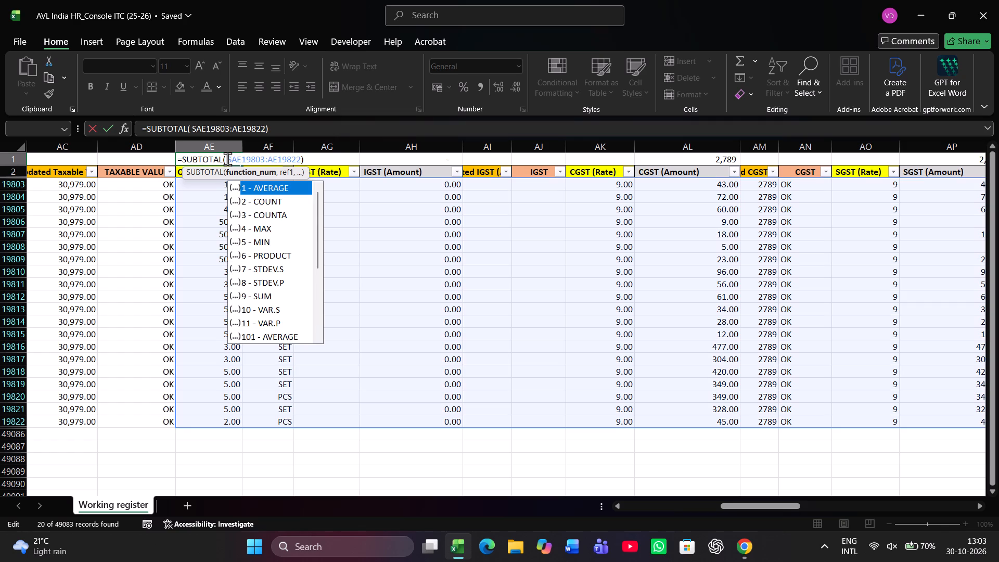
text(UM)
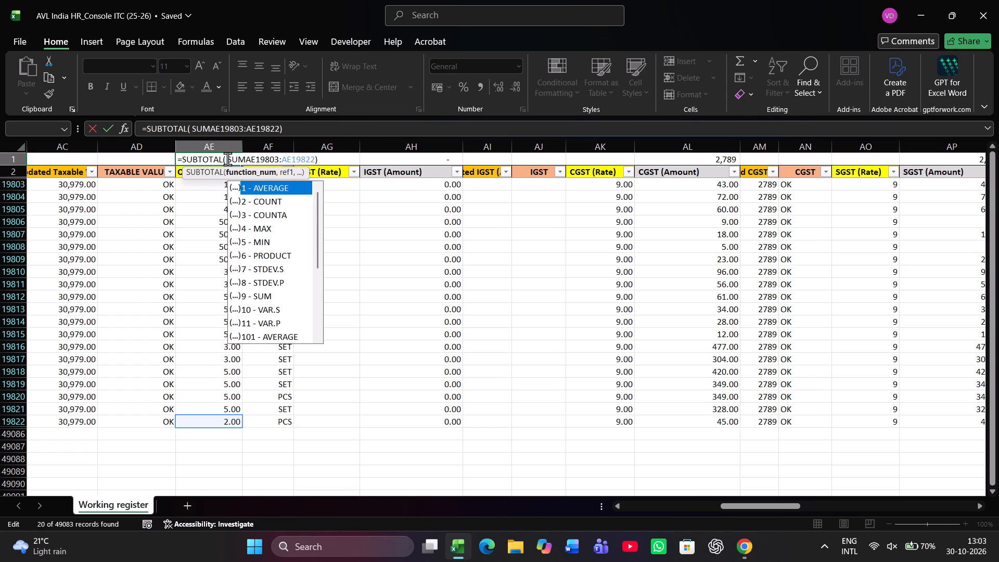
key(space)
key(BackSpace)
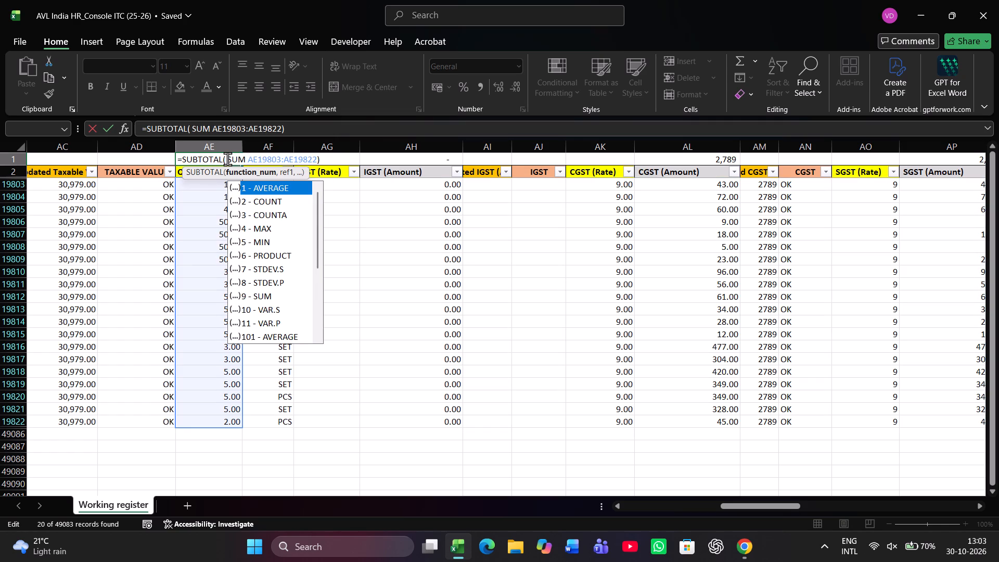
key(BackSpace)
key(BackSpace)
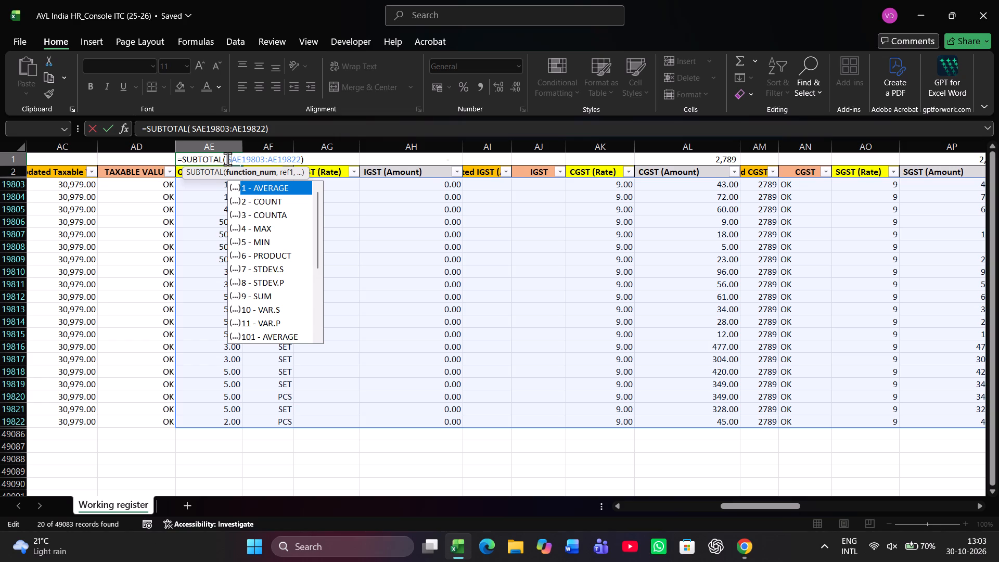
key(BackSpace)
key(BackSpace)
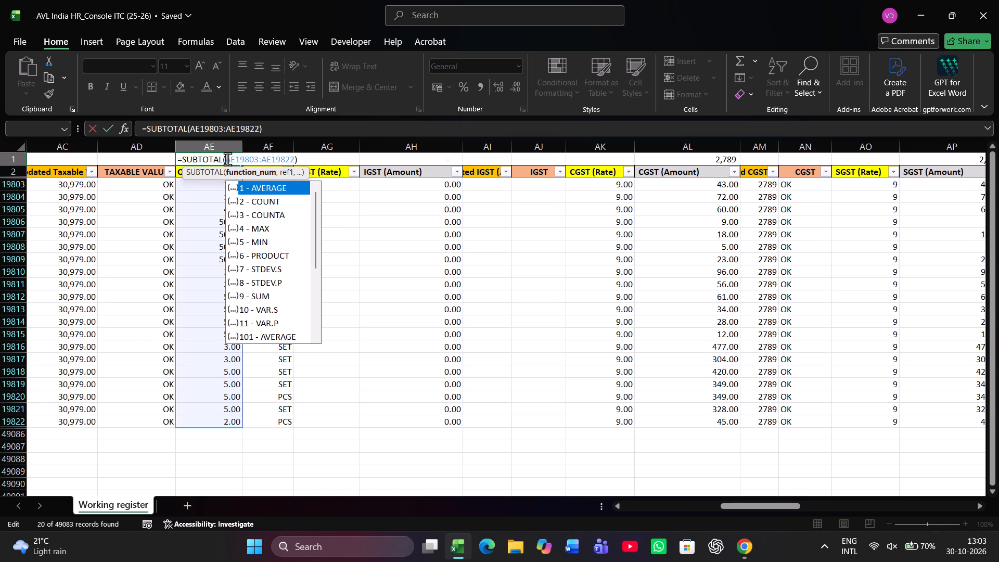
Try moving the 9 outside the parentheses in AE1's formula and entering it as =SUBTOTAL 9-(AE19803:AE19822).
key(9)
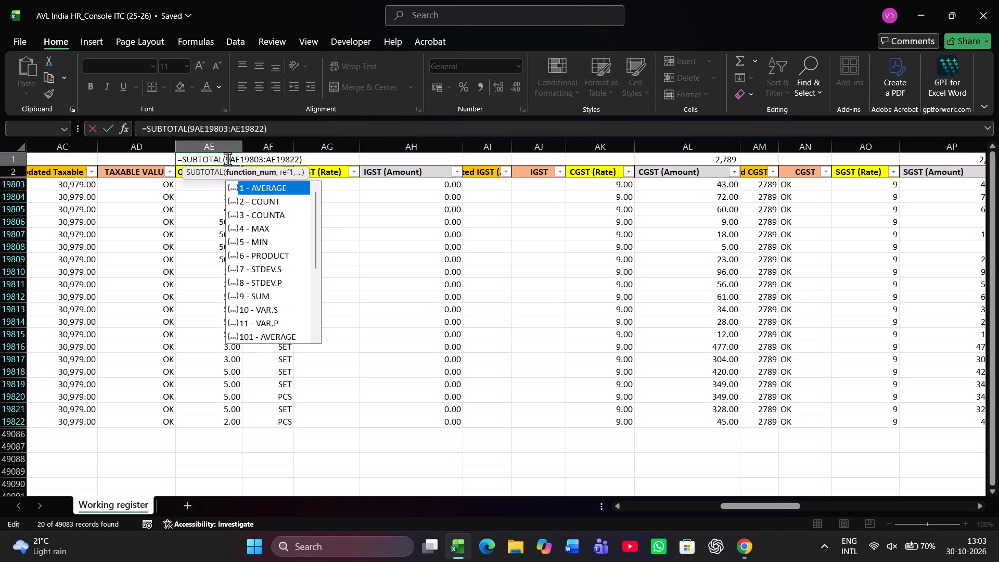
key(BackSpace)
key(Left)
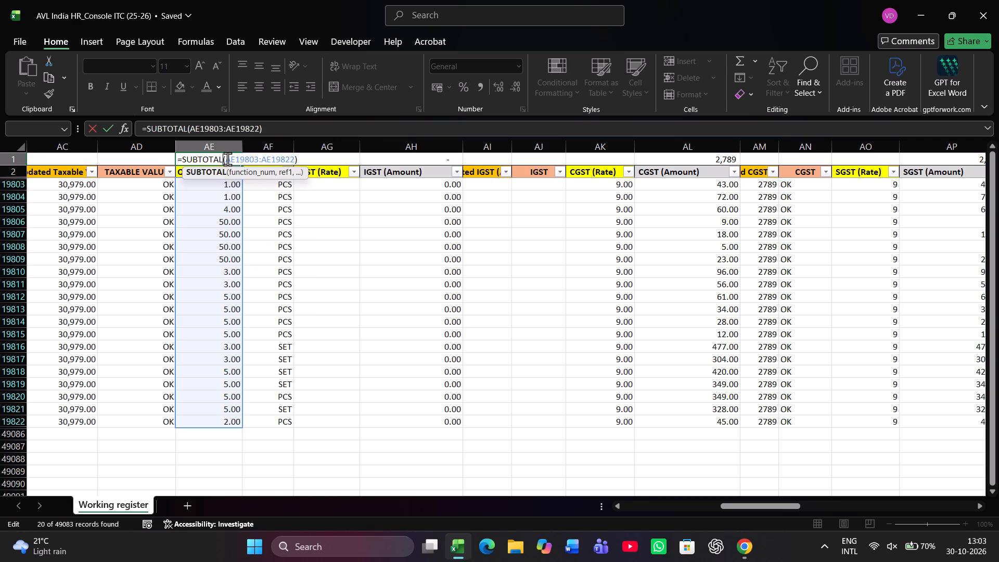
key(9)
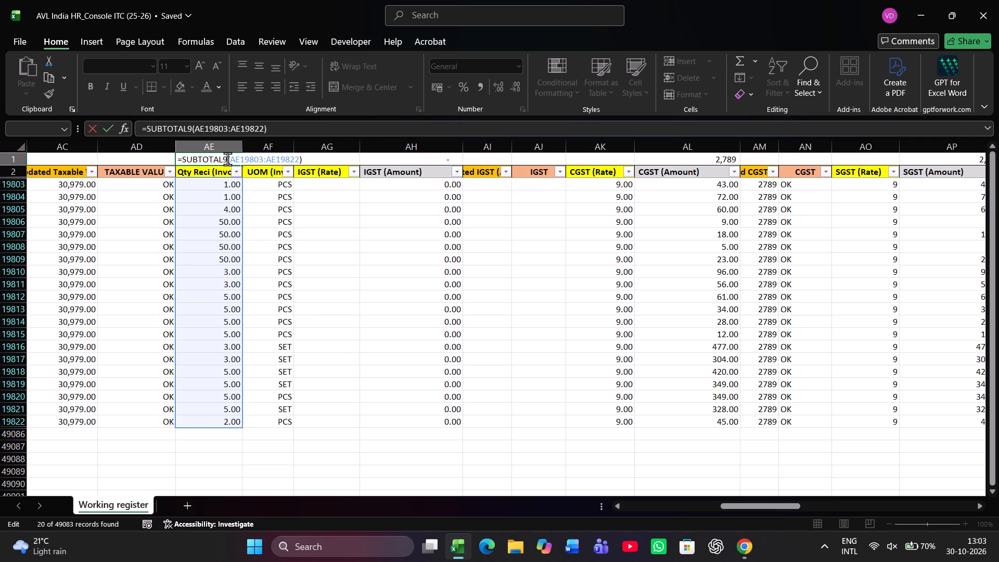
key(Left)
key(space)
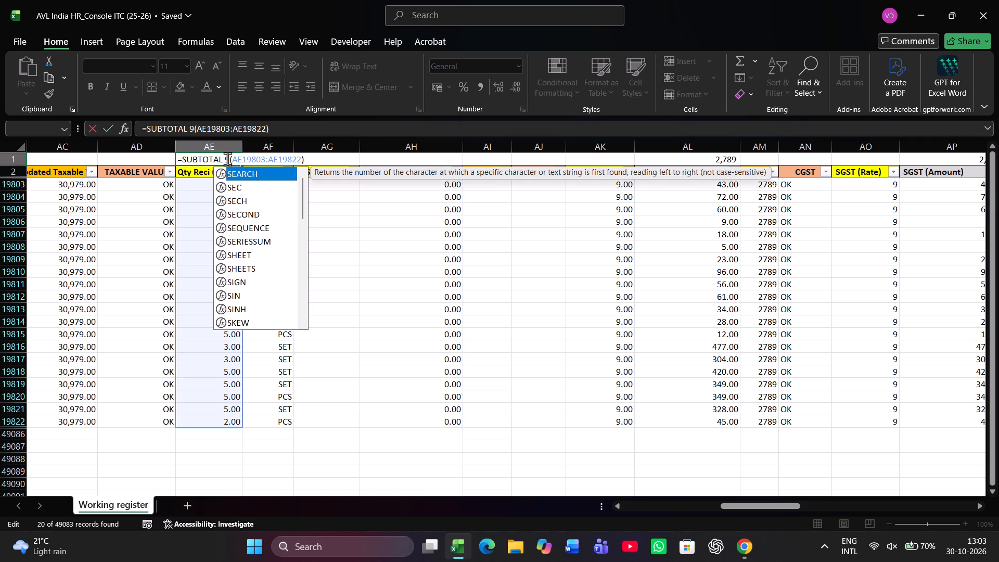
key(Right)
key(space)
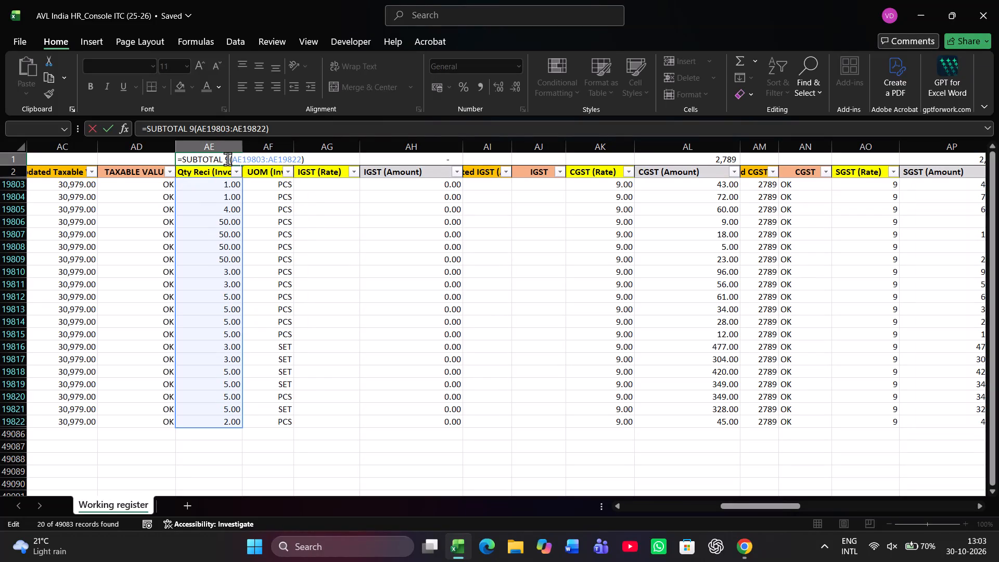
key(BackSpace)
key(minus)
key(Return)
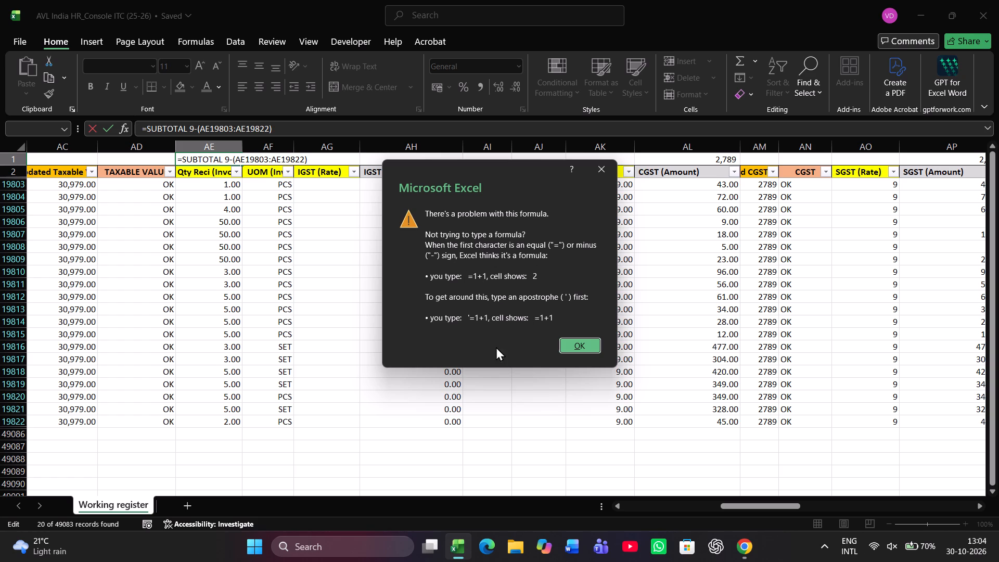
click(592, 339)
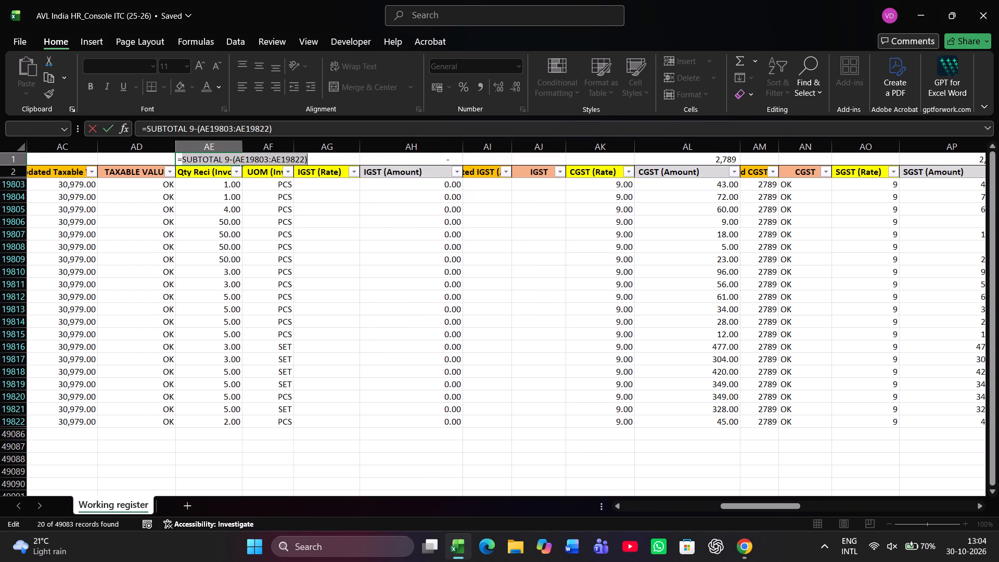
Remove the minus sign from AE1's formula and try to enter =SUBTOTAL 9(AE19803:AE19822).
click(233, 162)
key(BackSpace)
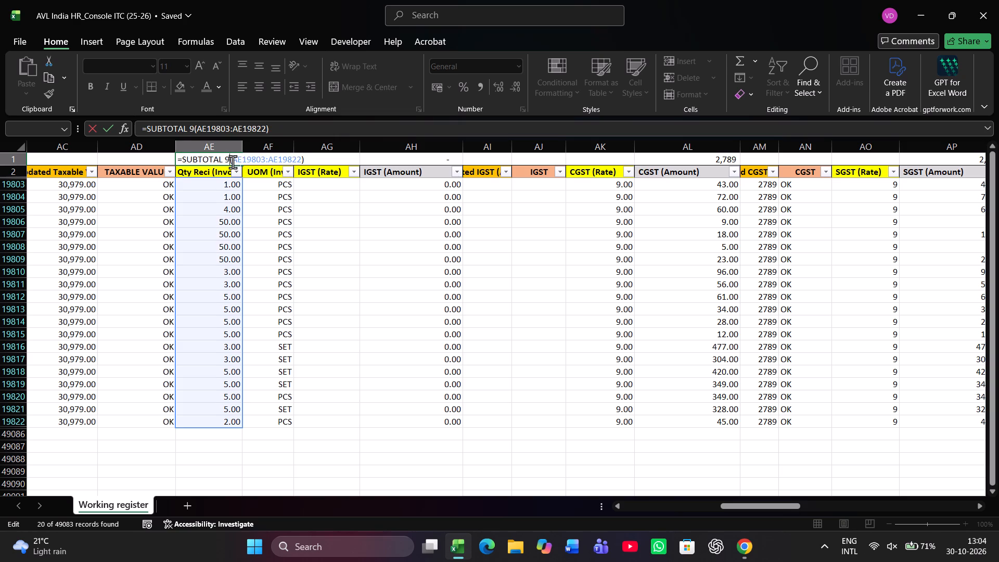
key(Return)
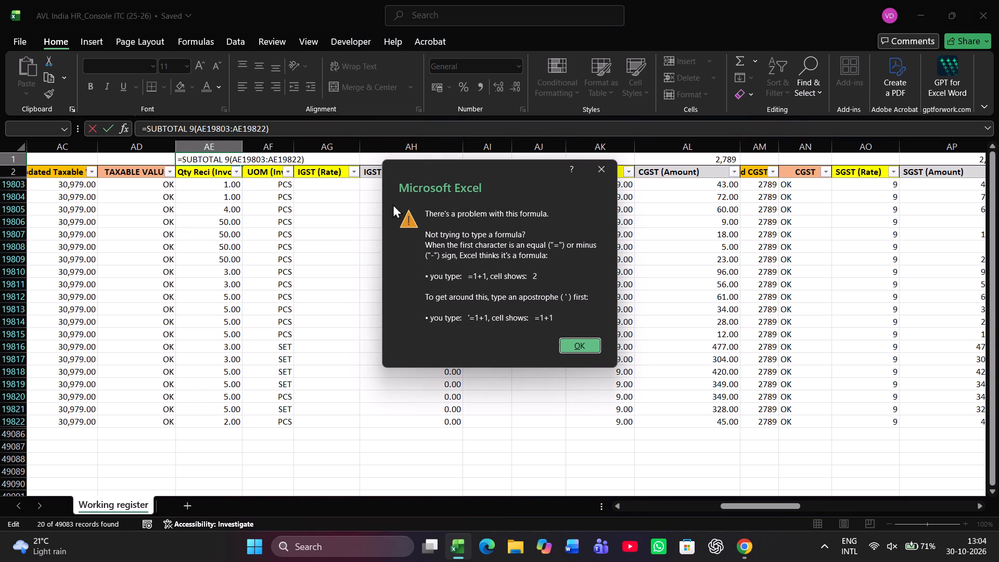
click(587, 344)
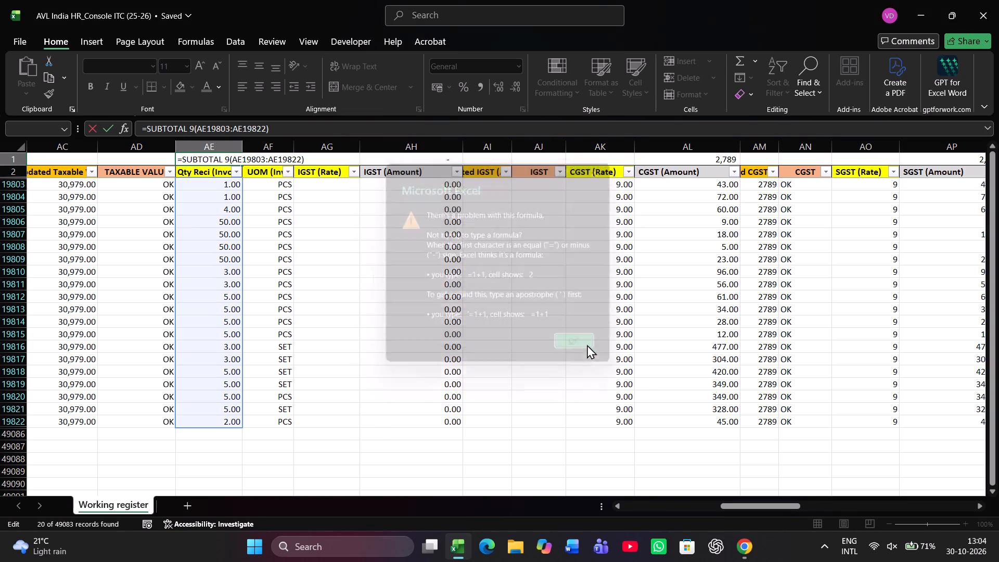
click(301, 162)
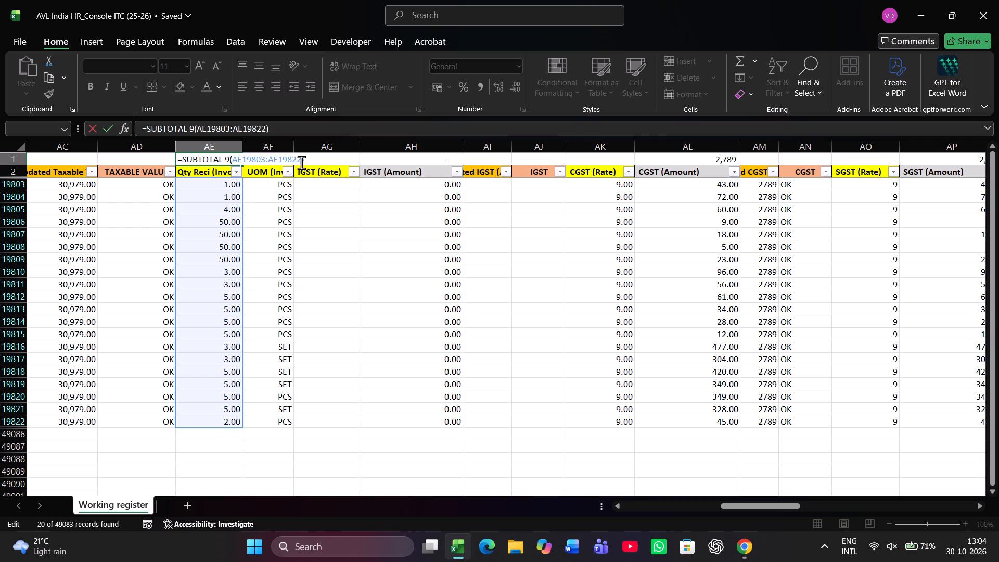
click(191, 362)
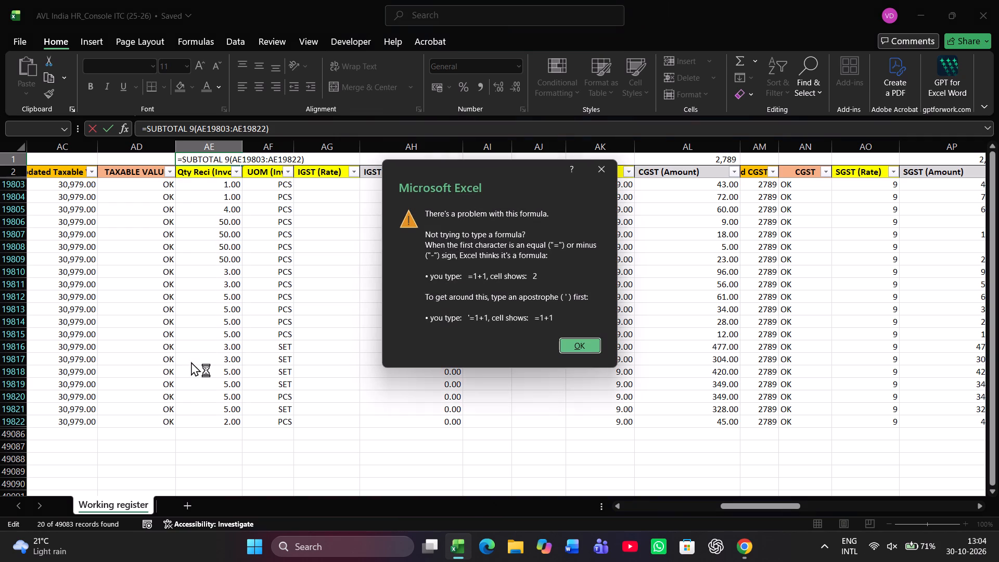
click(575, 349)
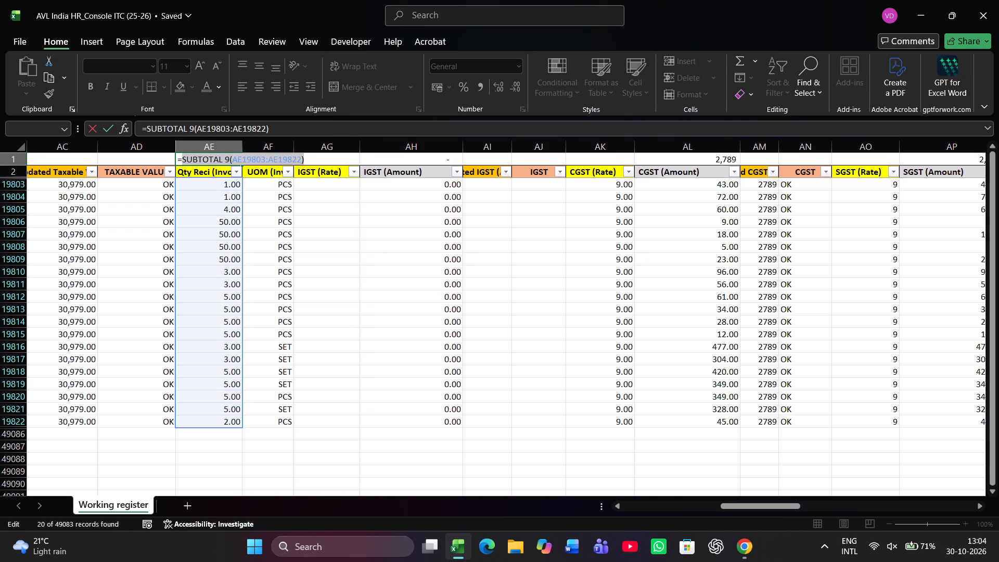
Remove the 9 from AE1's formula, add spaces around the opening parenthesis, and enter =SUBTOTAL ( AE19803:AE19822) with the 9 - SUM suggestion highlighted.
click(226, 161)
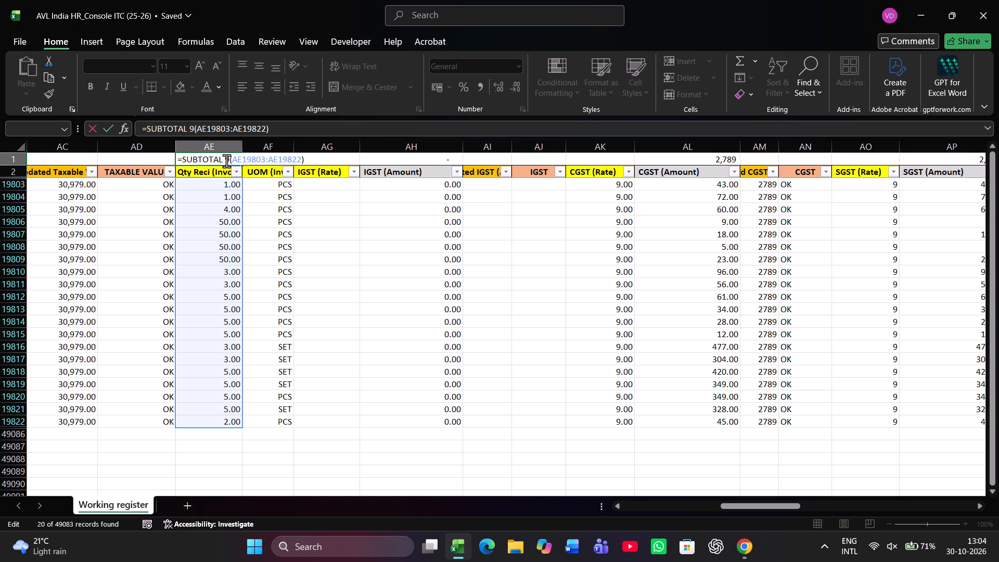
click(230, 160)
key(BackSpace)
key(BackSpace)
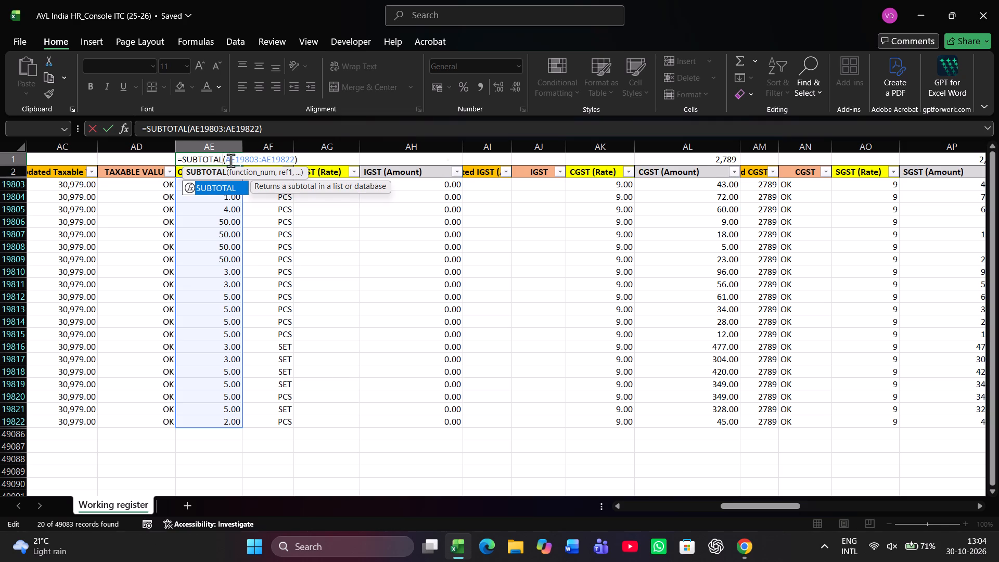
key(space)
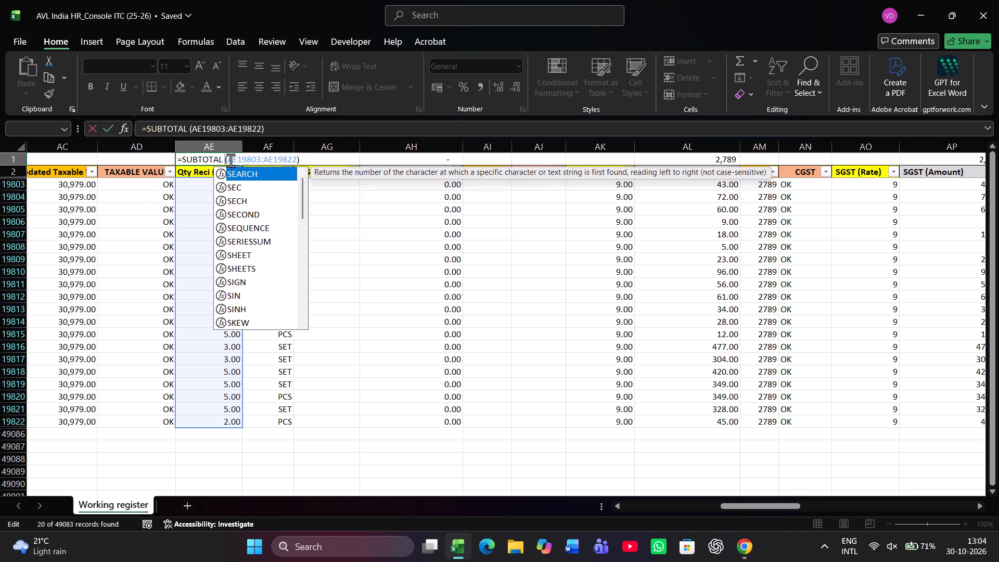
key(Right)
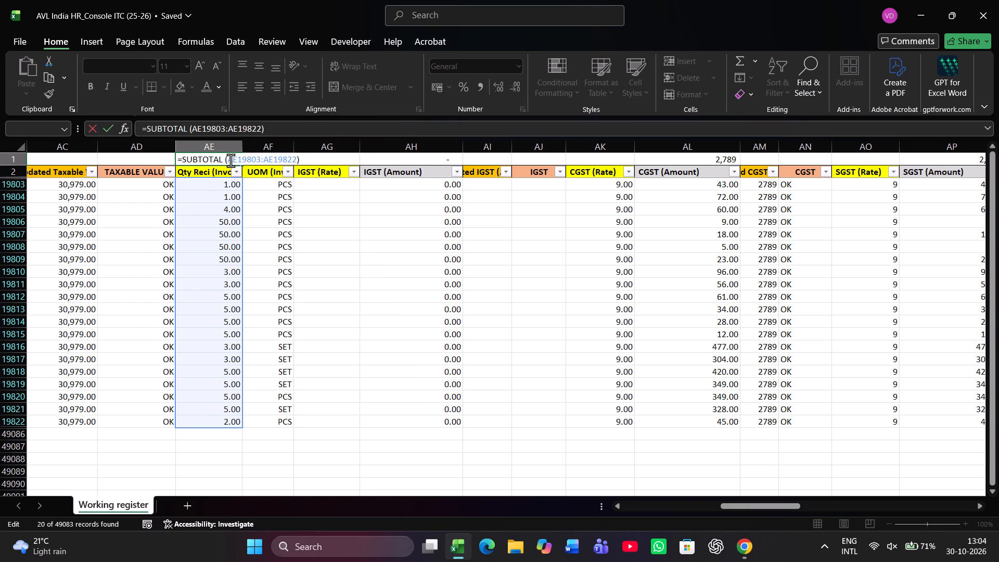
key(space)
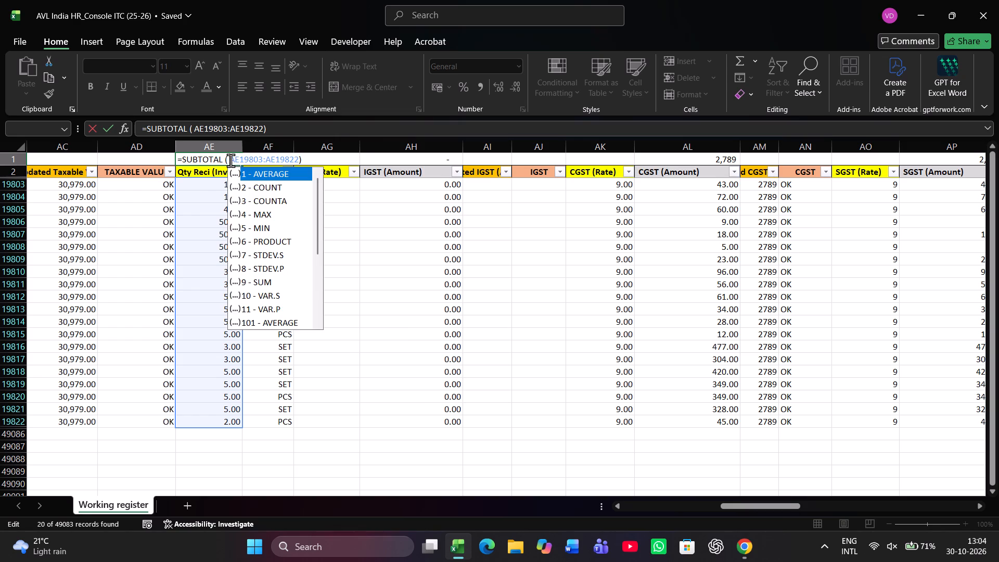
key(Down)
key(Down)
key(Down)
key(Down)
key(Down)
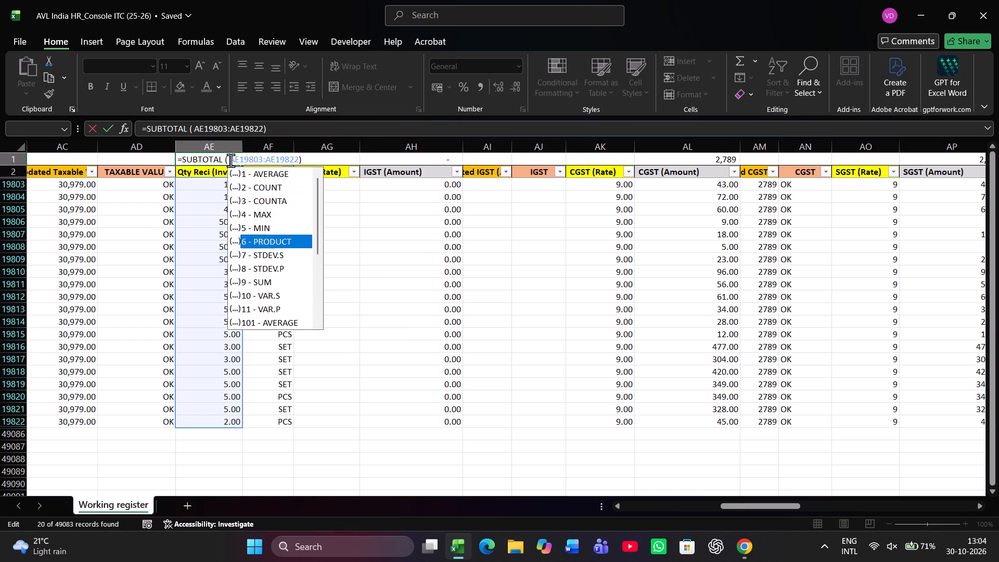
key(Down)
key(Down)
key(Down)
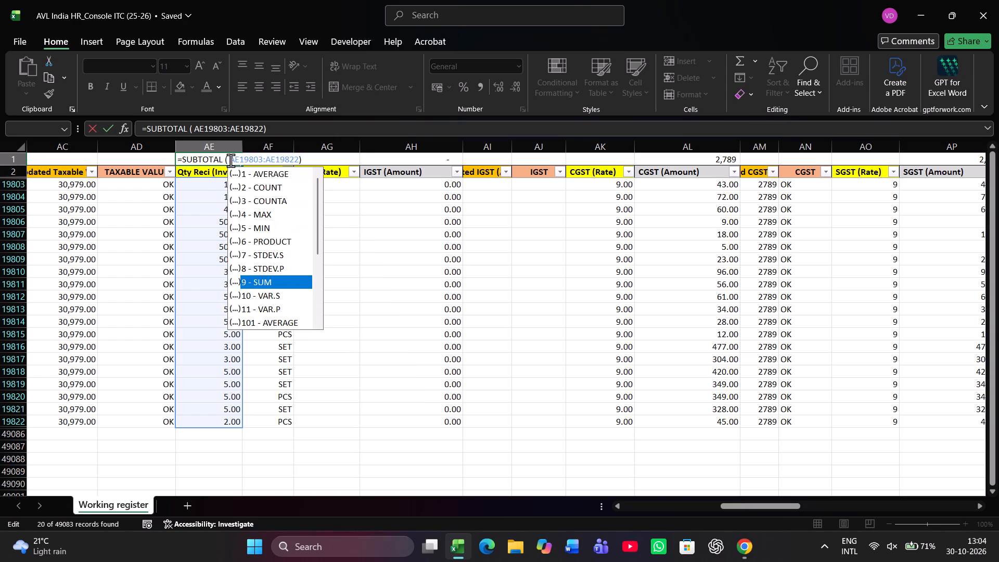
key(Return)
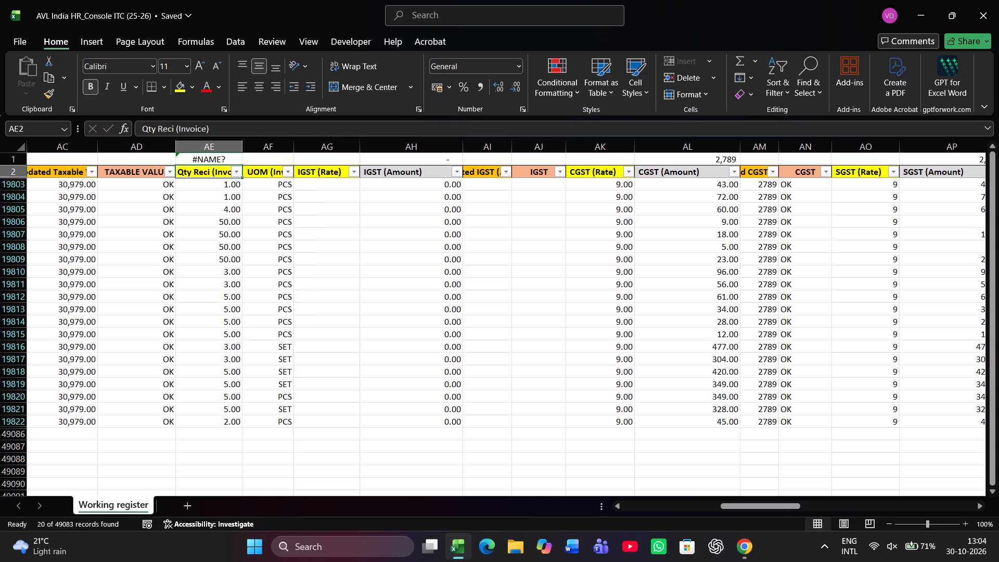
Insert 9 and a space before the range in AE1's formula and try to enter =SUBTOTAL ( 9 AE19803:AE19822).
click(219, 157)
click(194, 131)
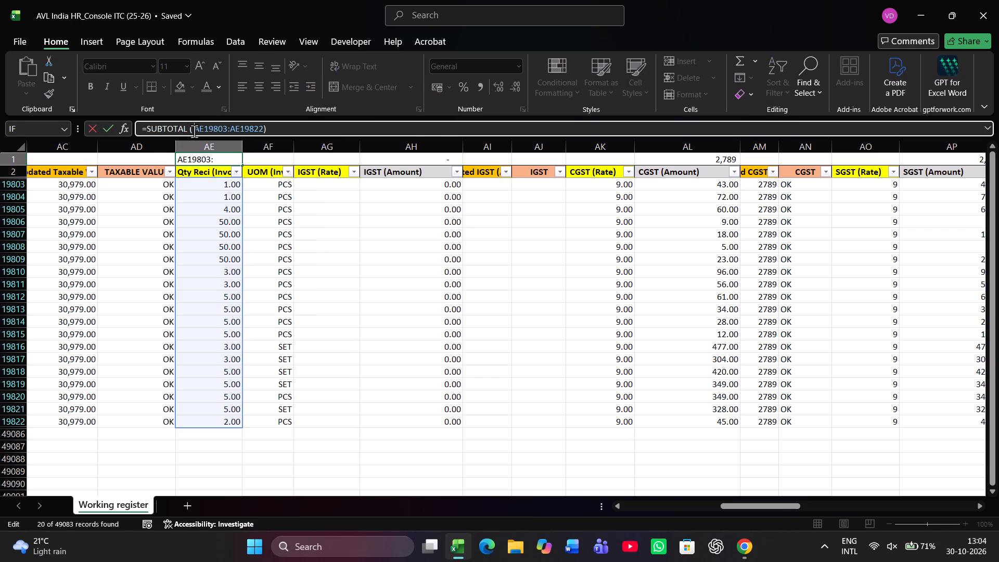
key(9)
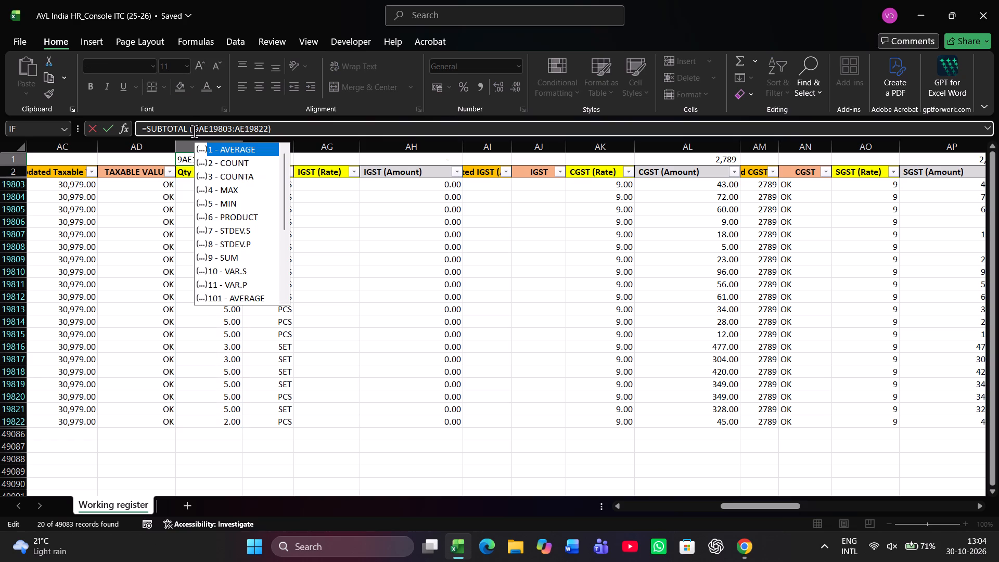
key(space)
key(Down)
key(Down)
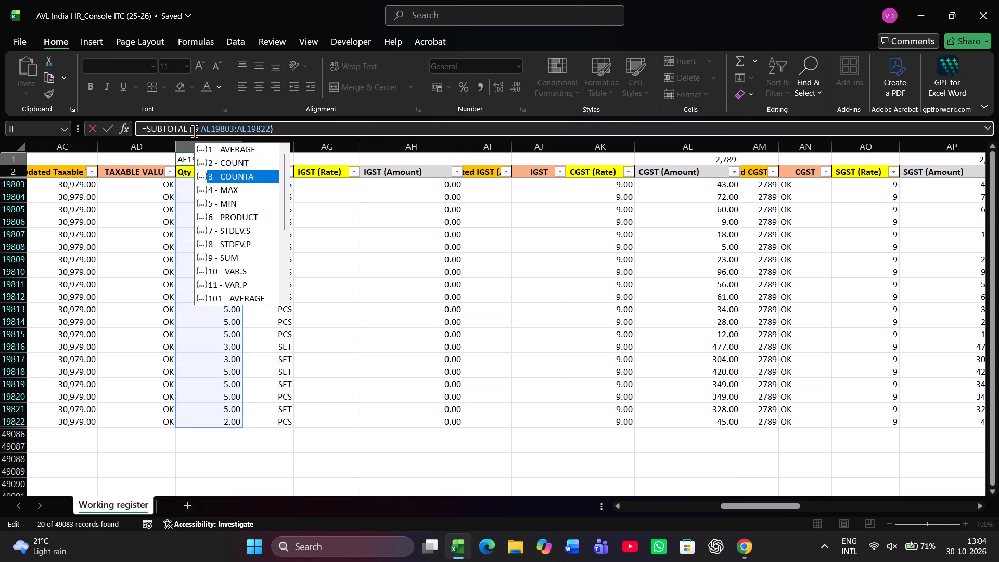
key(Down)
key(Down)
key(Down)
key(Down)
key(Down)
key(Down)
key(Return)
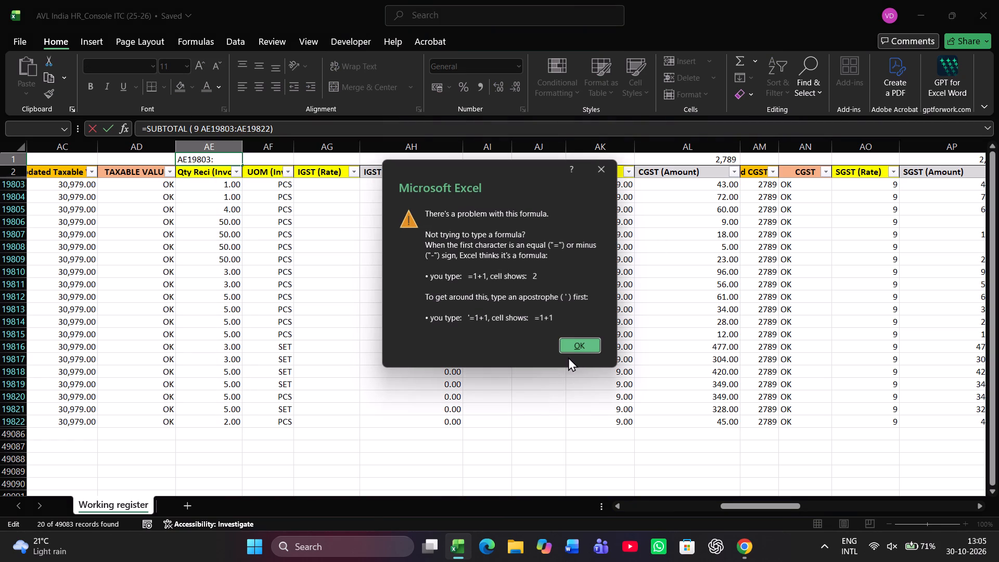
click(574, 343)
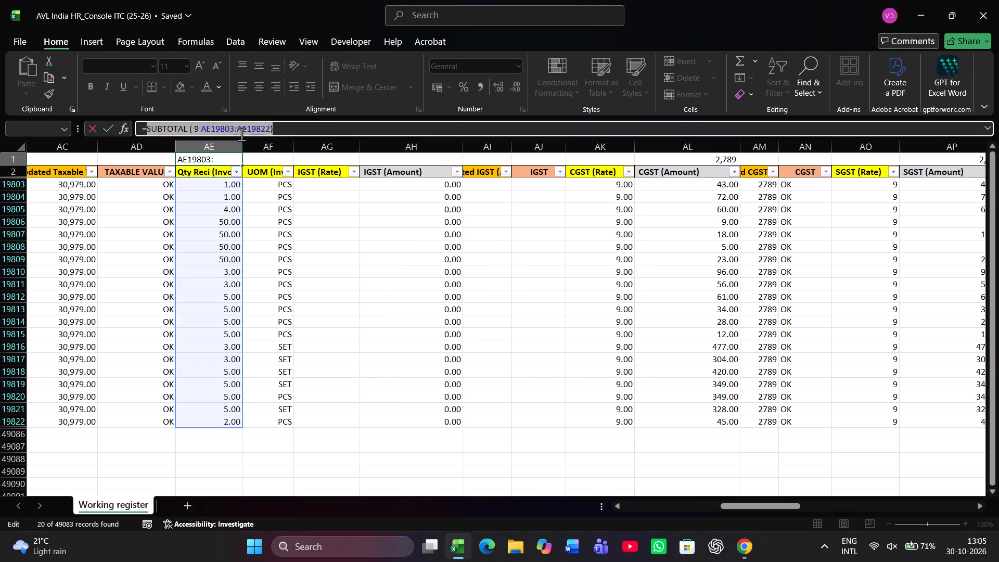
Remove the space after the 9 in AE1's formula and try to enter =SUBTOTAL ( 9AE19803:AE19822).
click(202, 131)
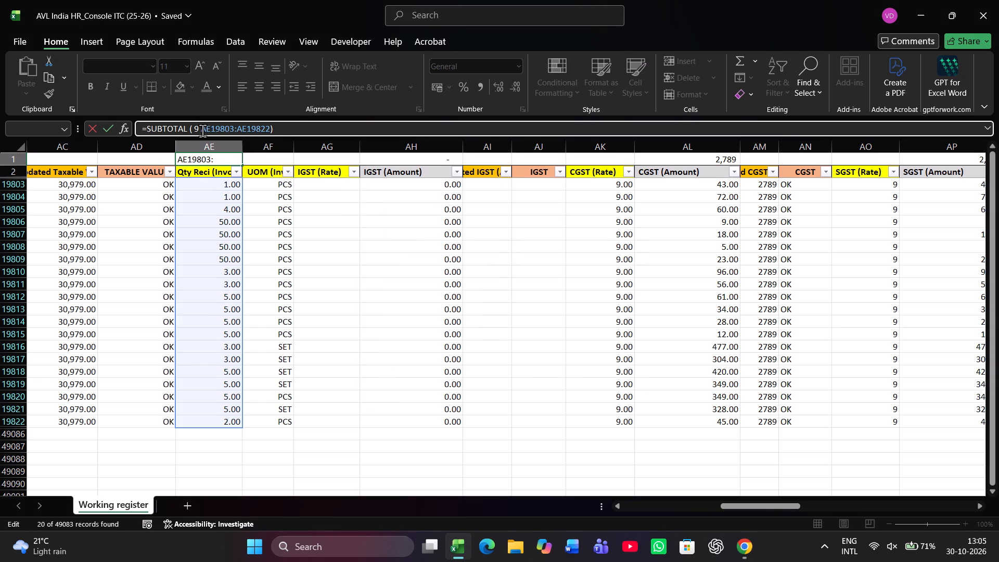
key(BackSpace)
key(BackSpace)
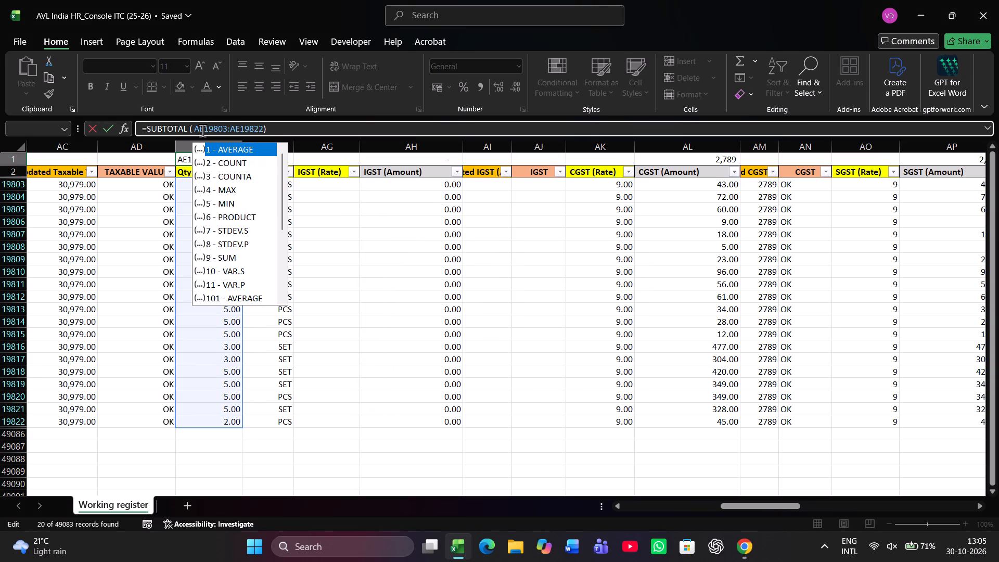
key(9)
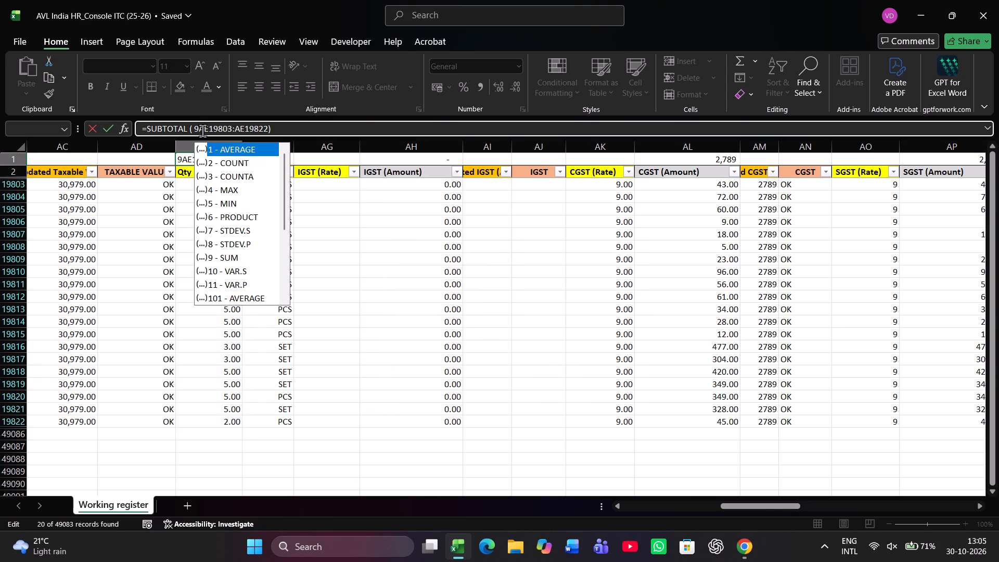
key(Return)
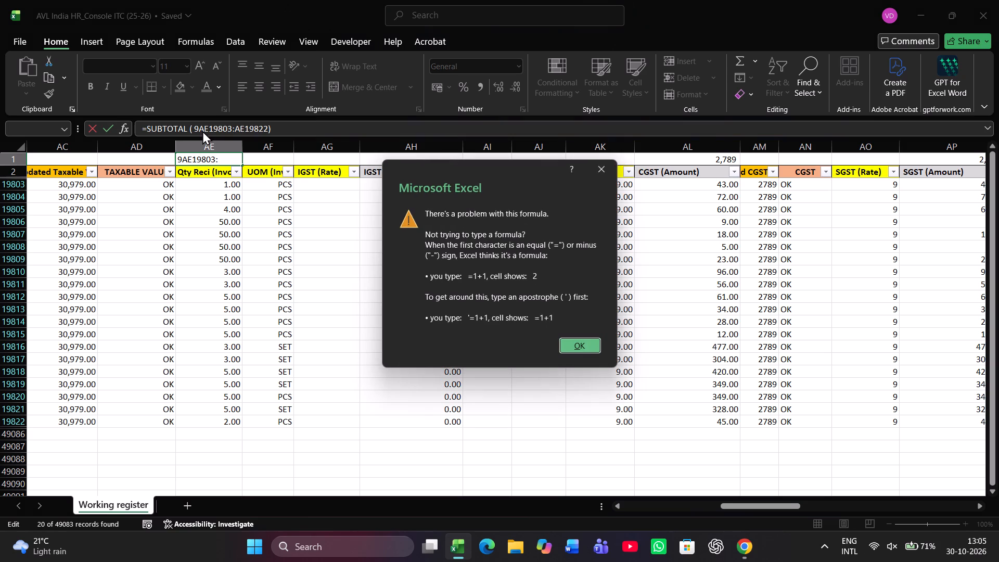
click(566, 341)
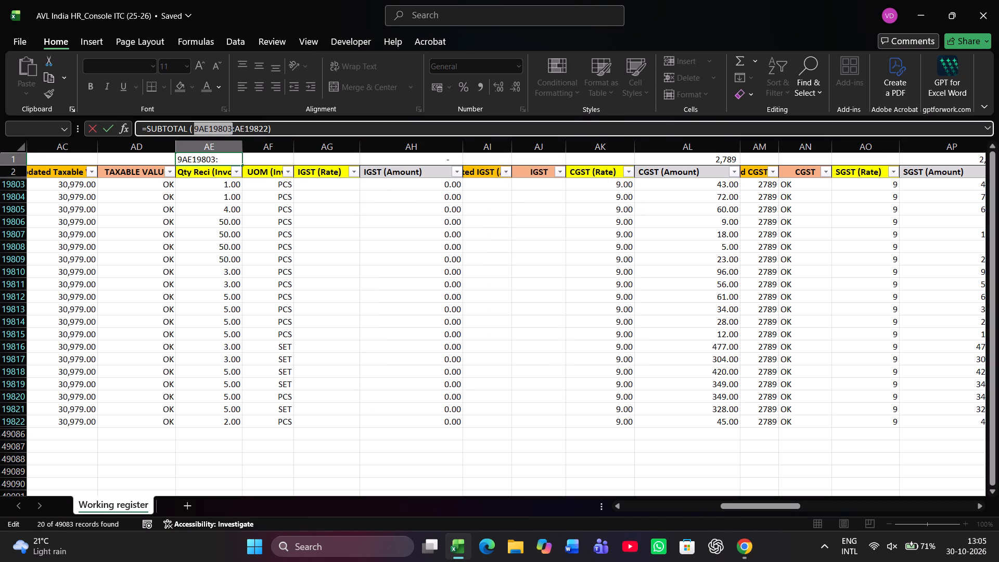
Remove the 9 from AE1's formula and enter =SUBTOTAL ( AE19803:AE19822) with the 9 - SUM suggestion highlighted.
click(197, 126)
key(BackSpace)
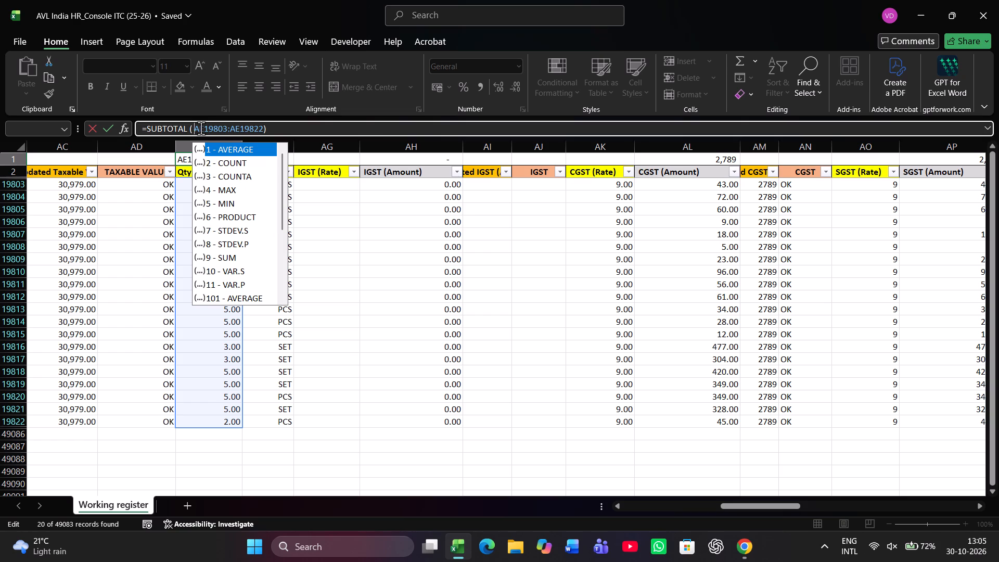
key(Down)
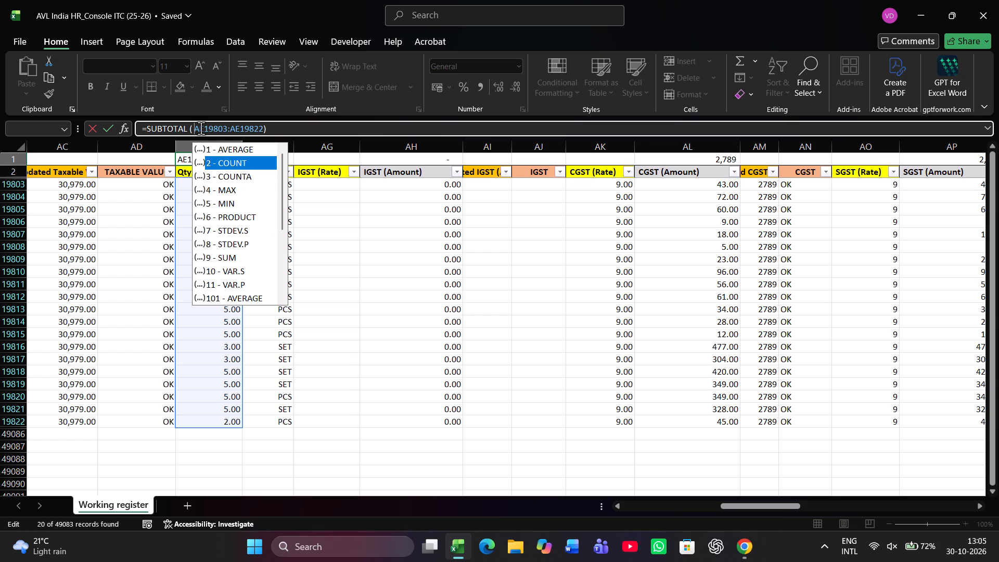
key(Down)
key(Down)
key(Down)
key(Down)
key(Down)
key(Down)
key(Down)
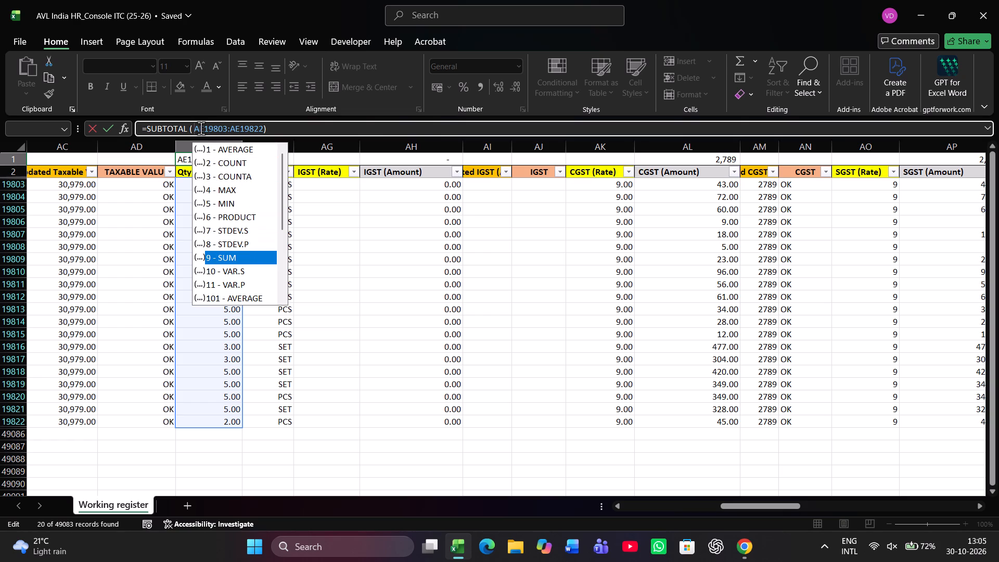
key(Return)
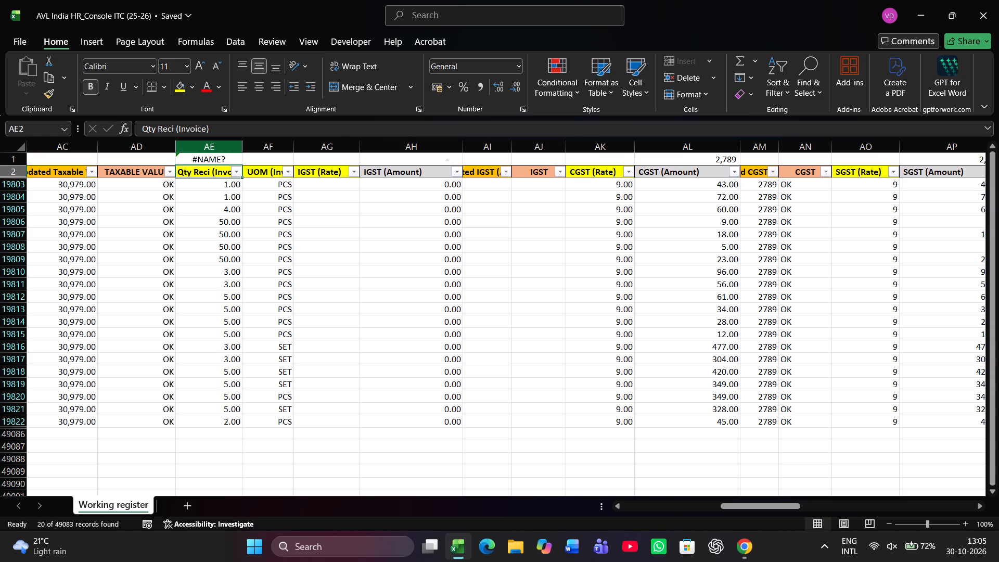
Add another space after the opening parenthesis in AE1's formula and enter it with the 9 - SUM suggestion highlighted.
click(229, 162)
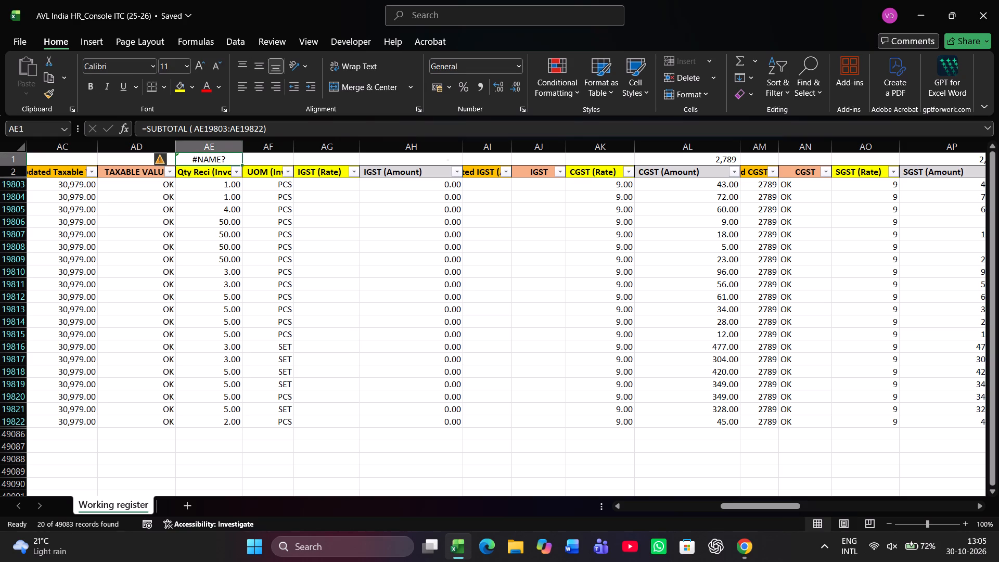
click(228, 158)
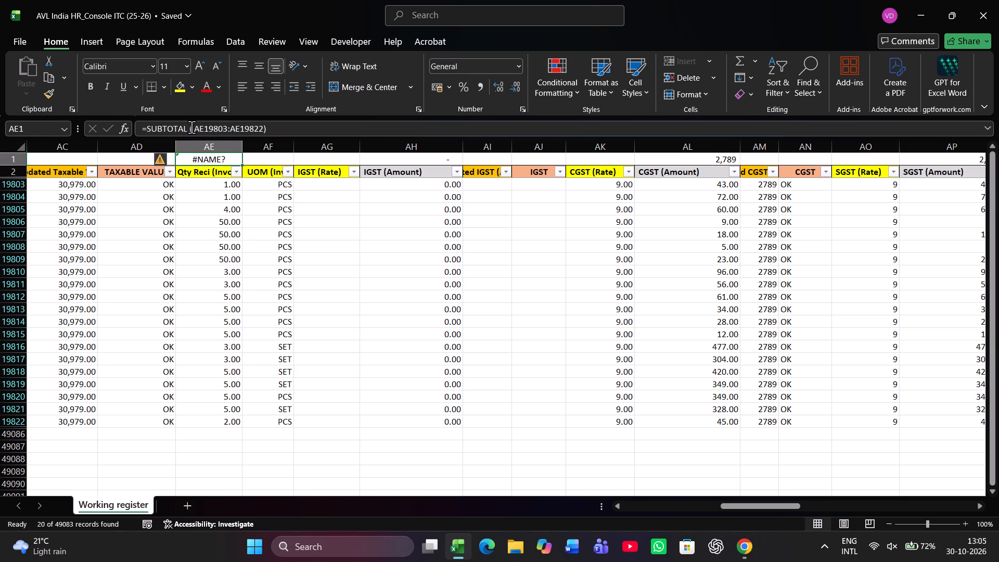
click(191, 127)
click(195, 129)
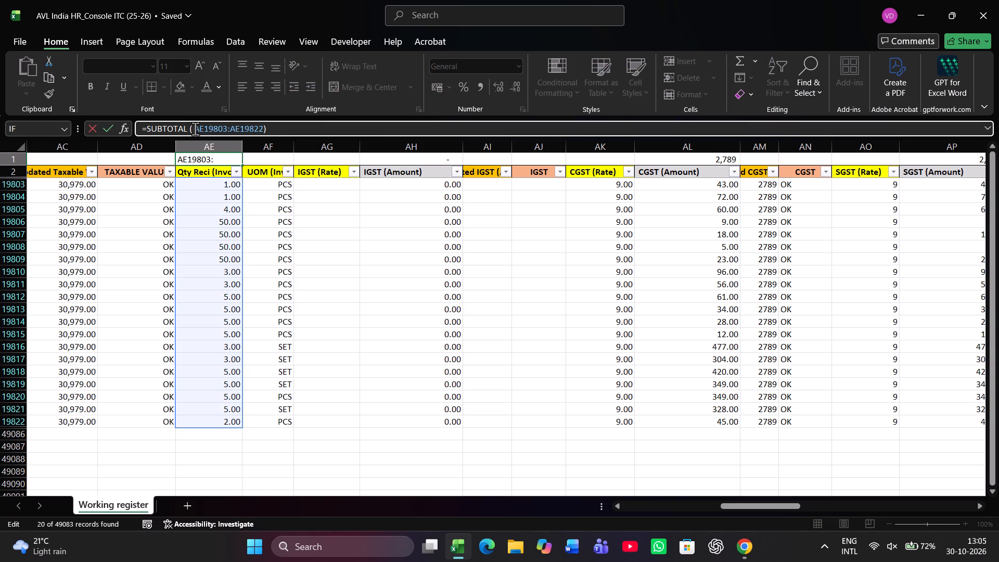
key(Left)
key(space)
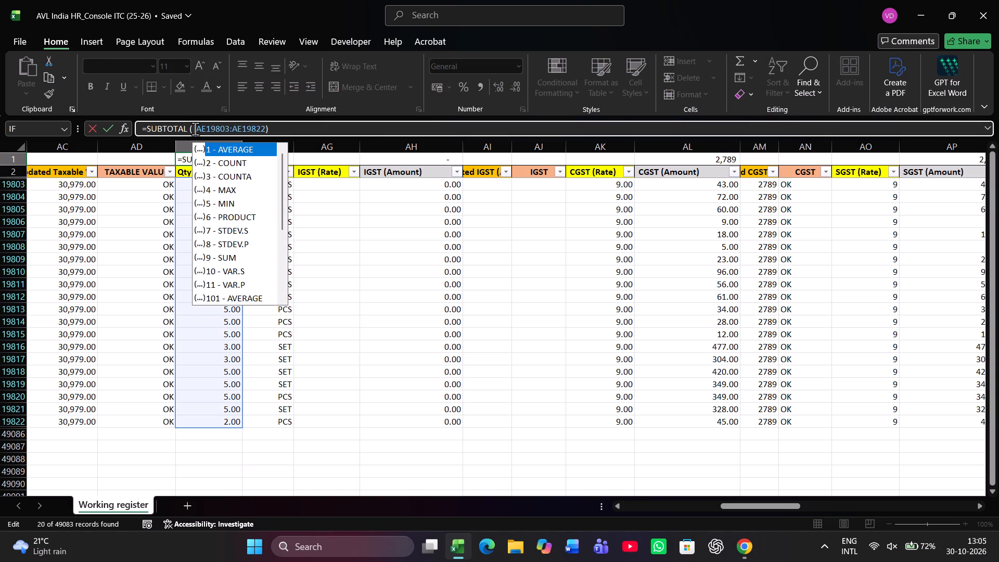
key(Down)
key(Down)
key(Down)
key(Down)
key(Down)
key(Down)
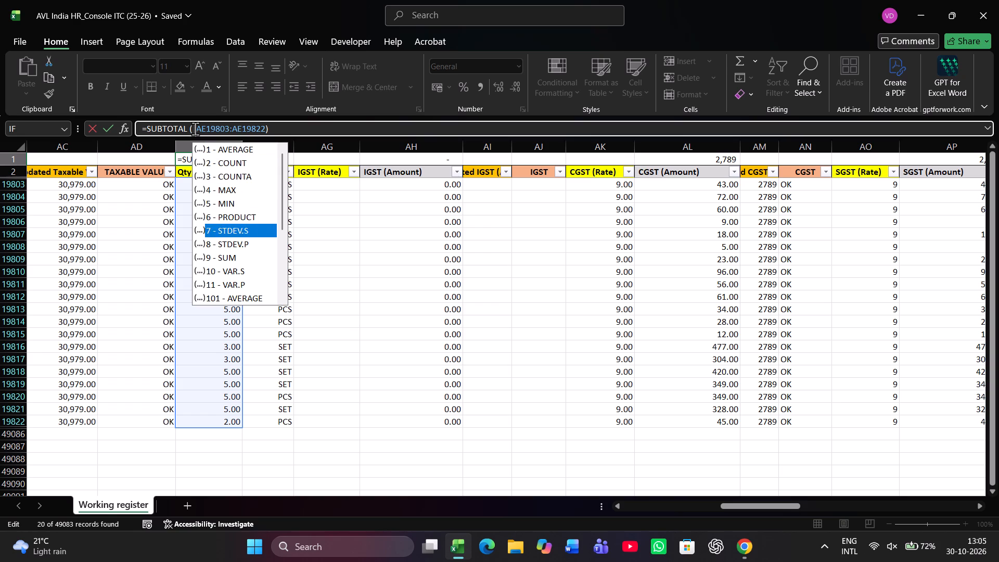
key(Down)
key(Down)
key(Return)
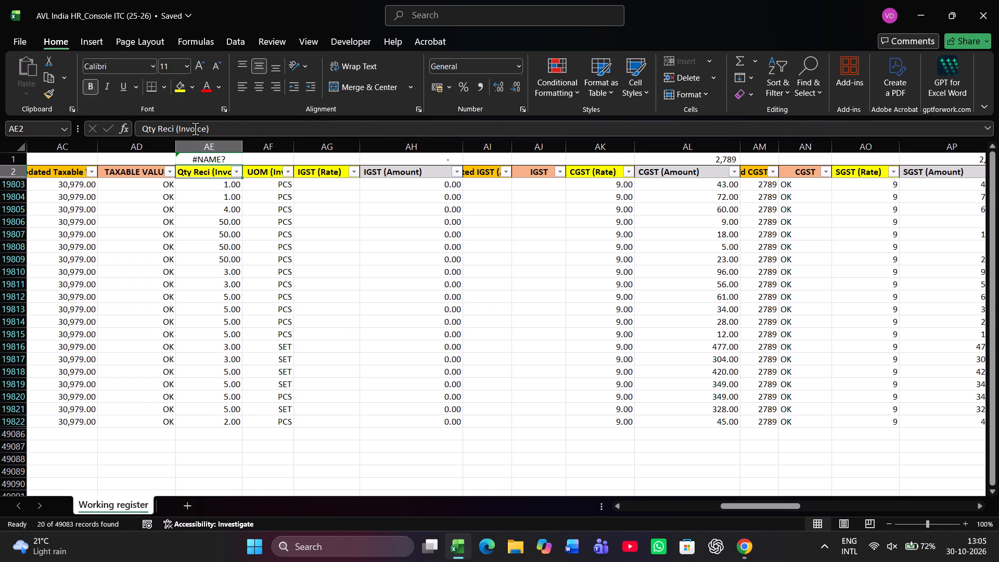
Clear the SUBTOTAL formula from cell AE1, leaving the cell empty.
click(217, 156)
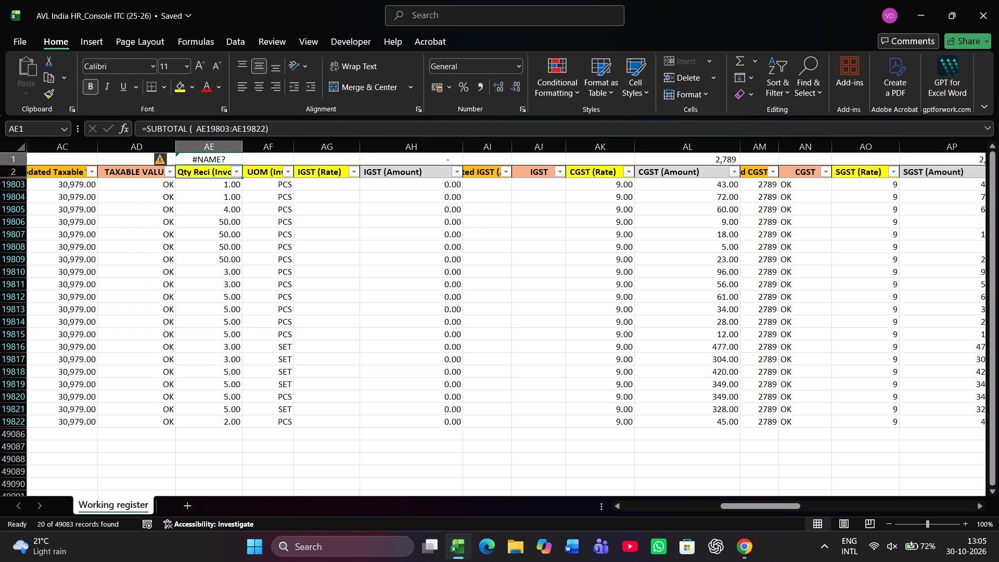
key(BackSpace)
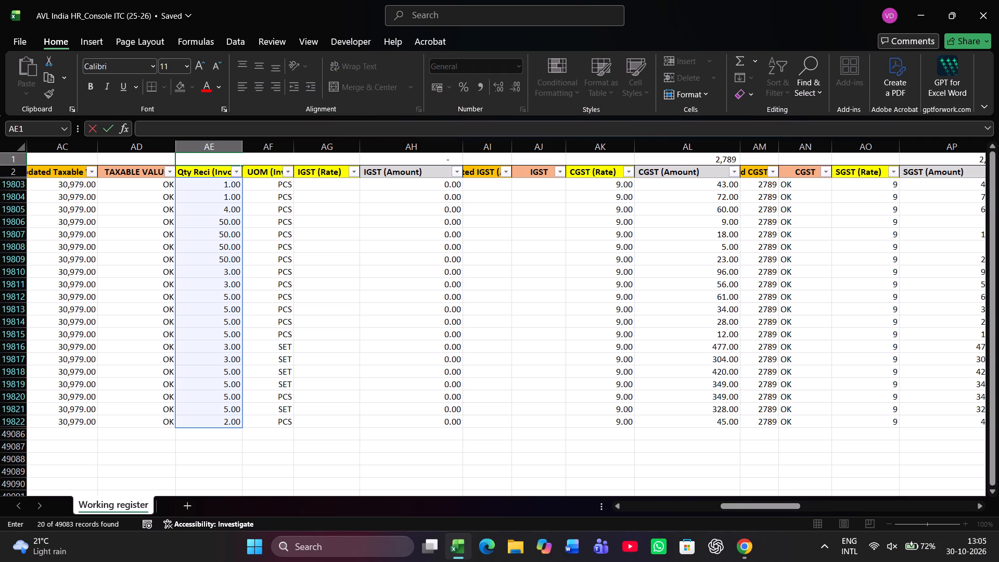
click(442, 442)
scroll(336, 387, down, 1)
scroll(336, 387, up, 2)
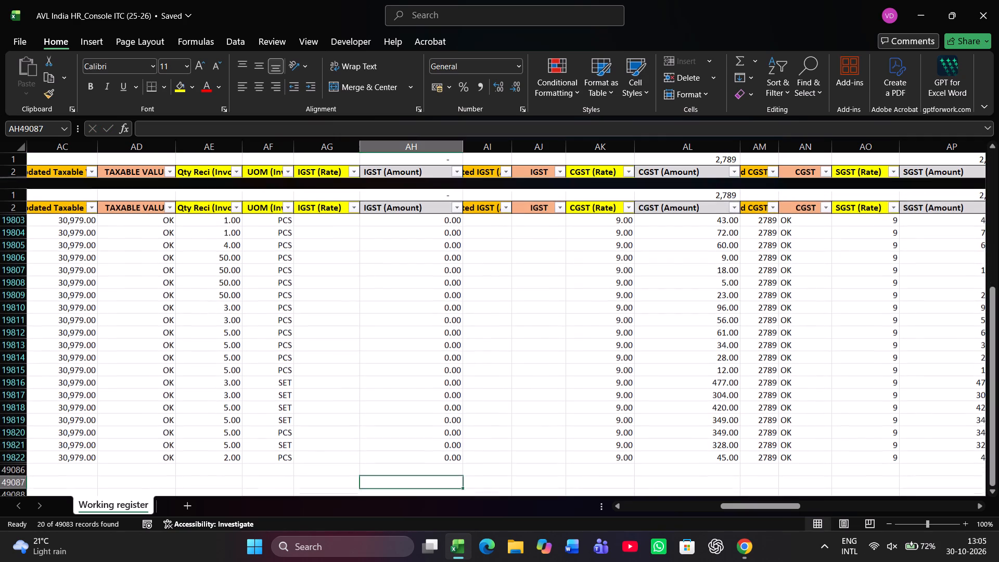
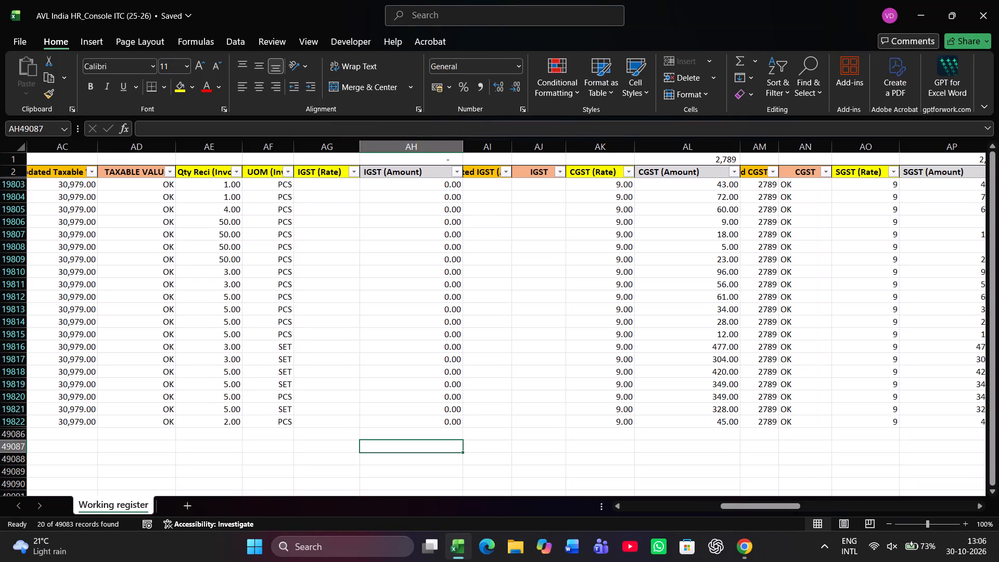
Enter a SUBTOTAL formula with function number 9 over AE19803:AE19822 in cell AE1, above the Qty Reci (Invoice) header.
click(203, 160)
text(SU)
key(b)
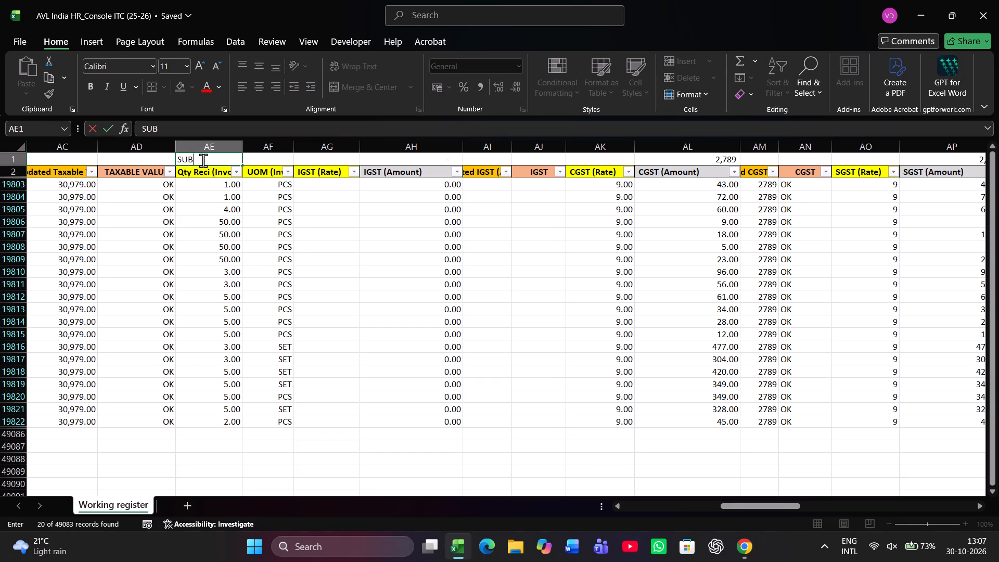
key(BackSpace)
key(BackSpace)
key(BackSpace)
key(equal)
text(SU)
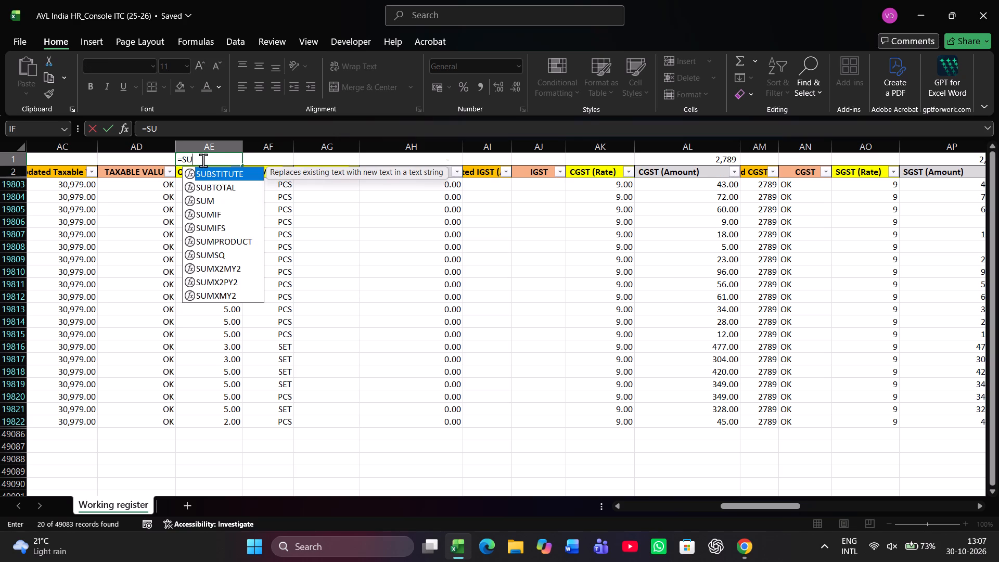
key(Down)
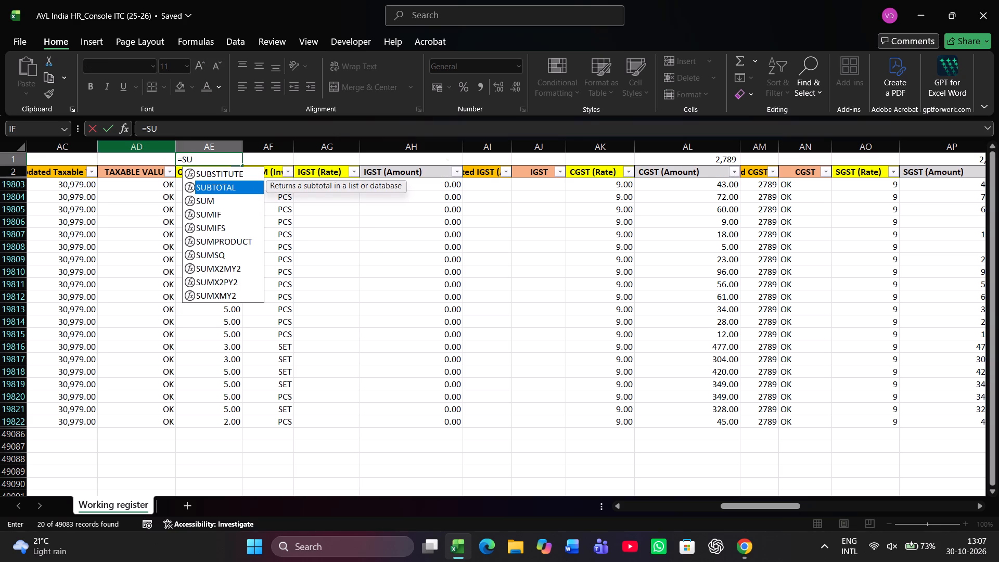
click(207, 181)
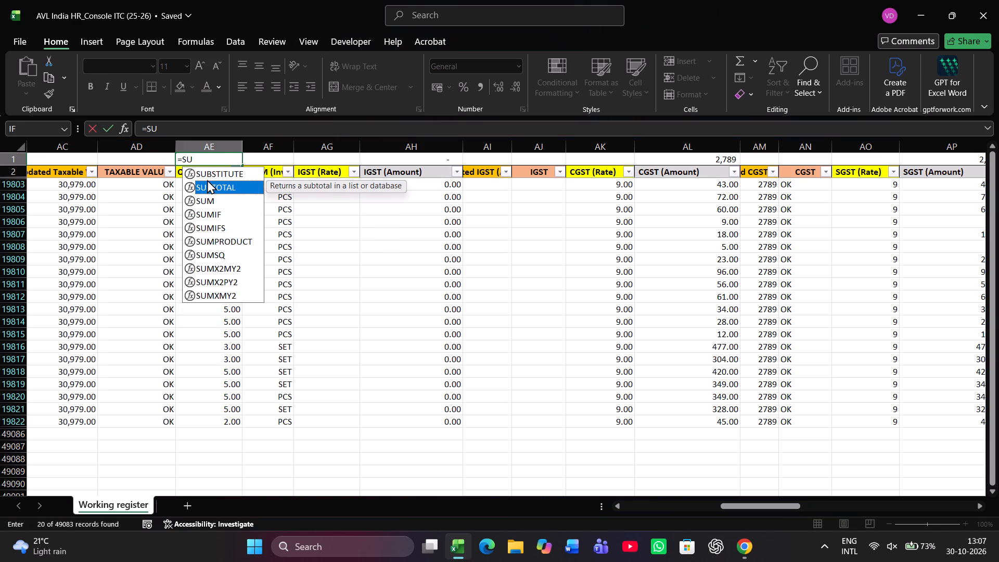
click(194, 159)
key(b)
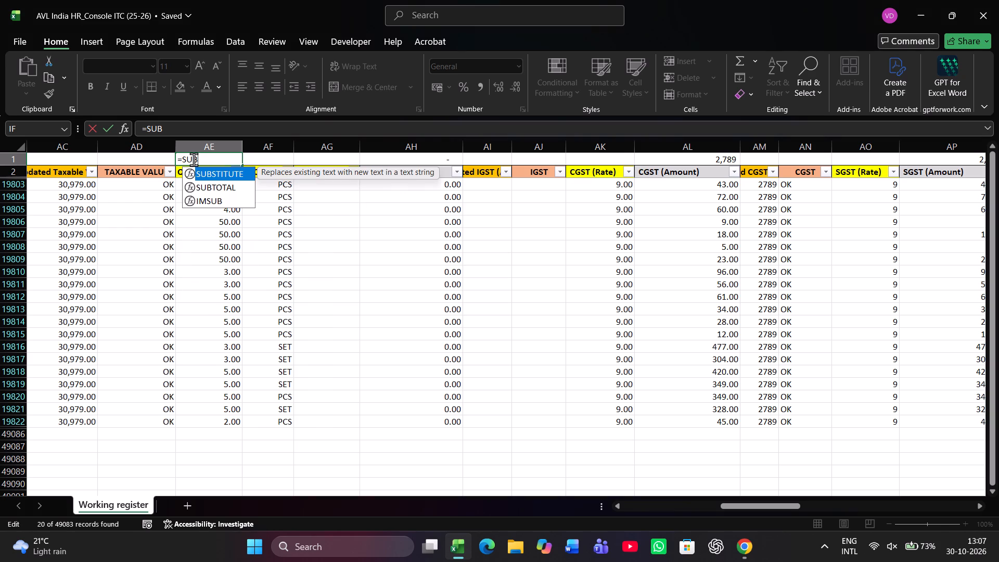
text(TOTA)
key(l)
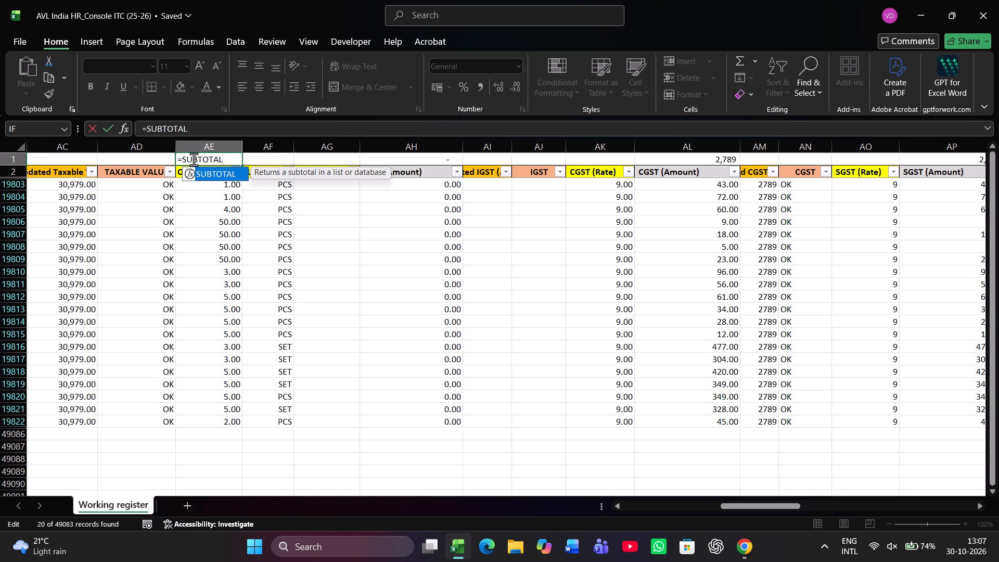
key(shift+parenleft)
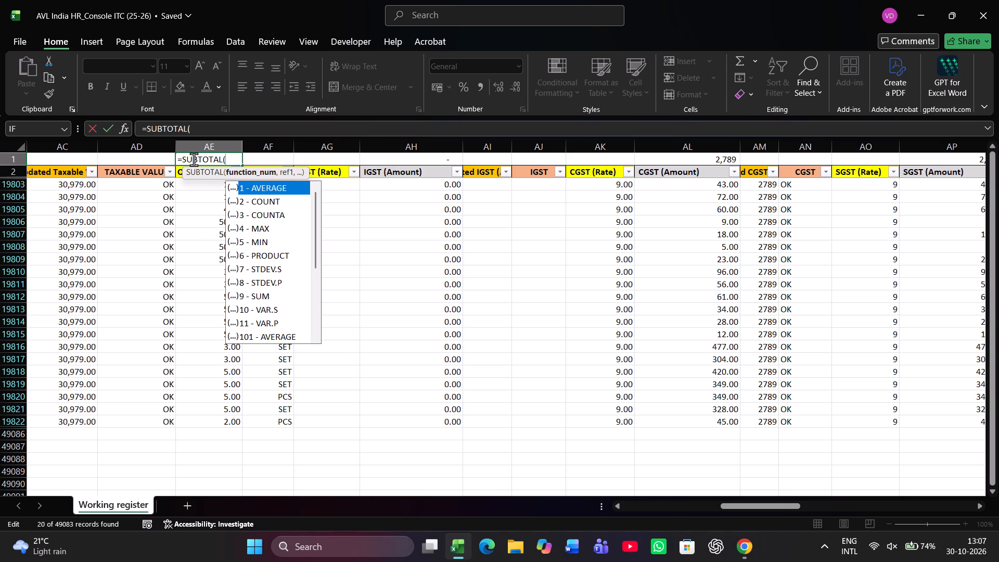
key(s)
key(u)
key(m)
click(259, 294)
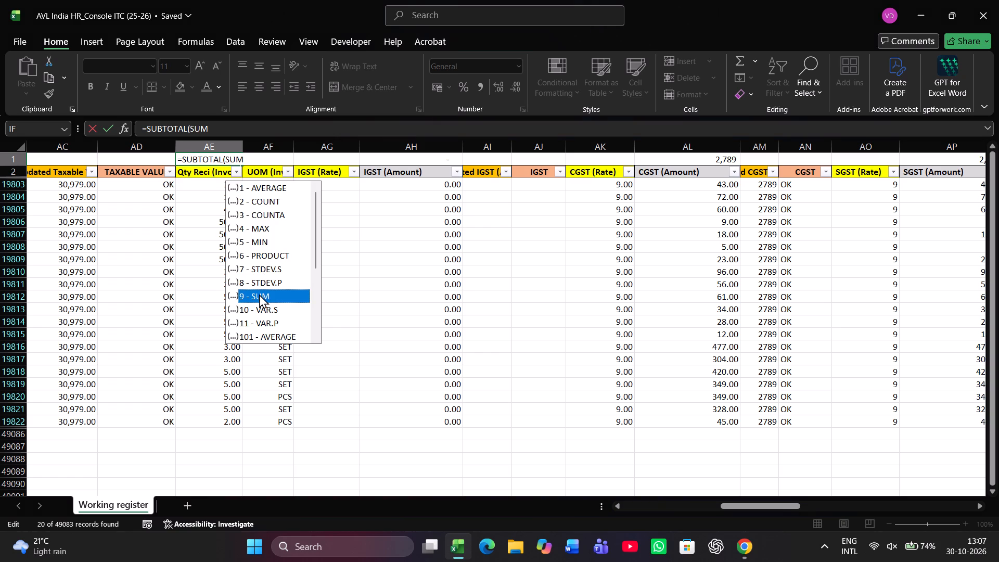
key(space)
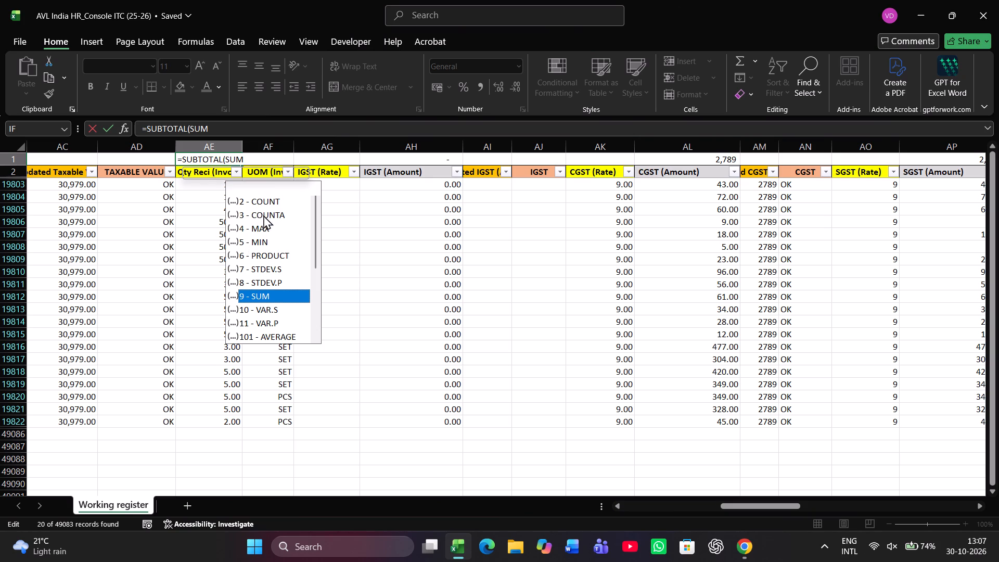
click(254, 160)
key(BackSpace)
key(BackSpace)
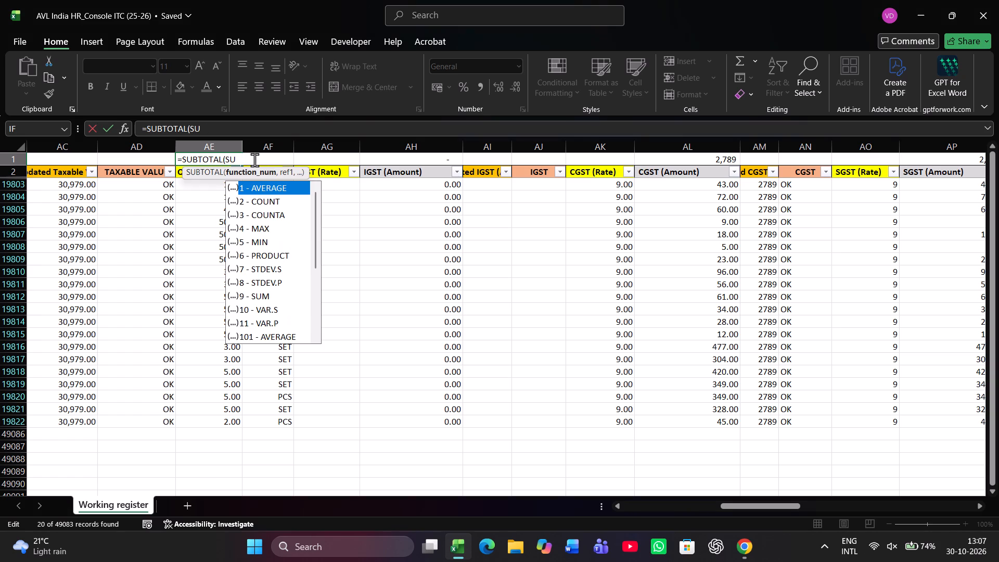
key(BackSpace)
key(BackSpace)
key(9)
key(comma)
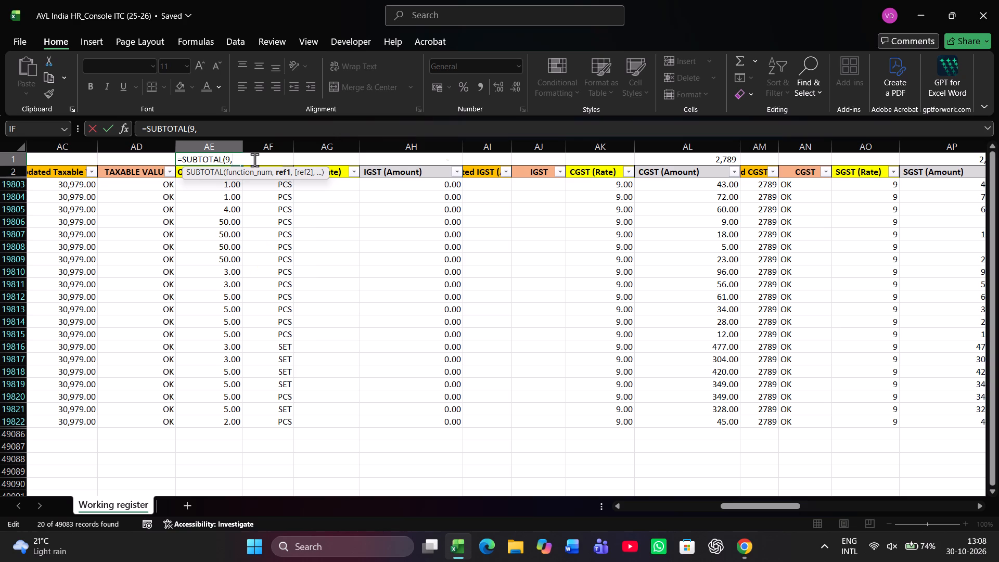
key(space)
click(202, 188)
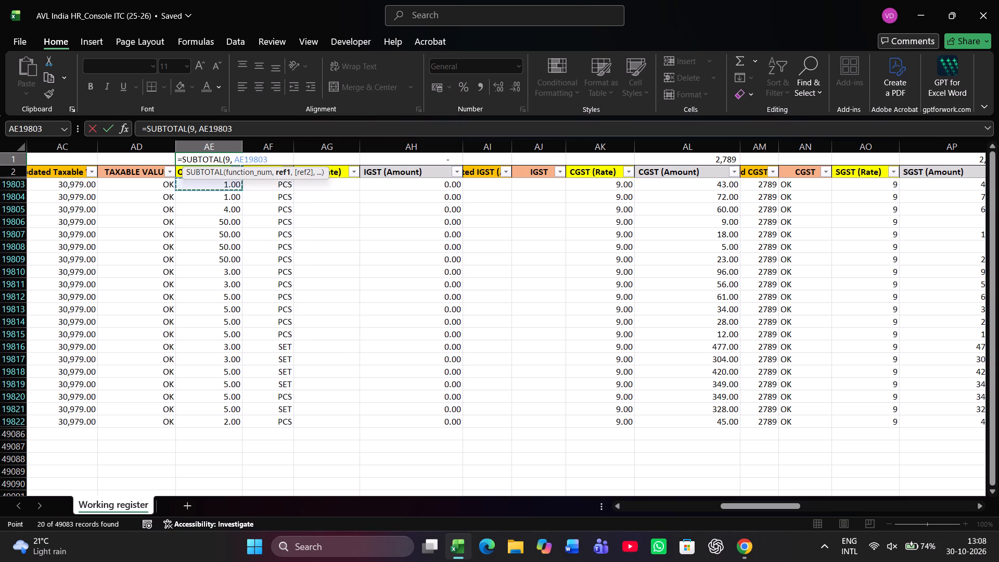
click(212, 423)
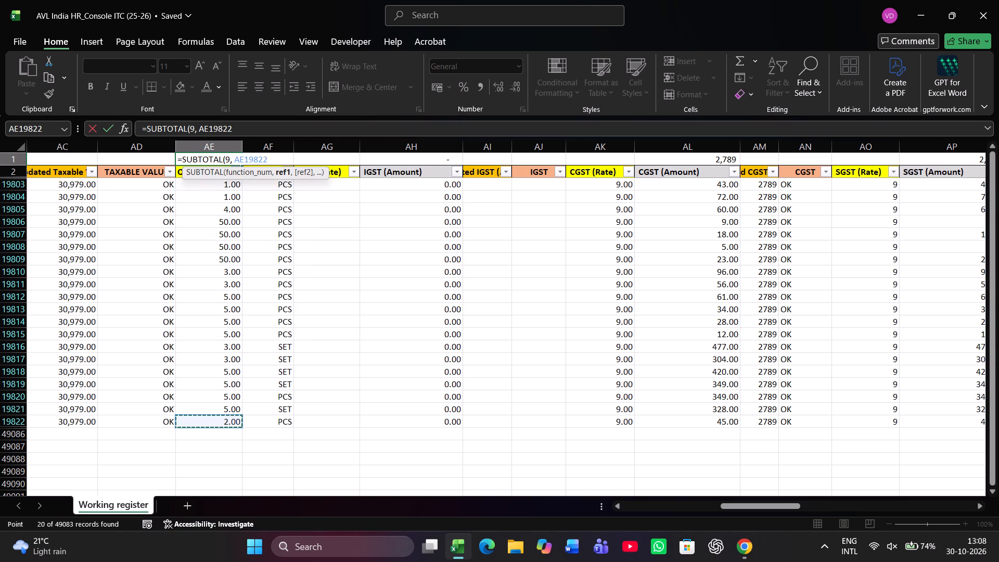
click(217, 189)
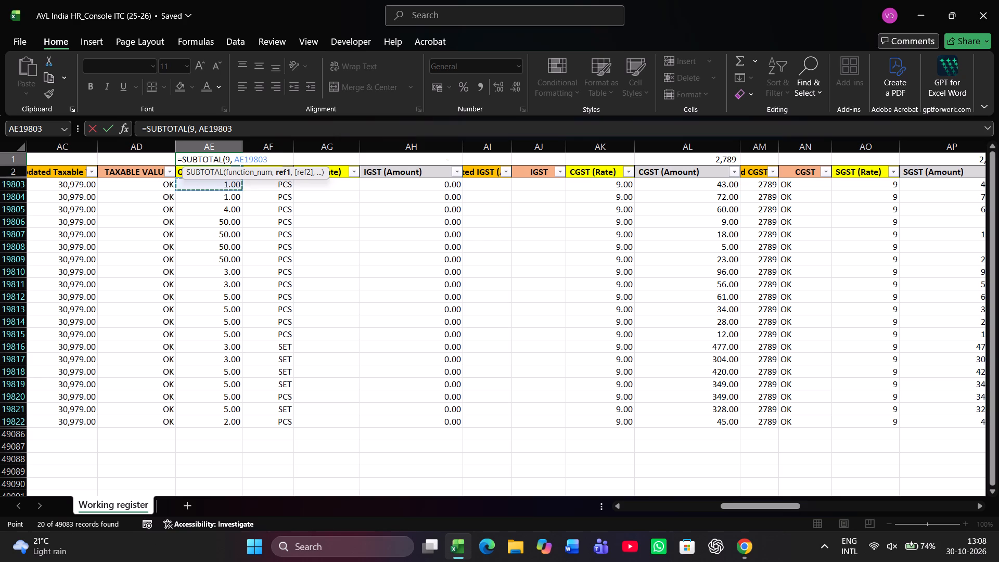
key(semicolon)
key(BackSpace)
key(shift+colon)
click(209, 424)
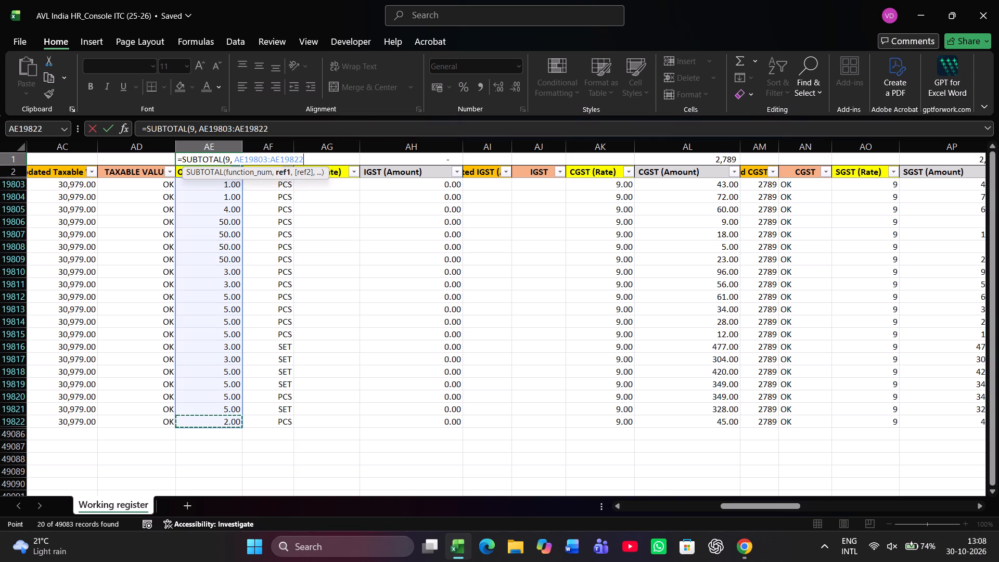
key(Return)
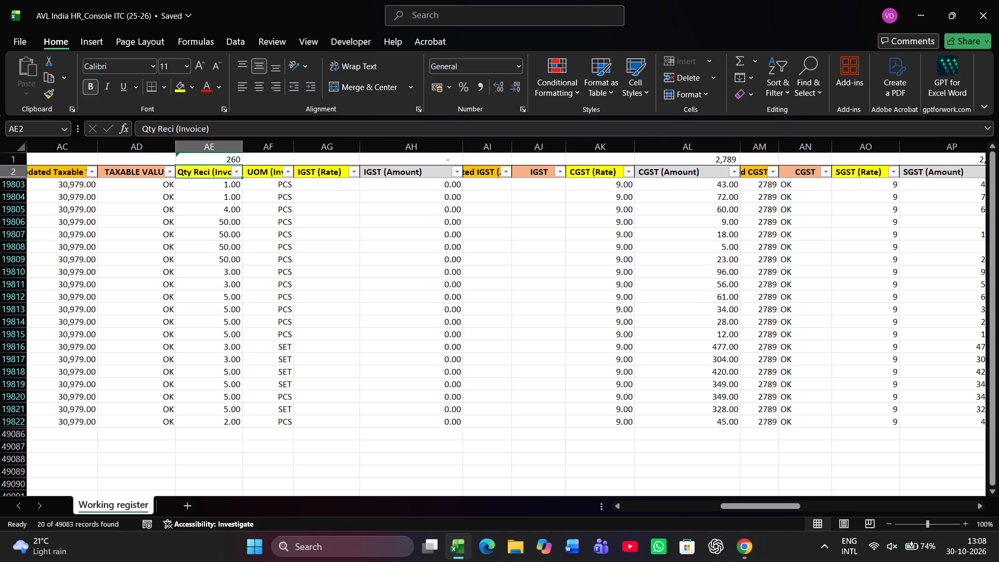
Filter the MIRO column of the working register using the search value 1787.
scroll(778, 298, left, 5)
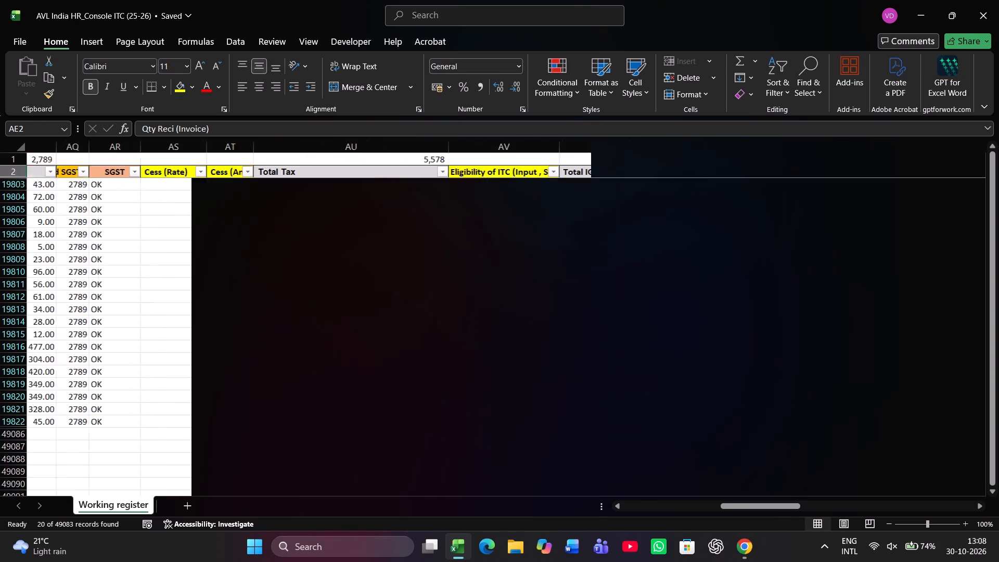
scroll(778, 298, right, 7)
scroll(778, 298, left, 6)
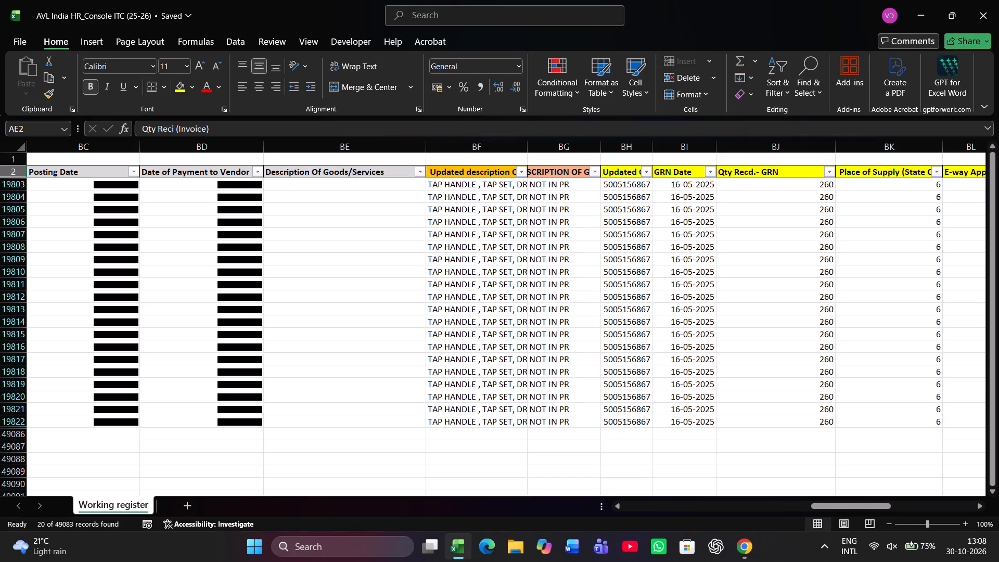
key(Right)
key(Right)
key(Right)
key(Right)
key(Right)
key(Right)
key(Right)
key(Right)
key(Right)
key(Right)
key(Right)
key(Right)
key(Right)
key(Right)
key(Right)
key(Right)
key(Right)
key(Right)
key(Right)
key(Right)
key(Right)
key(Right)
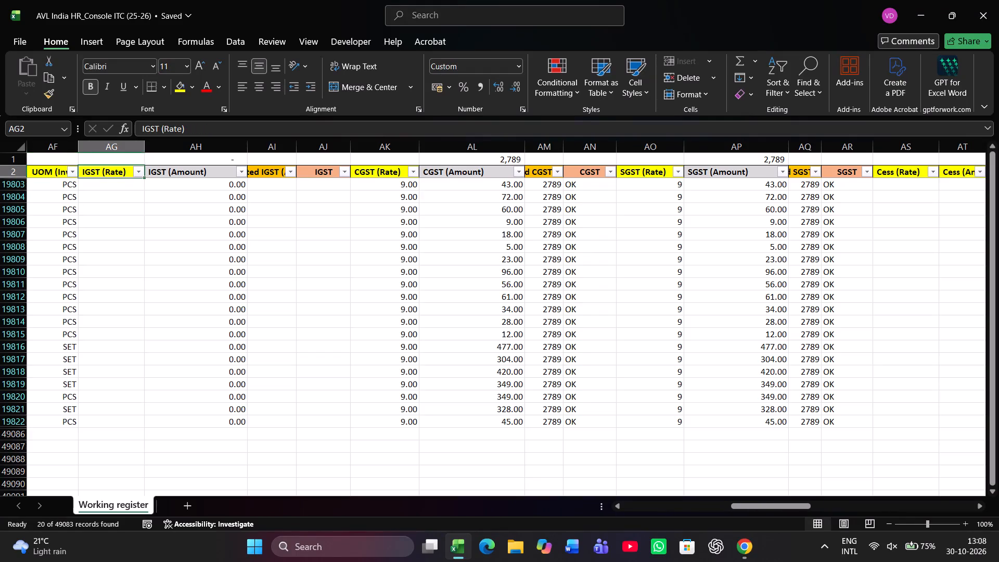
key(Right)
key(Right)
key(Right)
key(Right)
key(Right)
key(Right)
key(Right)
key(Right)
key(Right)
key(Right)
key(Right)
key(Right)
key(Right)
key(Right)
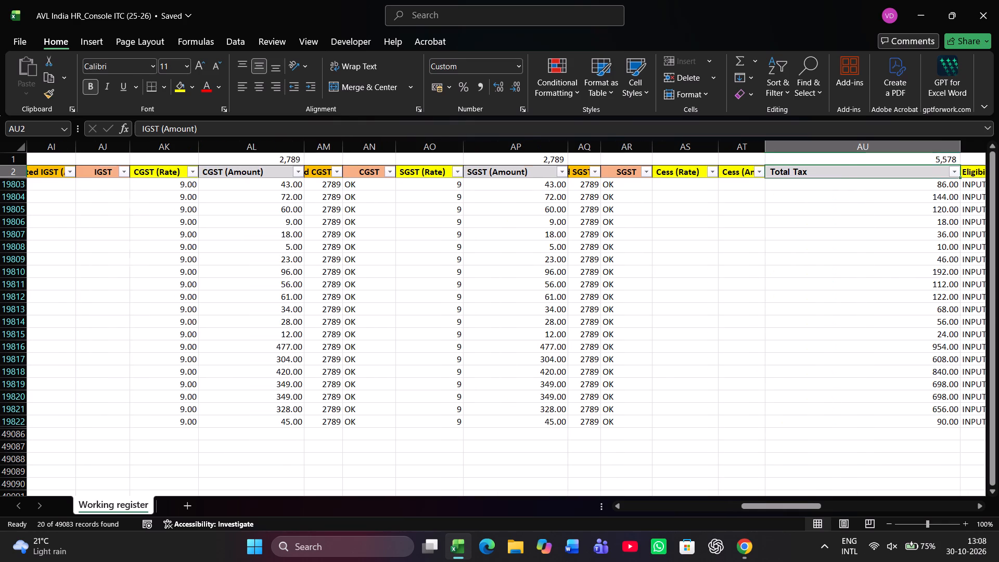
key(Right)
key(Right)
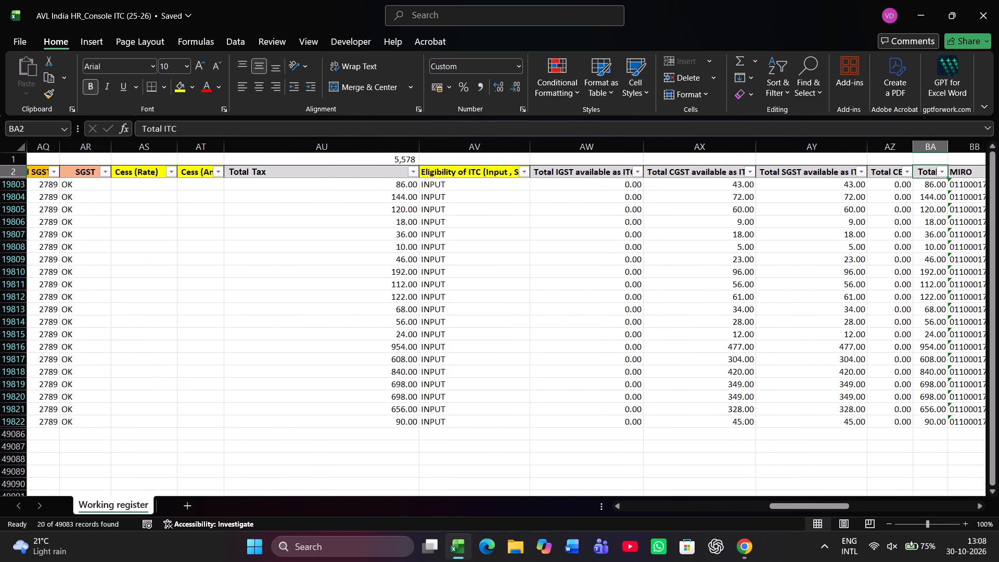
key(Right)
key(alt+Down)
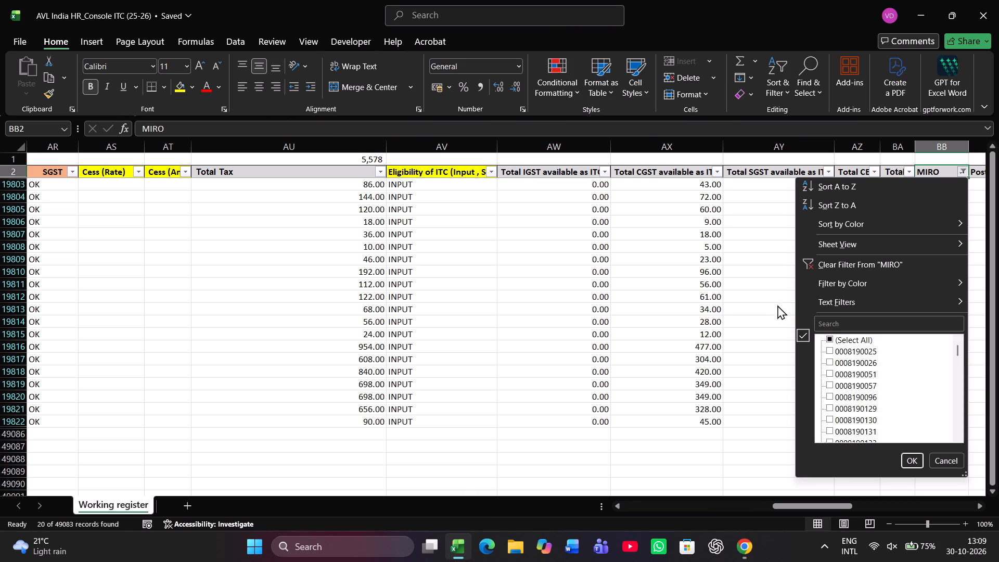
click(777, 305)
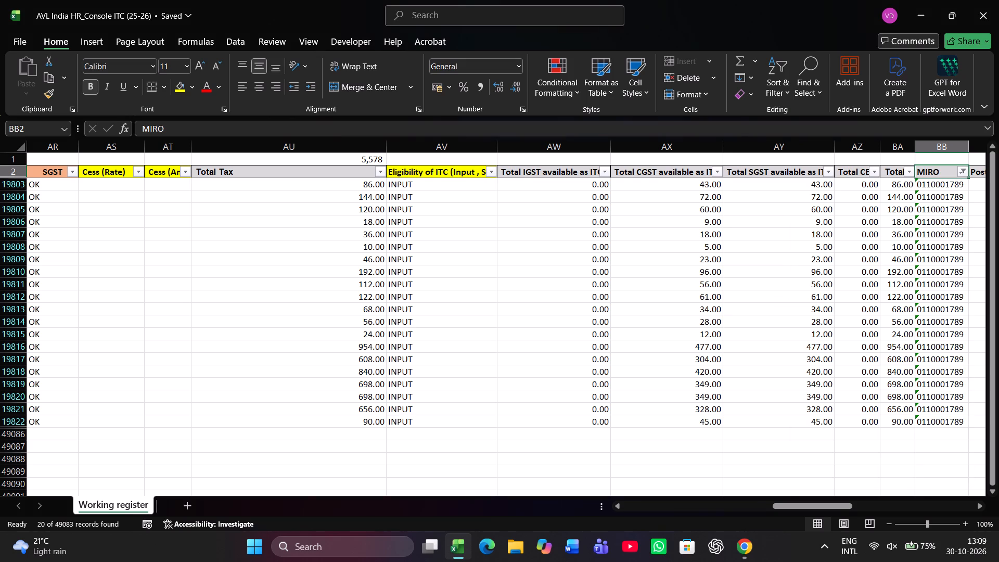
key(alt+Down)
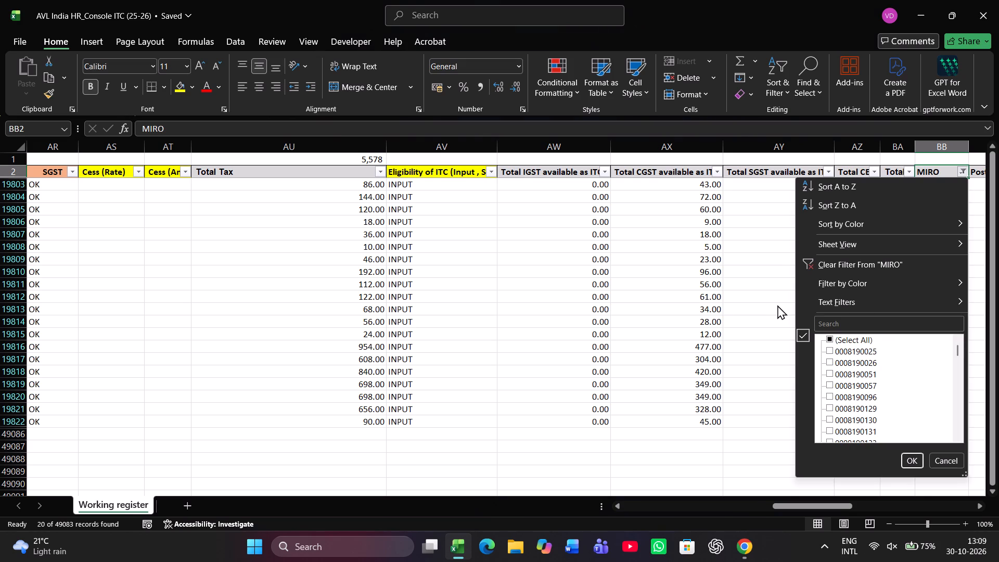
key(Down)
key(Down)
key(Down)
key(Down)
key(Down)
key(Down)
key(Down)
key(Down)
key(Down)
key(Down)
key(Down)
key(Down)
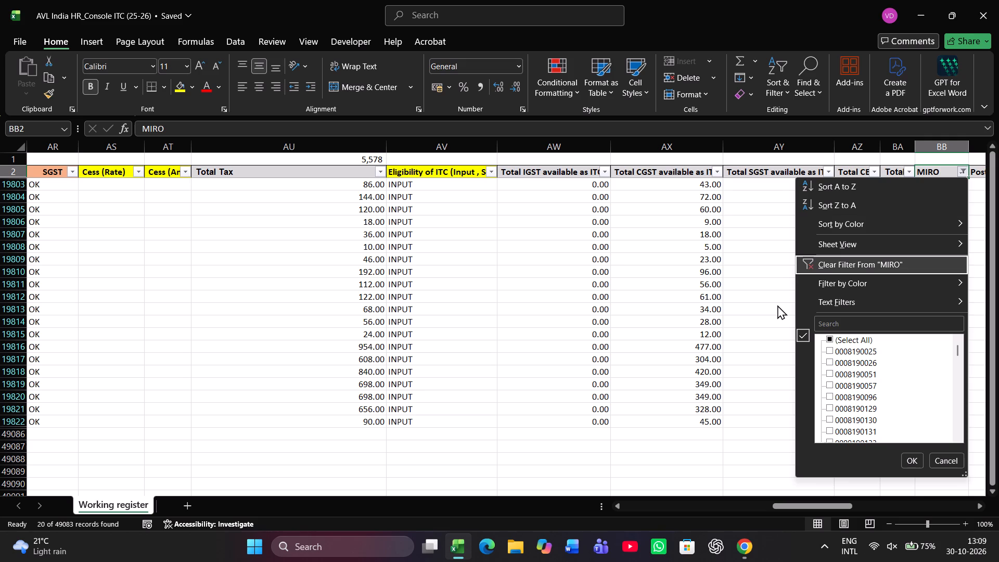
key(Up)
key(Up)
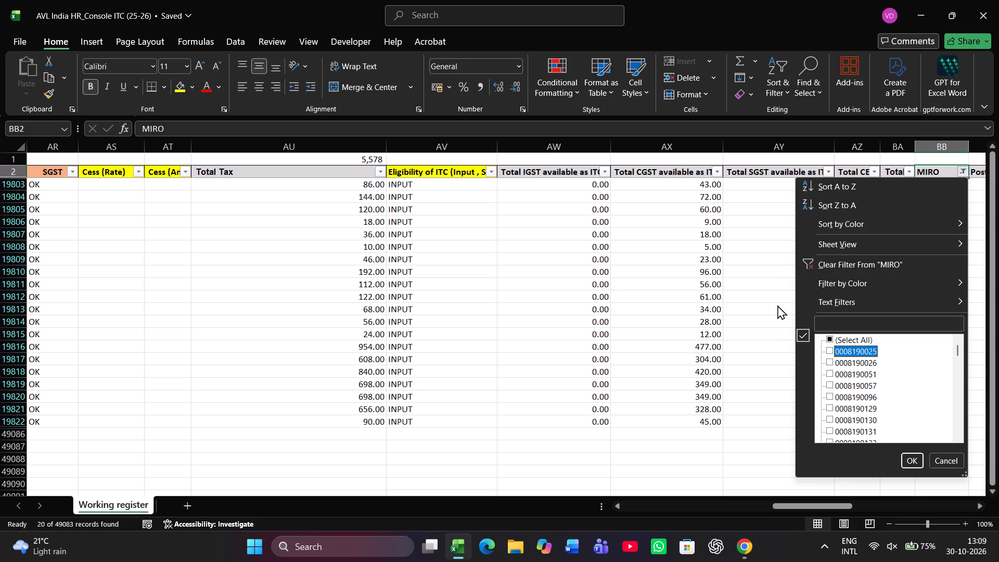
key(Up)
key(Up)
text(1787)
key(Return)
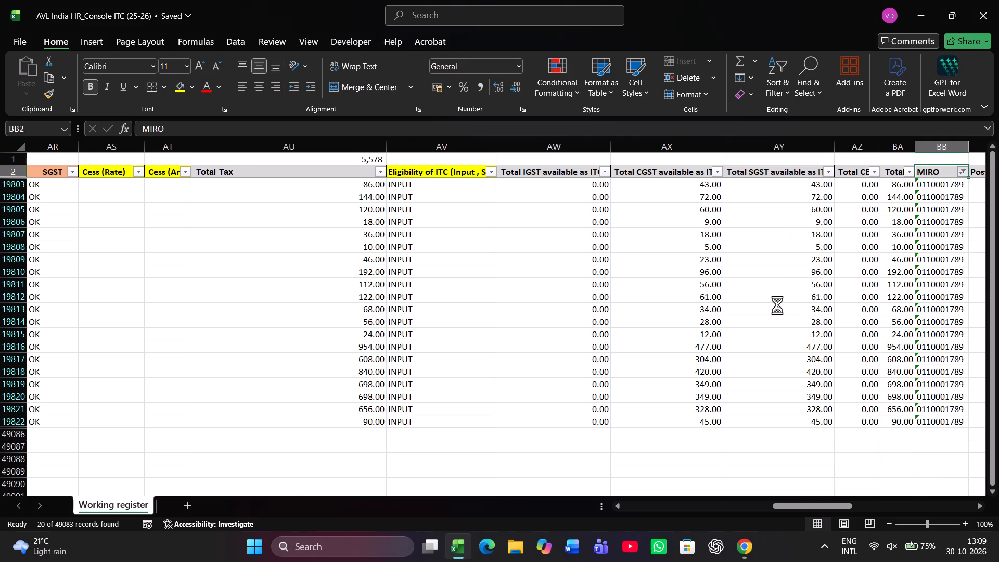
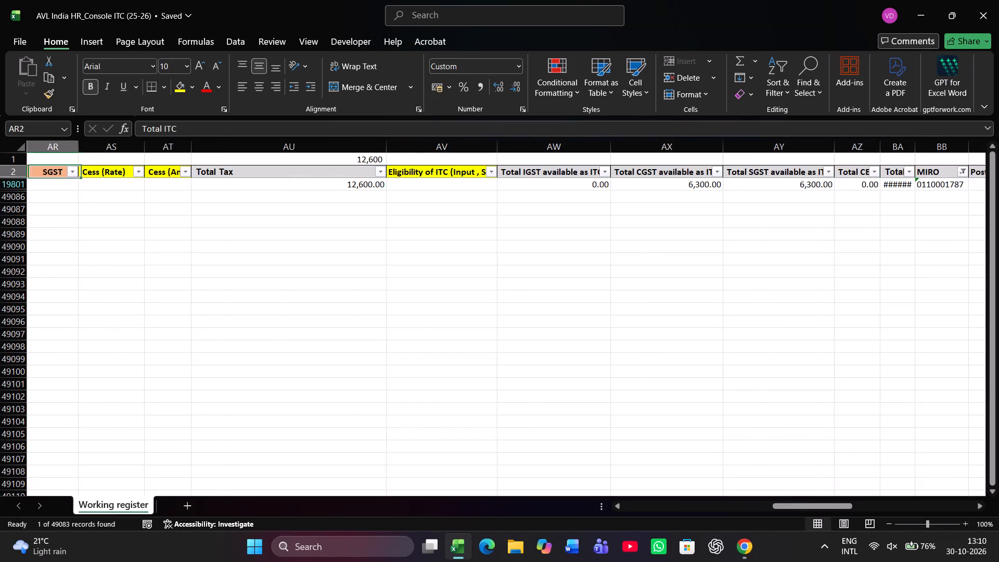
Enter 26 as the file number for the filtered Zeco Aircon Limited record in row 19801.
key(Left)
key(Left)
key(Left)
key(Left)
key(Left)
key(Left)
key(Left)
key(Left)
key(Left)
key(Left)
key(Left)
key(Left)
key(Left)
key(Left)
key(Left)
key(Left)
key(Left)
key(Left)
key(Left)
key(Left)
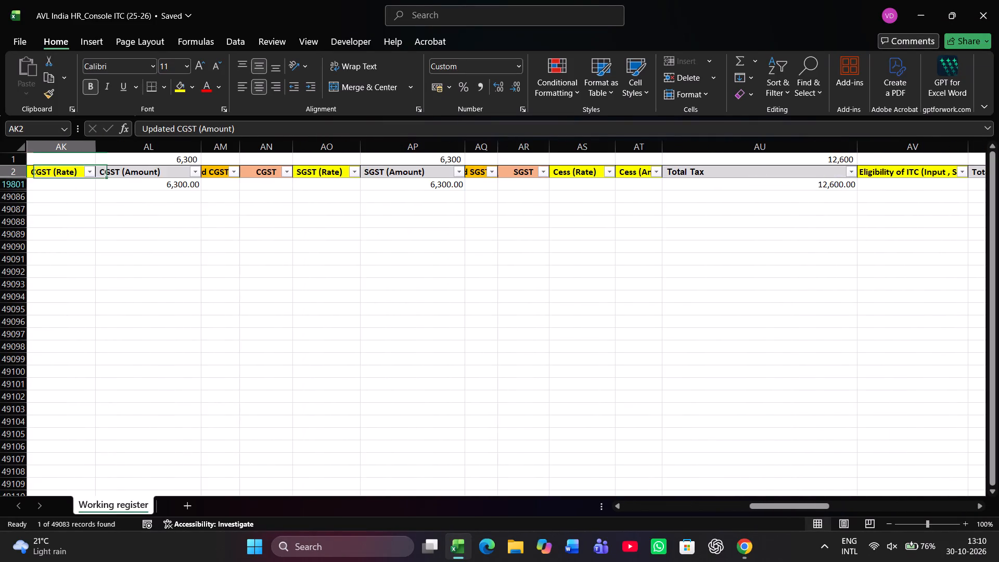
key(Left)
key(Left)
key(Left)
key(Left)
key(Left)
key(Left)
key(Left)
key(Left)
key(Left)
key(Left)
key(Left)
key(Left)
key(Left)
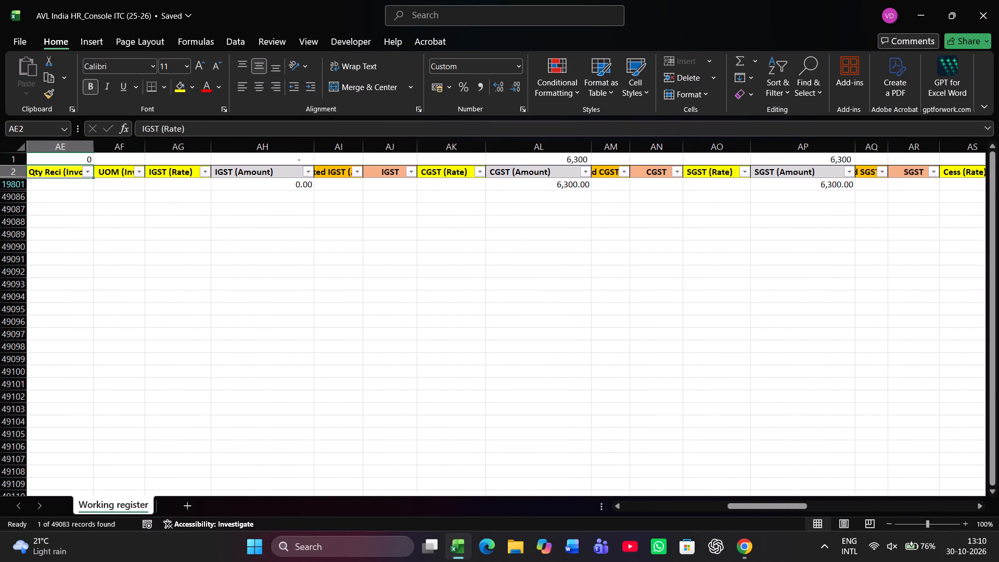
key(Left)
key(Left)
key(Left)
key(Left)
key(Left)
key(Left)
key(Left)
key(Left)
key(Left)
key(Left)
key(Left)
key(Left)
key(Left)
key(Left)
key(Left)
key(Left)
key(Left)
key(Left)
key(Left)
key(Left)
key(Left)
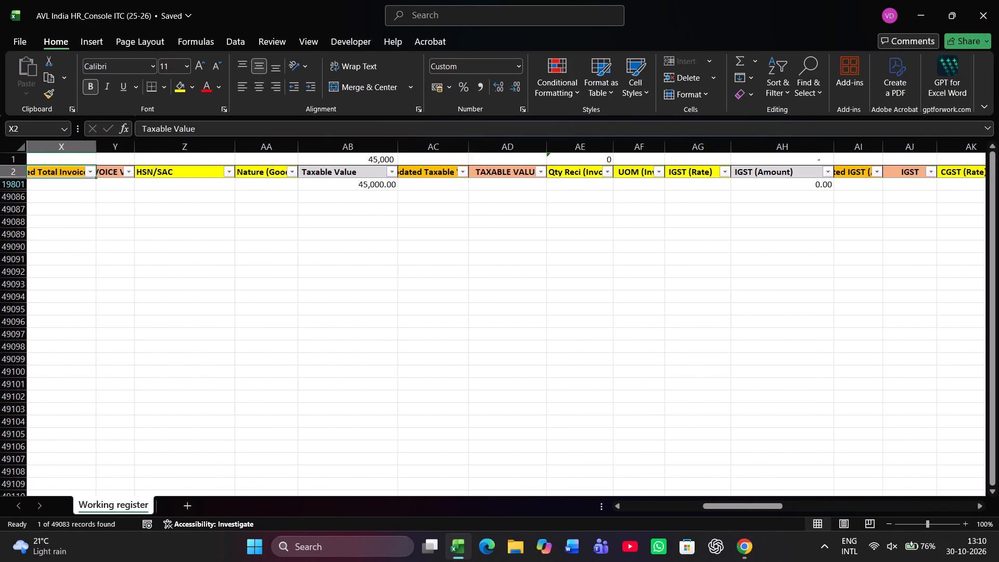
key(Left)
key(Left)
key(Left)
key(Left)
key(Left)
key(Left)
key(Left)
key(Left)
key(Left)
key(Left)
key(Left)
key(Left)
key(Left)
key(Left)
key(Left)
key(Left)
key(Left)
key(Left)
key(Left)
key(Left)
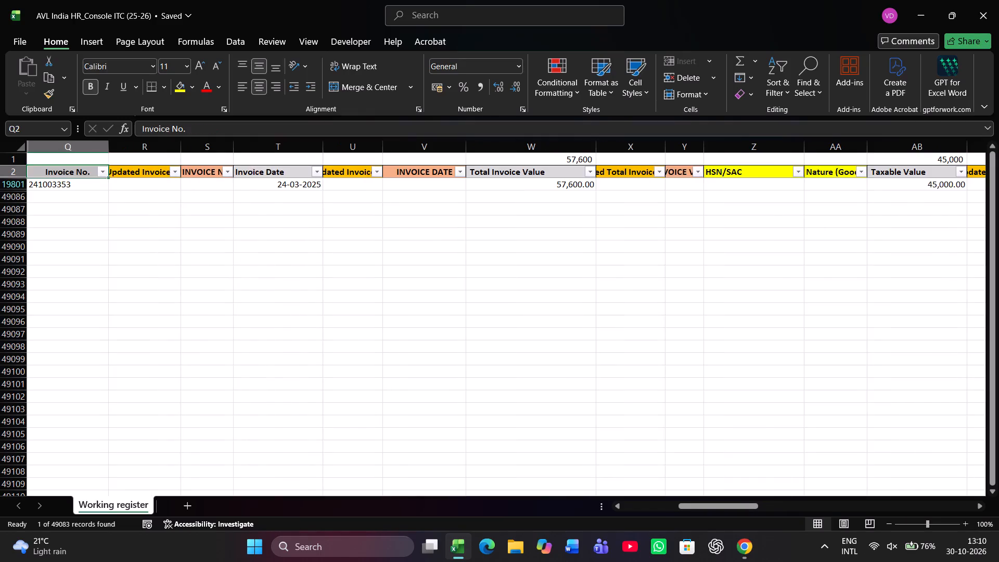
key(Left)
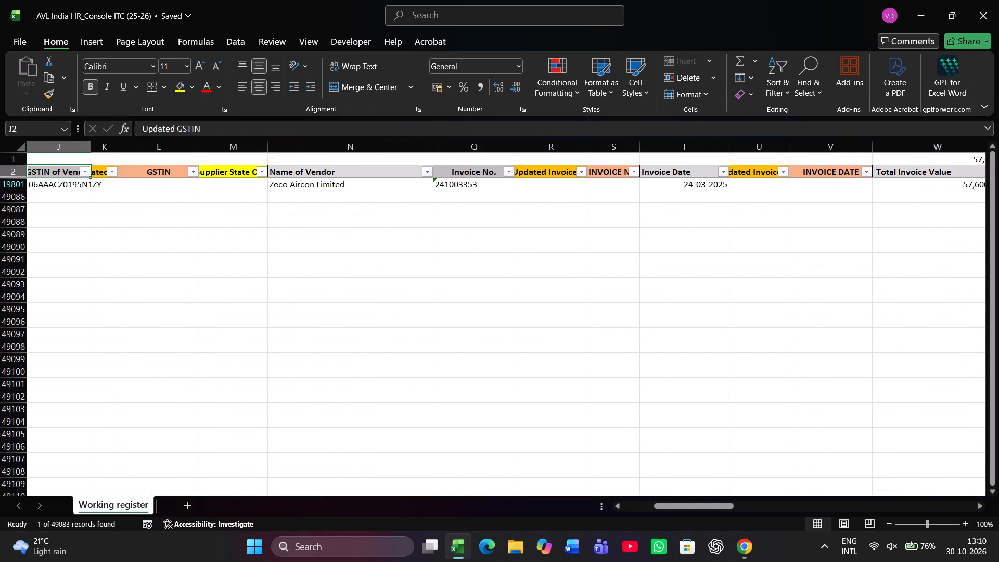
key(ctrl+Left)
key(Down)
key(Right)
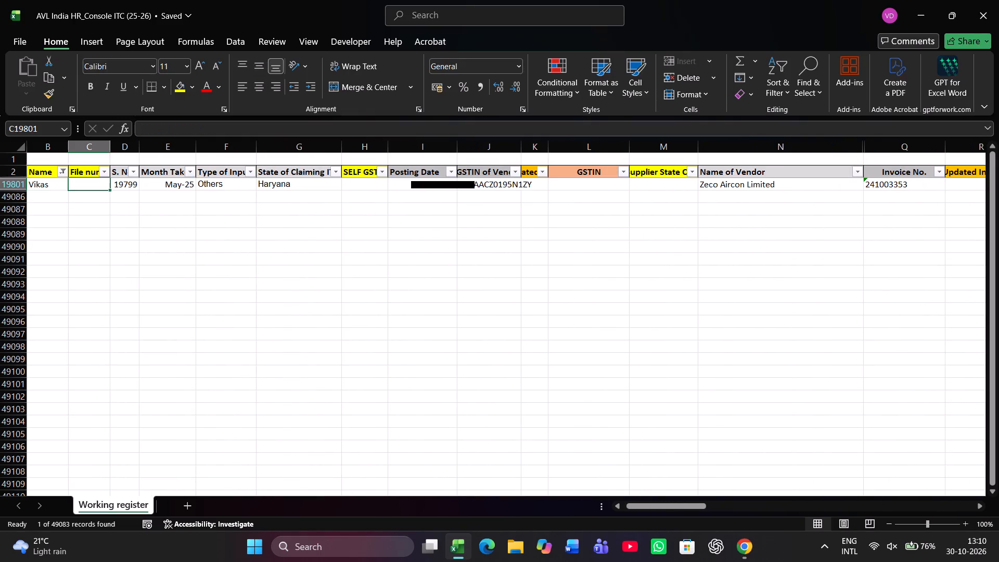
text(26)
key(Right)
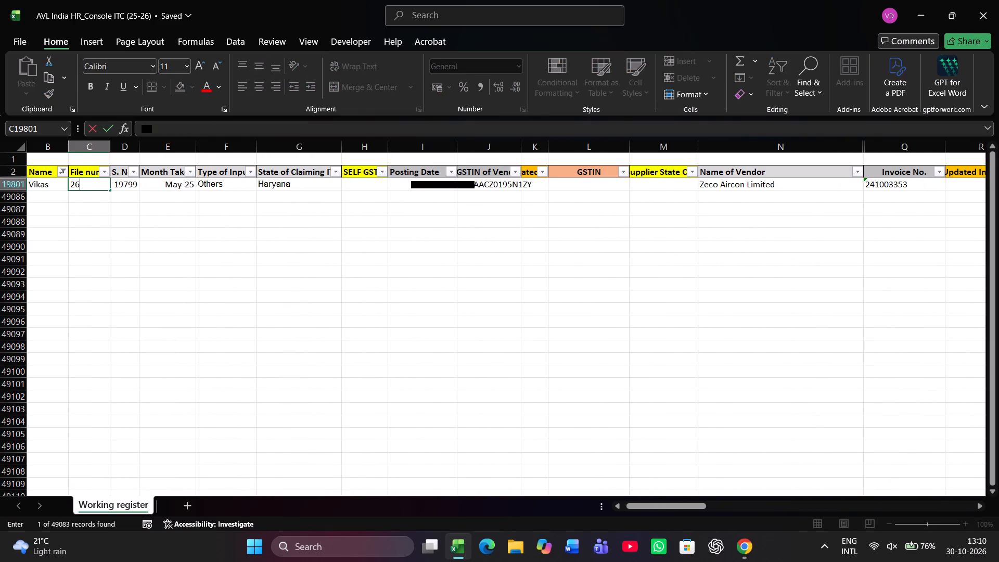
Enter the company's own GSTIN, starting with 06A, in the record's SELF GST cell.
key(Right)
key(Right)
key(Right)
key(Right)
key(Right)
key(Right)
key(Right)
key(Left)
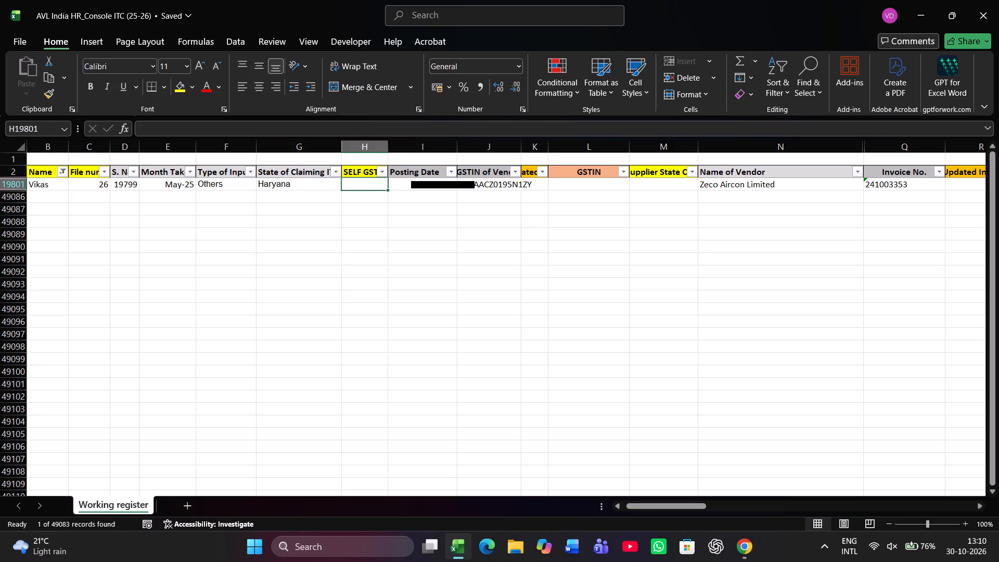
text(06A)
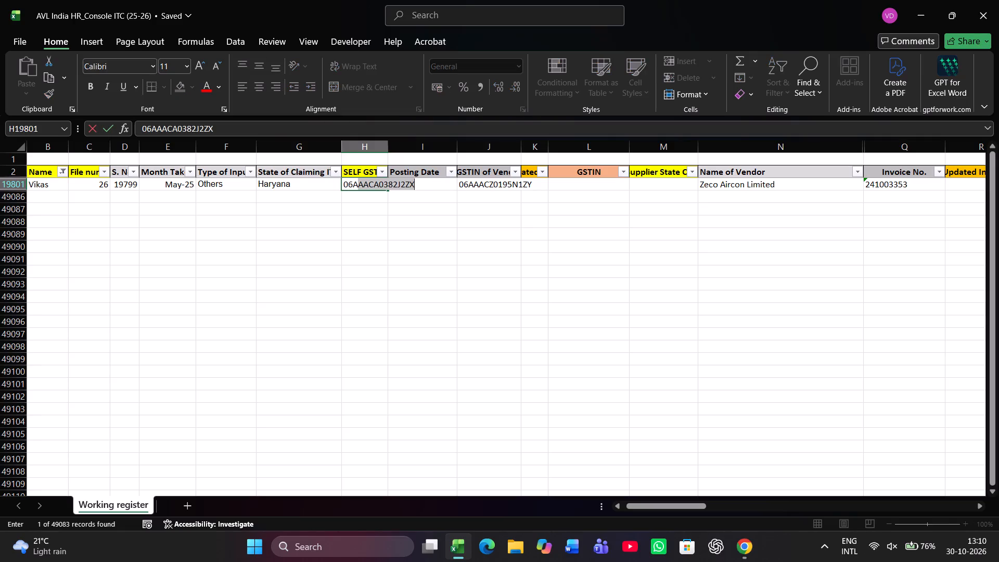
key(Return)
Copy the vendor's GSTIN into the record's Updated GSTIN cell and mark the GSTIN check as OK.
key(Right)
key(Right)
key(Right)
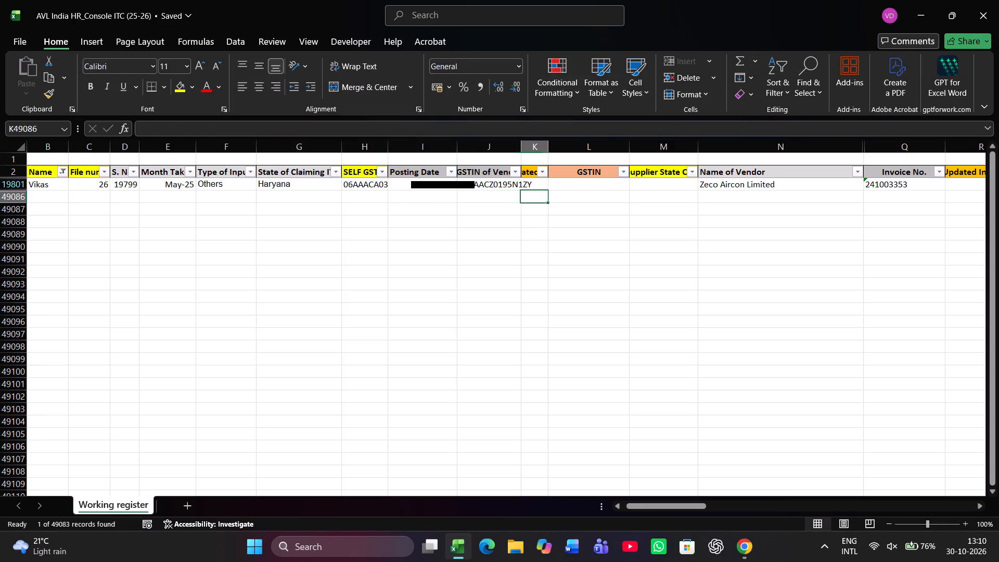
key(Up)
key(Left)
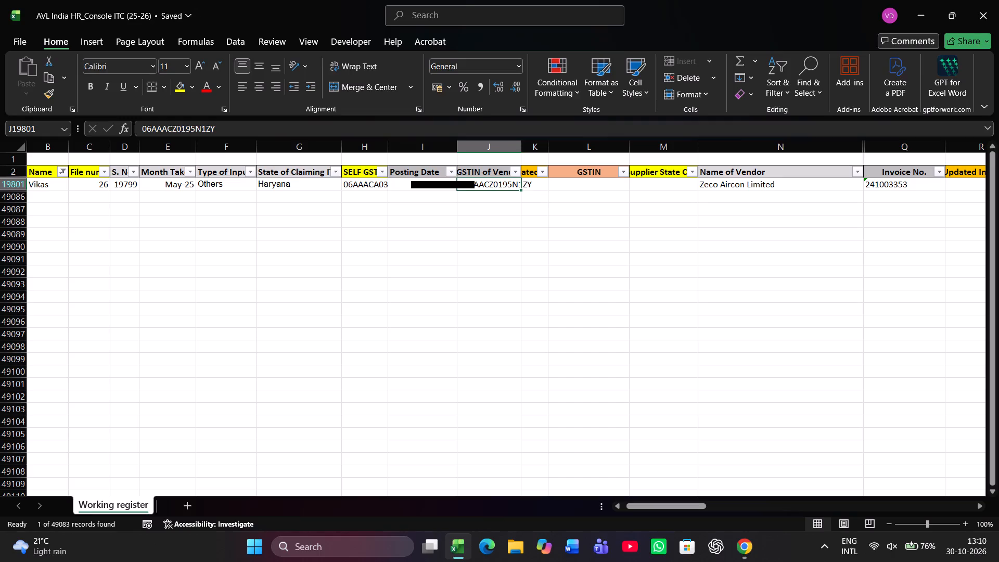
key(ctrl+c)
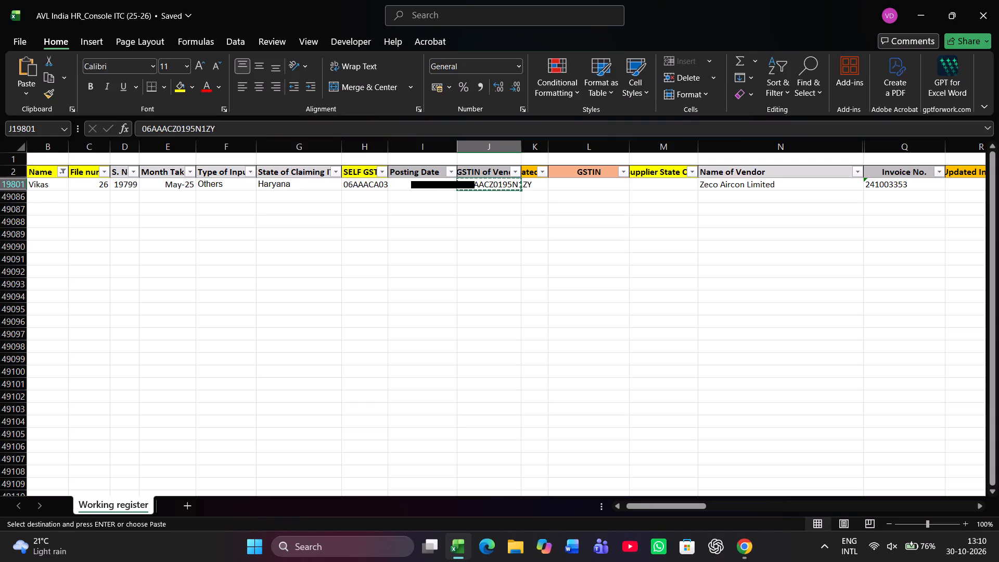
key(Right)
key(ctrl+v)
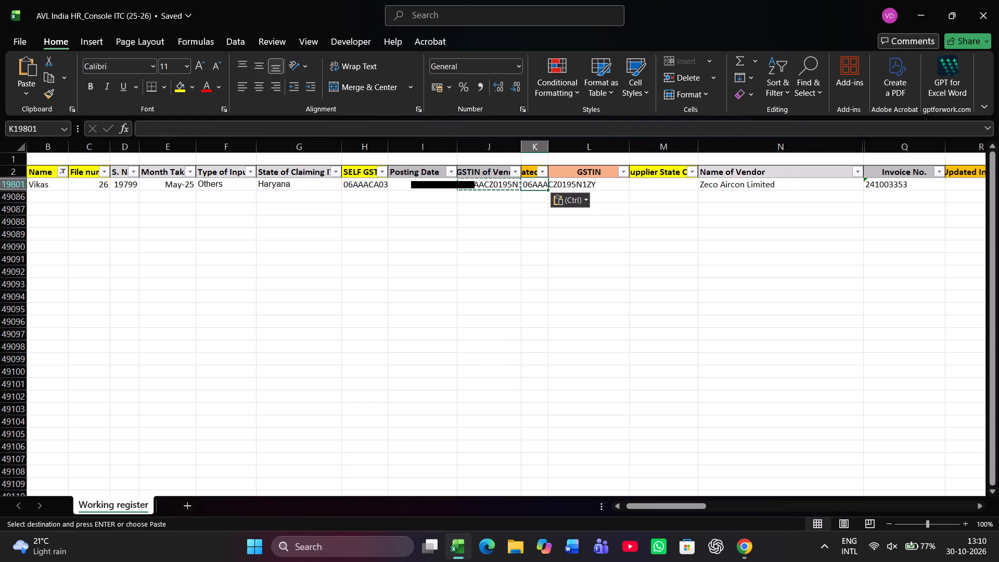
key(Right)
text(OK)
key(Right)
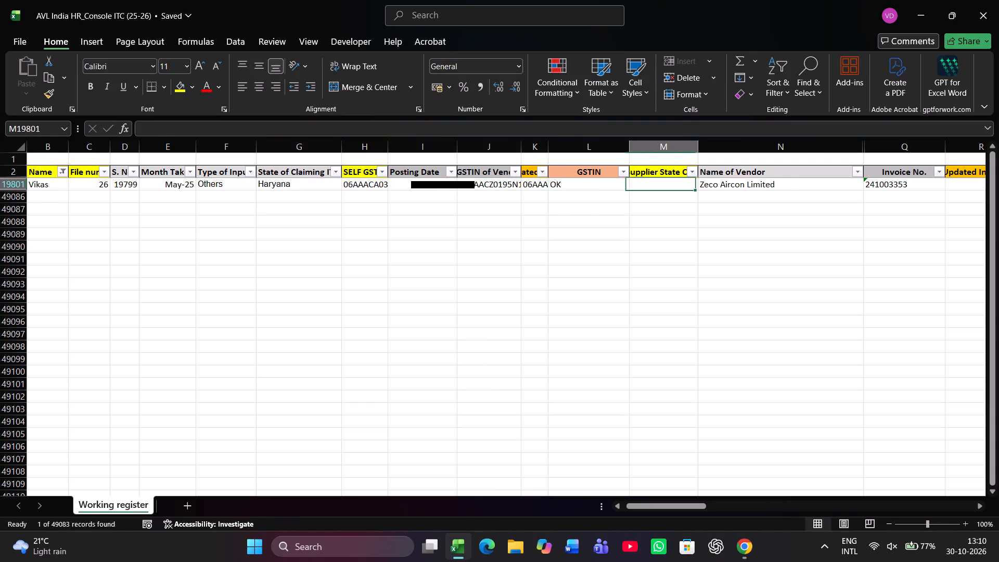
Enter 06 as the supplier state code for the record.
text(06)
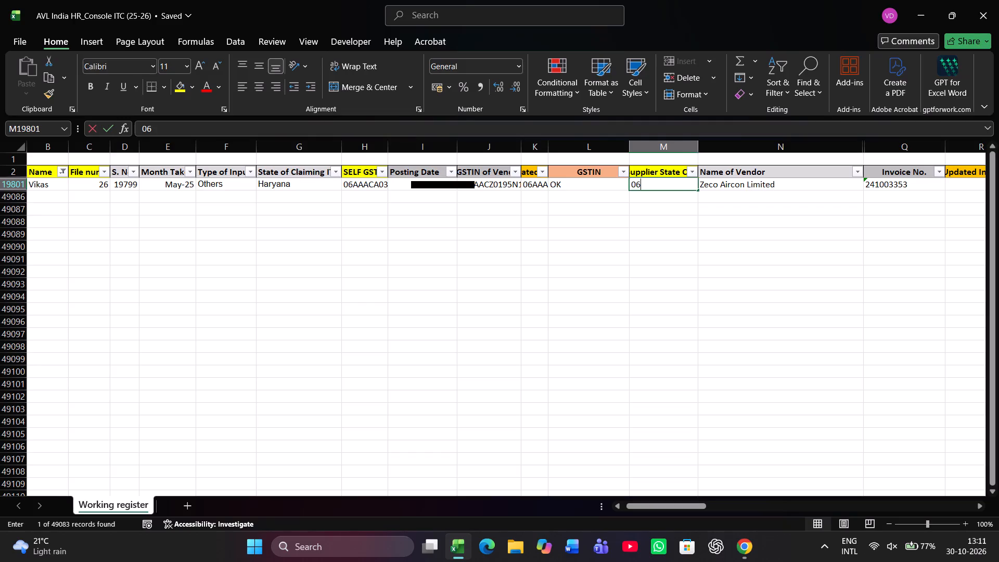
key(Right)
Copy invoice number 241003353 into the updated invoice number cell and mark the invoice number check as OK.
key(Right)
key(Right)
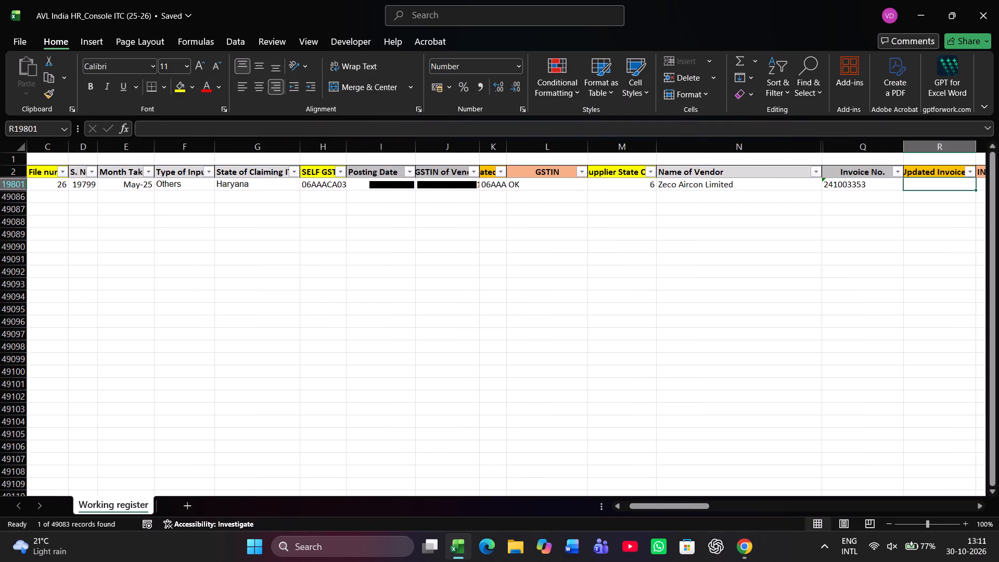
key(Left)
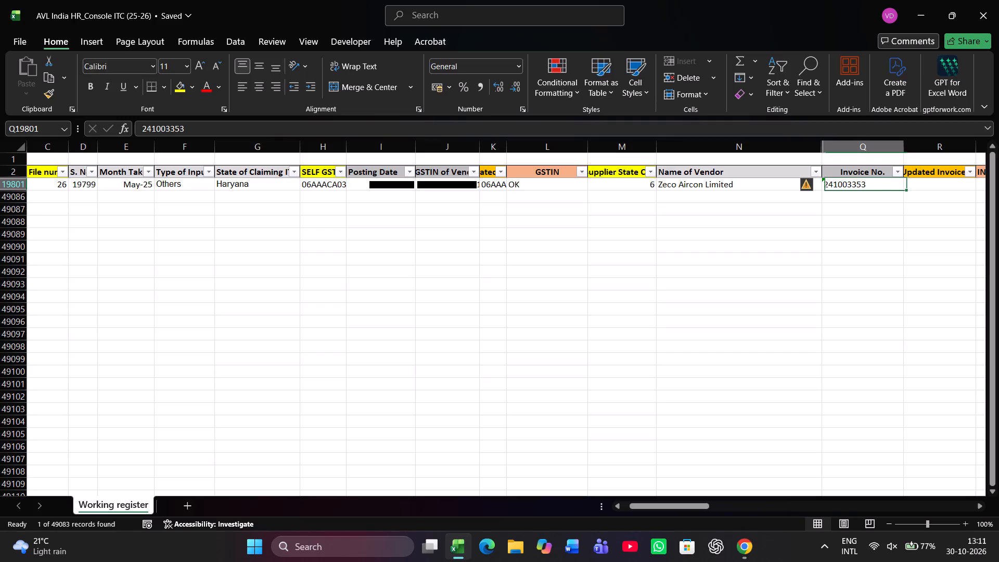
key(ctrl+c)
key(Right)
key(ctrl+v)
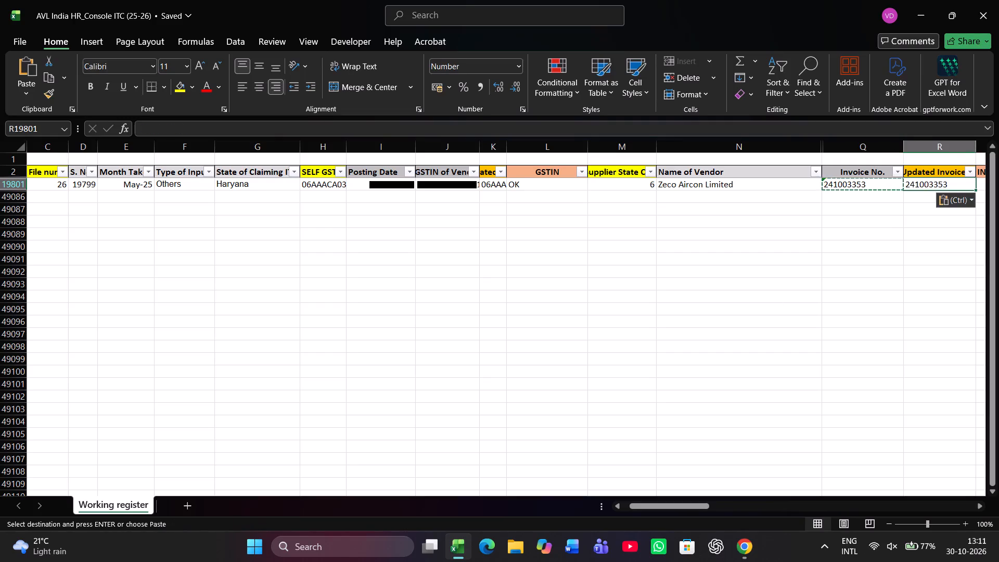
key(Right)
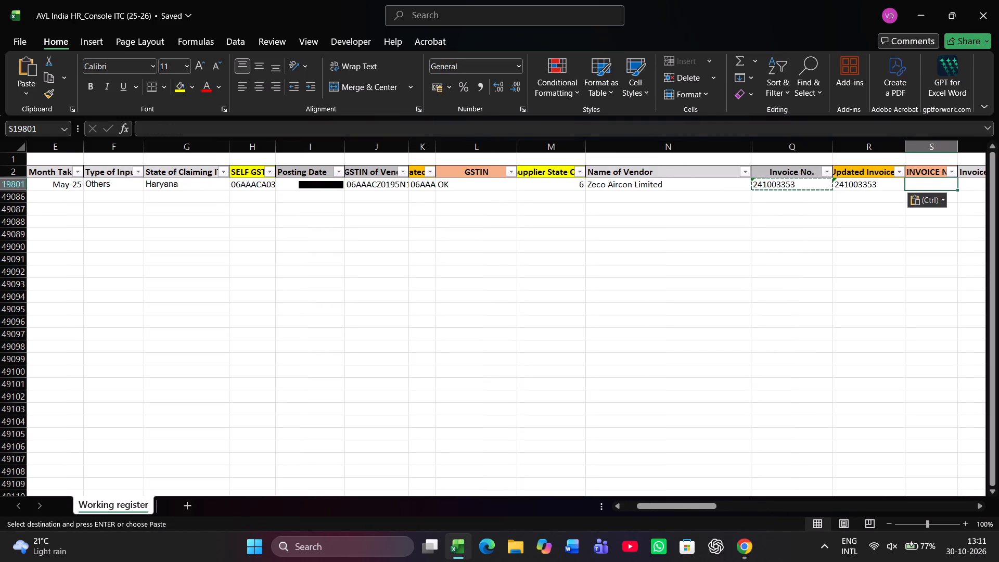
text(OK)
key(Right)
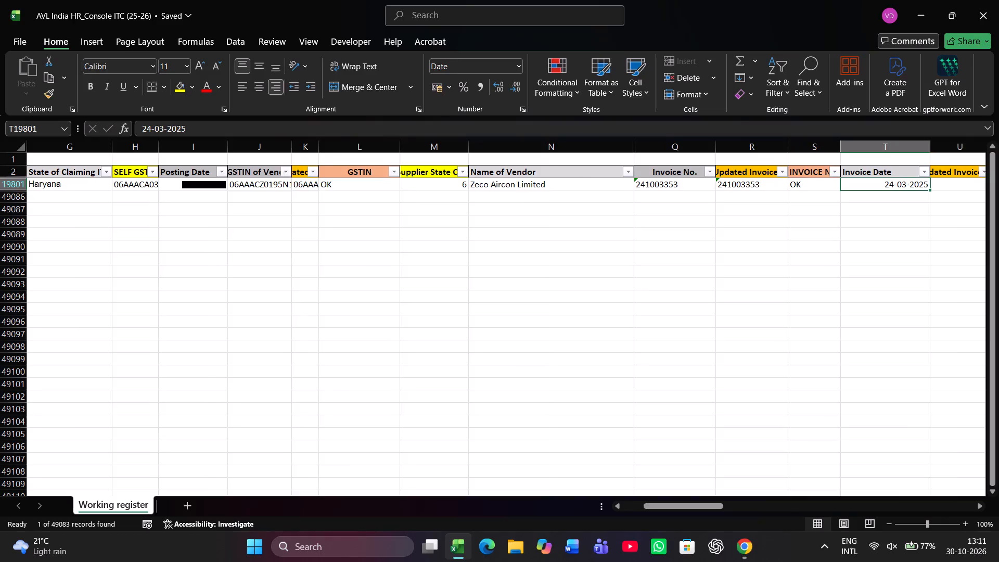
Copy the invoice date 24-03-2025 into the updated invoice date cell and mark the INVOICE DATE check as OK.
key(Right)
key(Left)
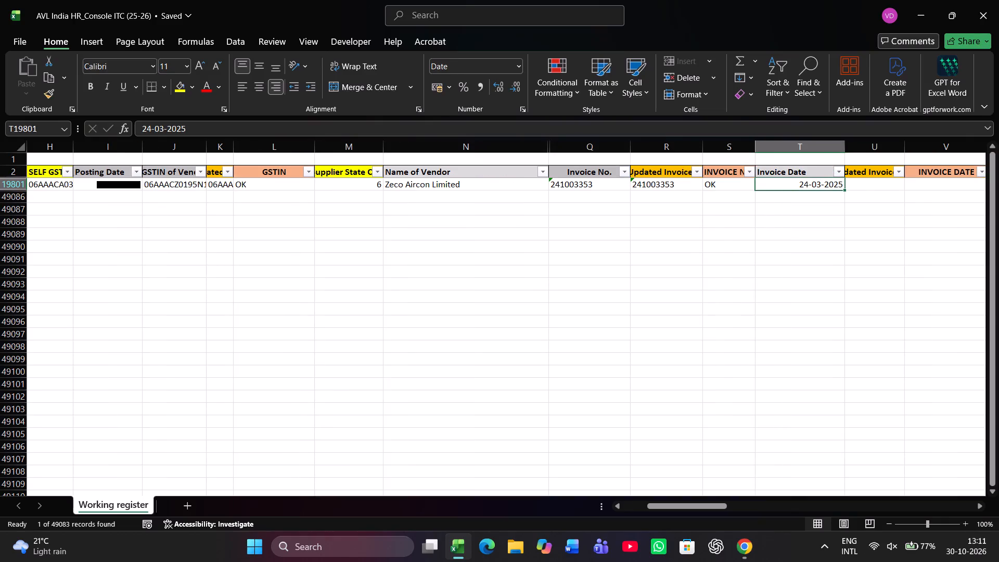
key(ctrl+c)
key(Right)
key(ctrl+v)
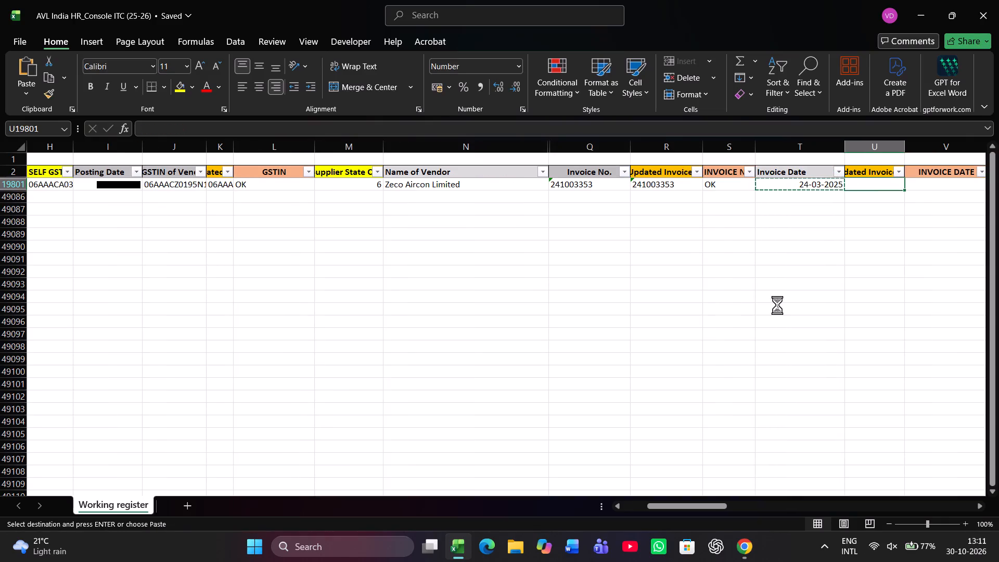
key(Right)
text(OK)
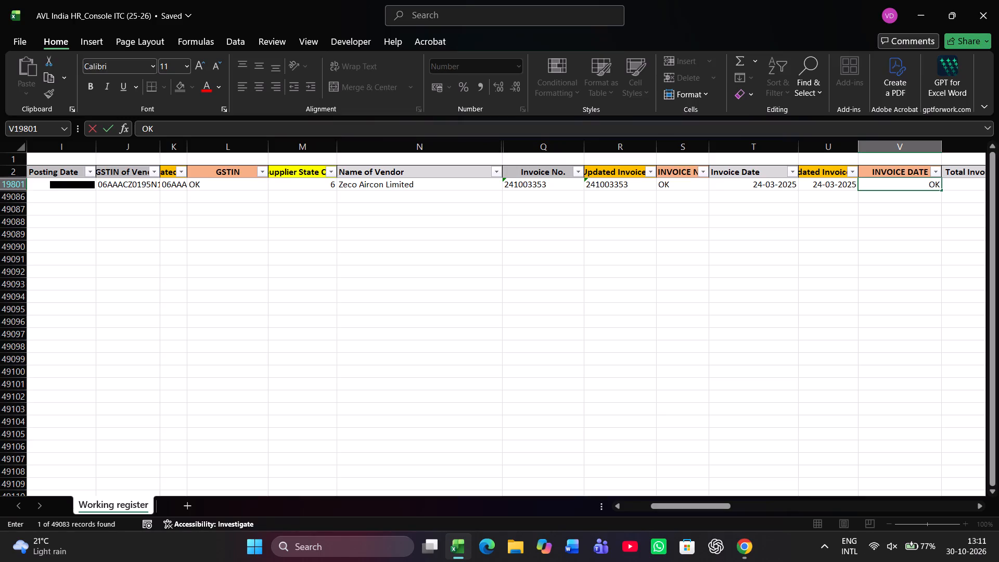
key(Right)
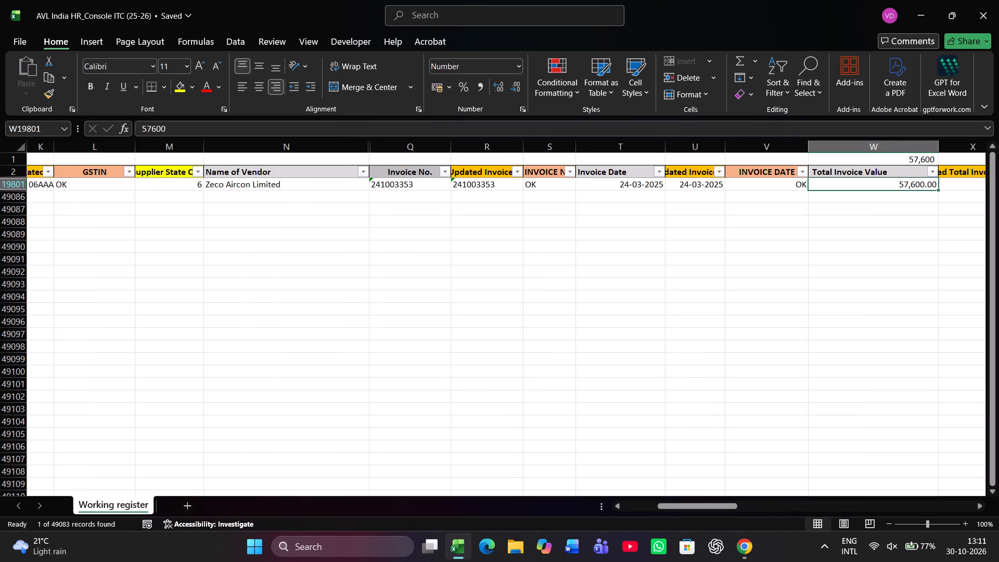
Copy the total invoice value of 57,600.00 into the updated total invoice value cell and mark the invoice value check as OK.
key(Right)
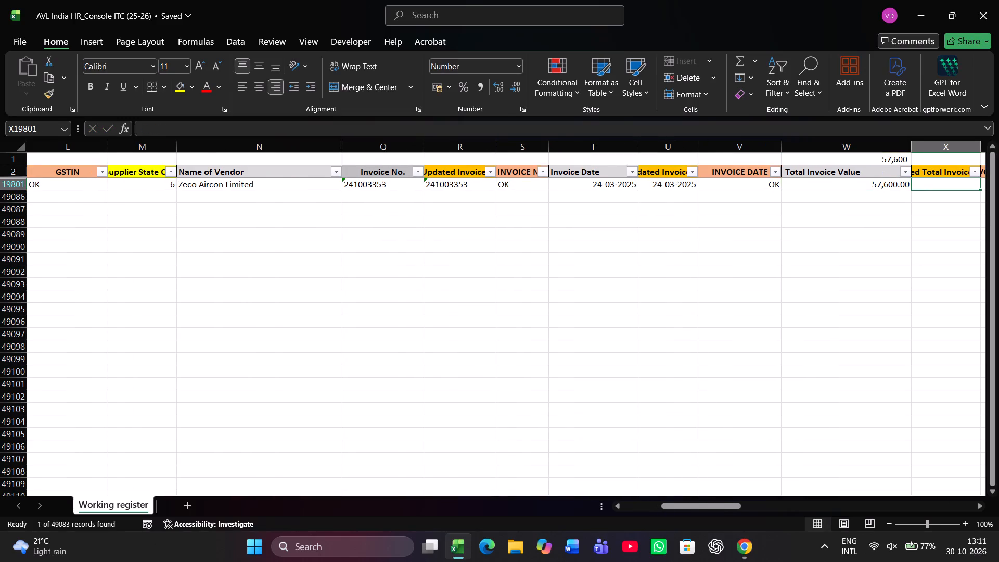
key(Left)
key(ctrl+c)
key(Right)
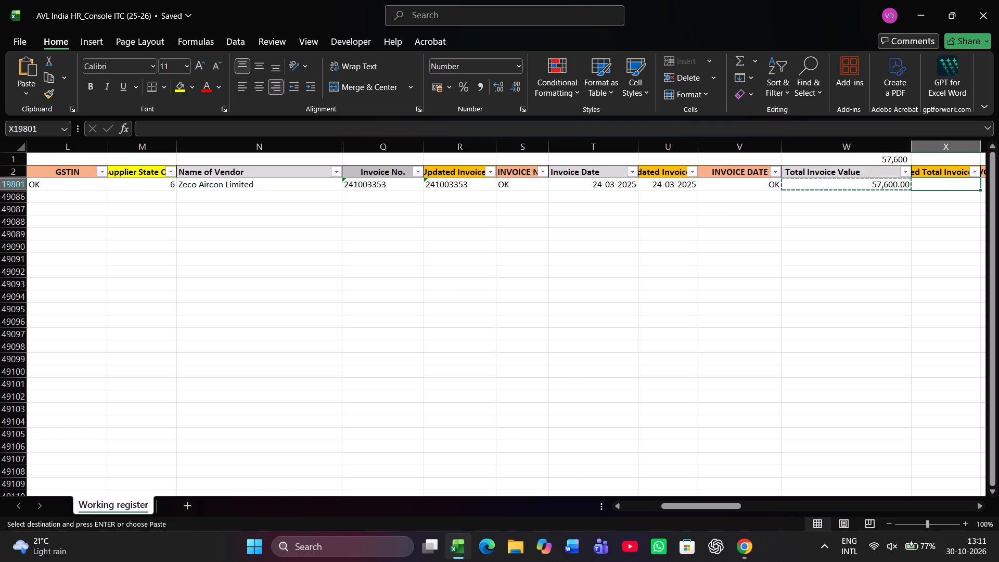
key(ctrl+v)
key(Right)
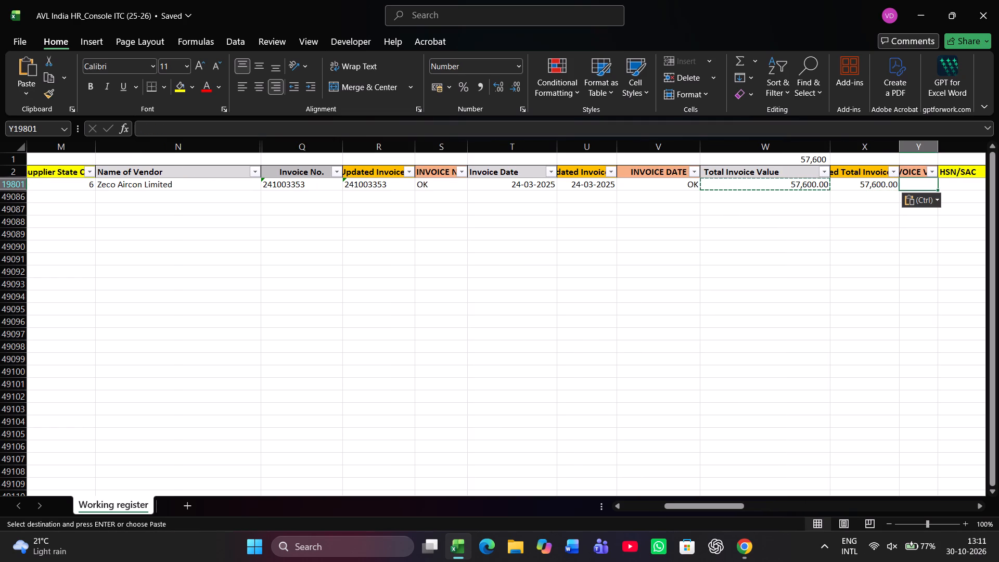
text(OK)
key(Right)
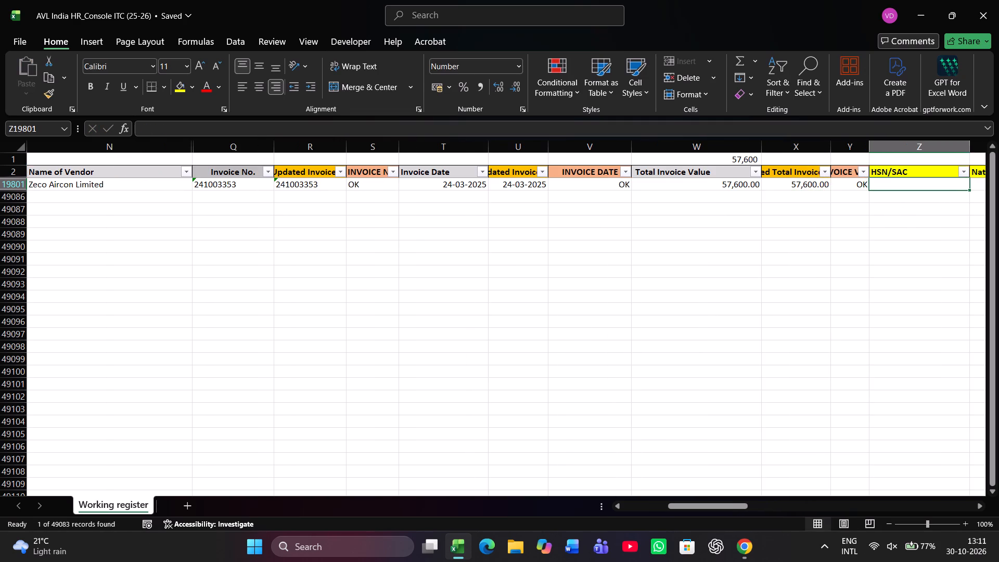
Enter 84151090 as the record's HSN/SAC code.
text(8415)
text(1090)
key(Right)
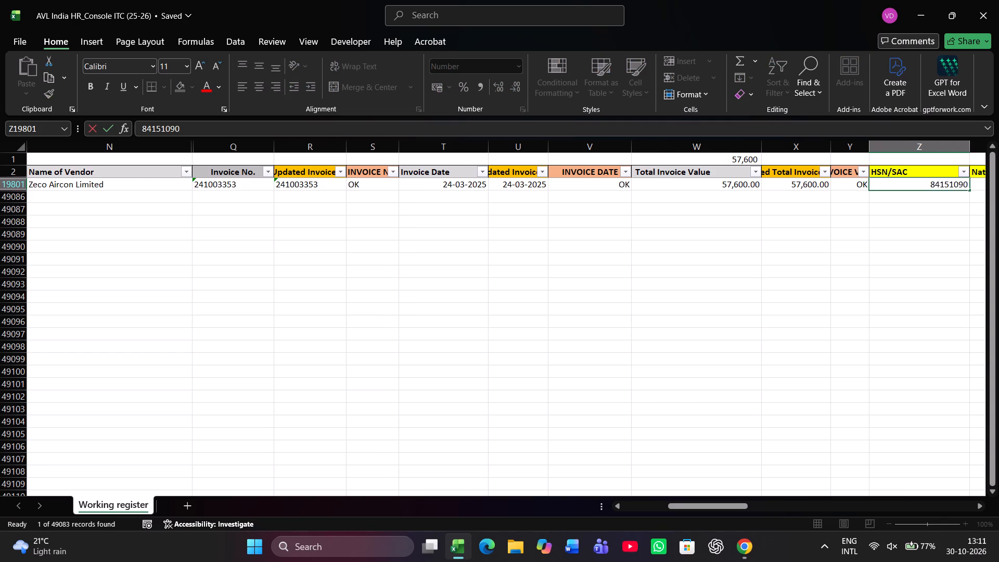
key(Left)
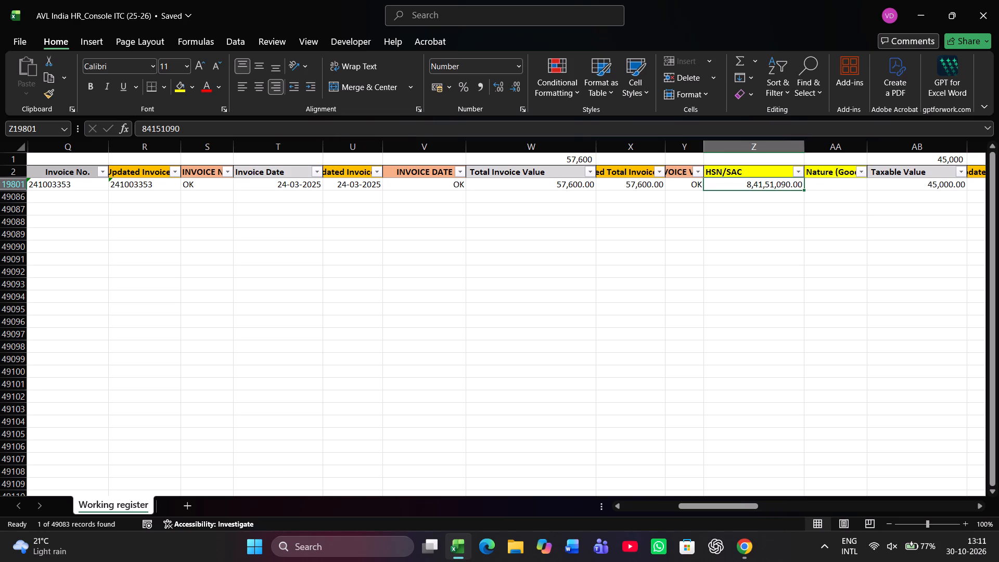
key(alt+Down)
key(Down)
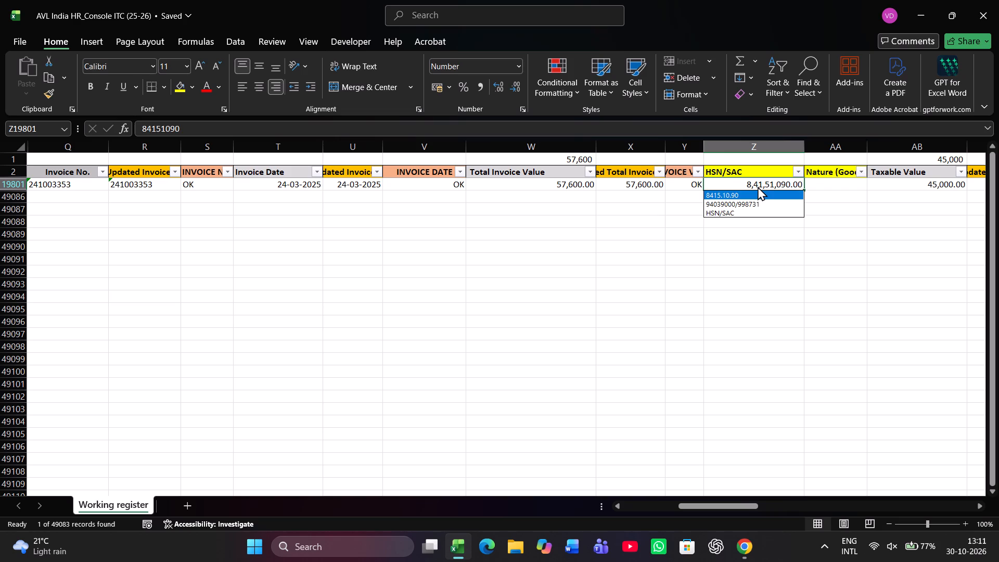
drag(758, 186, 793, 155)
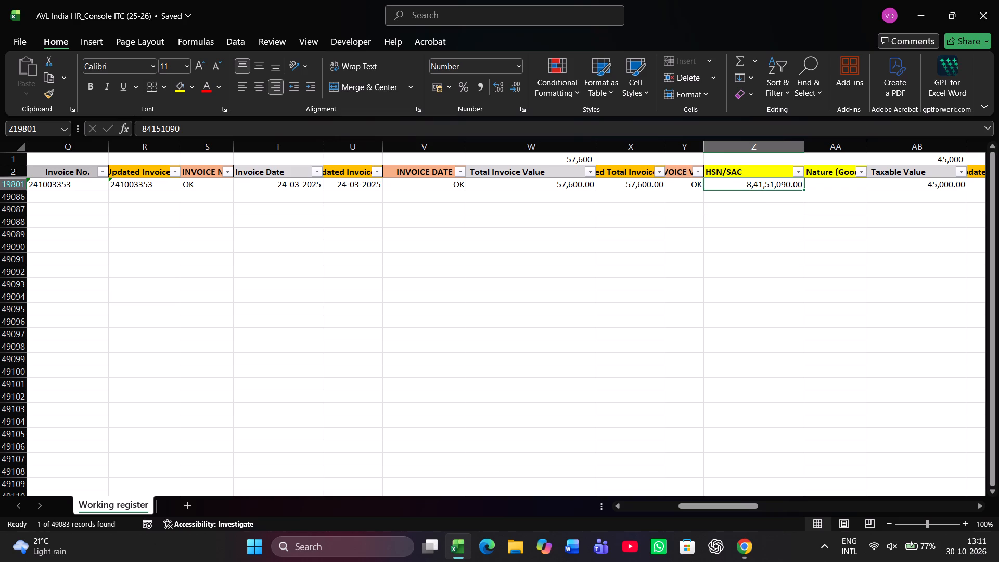
Change the number format of the record's HSN/SAC cell to General.
right_click(763, 183)
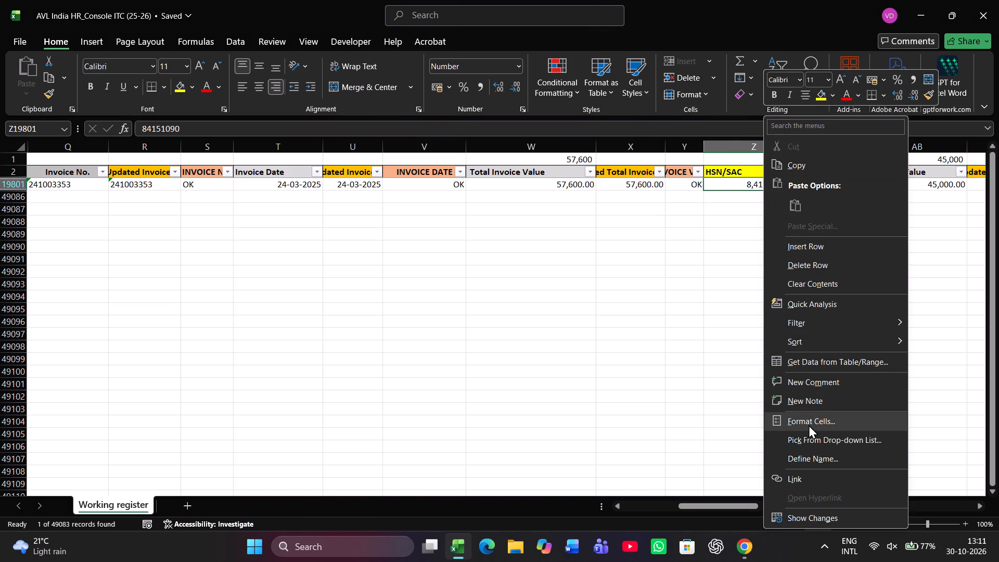
click(808, 427)
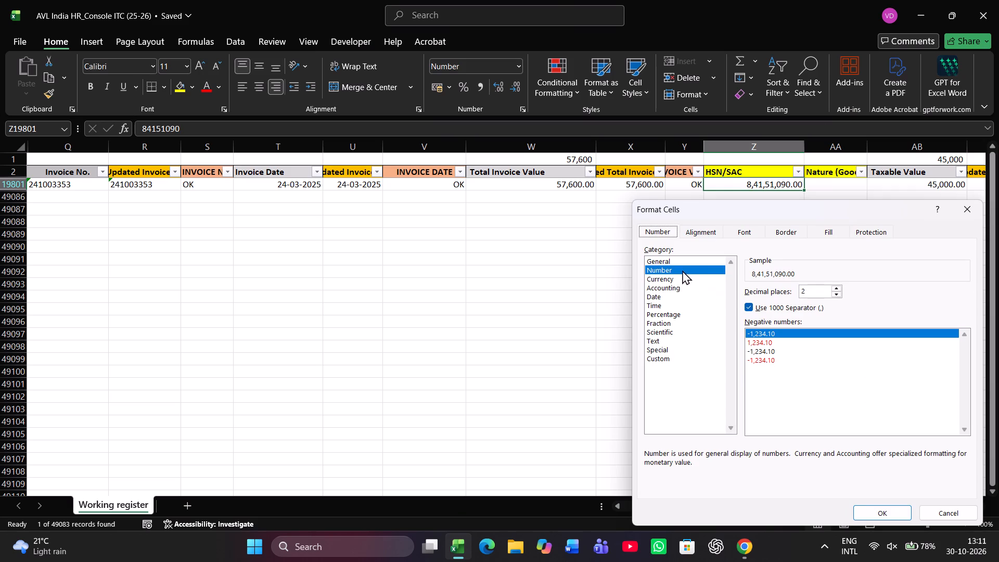
click(674, 260)
key(Return)
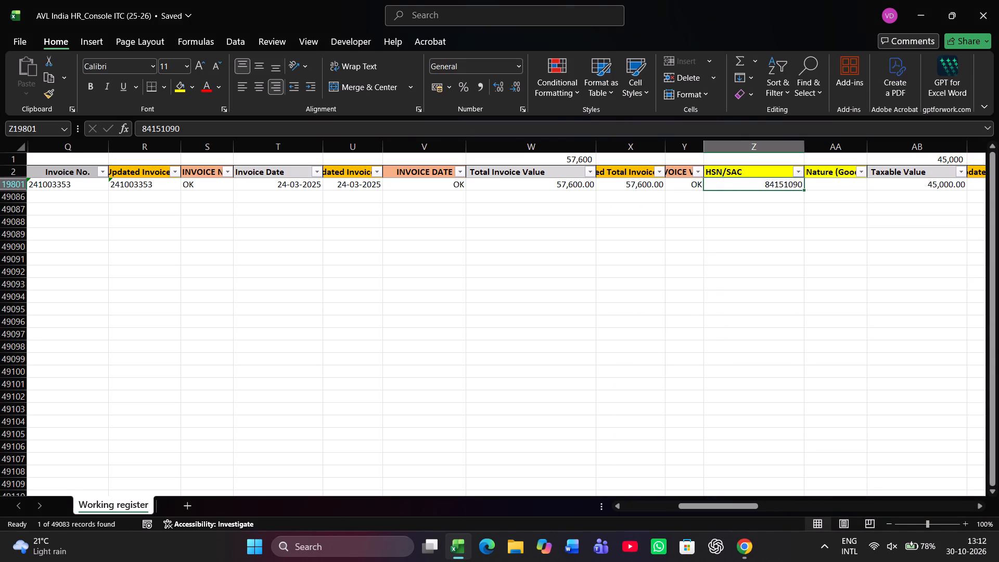
Enter GOODS as the record's nature in the Nature (Goods/Services) column.
key(Right)
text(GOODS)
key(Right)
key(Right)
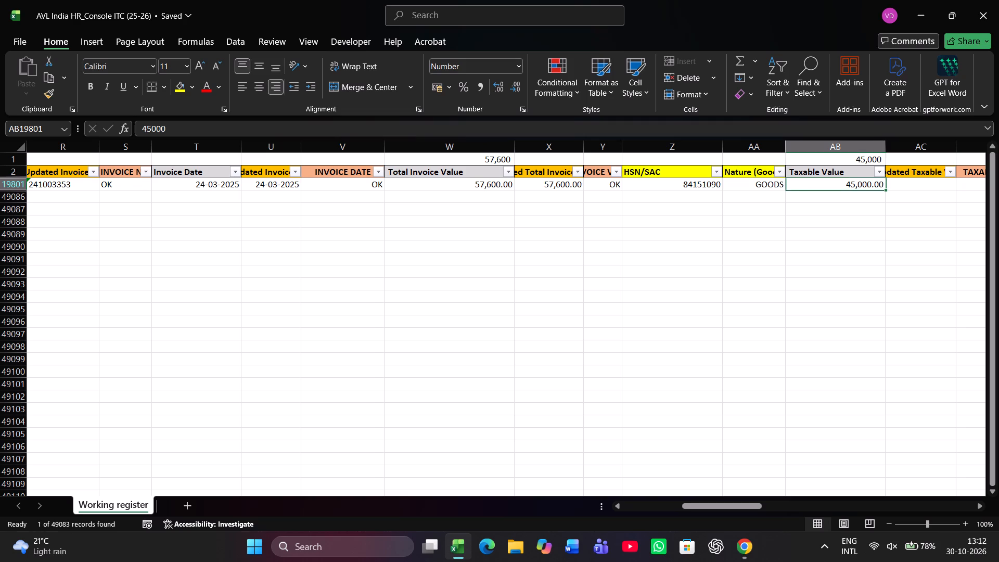
Copy the taxable value of 45,000.00 into the updated taxable value cell and mark the TAXABLE VALUE check as OK.
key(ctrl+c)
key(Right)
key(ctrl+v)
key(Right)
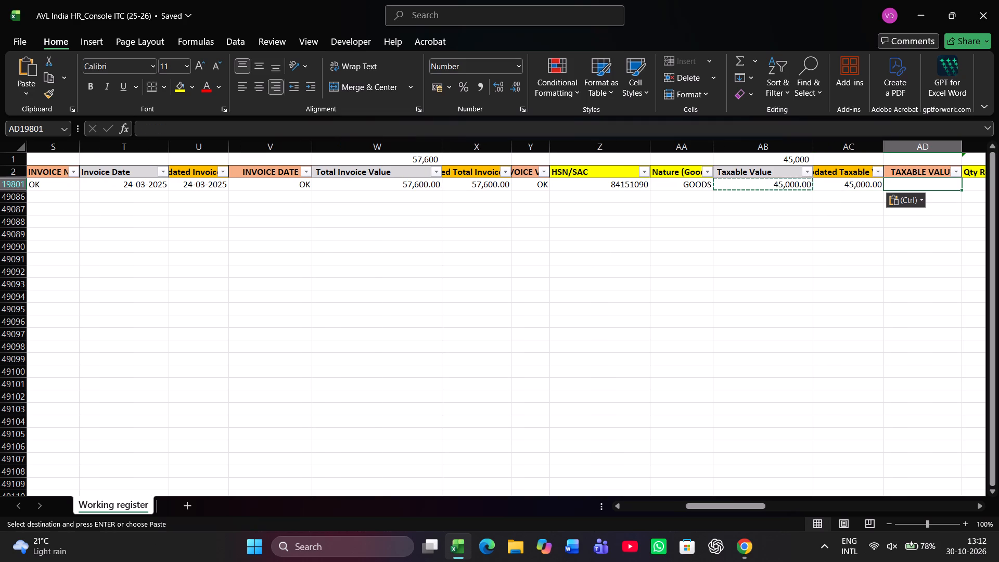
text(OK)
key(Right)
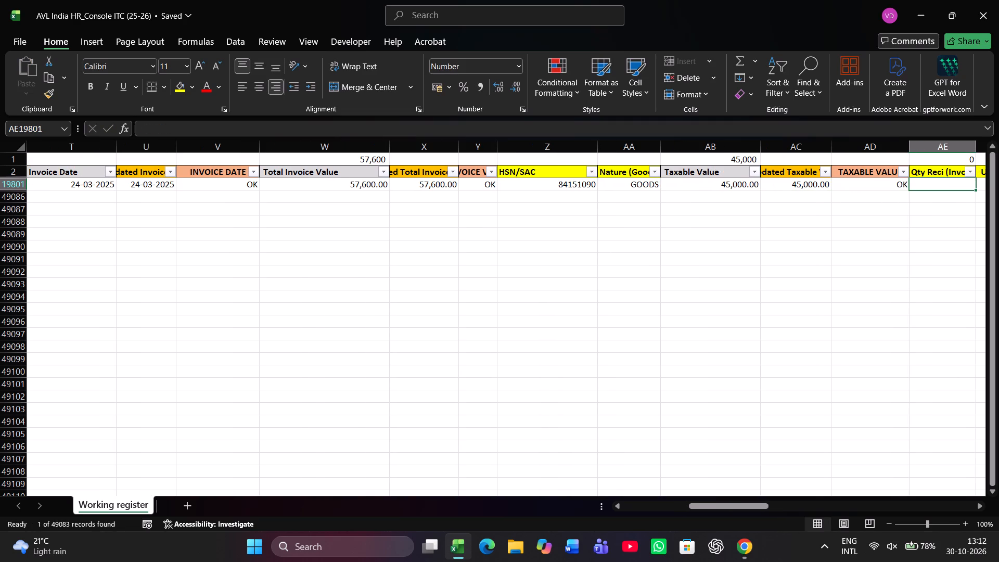
Enter an invoice received quantity of 1 with NOS as its unit of measure.
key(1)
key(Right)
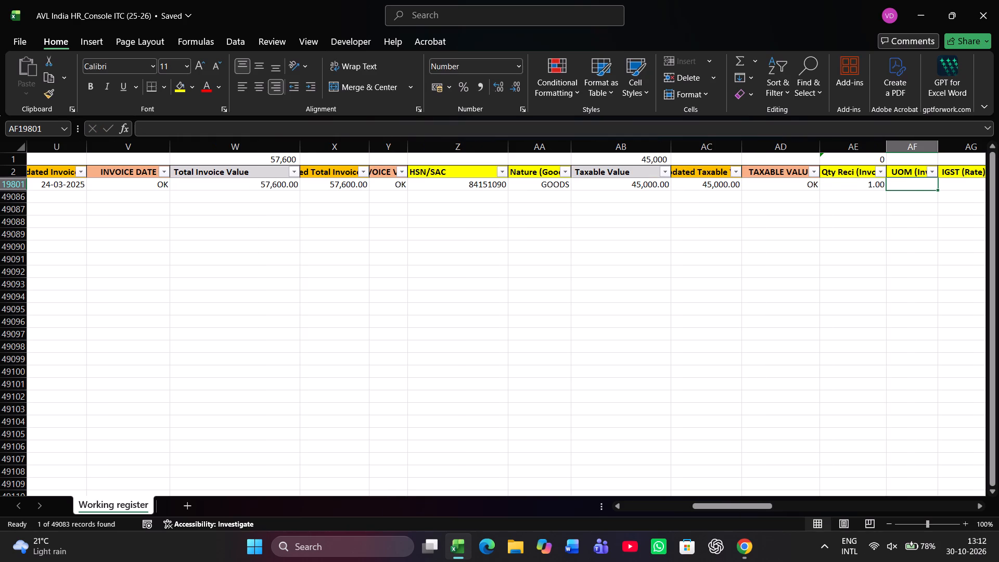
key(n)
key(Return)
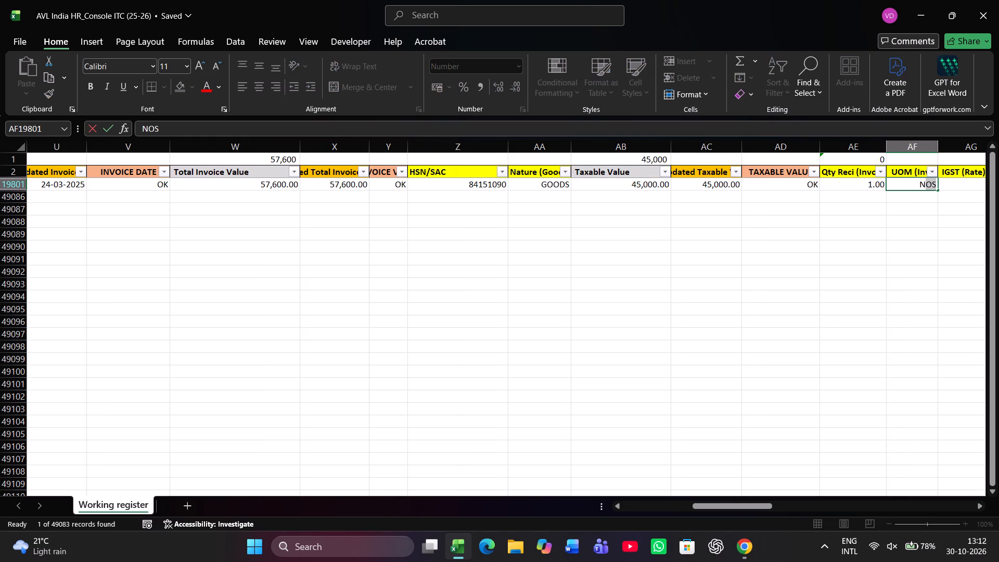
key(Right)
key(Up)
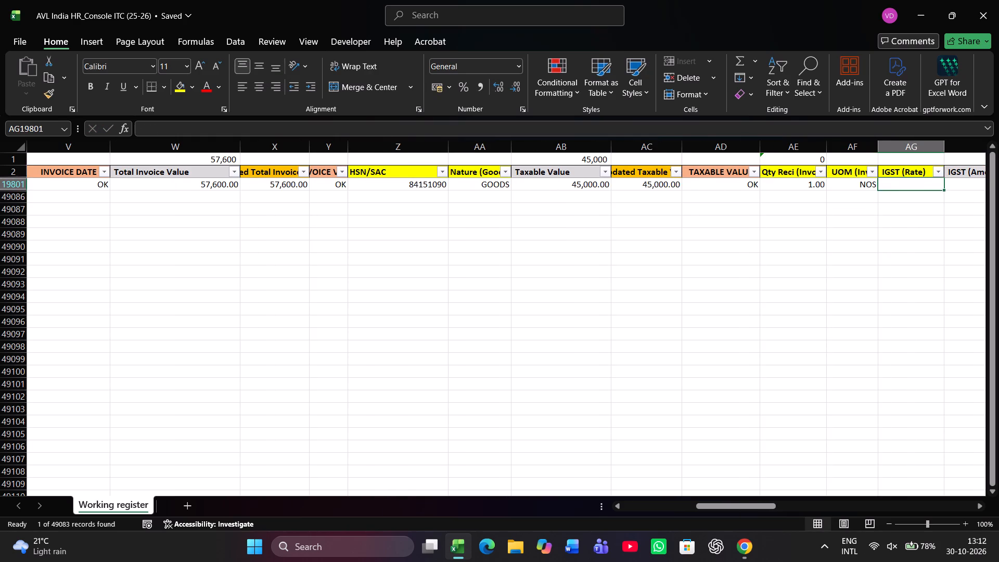
Fill in the CGST details with rate 9 and updated amount 6300, and mark the CGST check as OK.
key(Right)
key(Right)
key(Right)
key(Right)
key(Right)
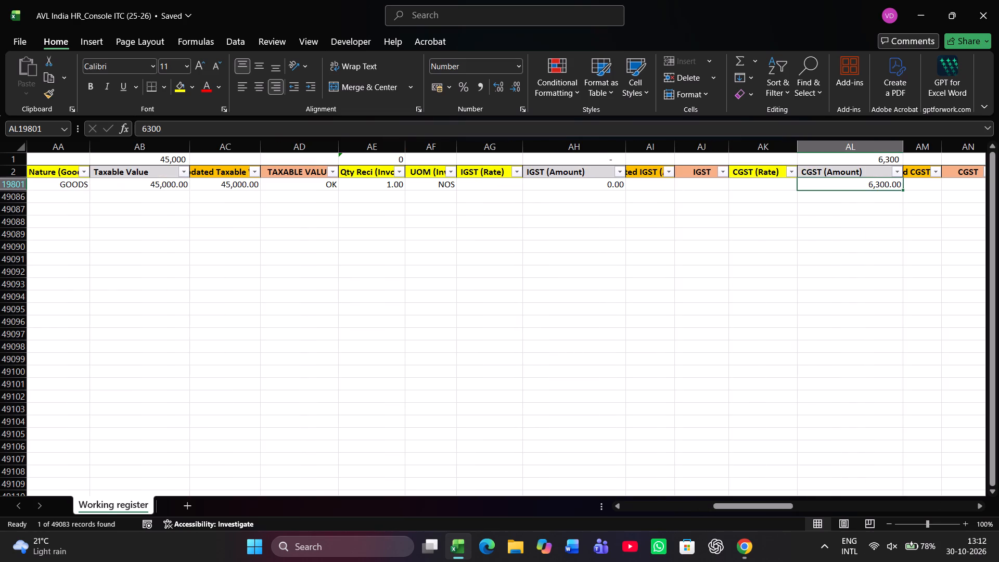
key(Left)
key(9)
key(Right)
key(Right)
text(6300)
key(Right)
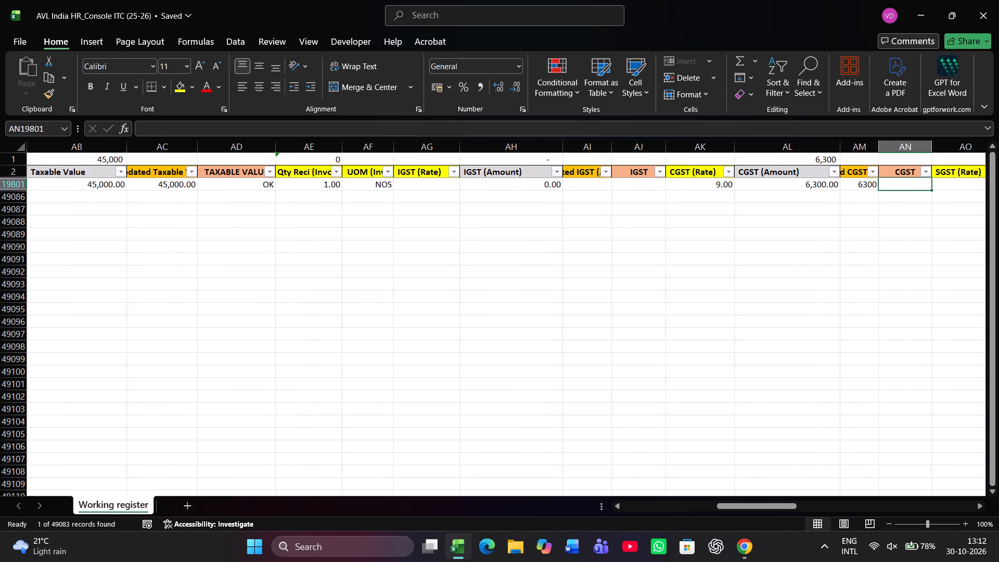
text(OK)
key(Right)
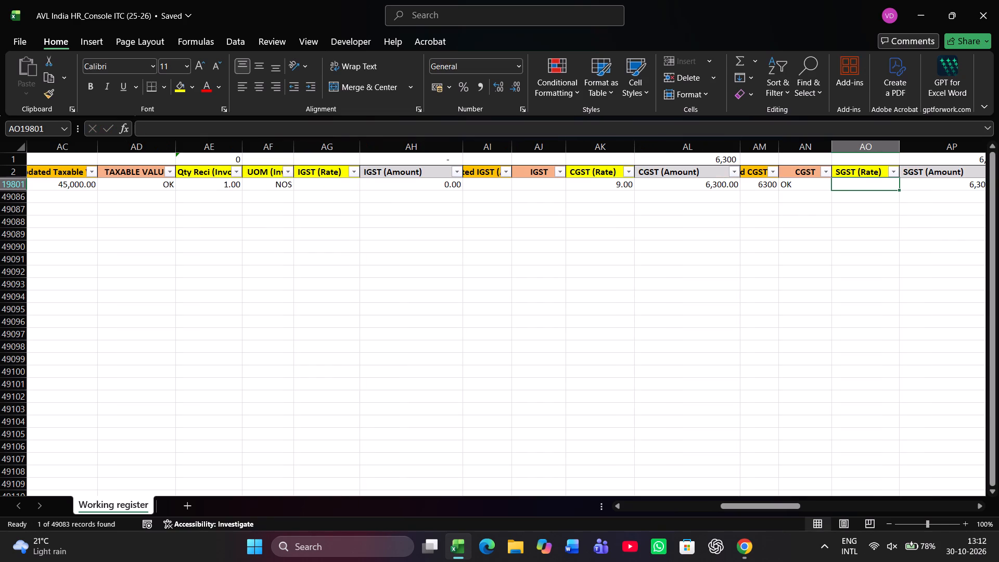
Fill in the SGST details with rate 9 and updated amount 6300, and mark the SGST check as OK.
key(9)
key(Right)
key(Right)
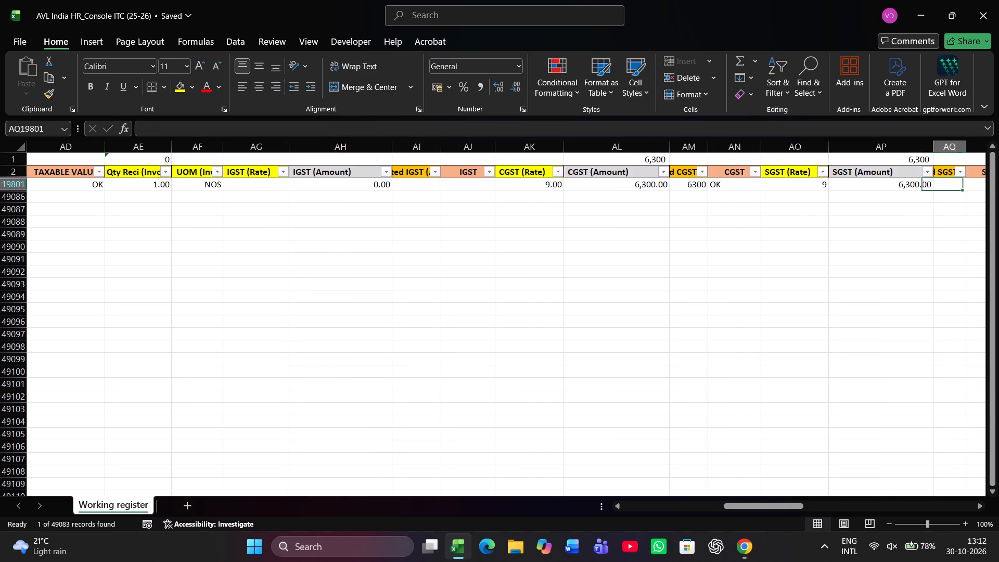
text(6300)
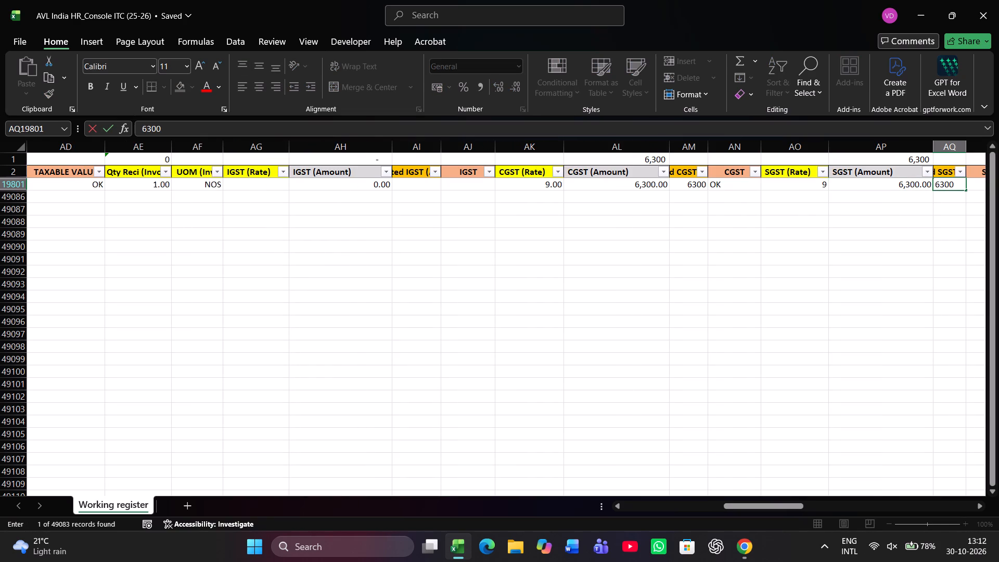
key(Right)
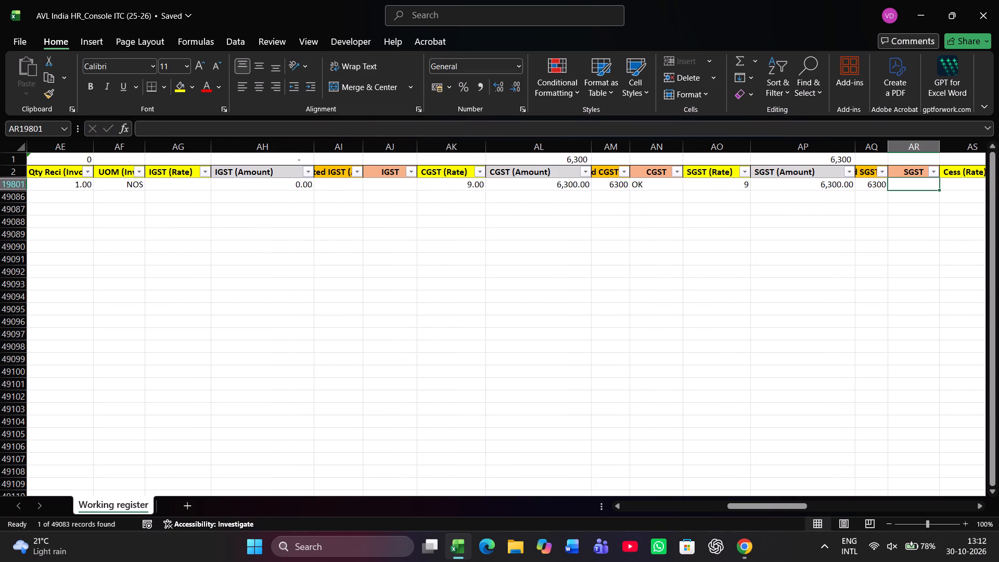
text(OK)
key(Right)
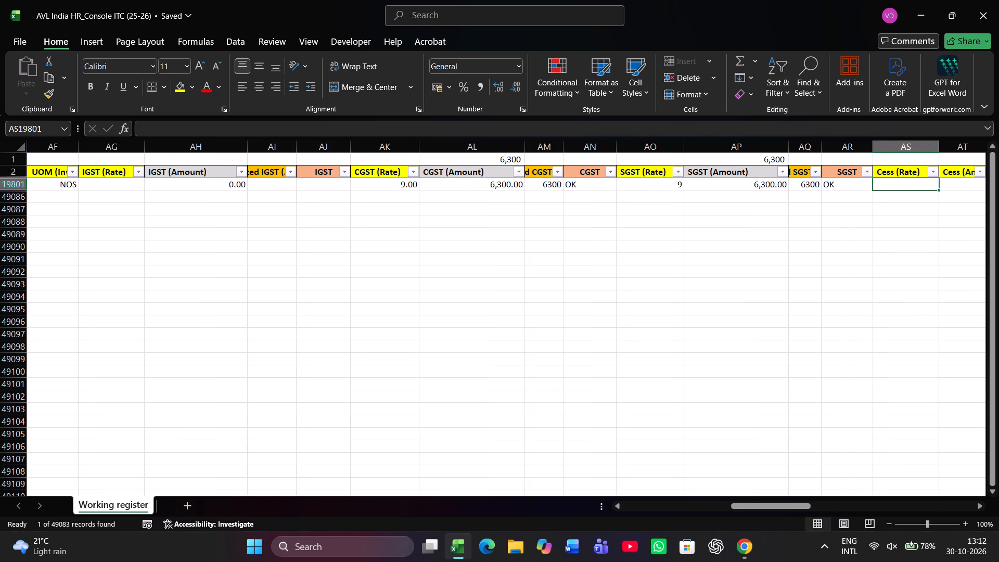
Enter INPUT as the record's eligibility of ITC.
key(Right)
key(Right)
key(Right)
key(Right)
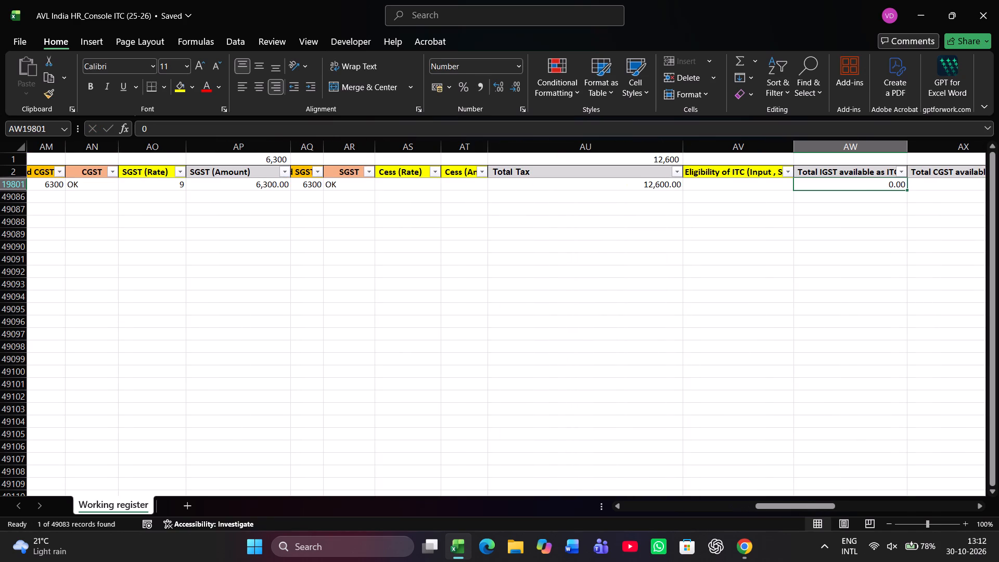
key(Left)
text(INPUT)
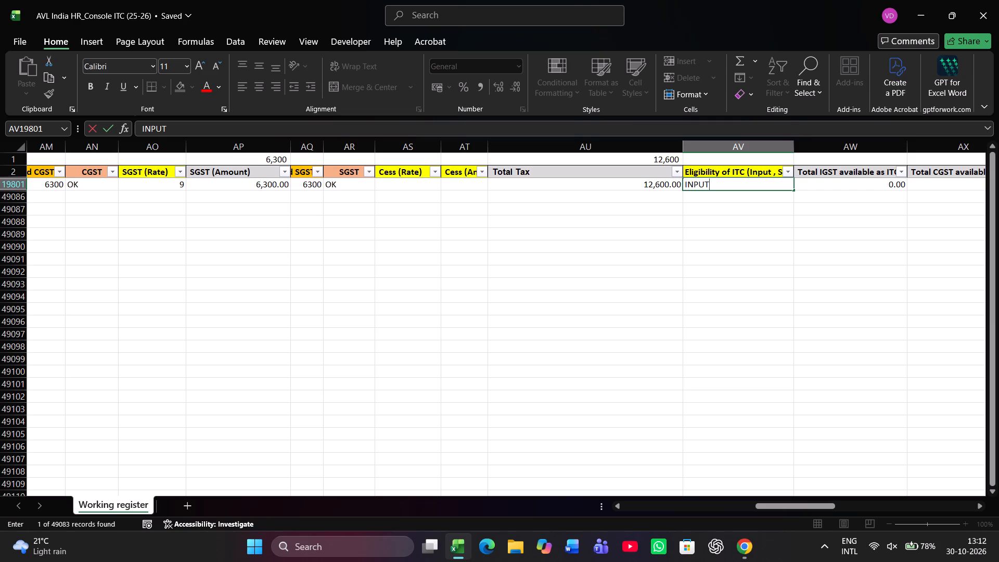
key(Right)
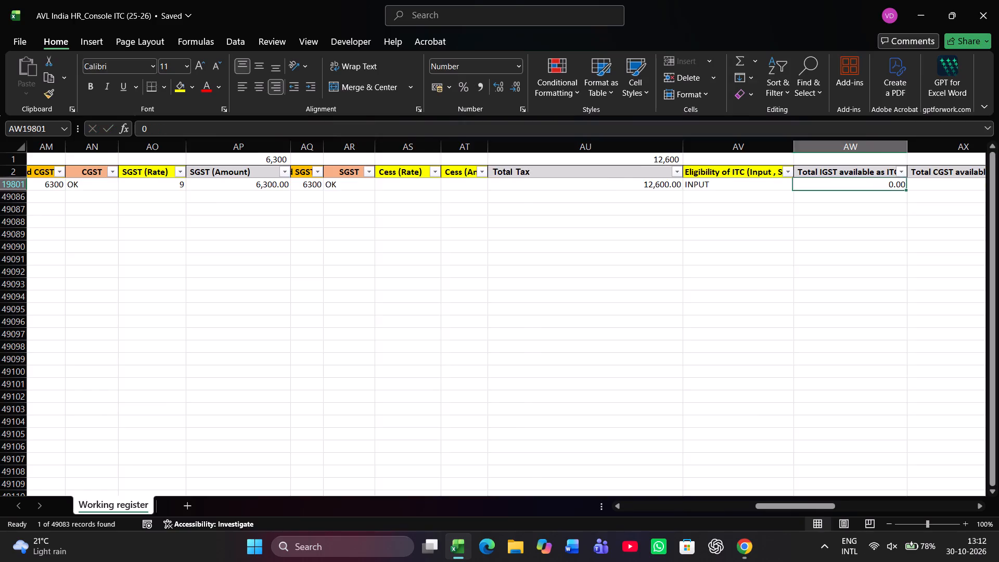
Enter AHU SPARE LOUVER as the updated description of goods and mark the description check as NOT IN PR.
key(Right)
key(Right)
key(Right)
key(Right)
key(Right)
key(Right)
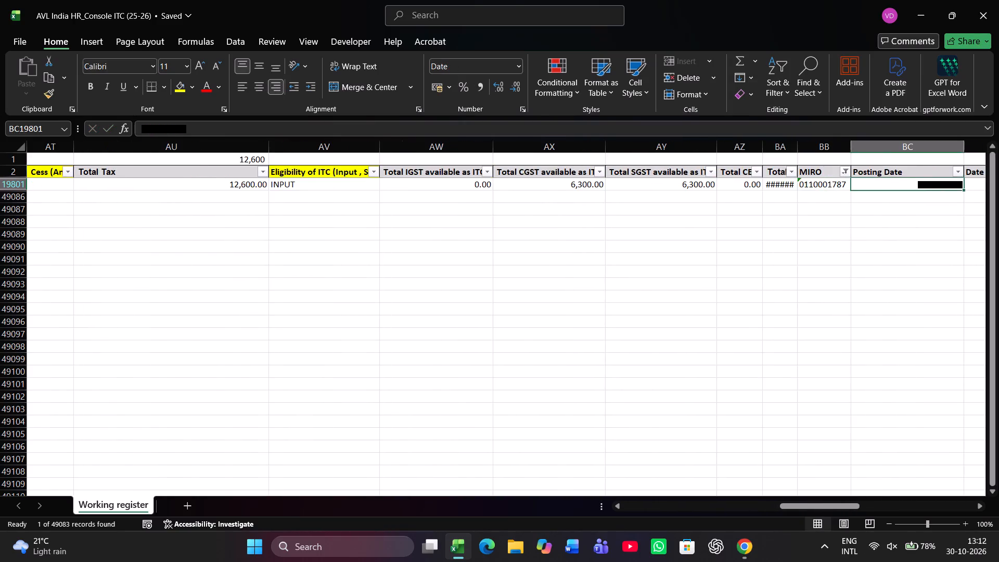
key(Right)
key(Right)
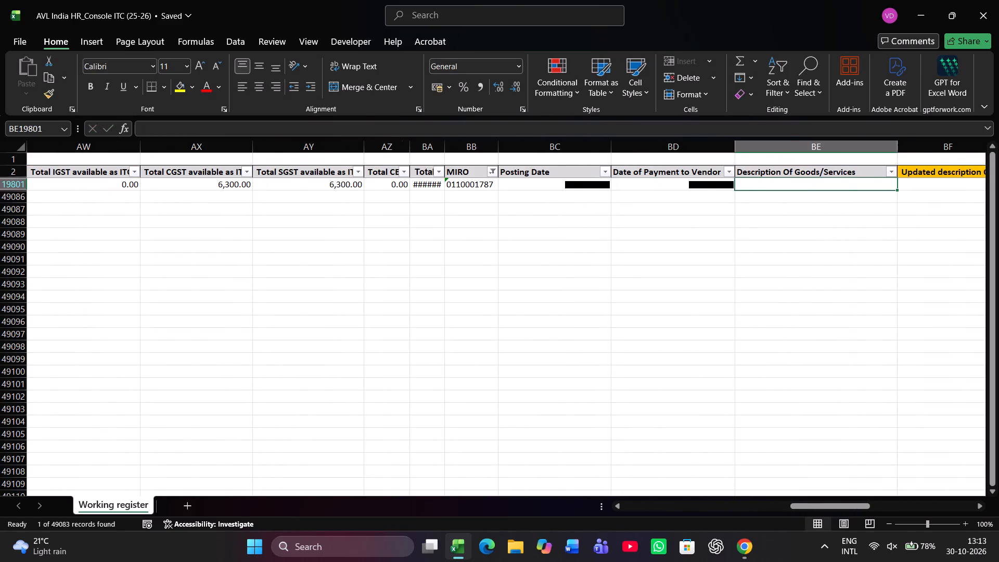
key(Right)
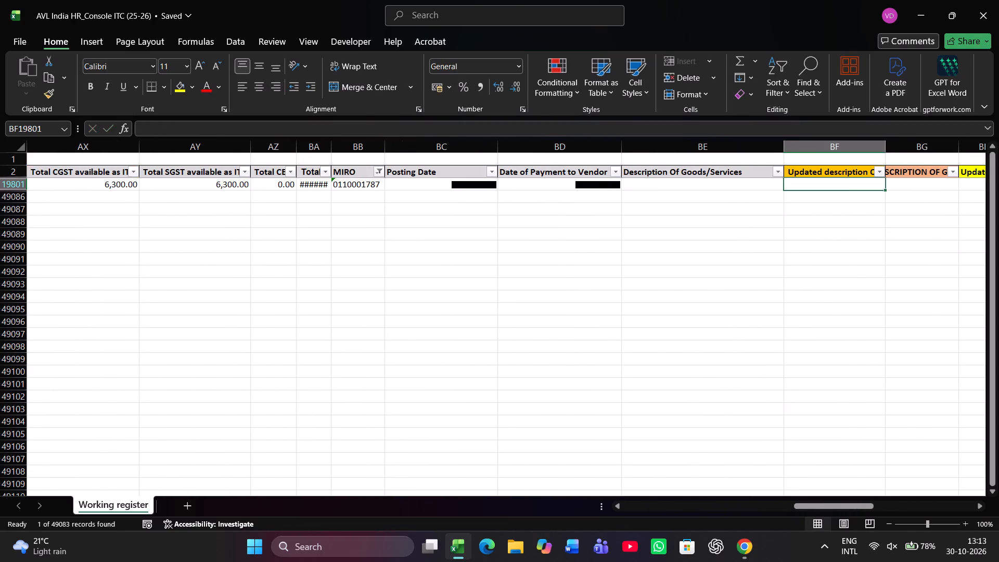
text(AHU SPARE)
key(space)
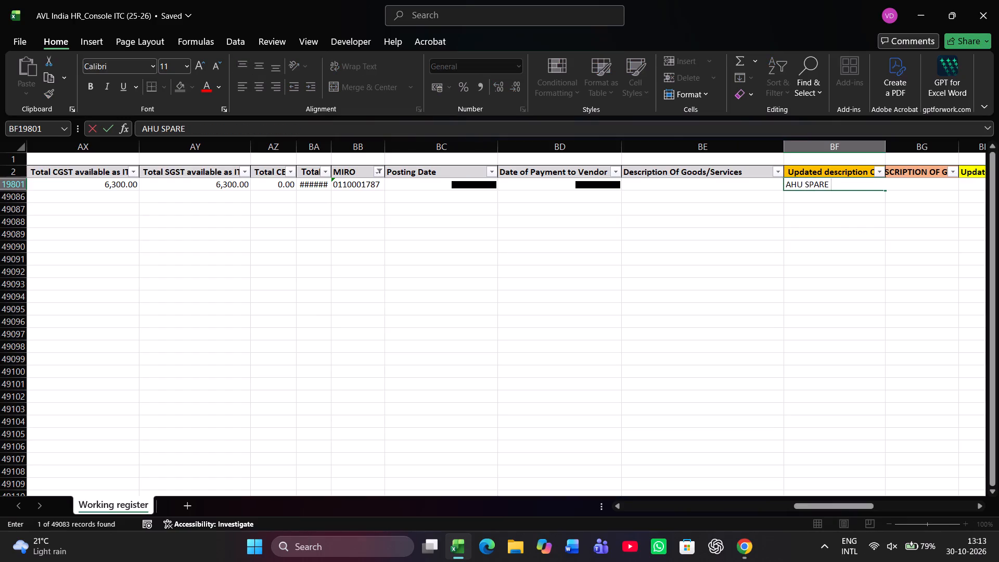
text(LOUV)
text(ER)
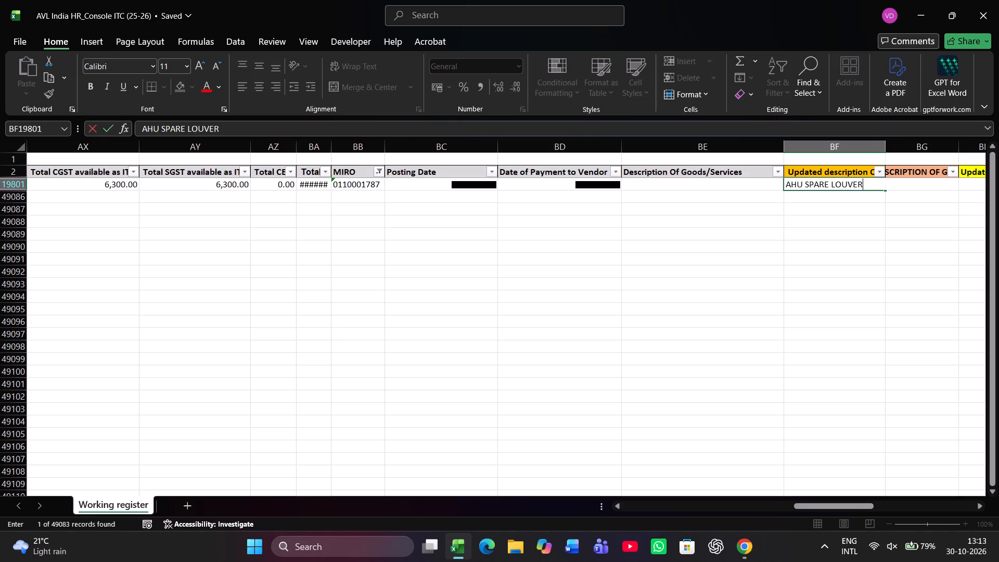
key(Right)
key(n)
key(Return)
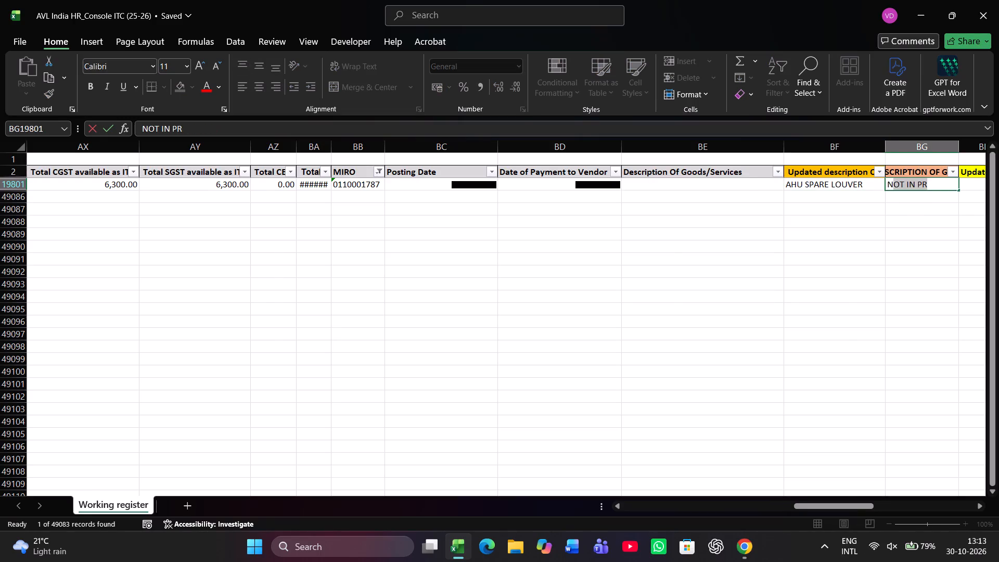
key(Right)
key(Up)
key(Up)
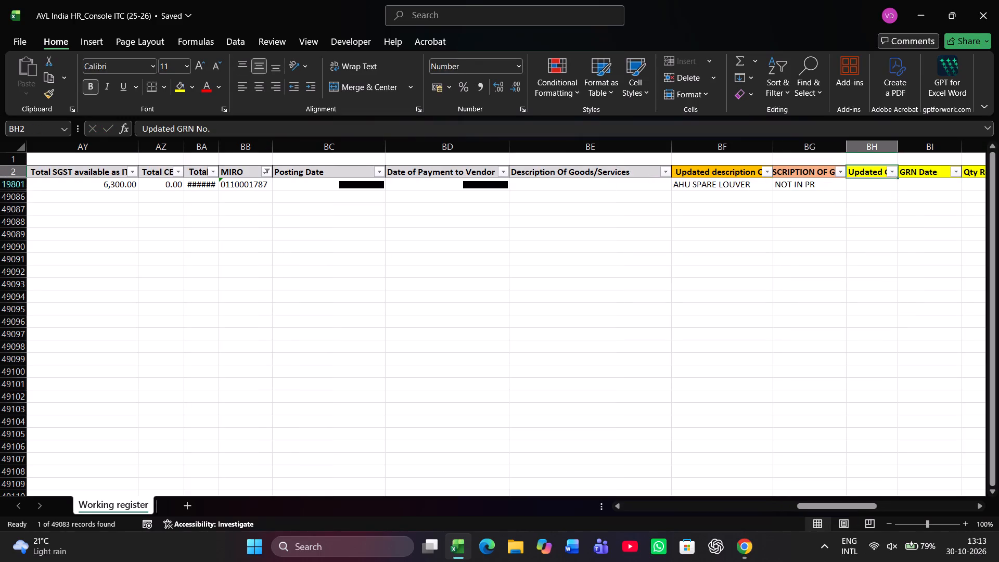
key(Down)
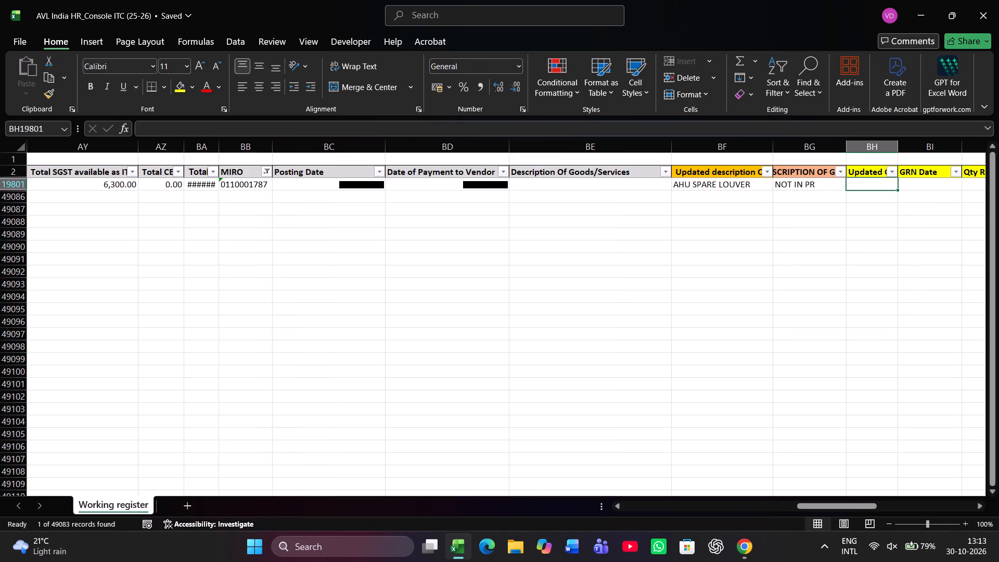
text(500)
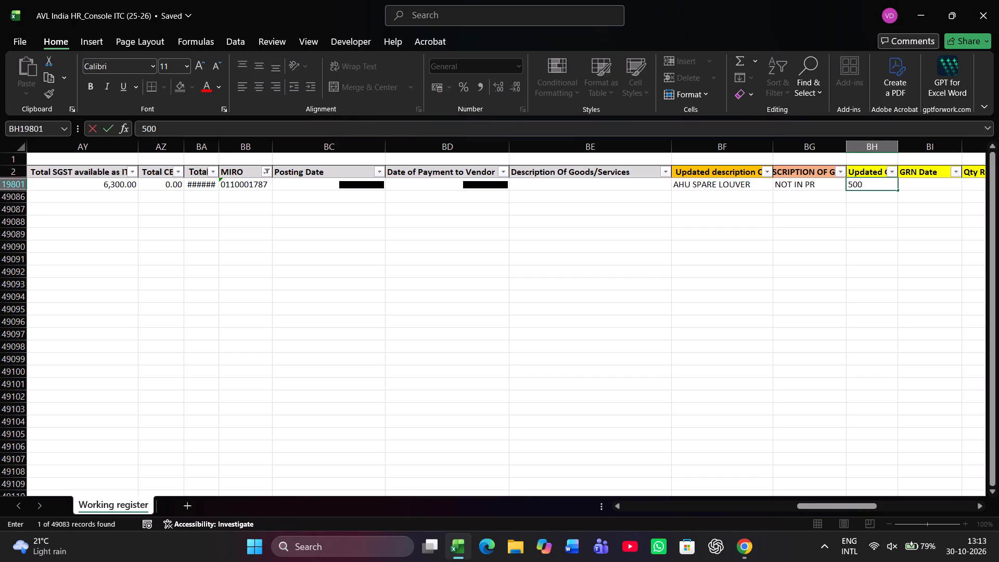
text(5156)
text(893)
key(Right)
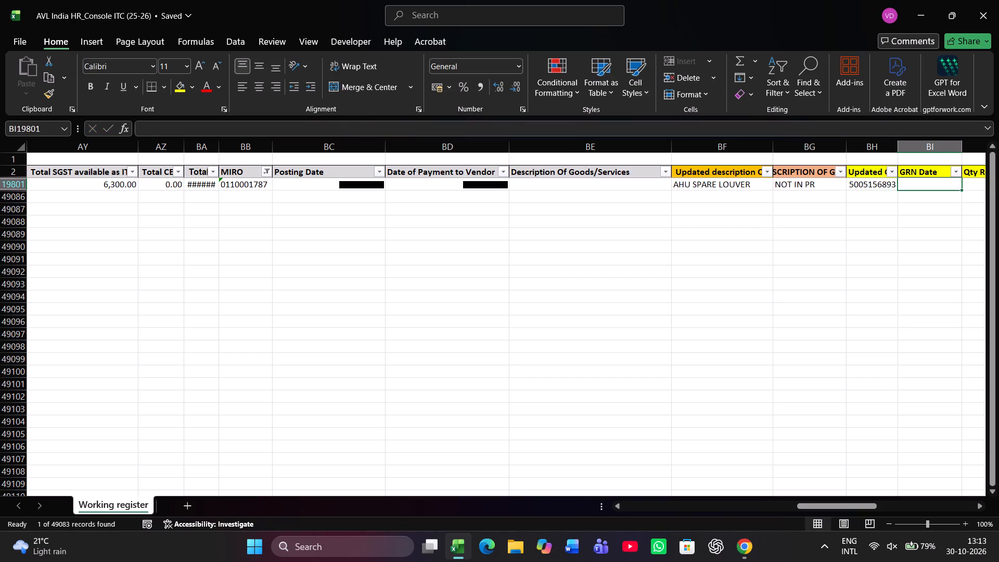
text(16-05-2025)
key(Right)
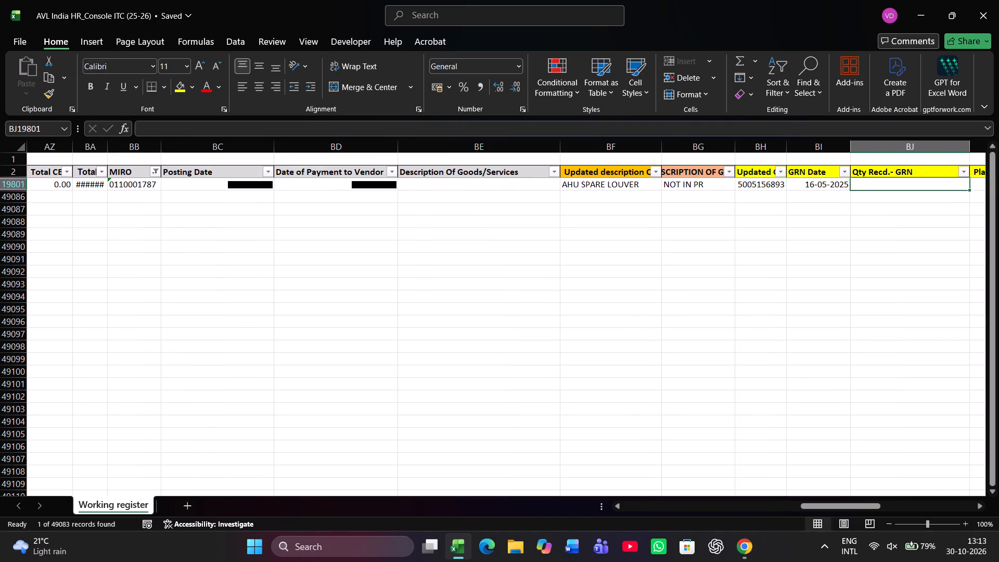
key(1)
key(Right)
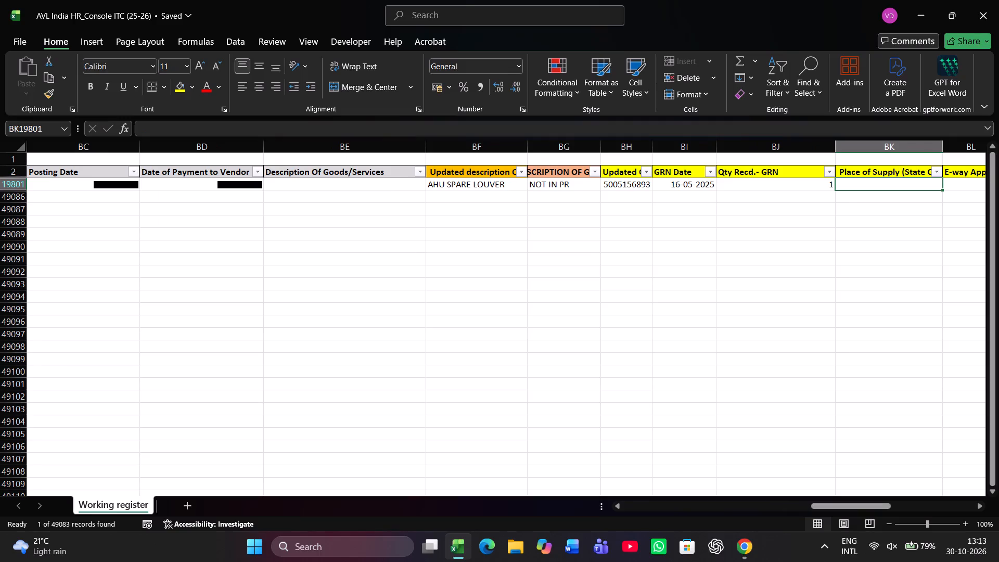
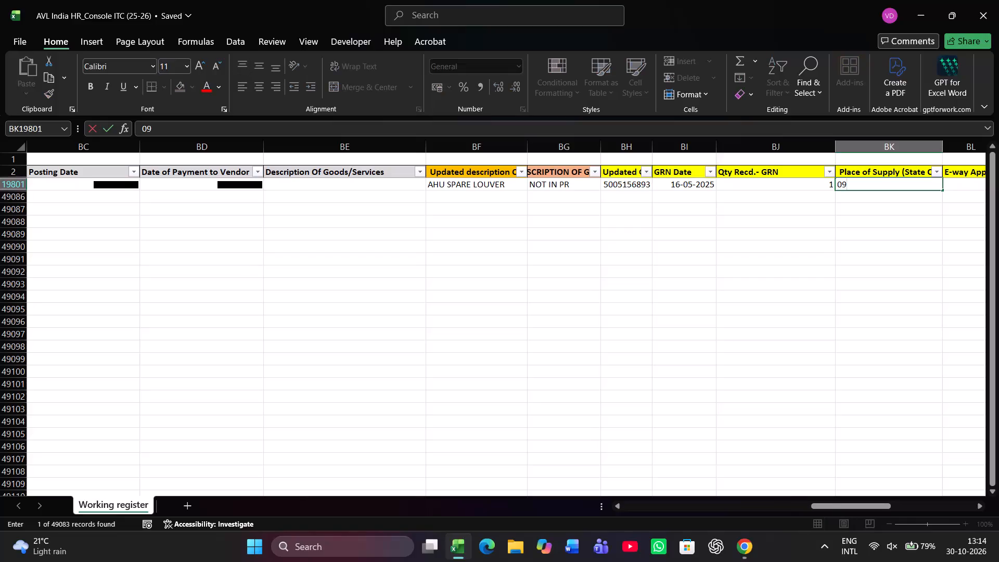
Enter 09 as the record's place of supply (state code) for the AHU SPARE LOUVER entry.
key(Right)
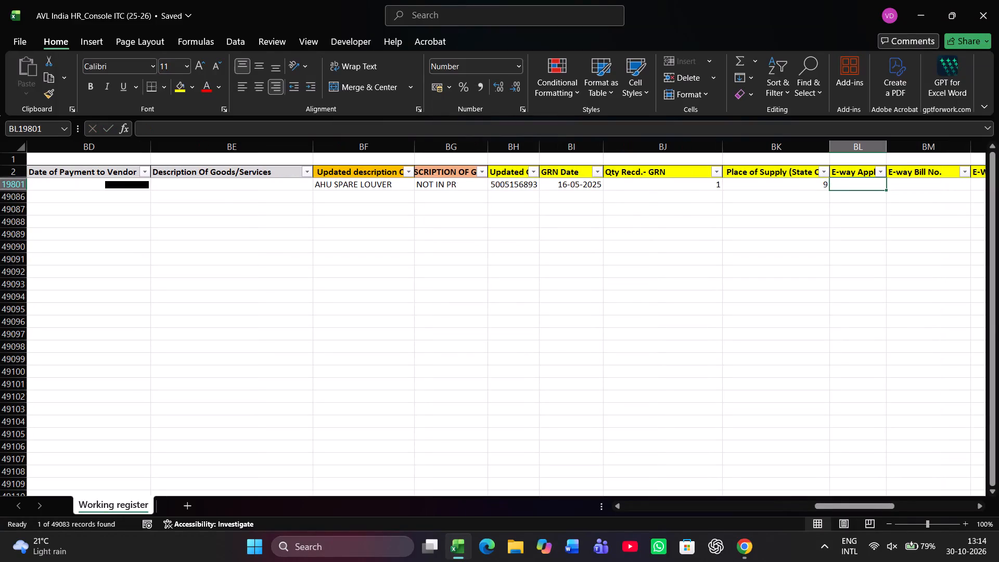
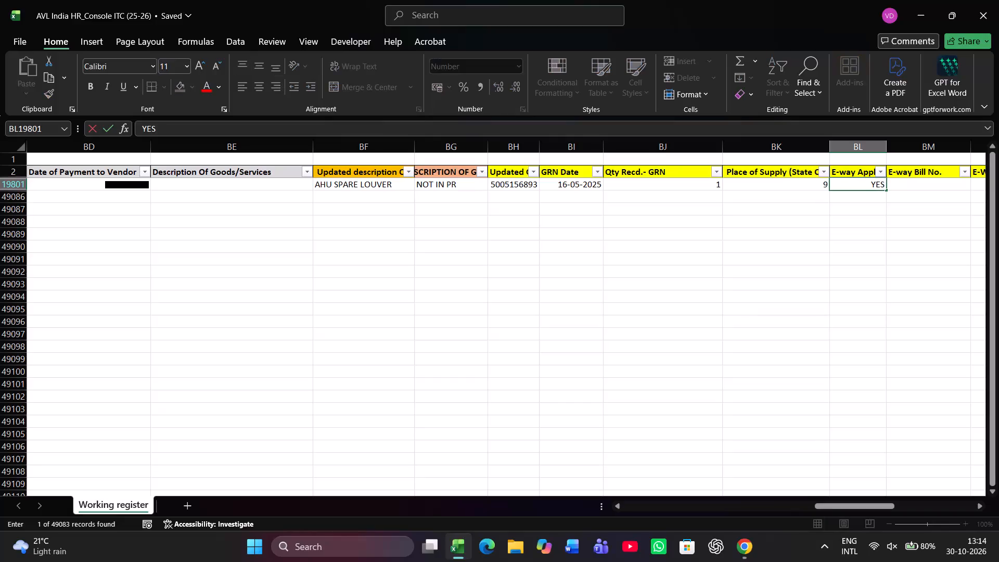
key(Right)
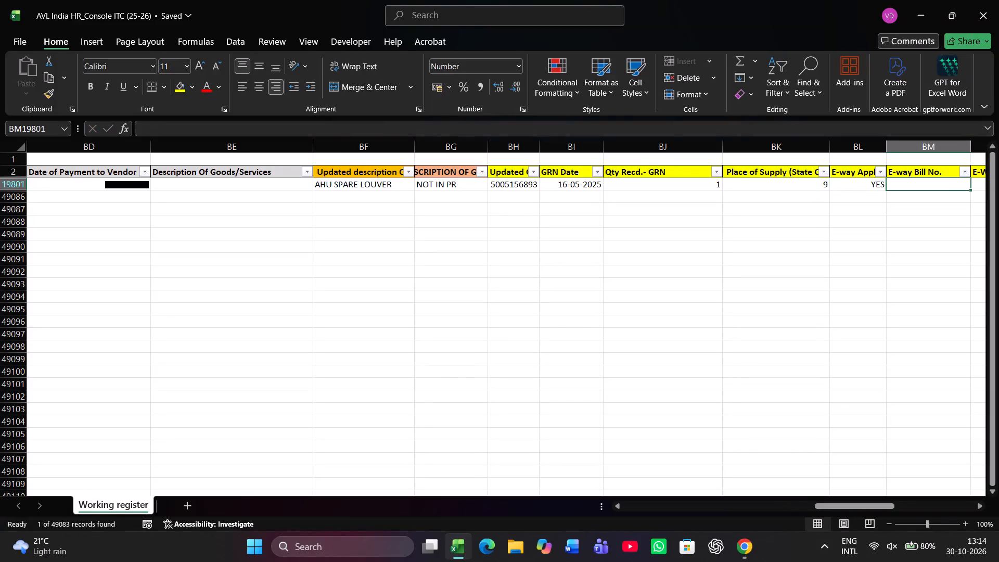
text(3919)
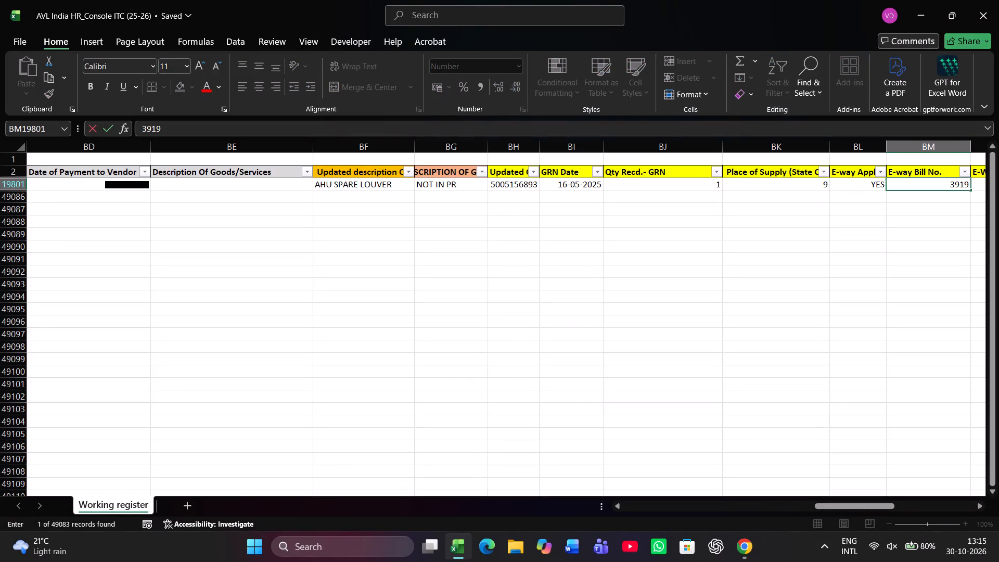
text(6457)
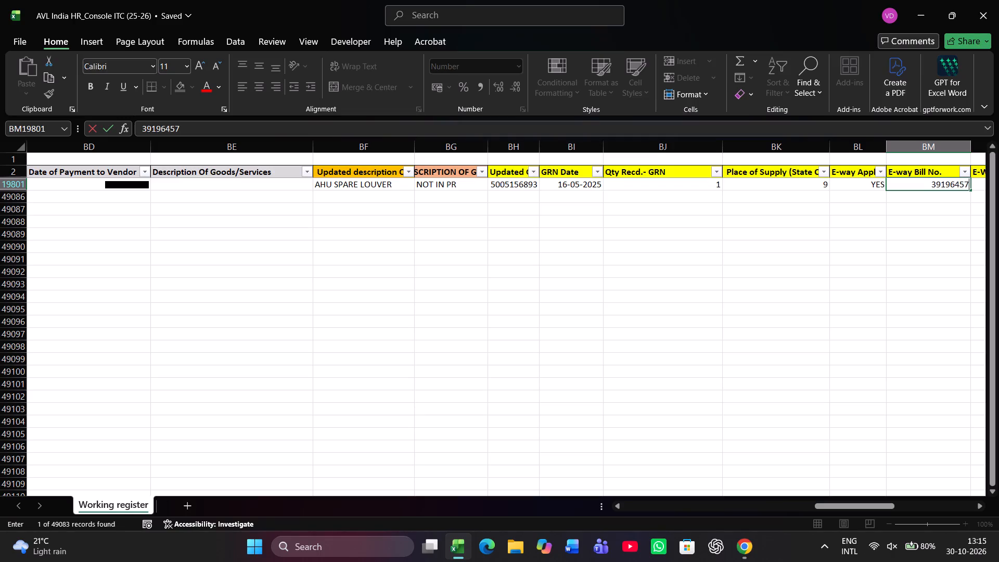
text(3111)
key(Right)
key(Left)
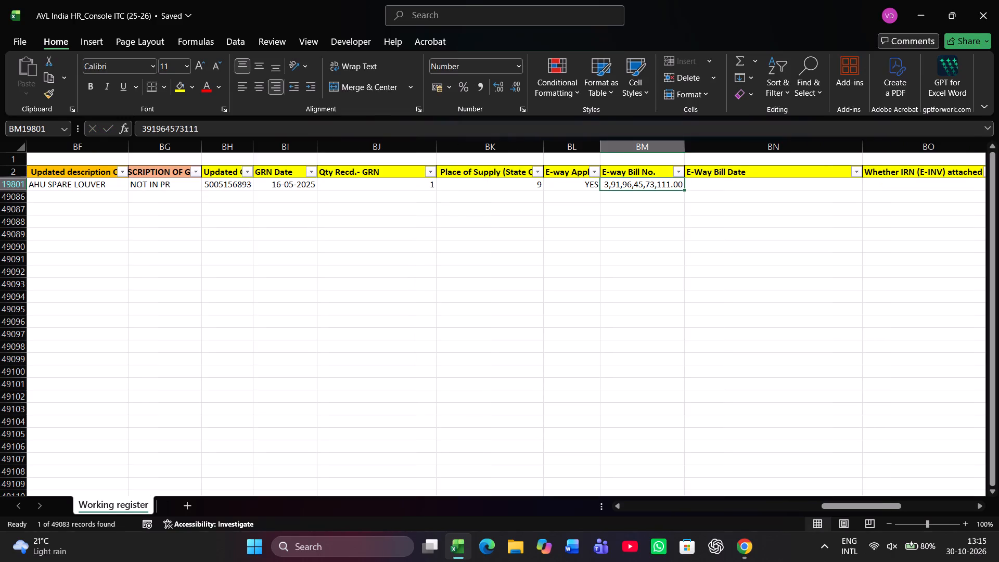
right_click(674, 260)
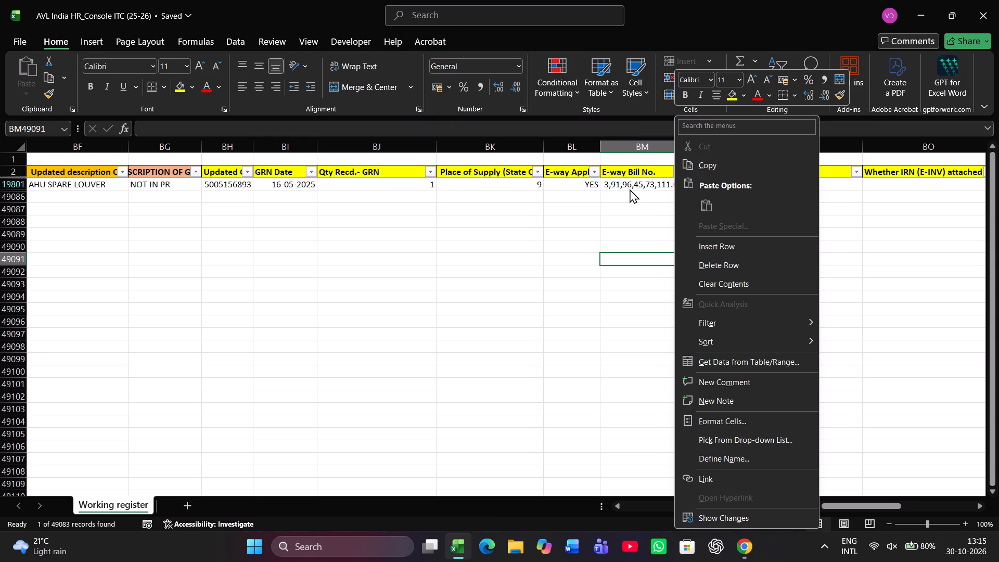
right_click(636, 185)
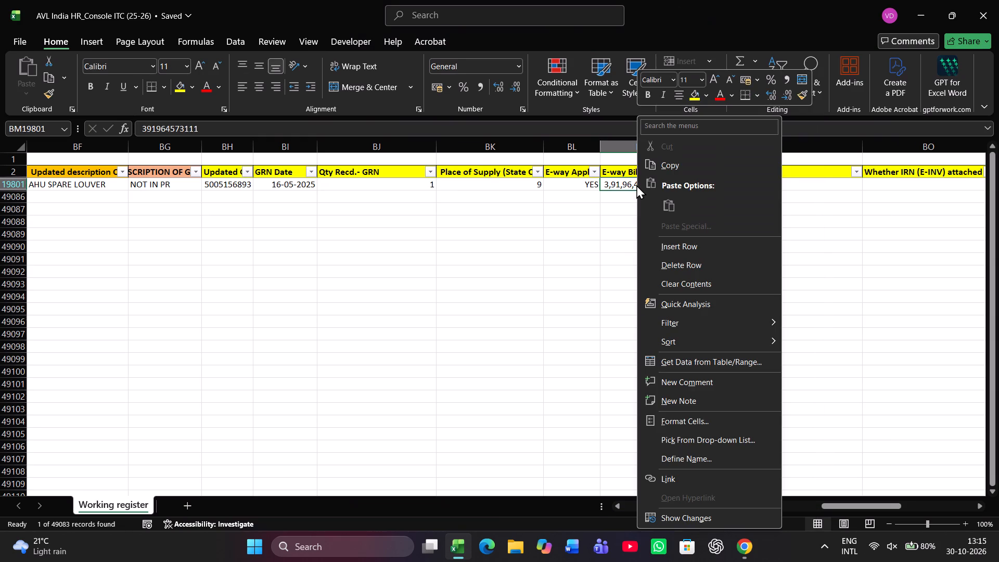
click(703, 424)
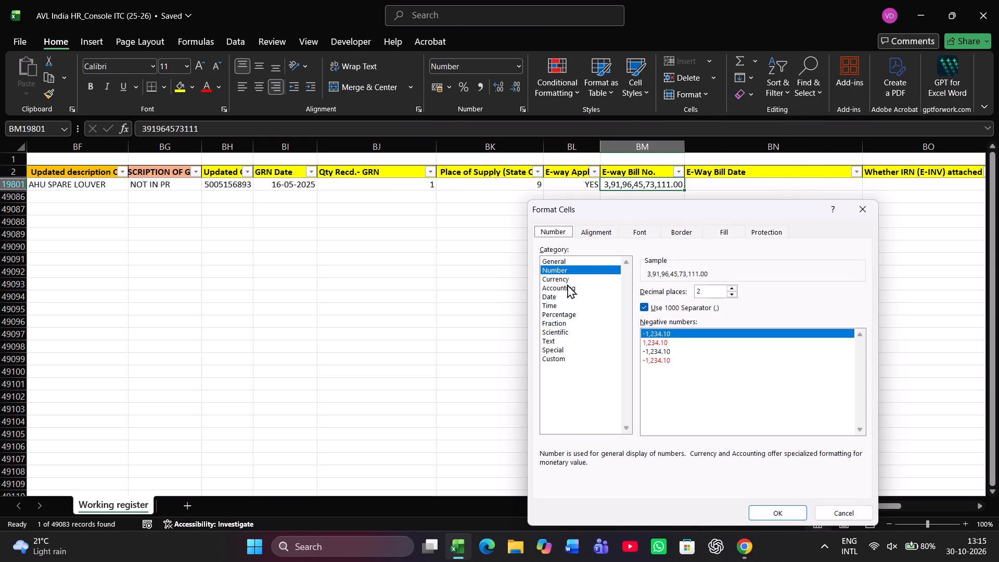
click(573, 259)
key(Return)
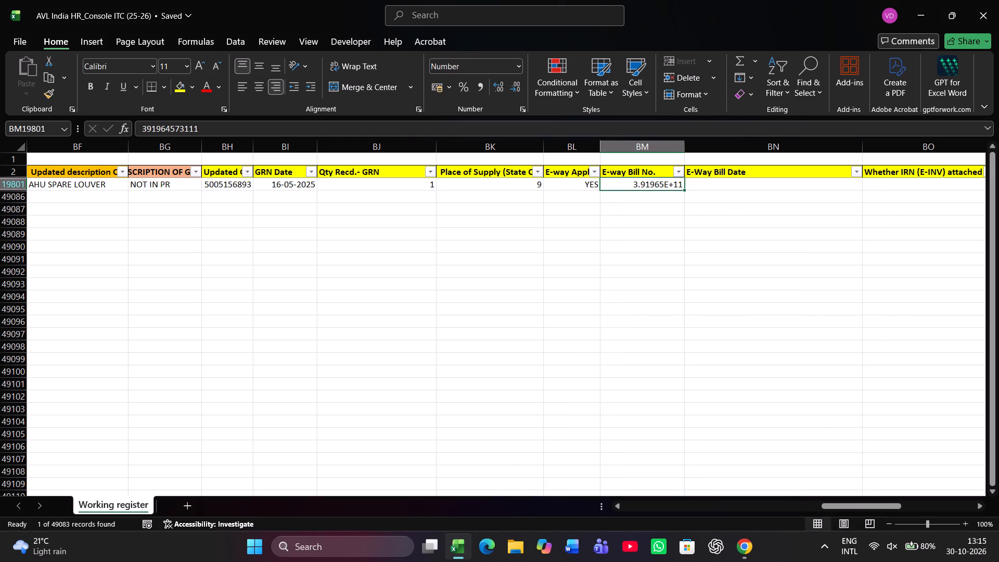
Enter 24-03-2025 as the record's E-Way Bill Date and format the cell as a date.
key(Right)
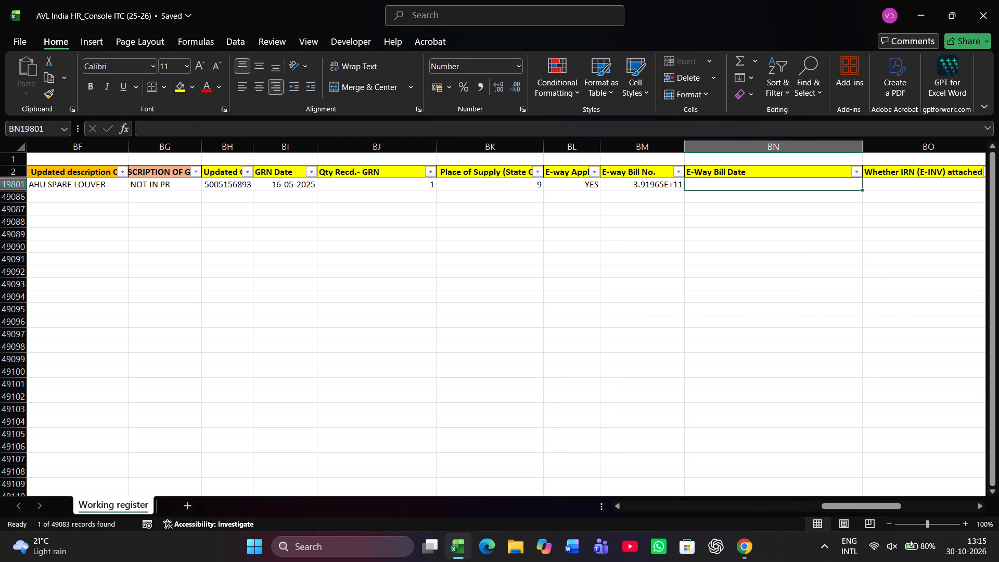
text(24-03-2025)
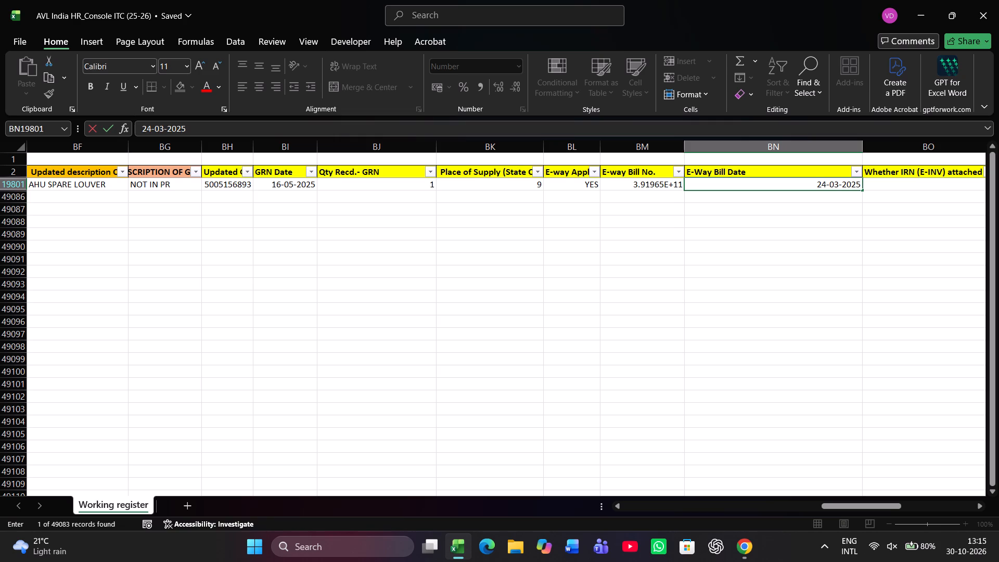
right_click(780, 186)
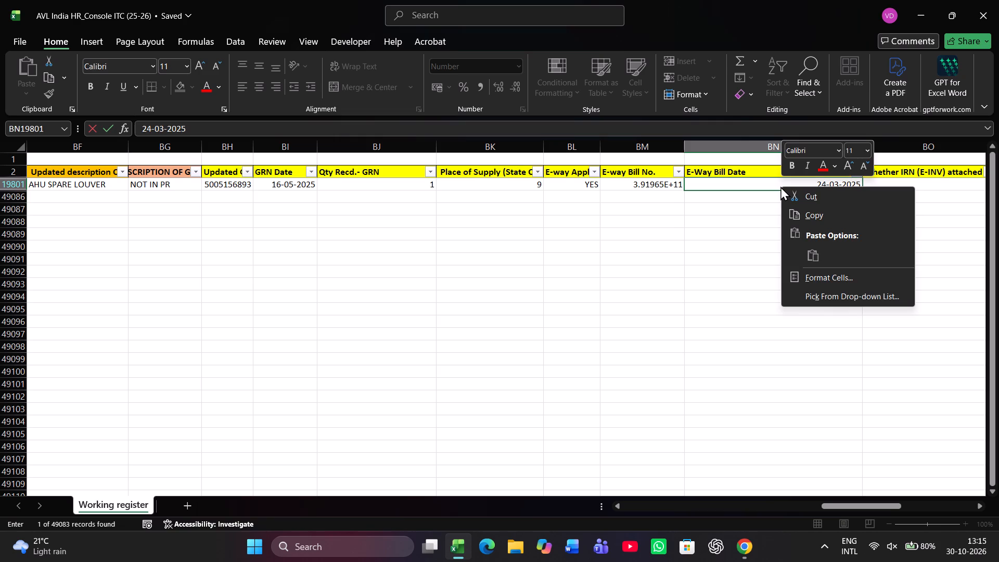
click(744, 176)
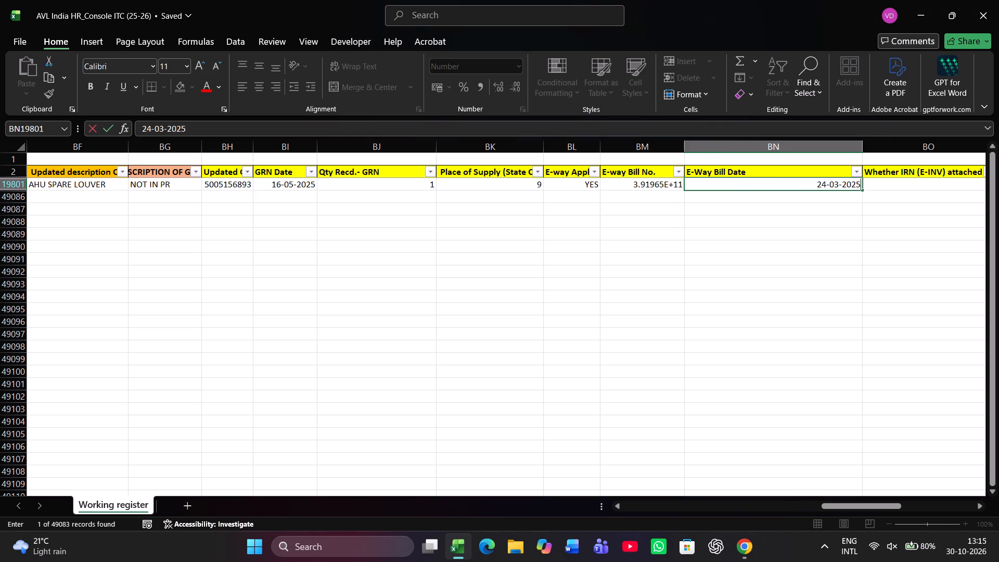
double_click(746, 182)
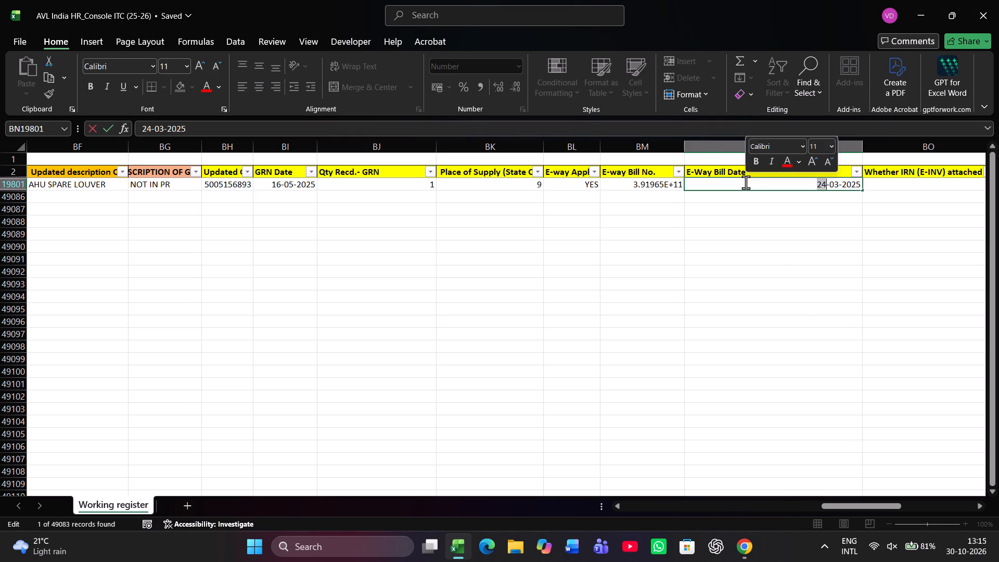
click(762, 257)
right_click(764, 183)
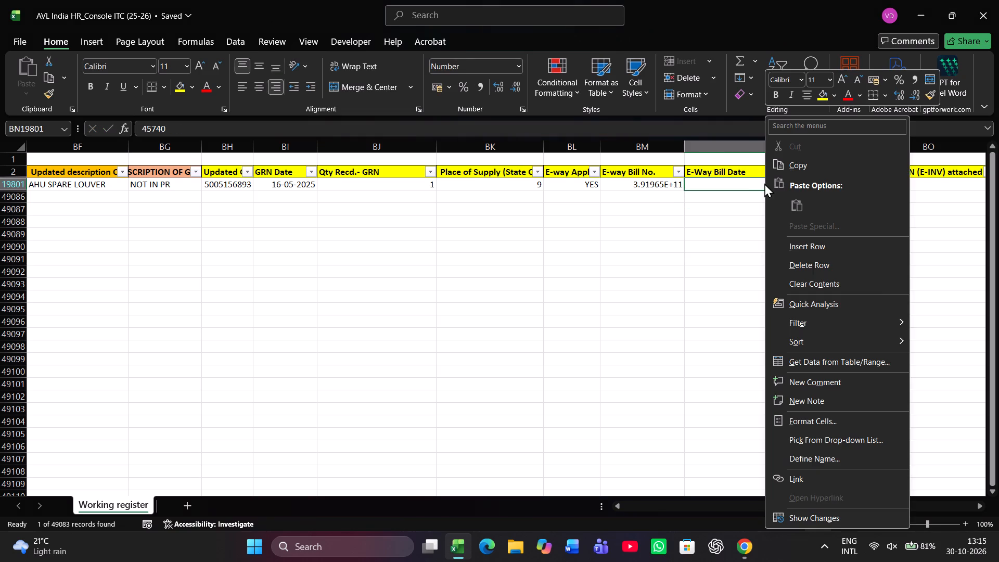
click(836, 421)
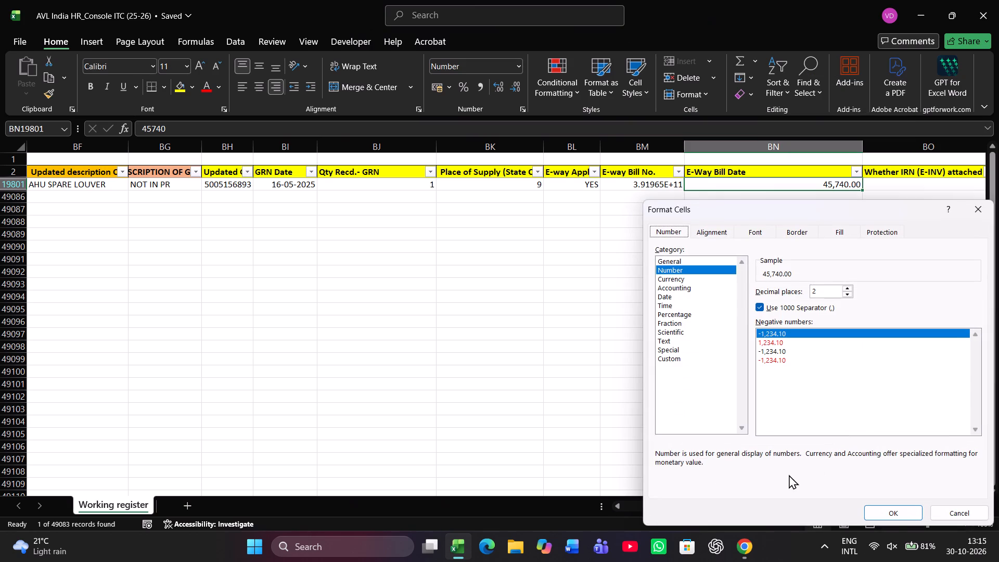
click(672, 296)
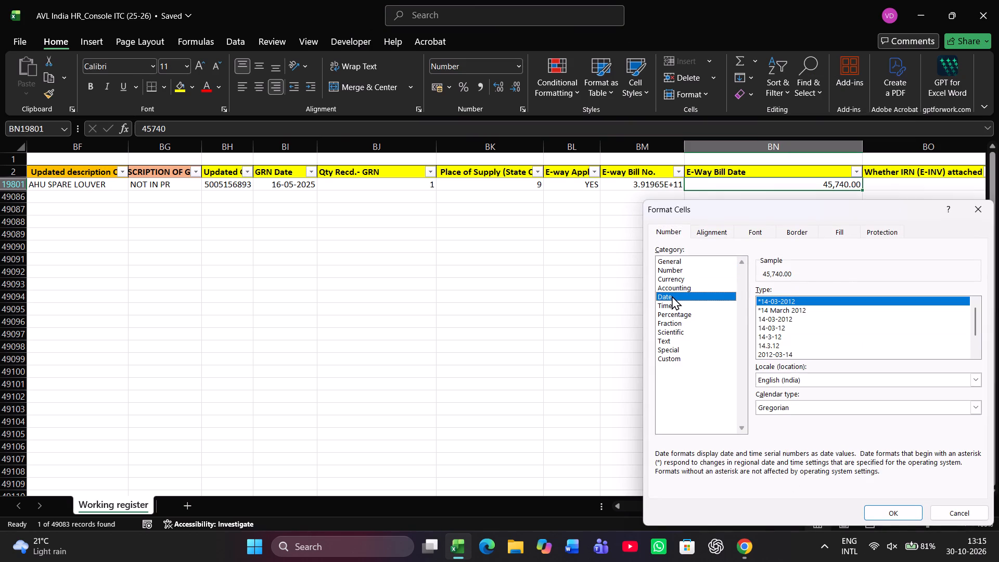
key(Return)
Enter YES for whether the IRN (E-INV) is attached and YES in the adjacent "Whether" column of the record.
key(Right)
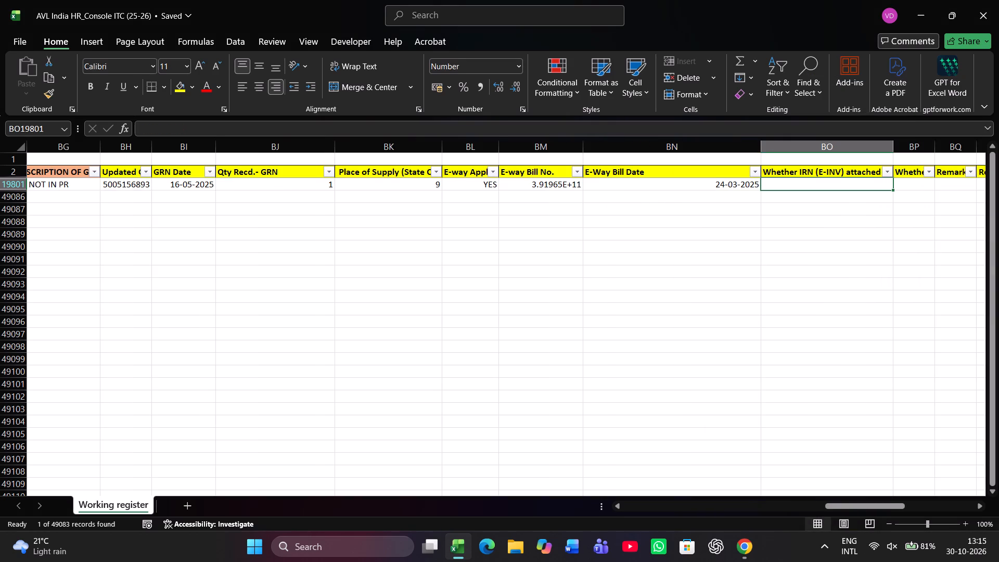
text(YES)
key(Right)
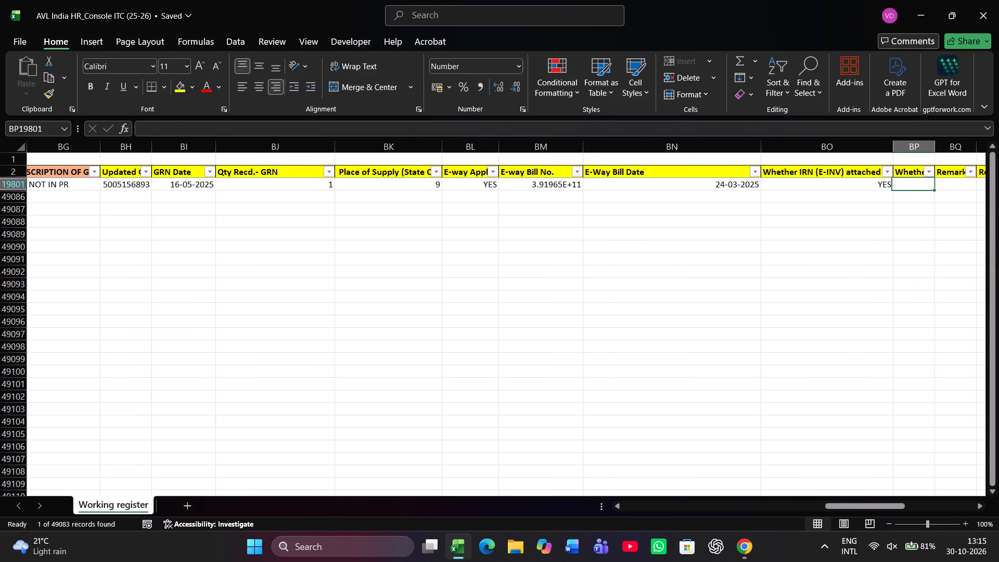
text(YES)
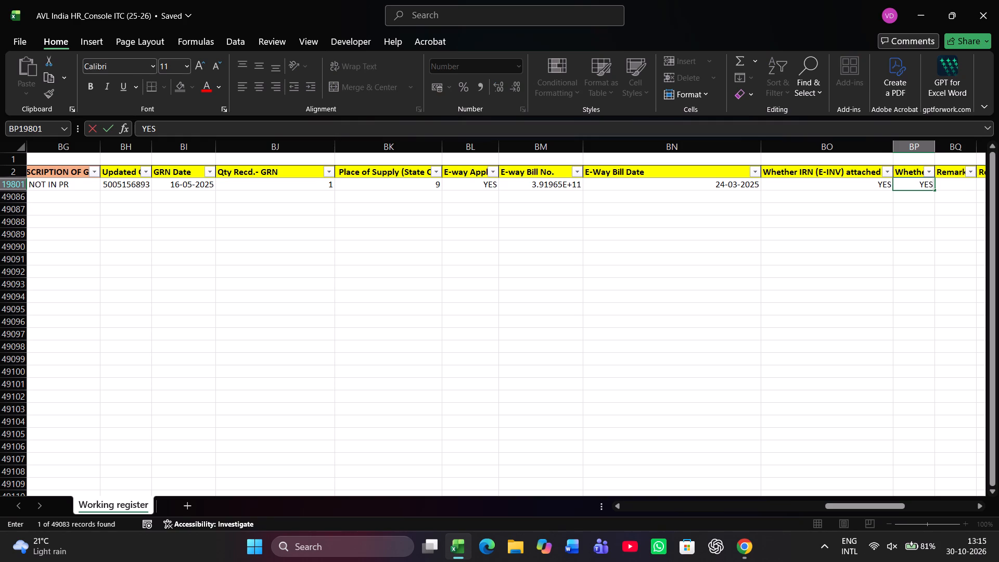
key(Right)
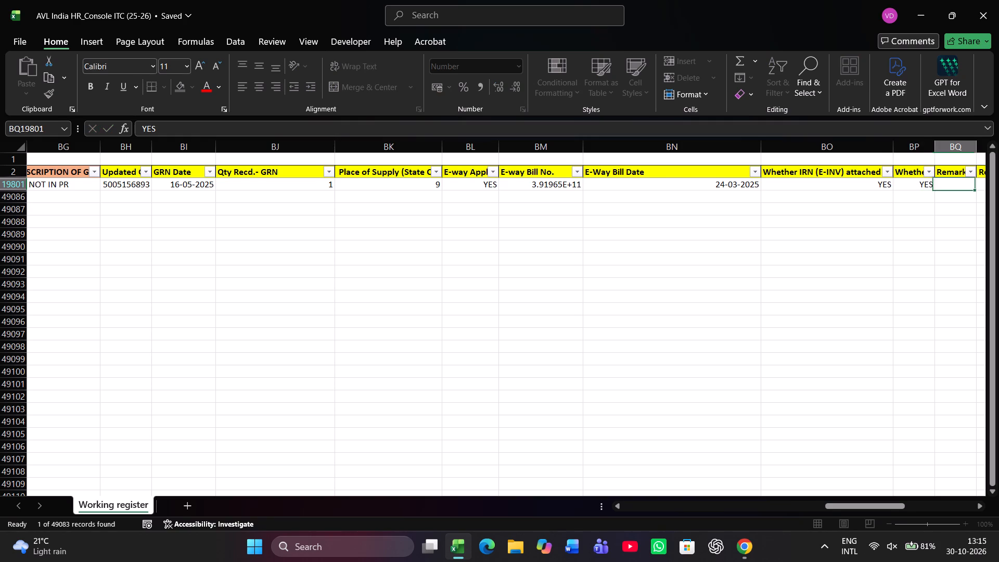
Review the AHU SPARE LOUVER record's fields from the remarks columns back through the e-way, GRN, MIRO, ITC and tax columns.
key(Right)
key(Right)
key(Left)
key(Left)
key(Left)
key(Left)
key(Left)
key(Left)
key(Left)
key(Left)
key(Left)
key(Left)
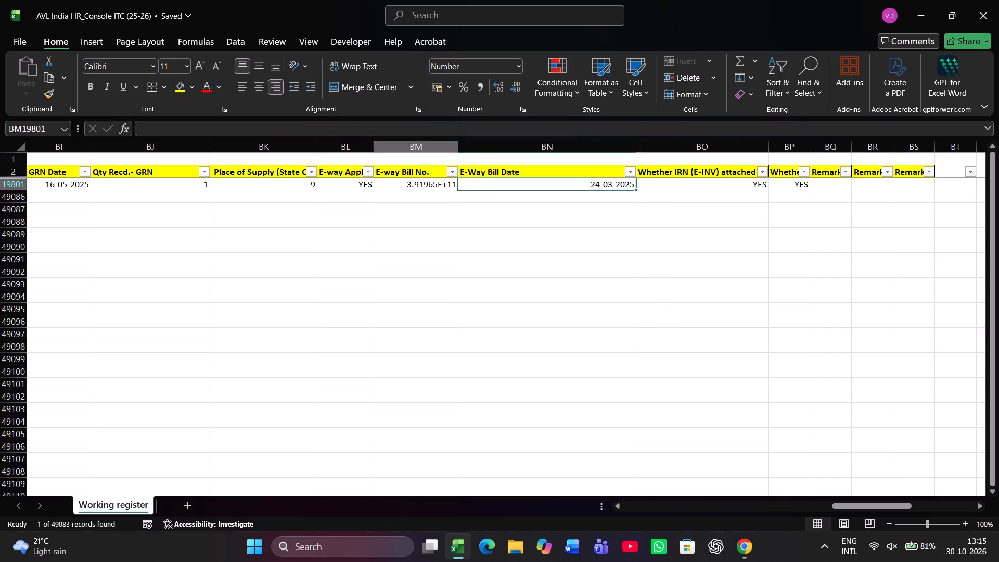
key(Left)
key(Left)
key(Left)
key(Left)
key(Left)
key(Left)
key(Left)
key(Left)
key(Left)
key(Left)
key(Left)
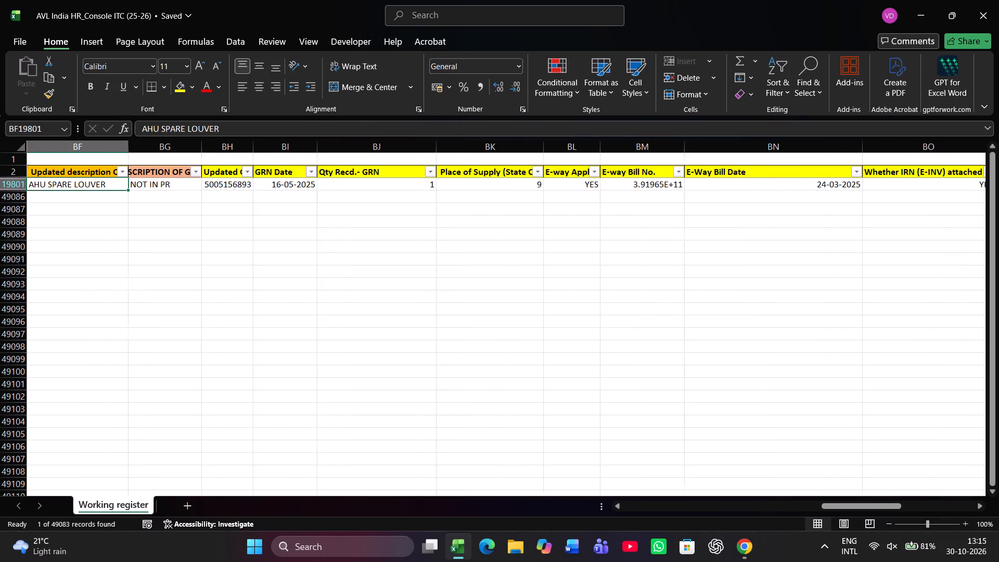
key(Left)
key(Left)
key(Left)
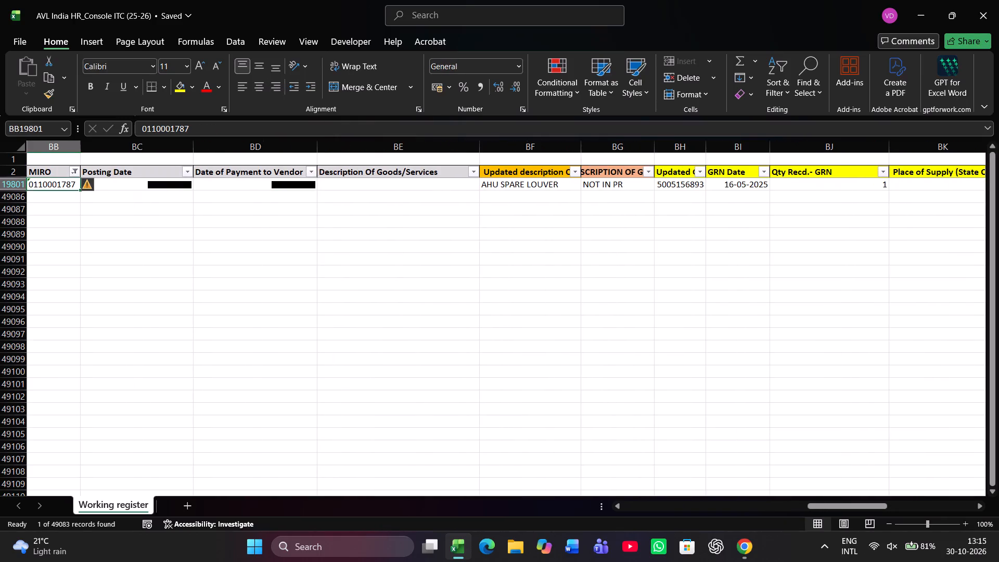
key(Left)
key(Left)
key(Left)
key(Left)
key(Left)
key(Left)
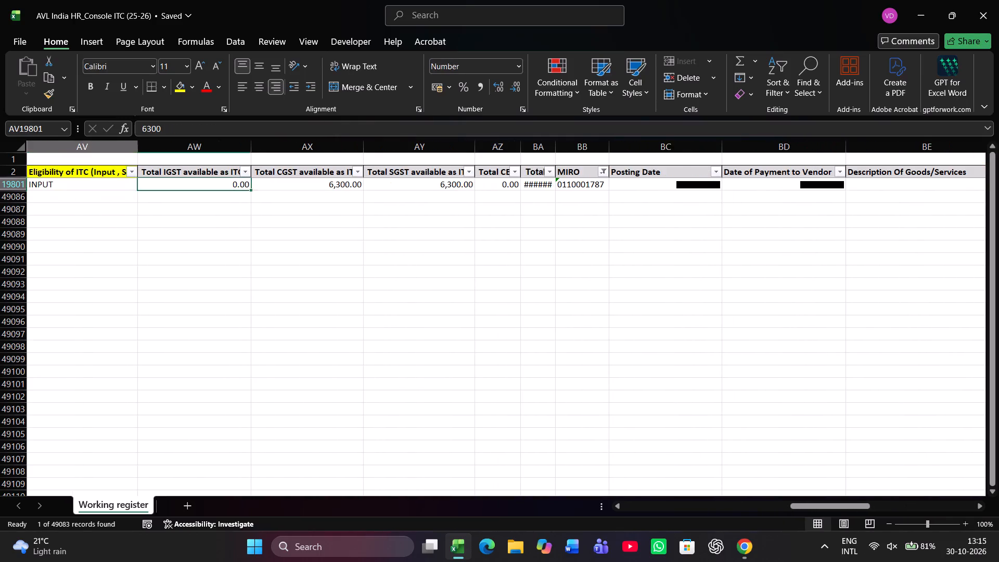
key(Left)
key(Left)
key(Left)
key(Left)
key(Left)
key(Left)
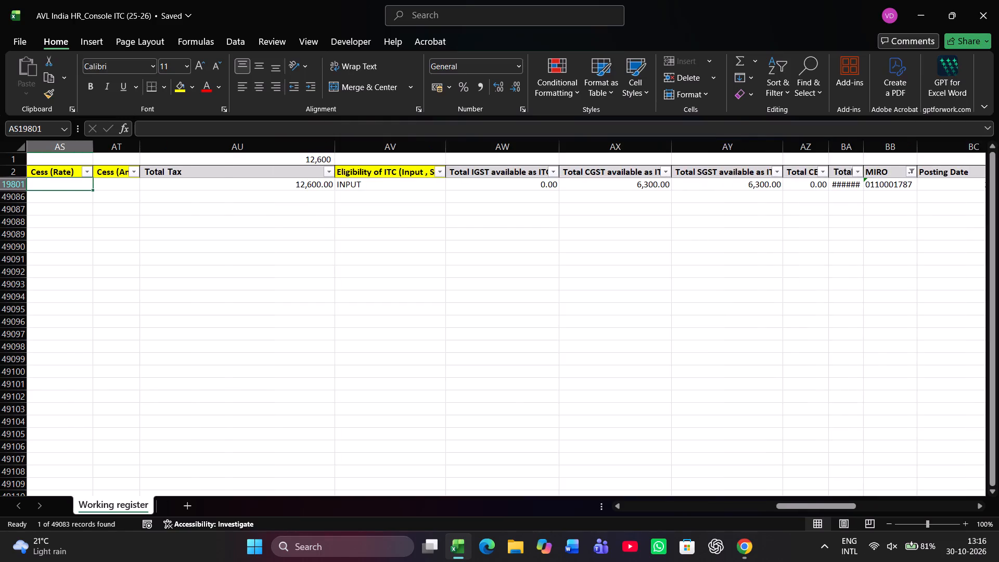
key(Left)
key(Left)
key(Left)
key(Left)
key(Left)
key(Left)
key(Left)
key(Left)
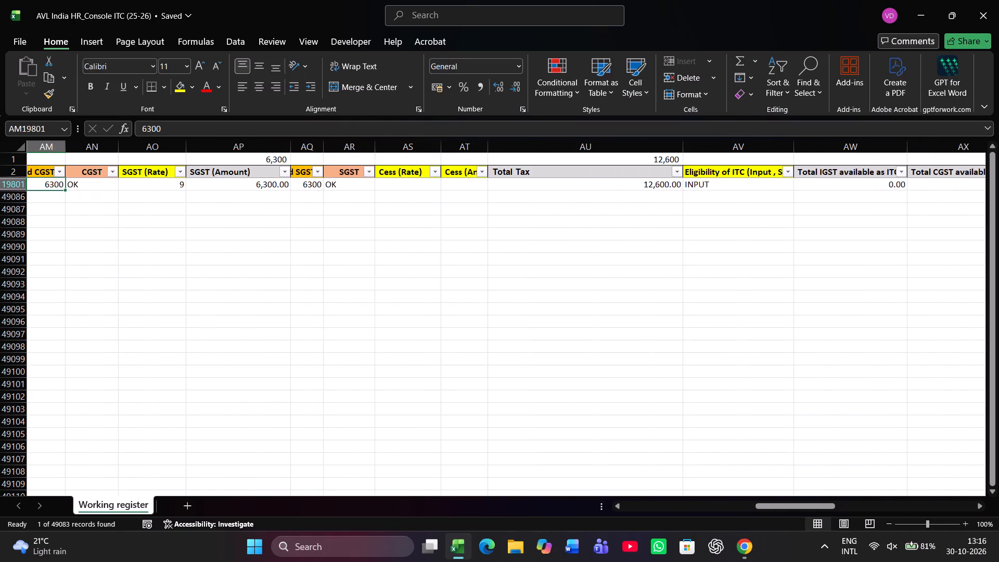
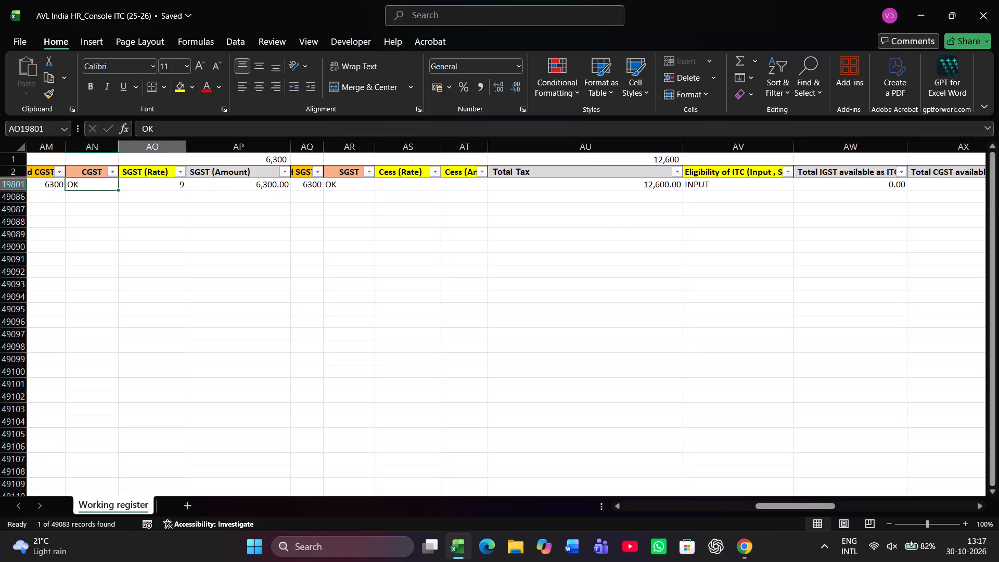
Filter the MIRO column of the working register to the record ending in 1786.
key(Right)
key(Up)
key(Right)
key(Right)
key(Right)
key(Right)
key(Right)
key(Right)
key(Right)
key(Right)
key(Right)
key(Right)
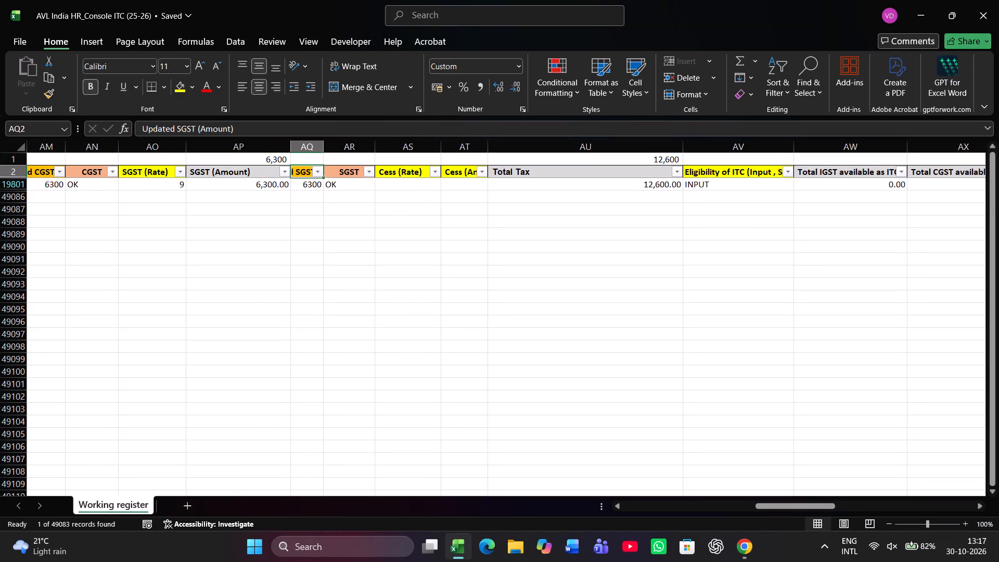
key(Right)
key(Right)
key(Right)
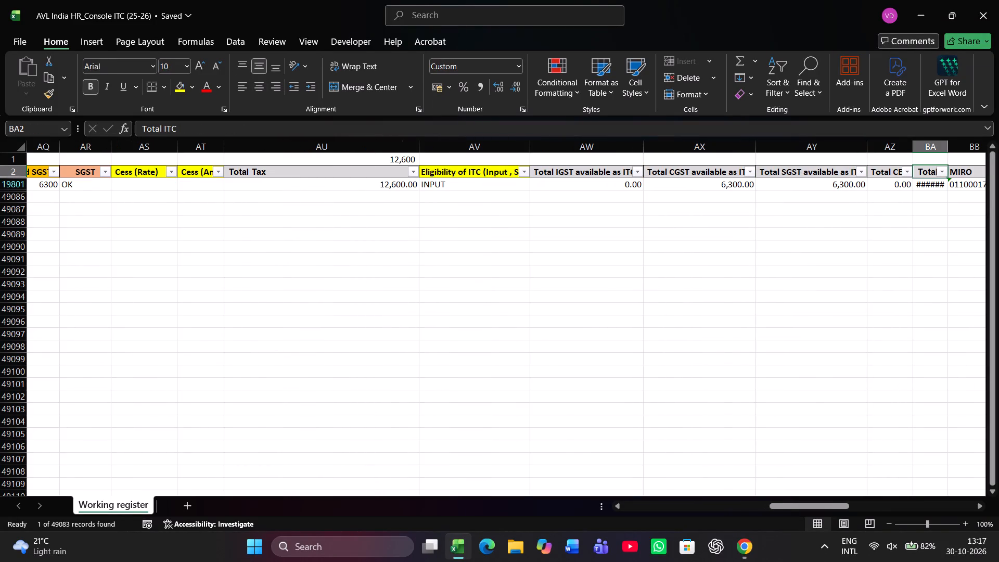
key(Right)
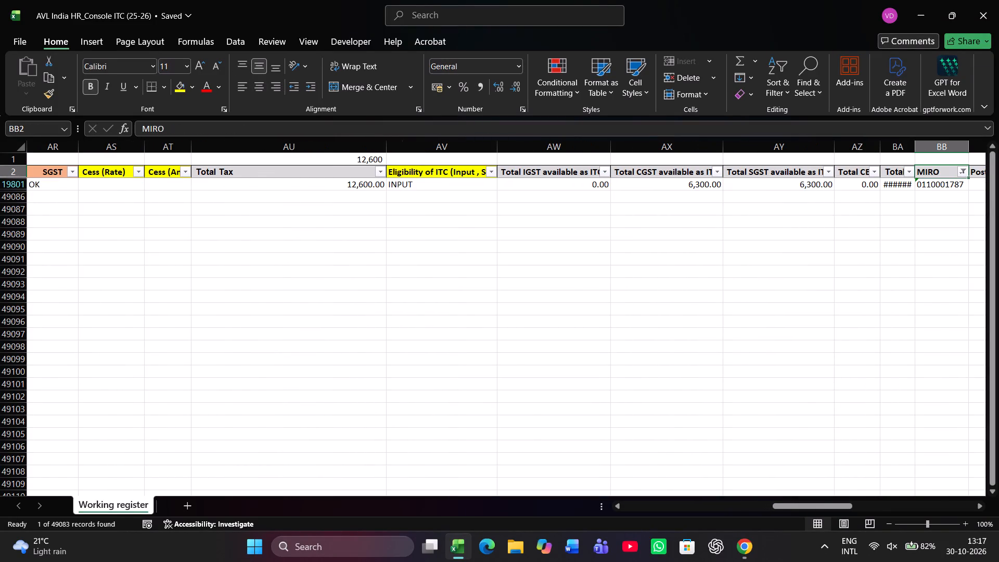
key(alt+Down)
key(Down)
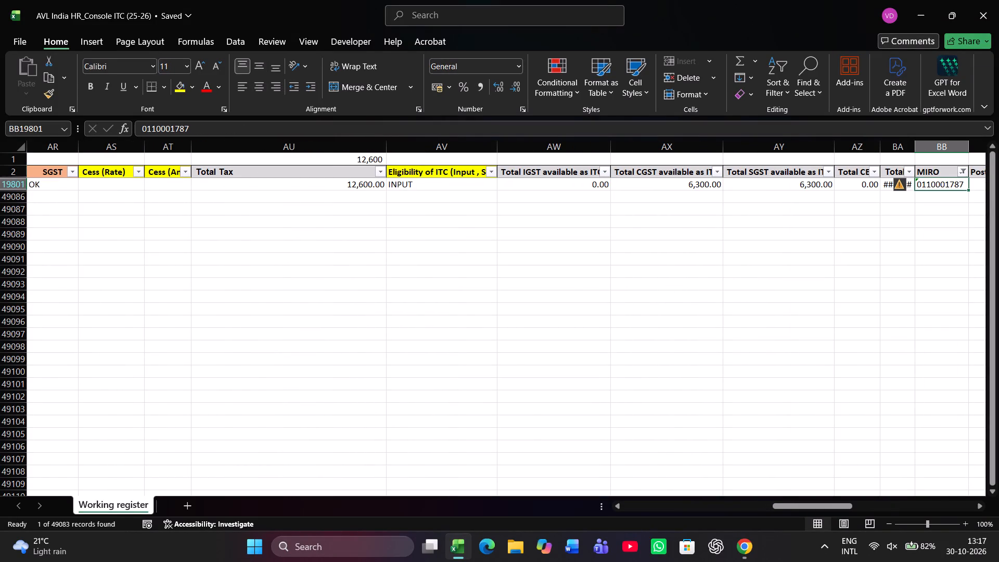
key(Up)
key(alt+Down)
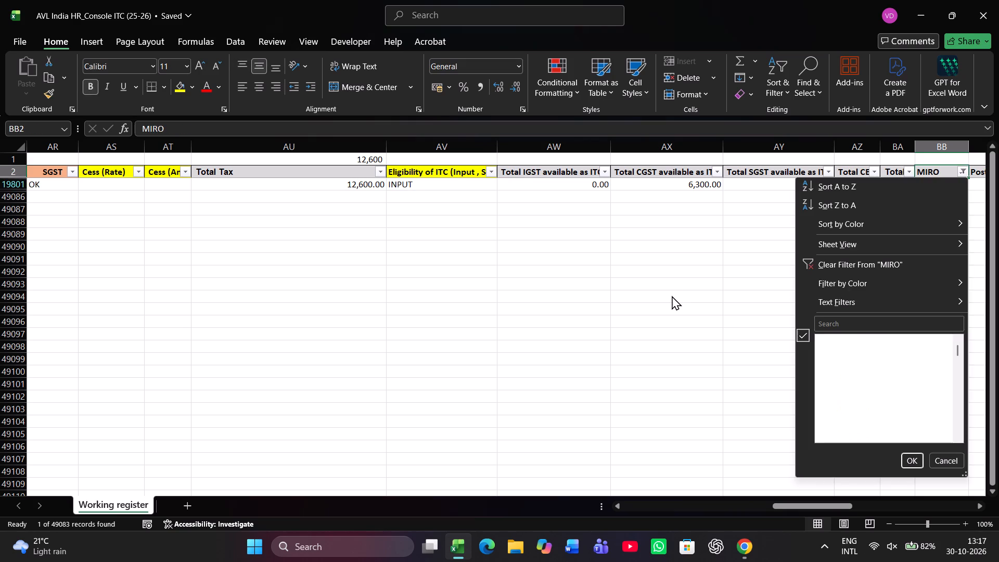
key(Down)
key(Down)
key(Down)
key(Down)
key(Down)
key(Down)
key(Down)
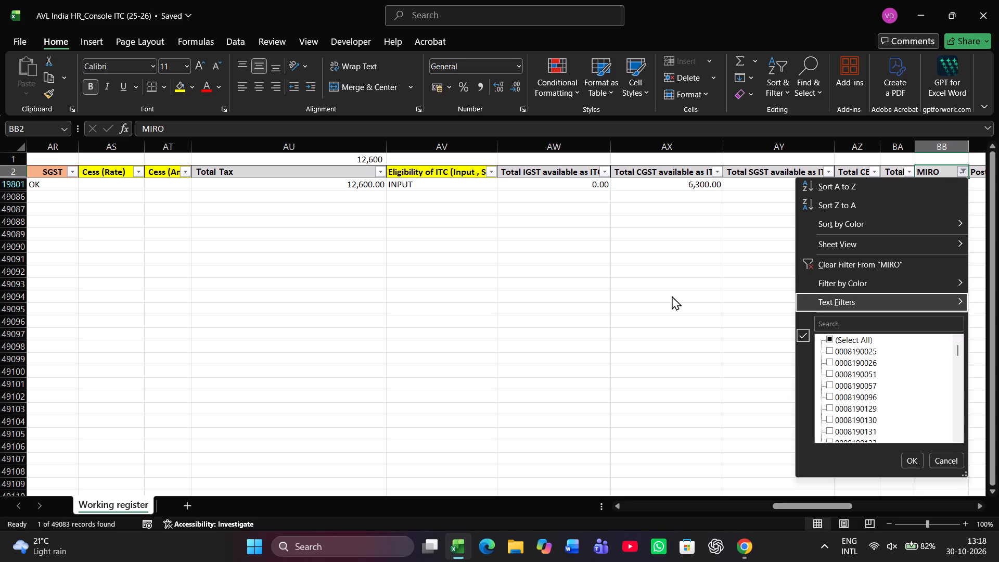
key(Down)
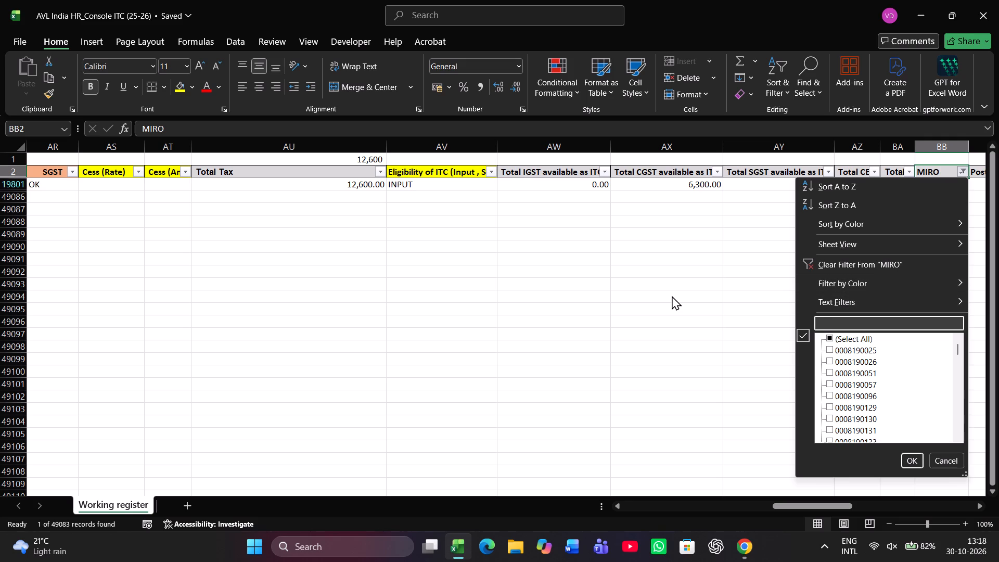
text(1786)
key(Return)
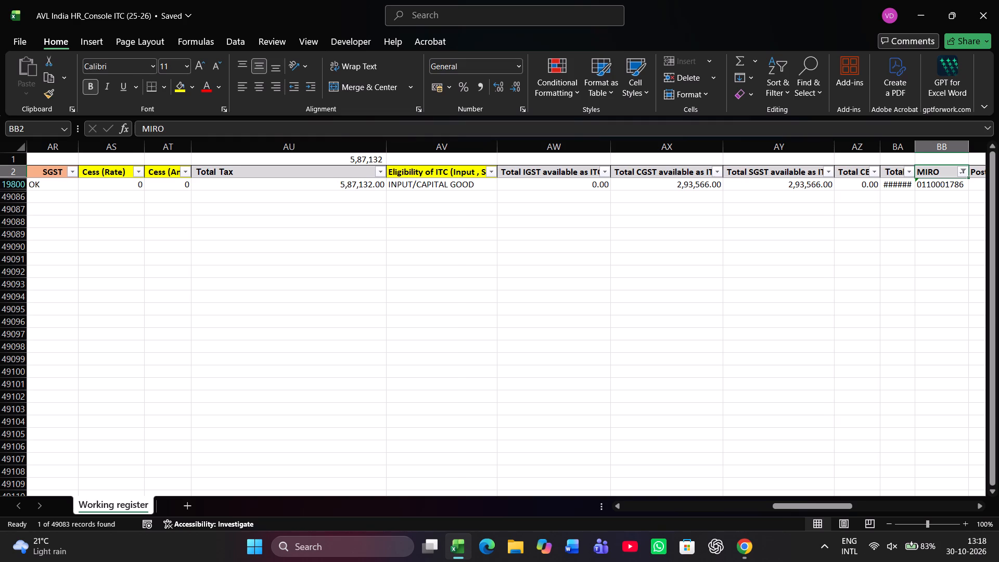
key(ctrl+Left)
key(Down)
key(Right)
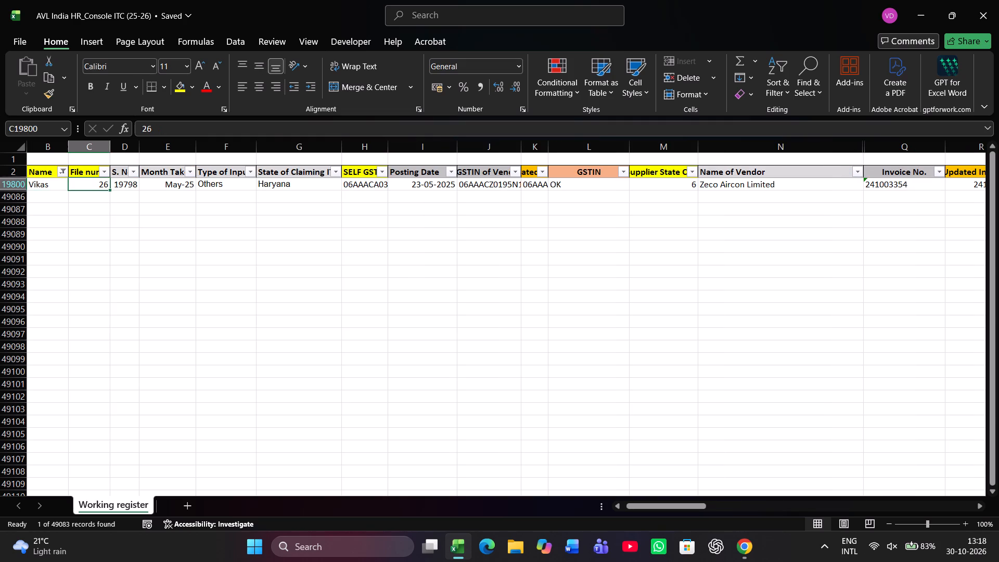
text(26)
key(Right)
Review the Zeco Aircon Limited record's GSTIN, invoice number, invoice date, invoice value, HSN, taxable value, quantity and IGST columns.
key(Right)
key(Right)
key(Right)
key(Right)
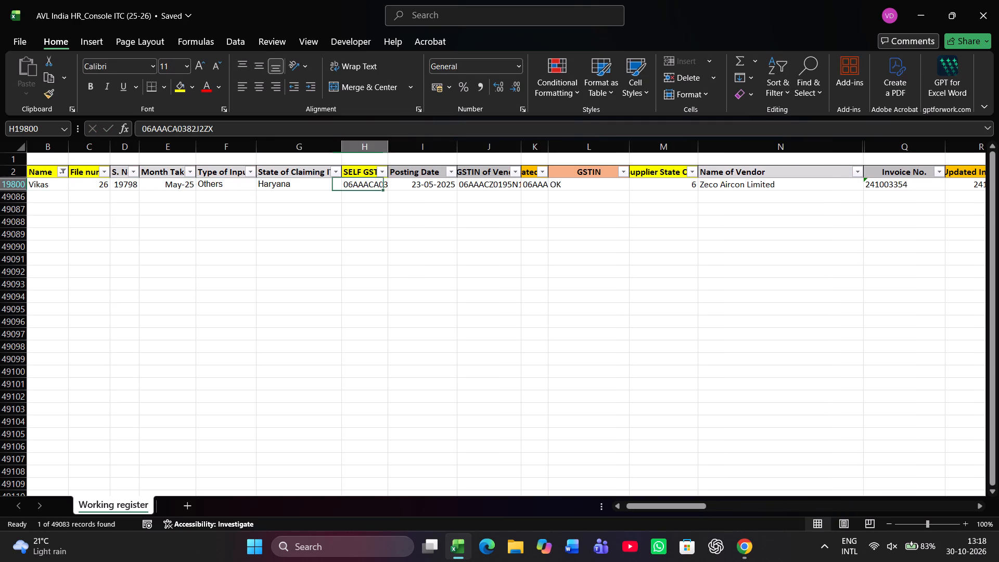
key(Right)
key(Right)
key(Right)
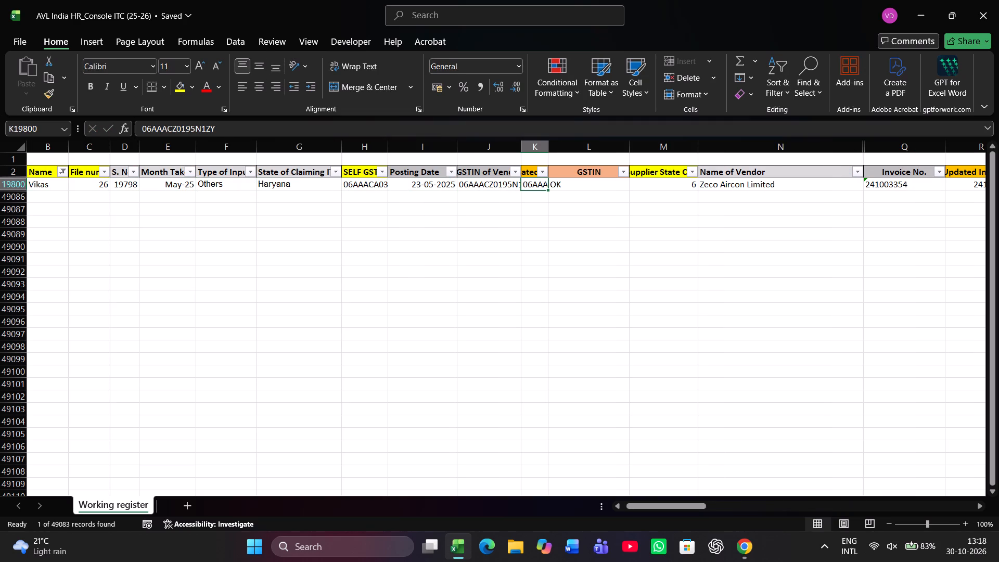
key(Left)
key(Left)
key(Left)
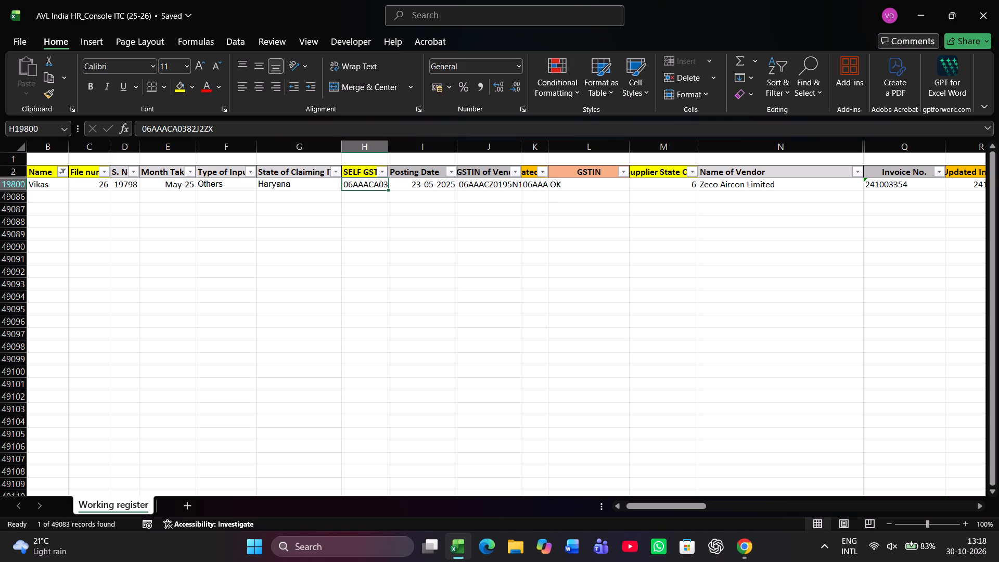
key(Right)
key(Right)
key(Right)
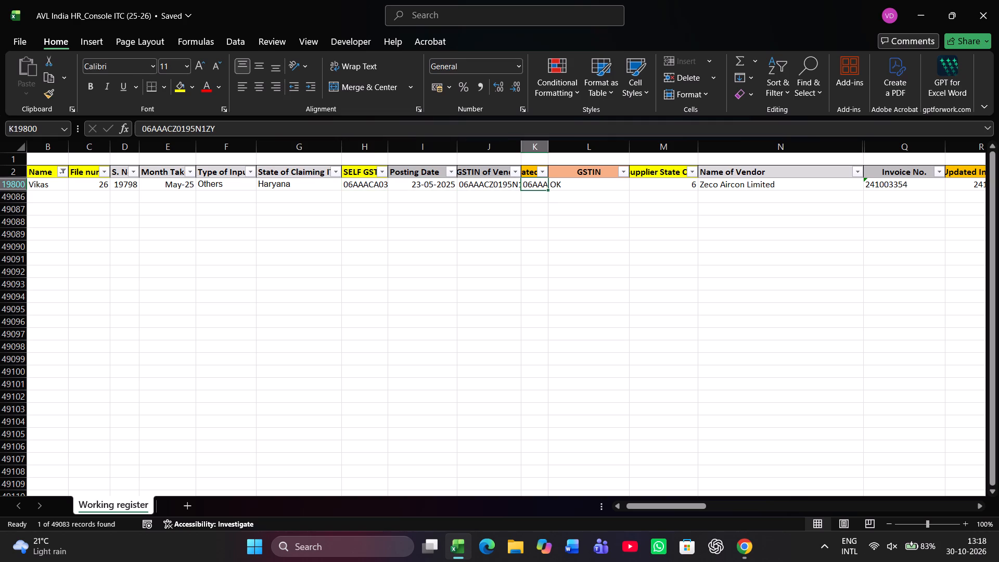
key(Right)
key(Right)
key(Right)
key(Right)
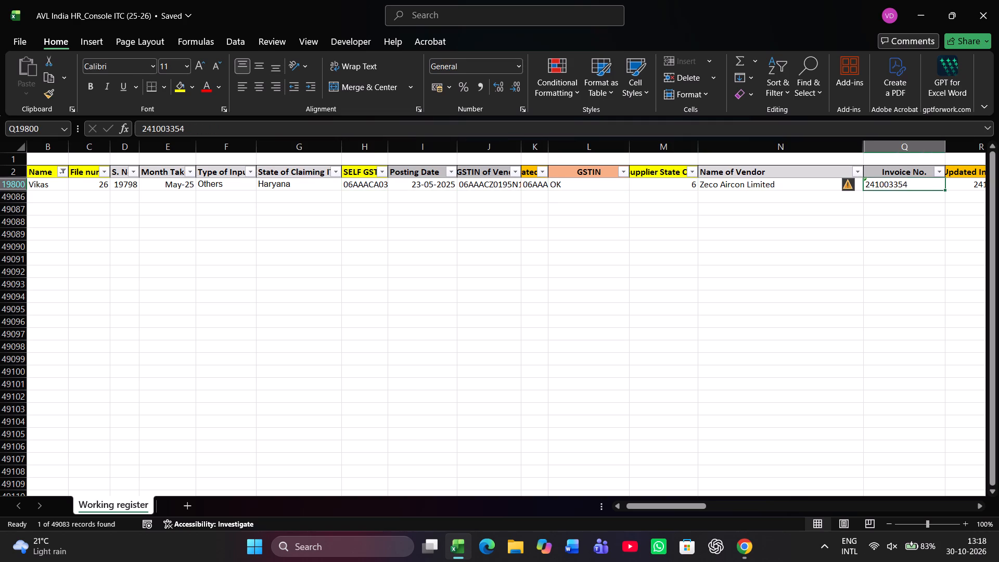
key(Right)
key(Right)
key(Right)
key(Right)
key(Right)
key(Right)
key(Right)
key(Right)
key(Right)
key(Right)
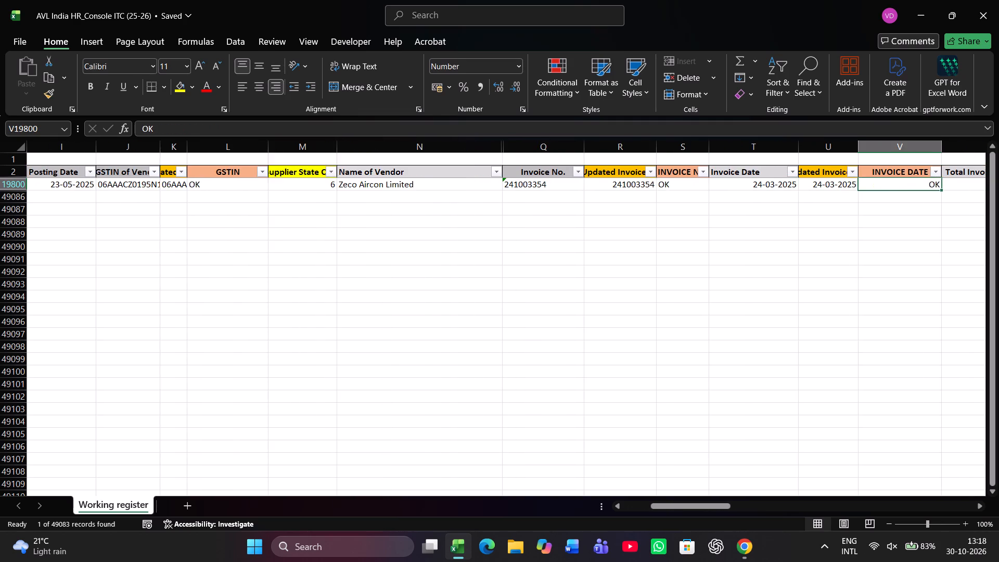
key(Right)
key(Right)
key(Right)
key(Right)
key(Right)
key(Right)
key(Right)
key(Right)
key(Right)
key(Right)
key(Right)
key(Right)
key(Right)
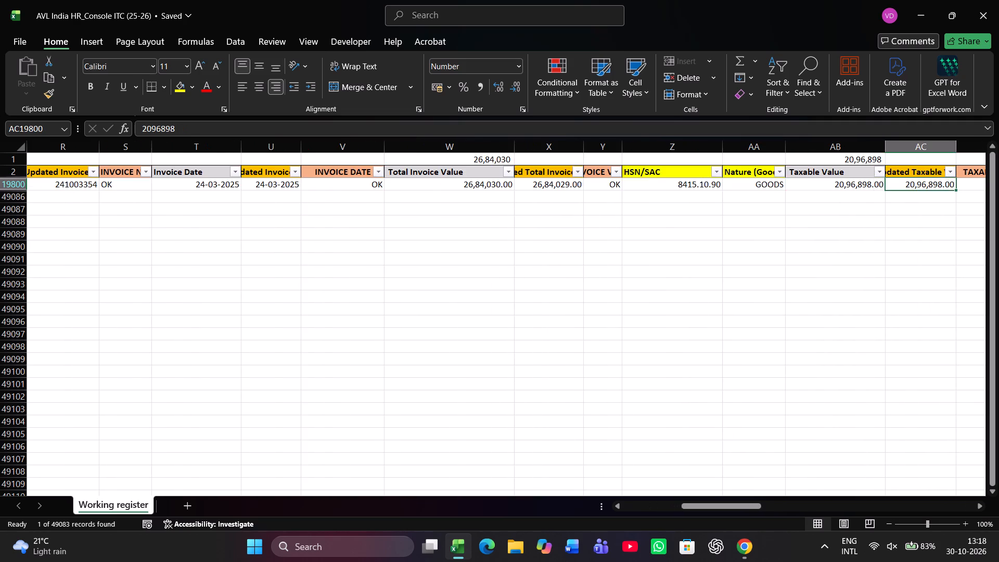
key(Right)
key(Right)
key(Right)
key(Right)
key(Right)
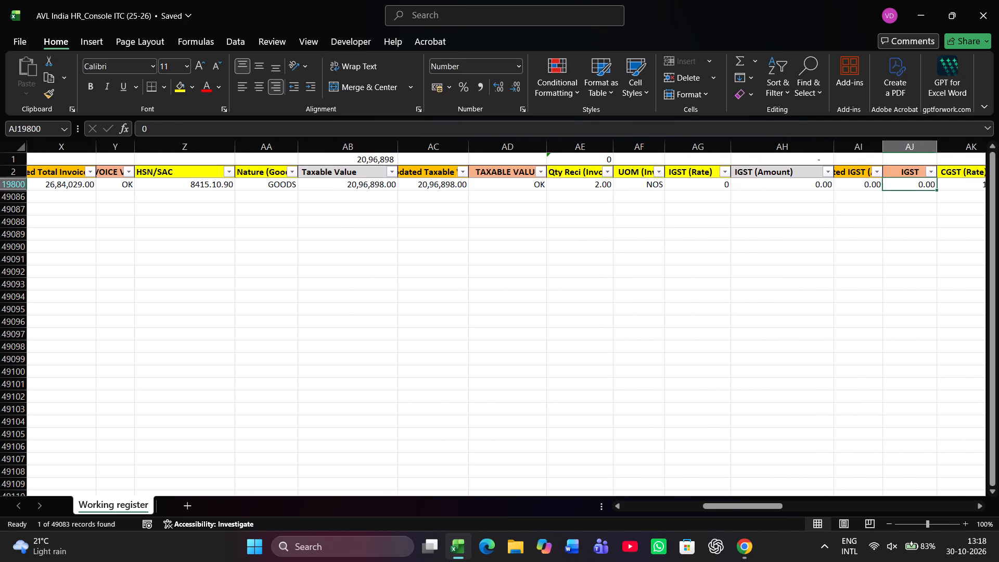
Filter the MIRO column to the record ending in 1788.
key(Up)
key(Right)
key(Right)
key(Right)
key(Right)
key(Right)
key(Right)
key(Right)
key(Right)
key(Right)
key(Right)
key(Right)
key(Right)
key(Right)
key(Right)
key(Right)
key(Right)
key(Right)
key(Right)
key(Right)
key(Right)
key(Right)
key(Right)
key(Right)
key(Right)
key(Right)
key(Right)
key(Right)
key(Right)
key(Right)
key(Right)
key(Right)
key(Right)
key(Right)
key(Right)
key(Right)
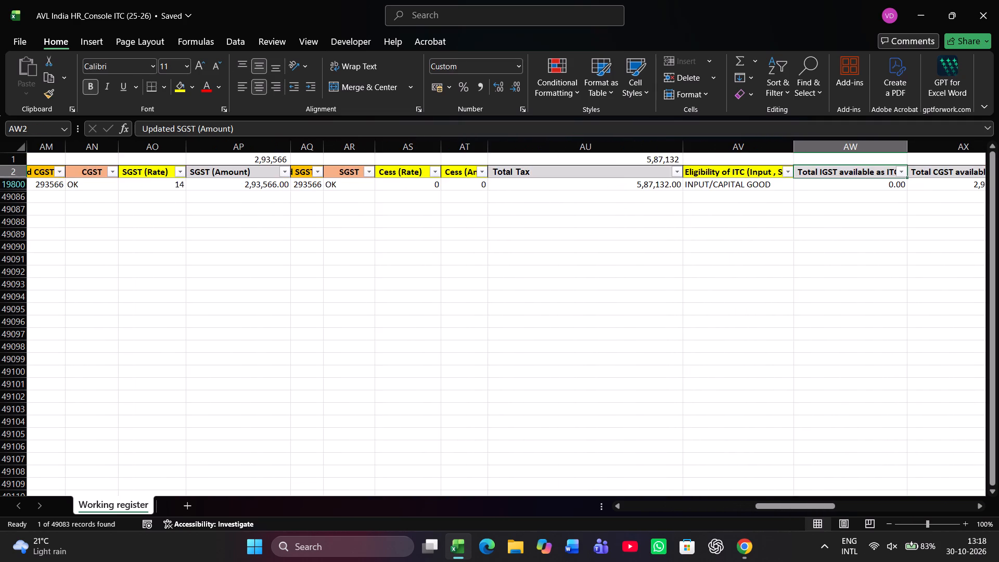
key(Right)
key(Right)
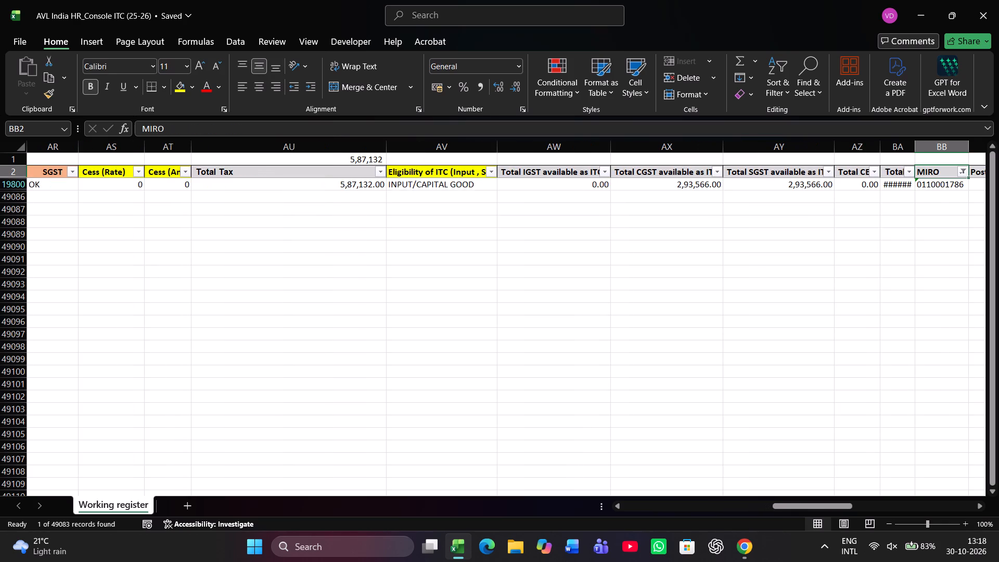
key(alt+Down)
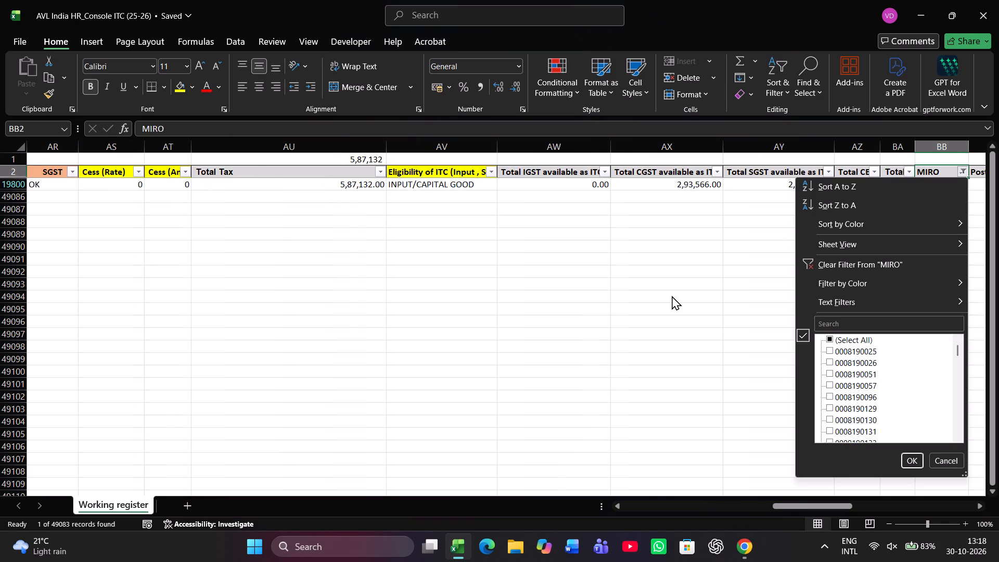
key(1)
key(1)
key(Down)
key(Down)
key(Down)
key(Down)
key(Down)
key(Down)
key(Down)
key(Down)
text(1788)
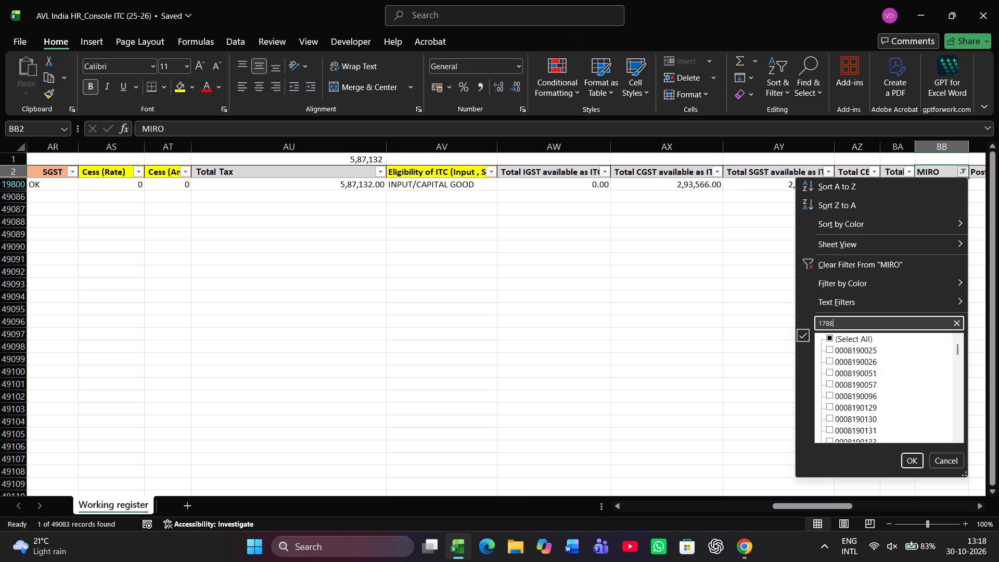
key(Return)
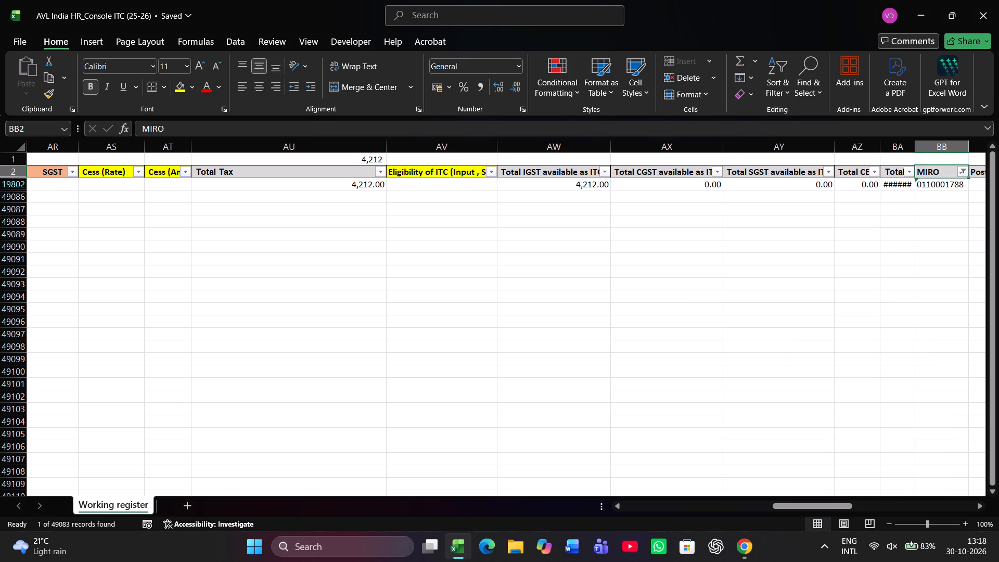
key(Left)
key(Left)
key(Left)
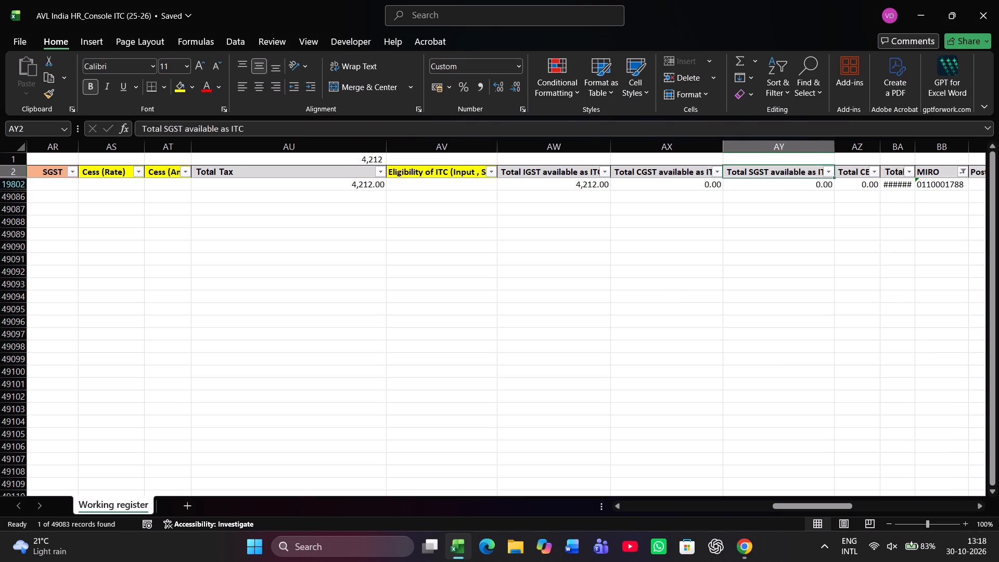
key(Left)
key(Left)
key(Left)
key(Left)
key(Left)
key(Left)
key(Left)
key(Left)
key(Left)
key(Left)
key(Left)
key(Left)
key(Left)
key(Left)
key(Left)
key(Left)
key(Left)
key(Left)
key(Left)
key(Left)
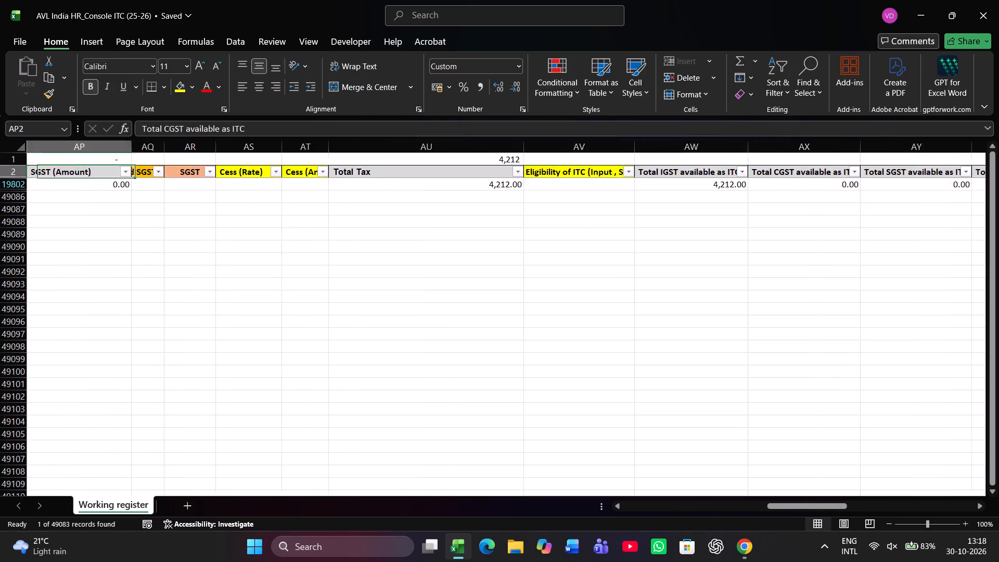
key(ctrl+Left)
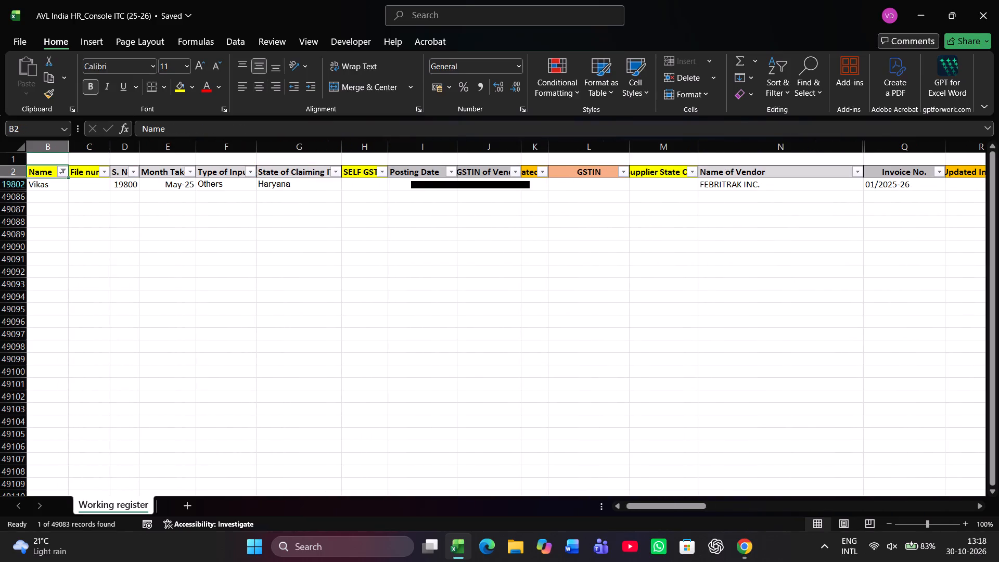
key(Right)
key(Down)
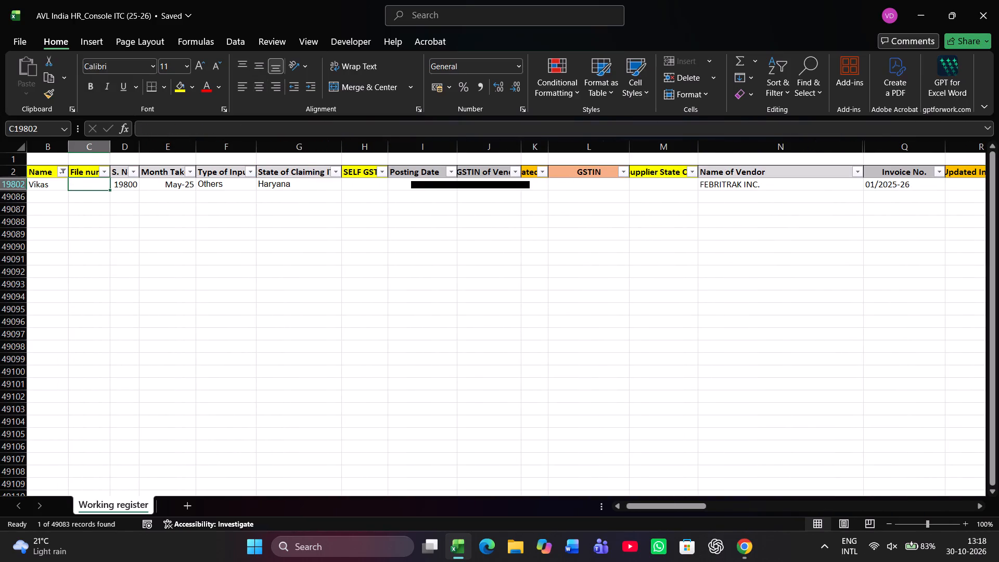
text(26)
key(Right)
Fill in the self GSTIN of the FEBRITRAK INC. record with the suggested Haryana registration starting with 06AA.
key(Right)
key(Right)
key(Right)
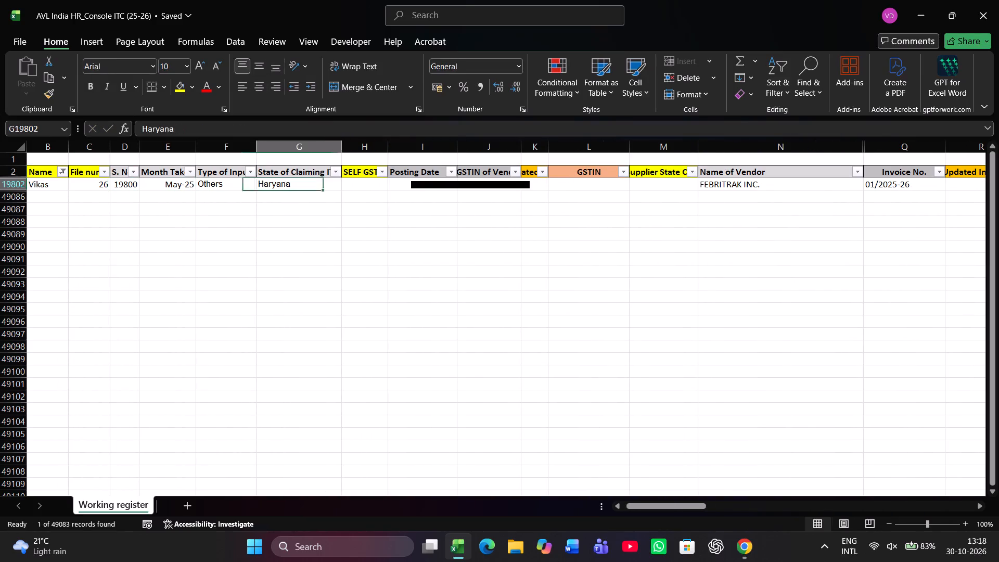
key(Right)
text(06AA)
key(Return)
Review the vendor GSTIN columns of the FEBRITRAK INC. record.
key(Right)
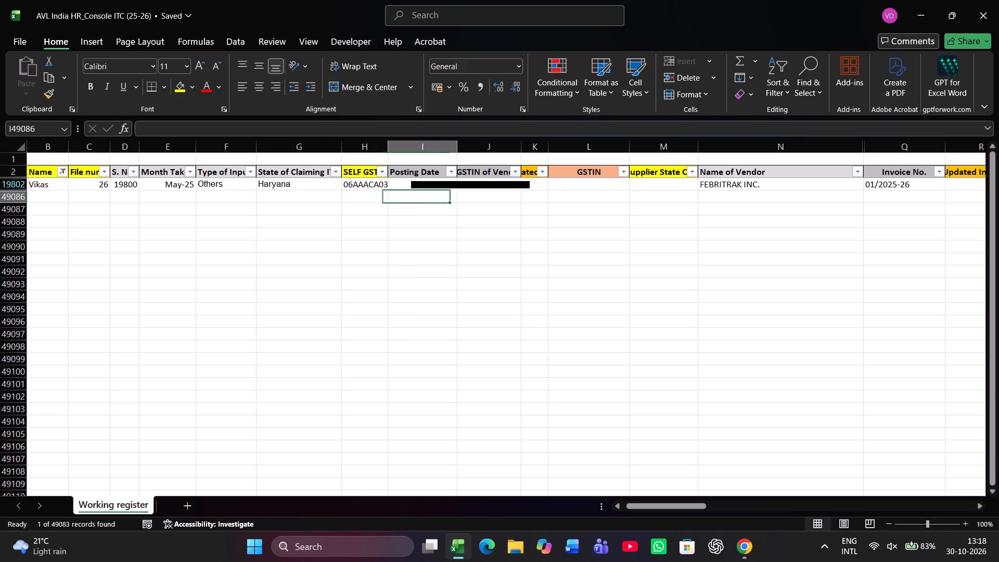
key(Right)
key(Right)
key(Up)
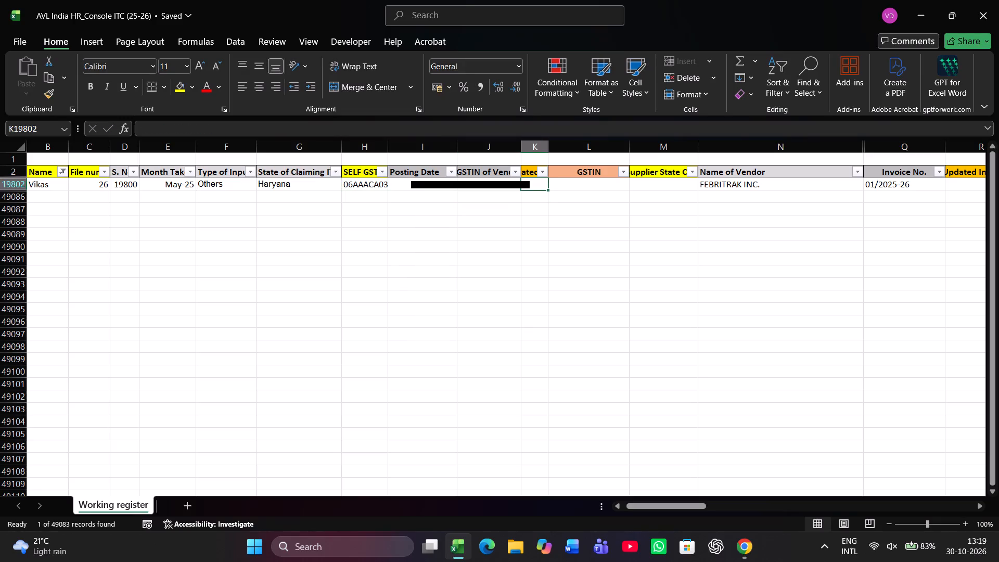
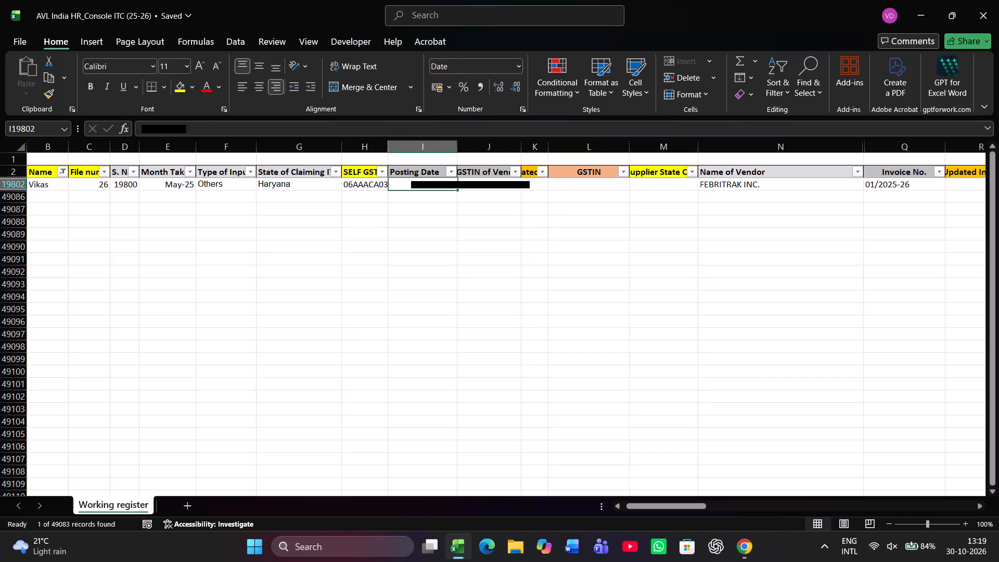
Clear the self GSTIN of the FEBRITRAK INC. record.
key(Left)
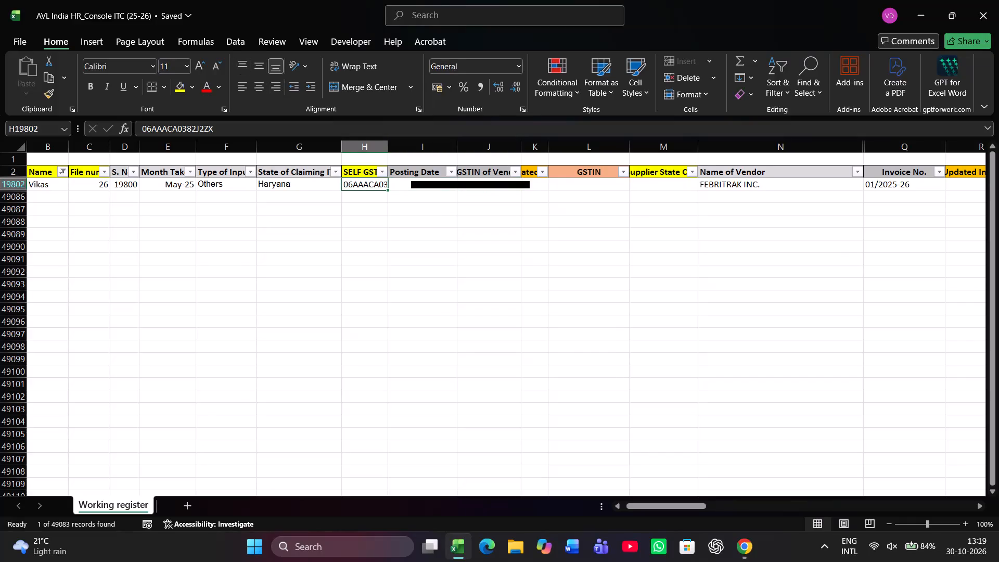
key(BackSpace)
key(Right)
Enter the remark TAX AMOUNT IS LESS THAN Rs. 5000 for the FEBRITRAK INC. record in the column after Whether IRN (E-INV) attached.
key(Right)
key(Right)
key(Right)
key(Right)
key(Right)
key(Right)
key(Right)
key(Right)
key(Right)
key(Right)
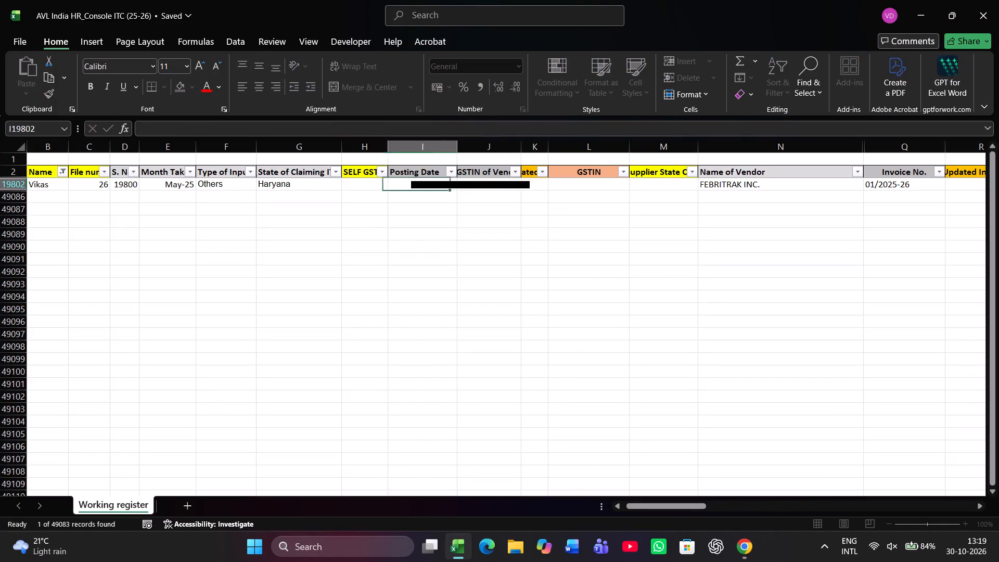
key(Right)
key(Right)
key(Right)
key(Right)
key(Right)
key(Right)
key(Right)
key(Right)
key(Right)
key(Right)
key(Right)
key(Right)
key(Right)
key(Right)
key(Right)
key(Right)
key(Right)
key(Right)
key(Right)
key(Right)
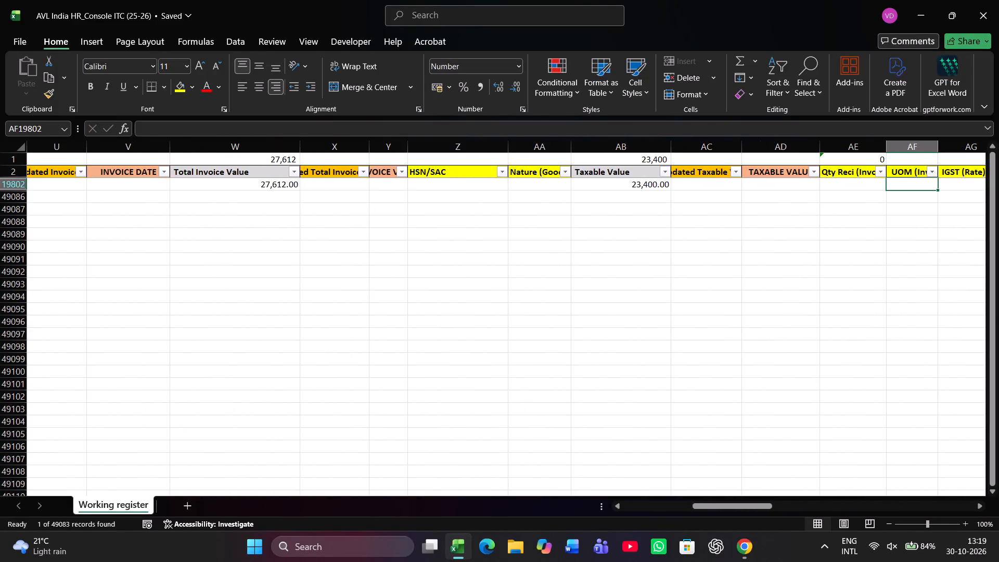
key(ctrl+Right)
key(ctrl+Right)
key(ctrl+Right)
key(ctrl+Right)
key(ctrl+Right)
key(ctrl+Right)
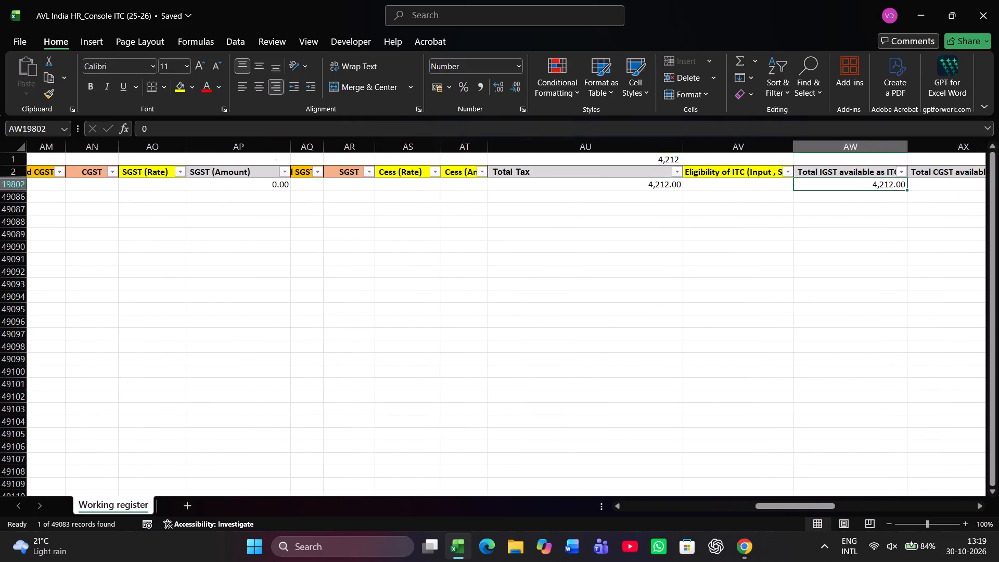
key(ctrl+Right)
key(ctrl+Right)
key(ctrl+Left)
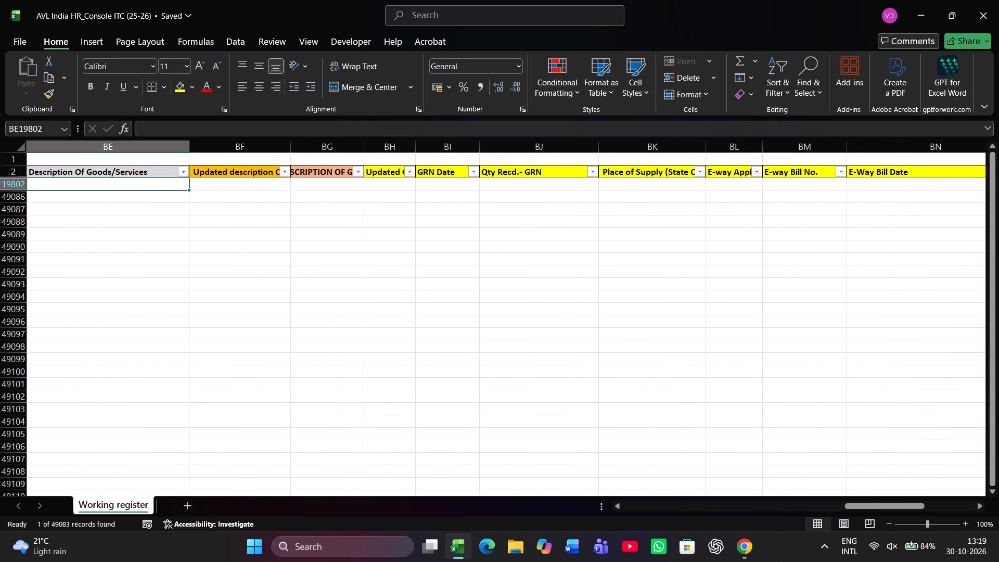
key(Right)
key(Right)
key(Right)
key(Right)
key(Right)
key(Right)
key(Right)
key(Right)
key(Right)
key(Right)
key(Right)
key(Right)
key(Right)
key(Right)
key(Right)
key(Right)
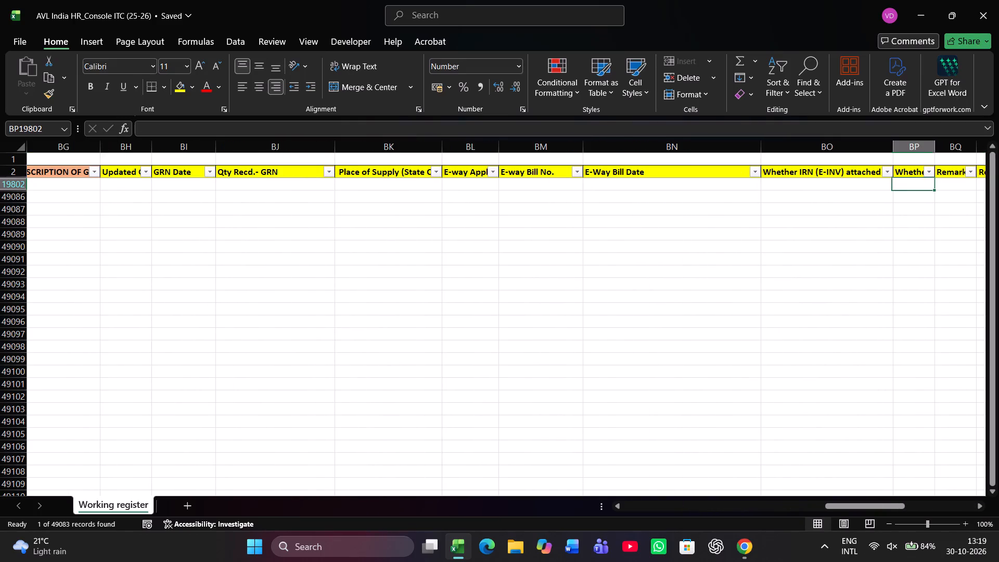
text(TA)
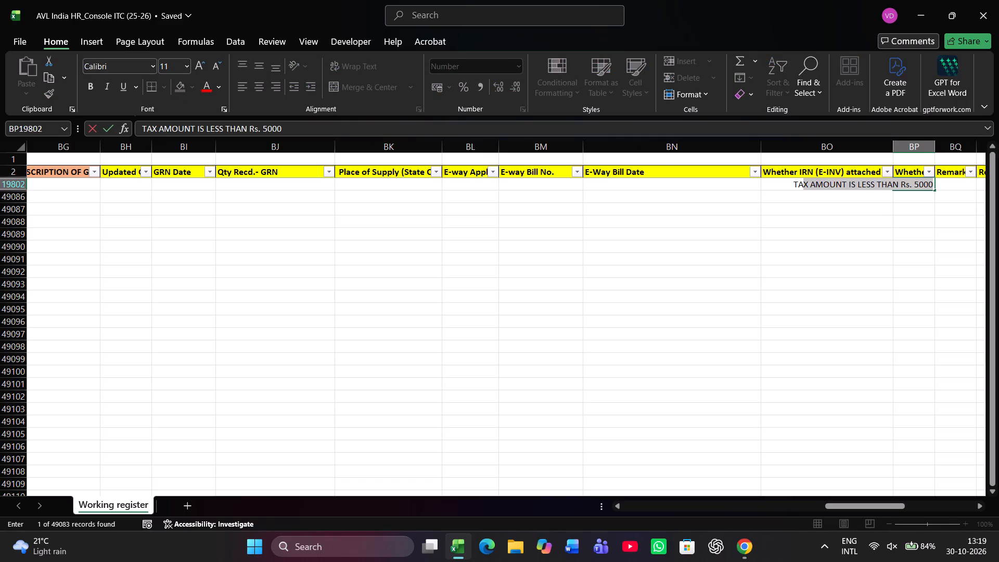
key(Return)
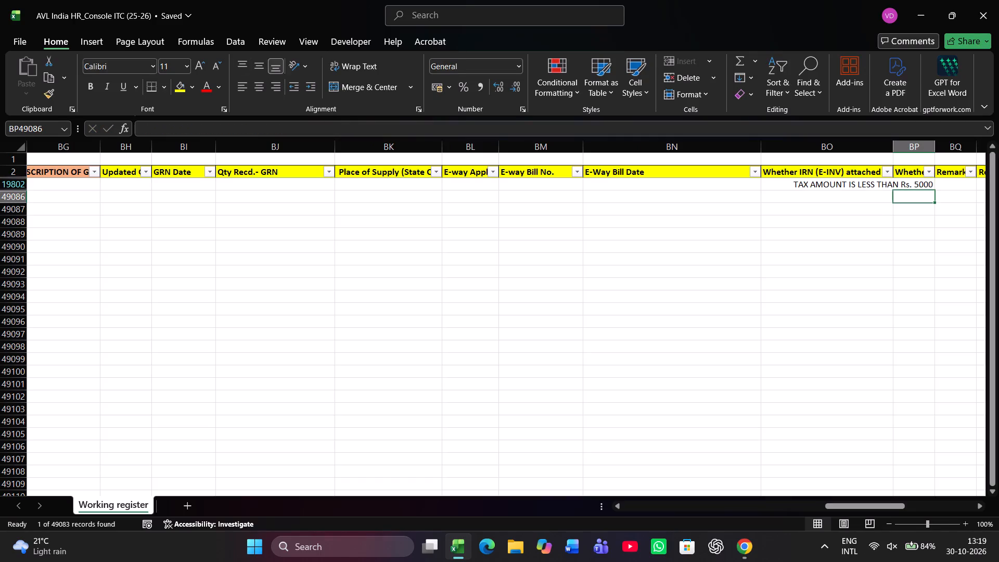
Filter the MIRO column to the record ending in 1785.
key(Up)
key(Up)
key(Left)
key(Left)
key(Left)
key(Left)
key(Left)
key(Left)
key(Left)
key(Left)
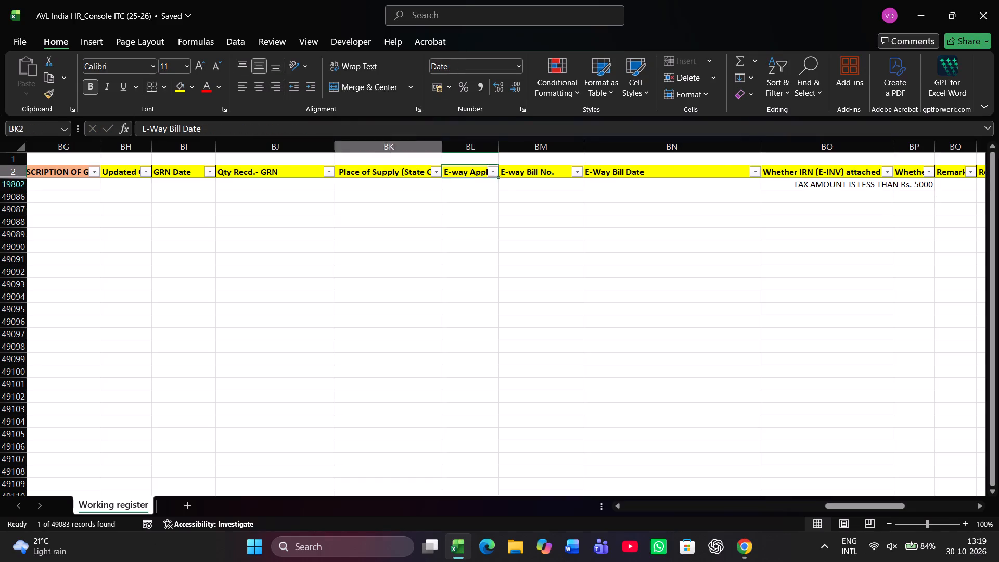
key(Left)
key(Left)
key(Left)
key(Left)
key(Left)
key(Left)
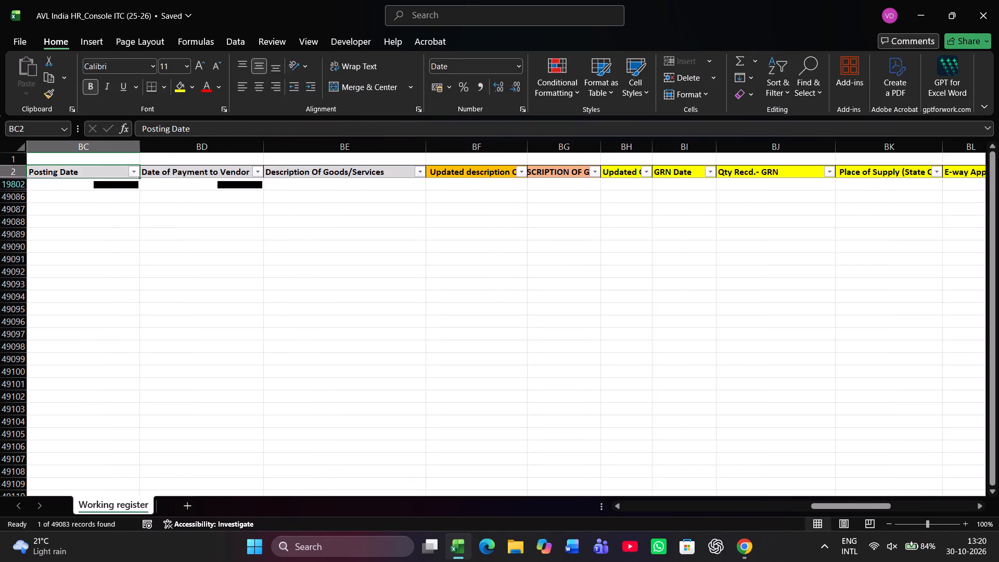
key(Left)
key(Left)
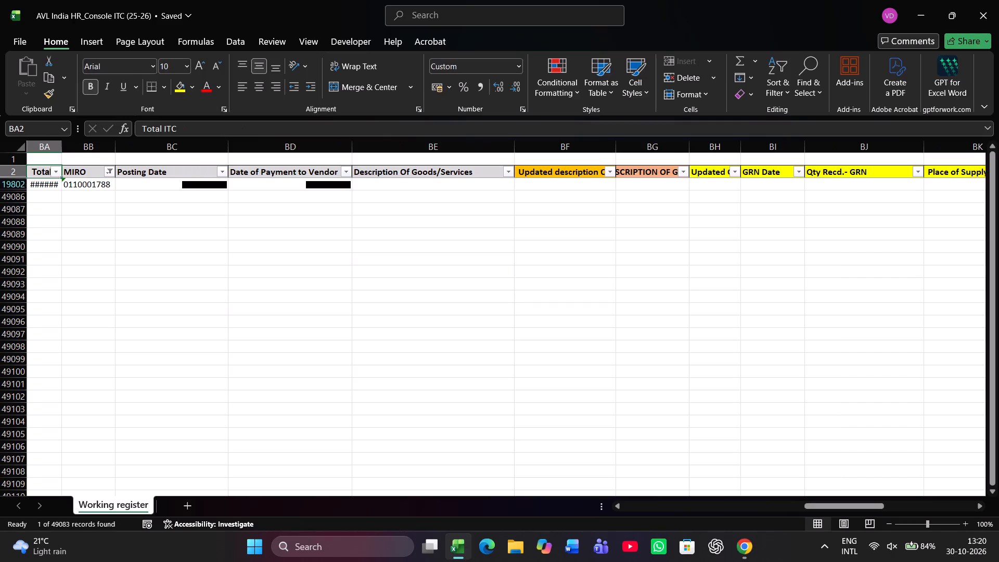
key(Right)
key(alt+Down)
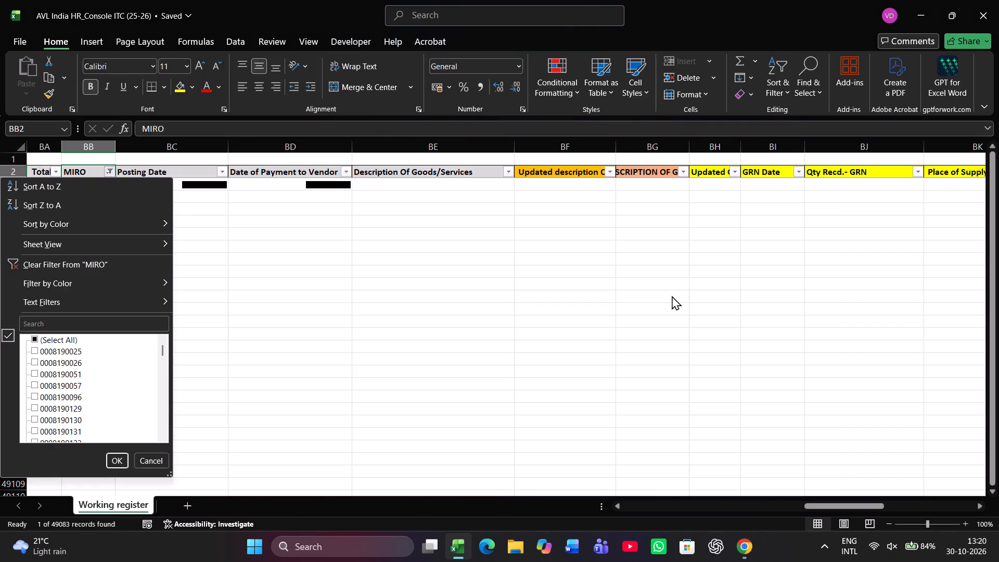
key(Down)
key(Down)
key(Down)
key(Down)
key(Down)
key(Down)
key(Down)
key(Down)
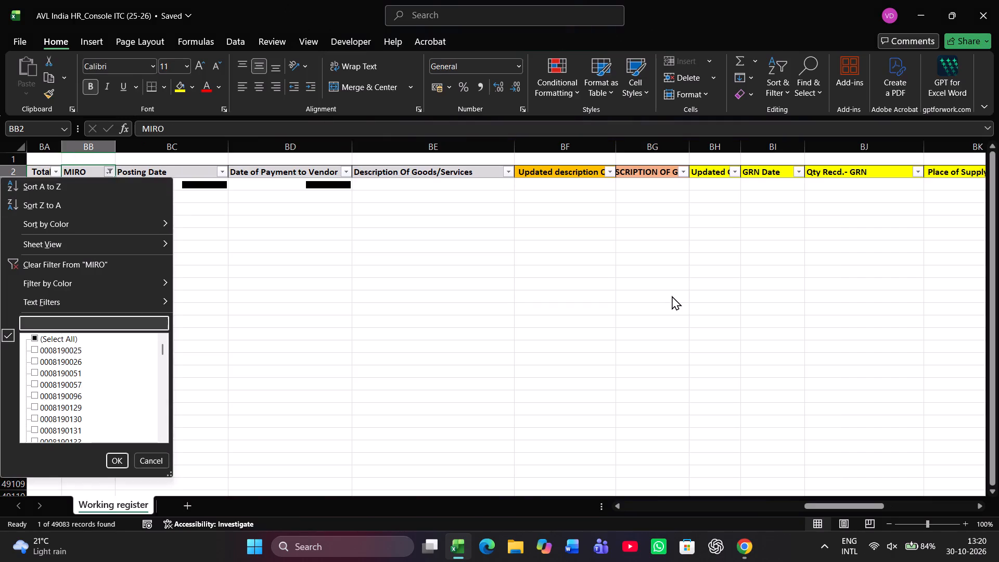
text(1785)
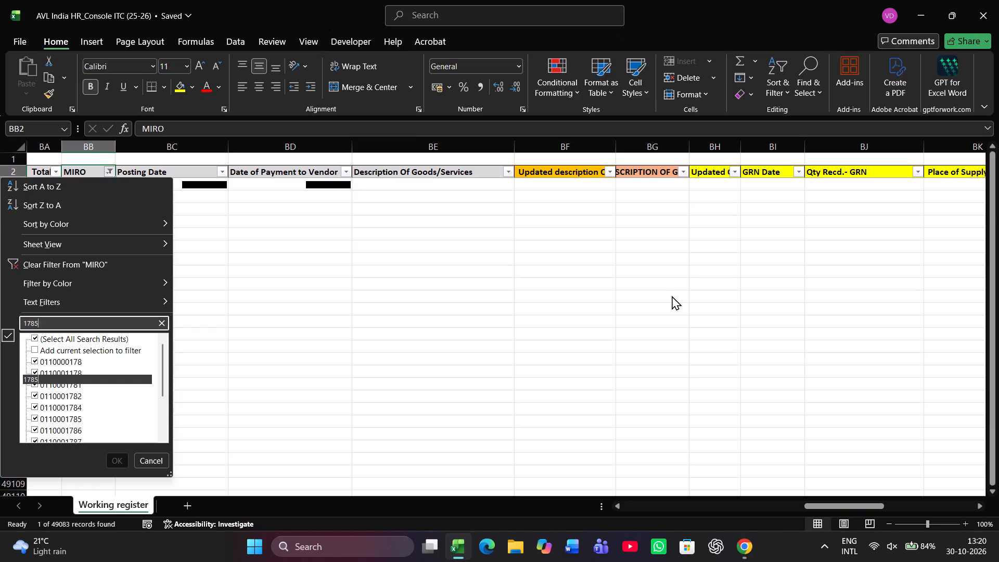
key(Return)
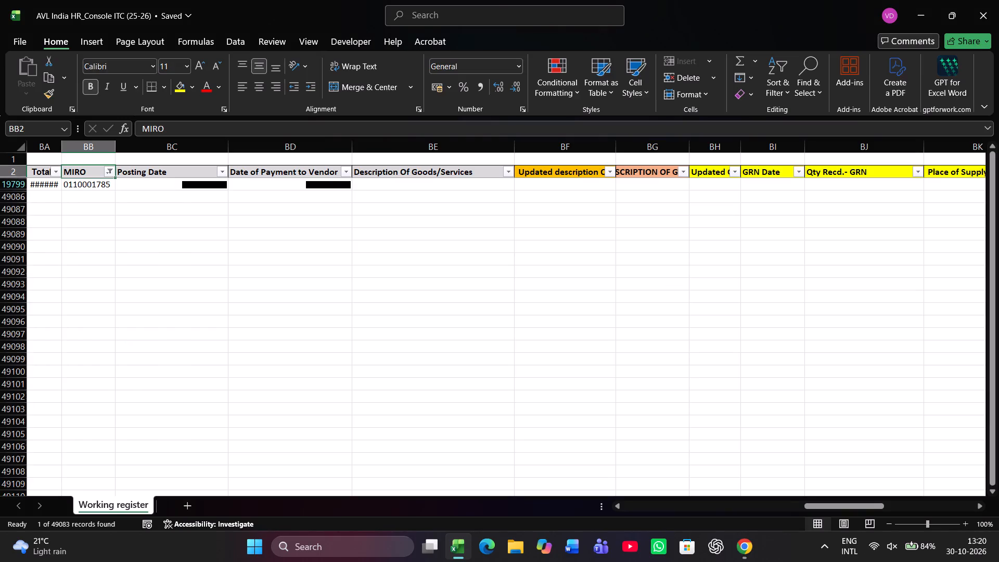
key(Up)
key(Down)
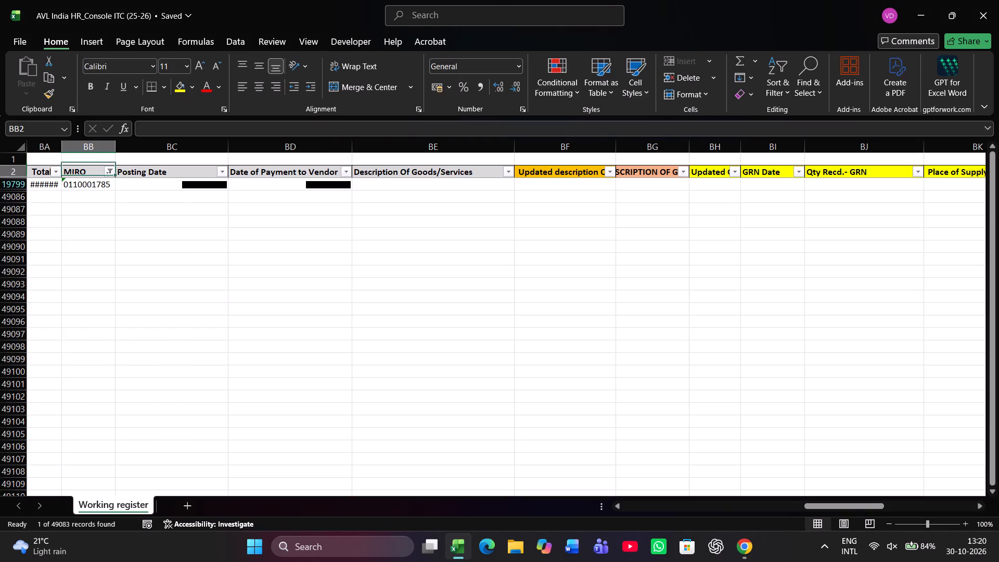
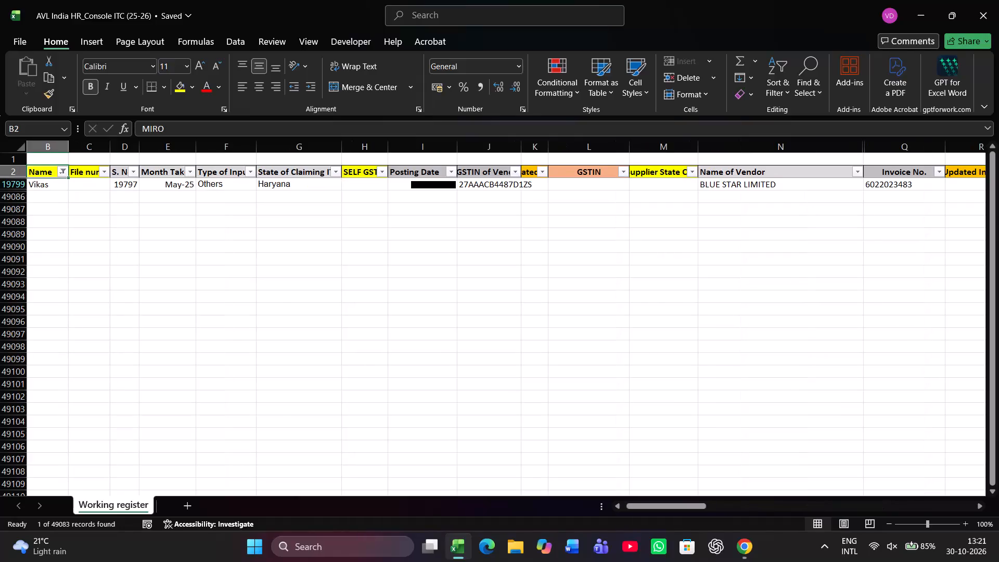
Enter file number 26 for the BLUE STAR LIMITED record.
key(Down)
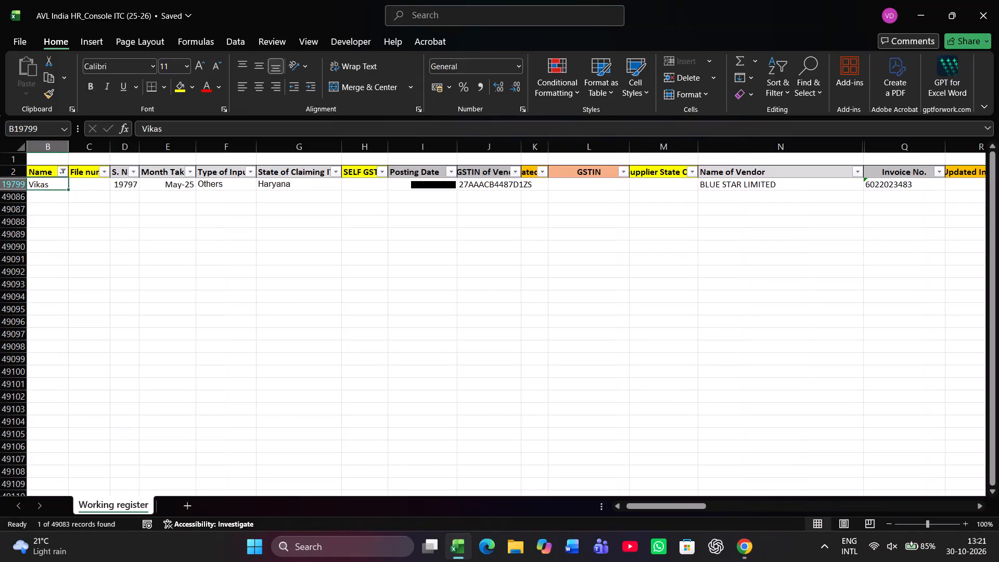
key(Right)
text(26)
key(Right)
Enter the self GSTIN beginning 06AAACA03 for the BLUE STAR LIMITED record claimed in Haryana.
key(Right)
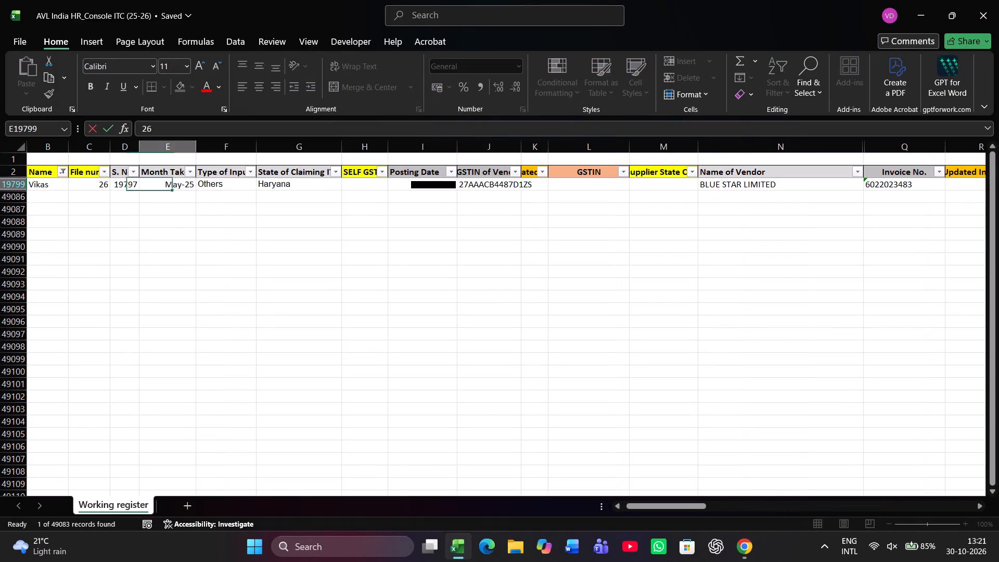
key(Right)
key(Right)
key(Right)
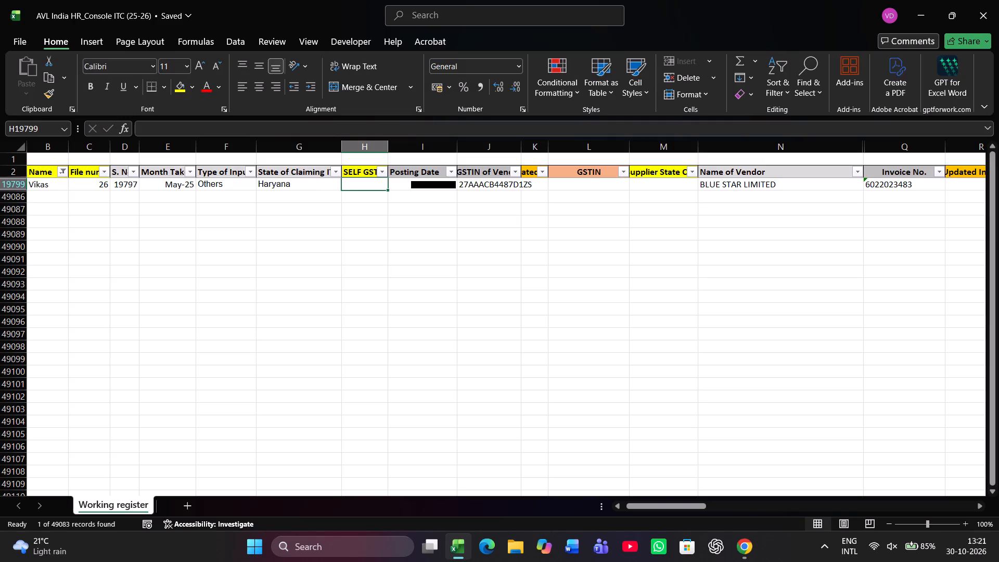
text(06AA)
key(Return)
Copy the vendor GSTIN 27AAACB4487D1ZS into the adjacent updated GSTIN column and mark the GSTIN check OK.
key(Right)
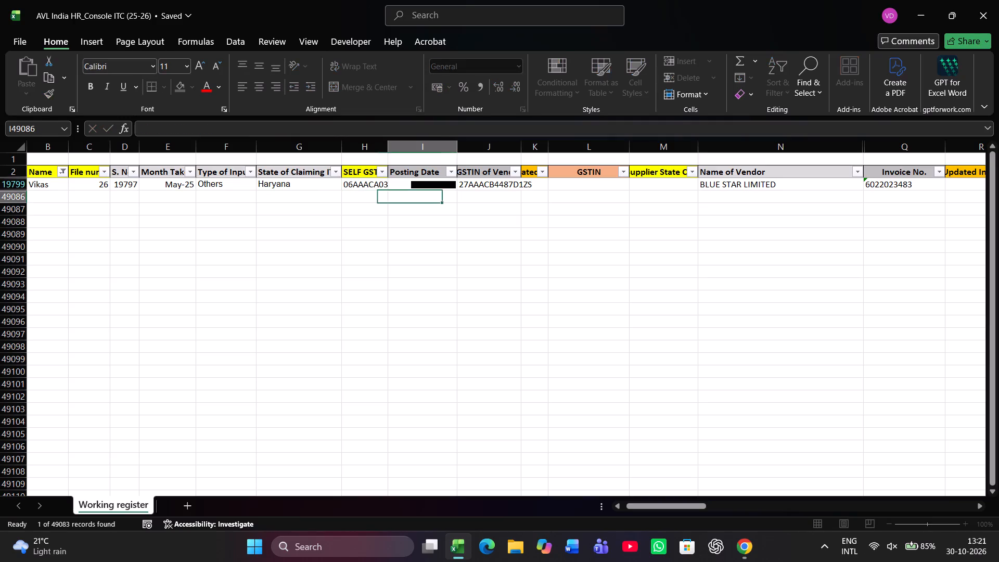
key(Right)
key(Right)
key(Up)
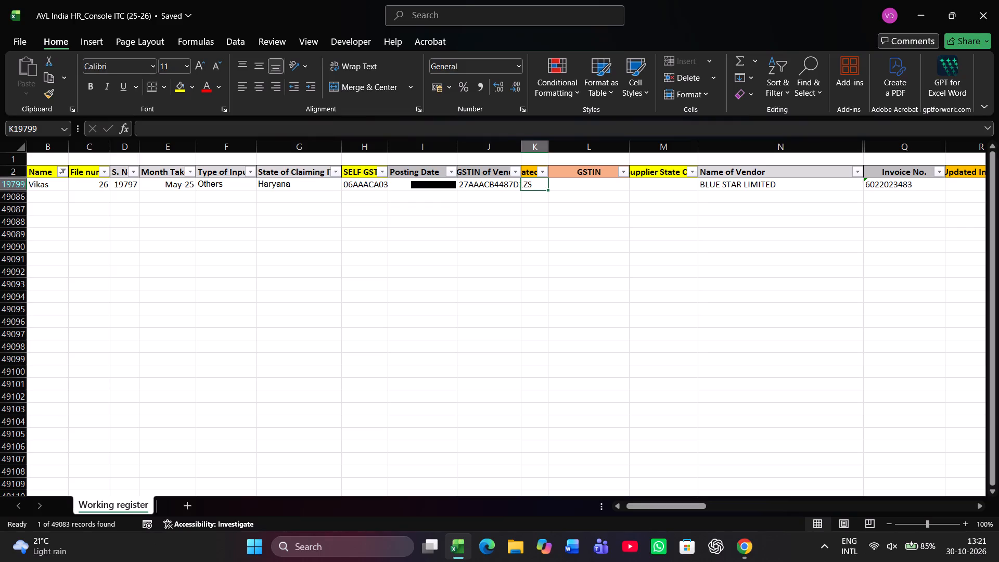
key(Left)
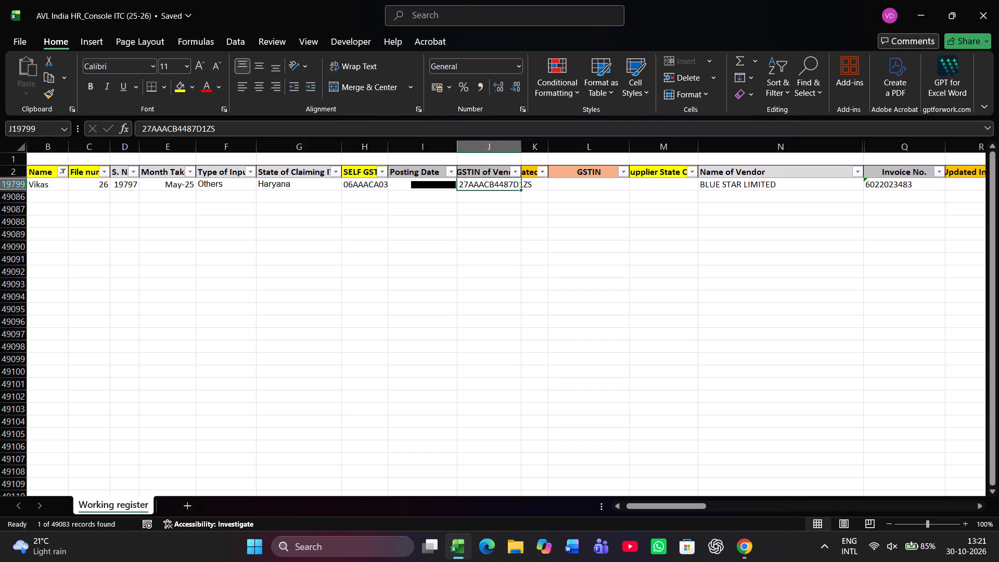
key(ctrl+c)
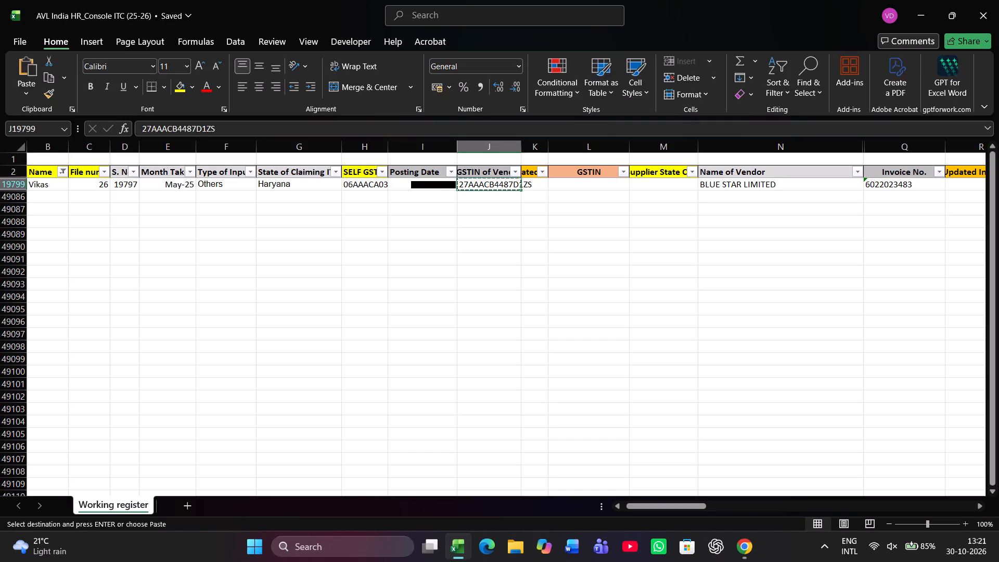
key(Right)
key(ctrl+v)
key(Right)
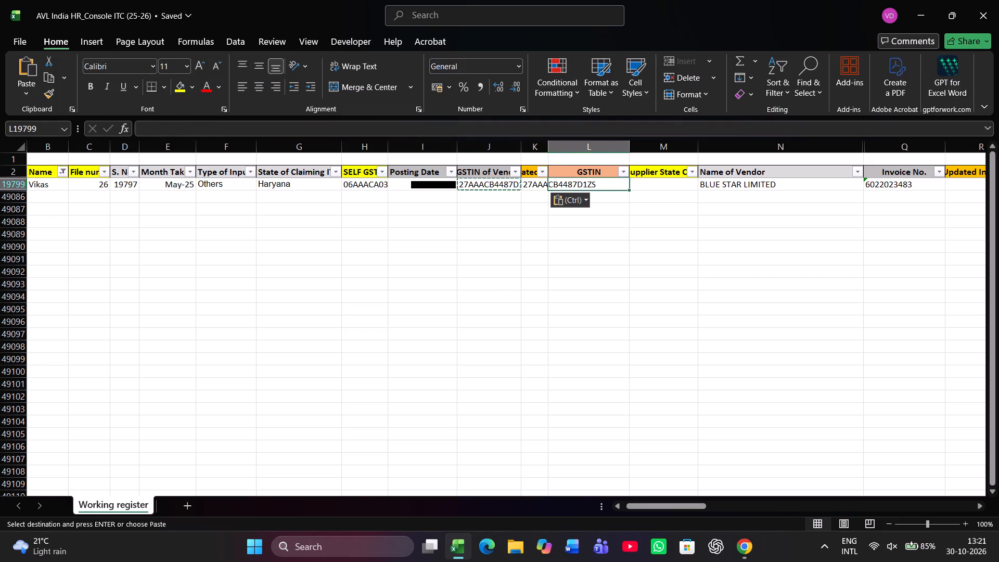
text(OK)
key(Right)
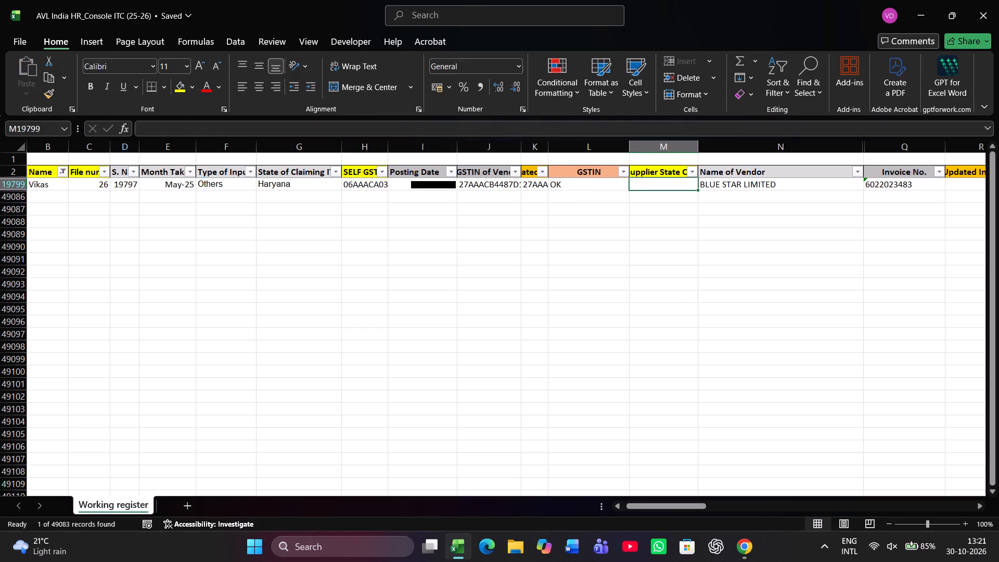
Set the supplier state code of the BLUE STAR LIMITED record to 27.
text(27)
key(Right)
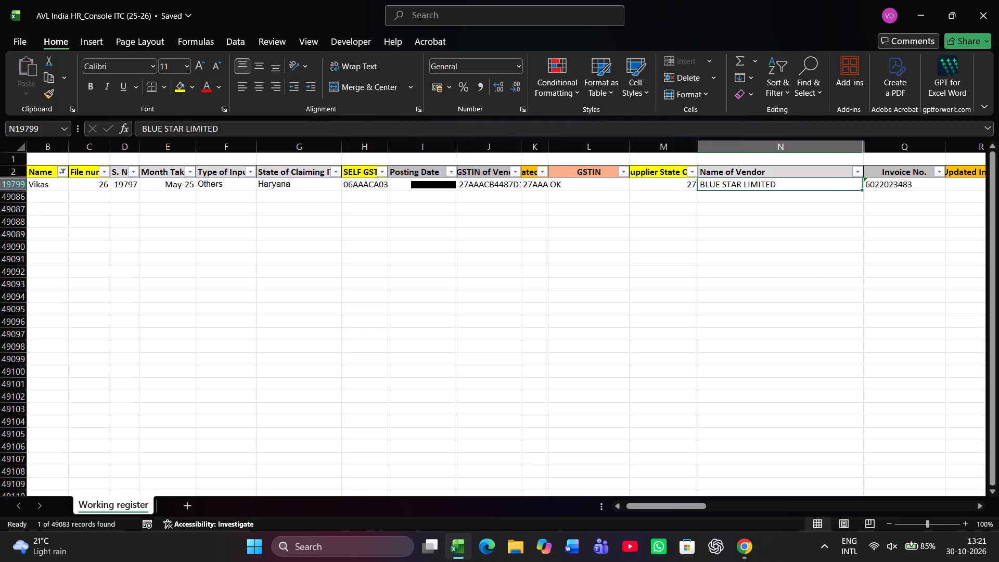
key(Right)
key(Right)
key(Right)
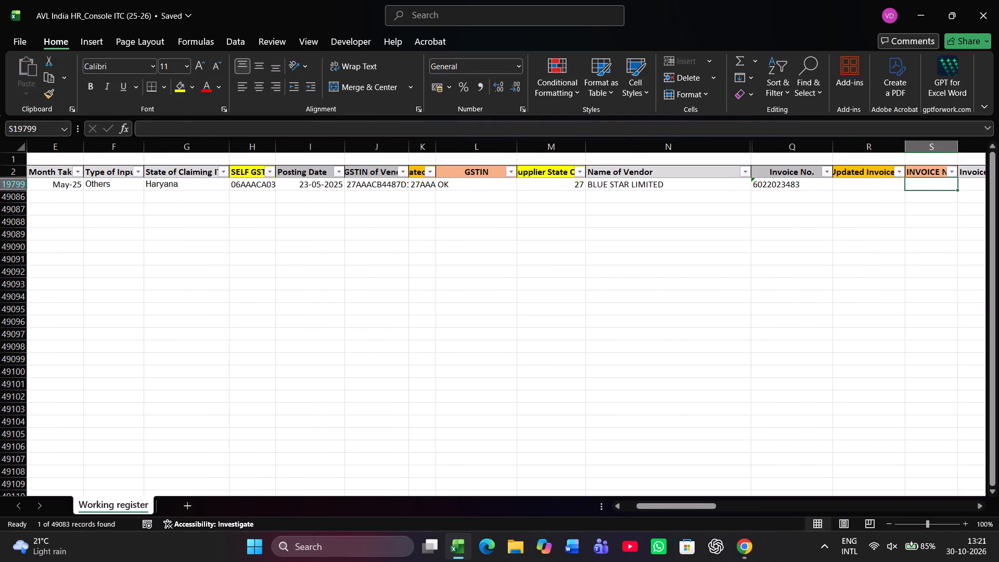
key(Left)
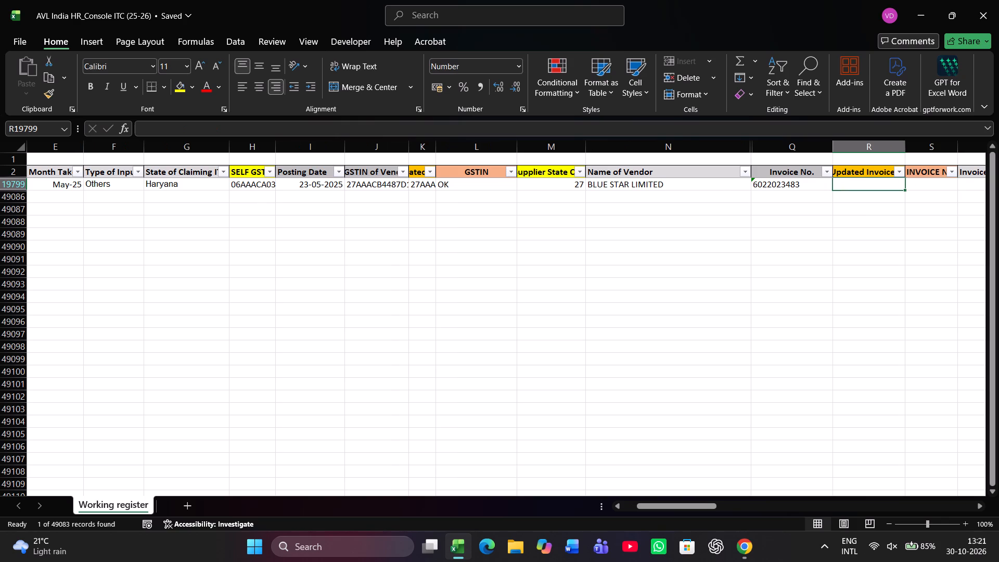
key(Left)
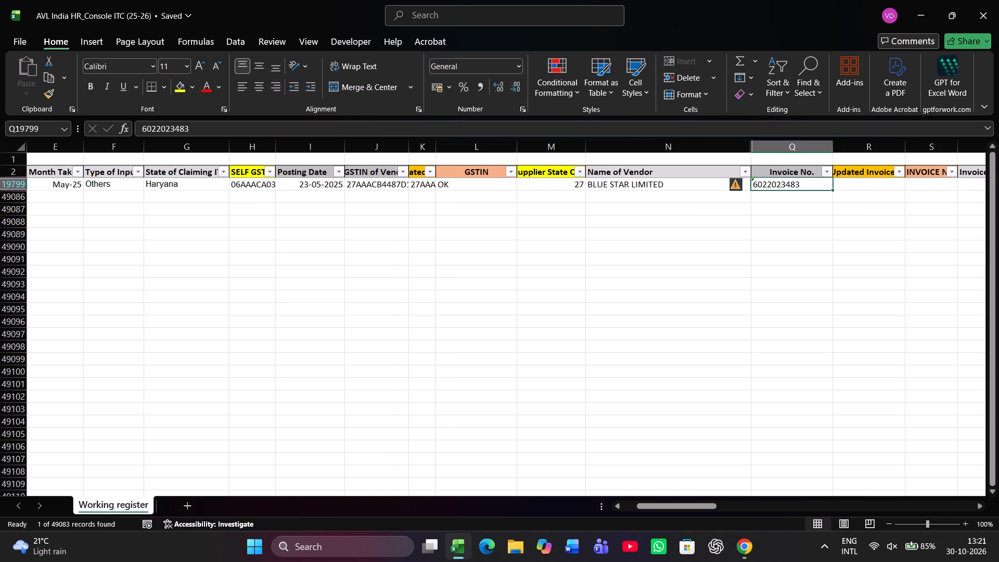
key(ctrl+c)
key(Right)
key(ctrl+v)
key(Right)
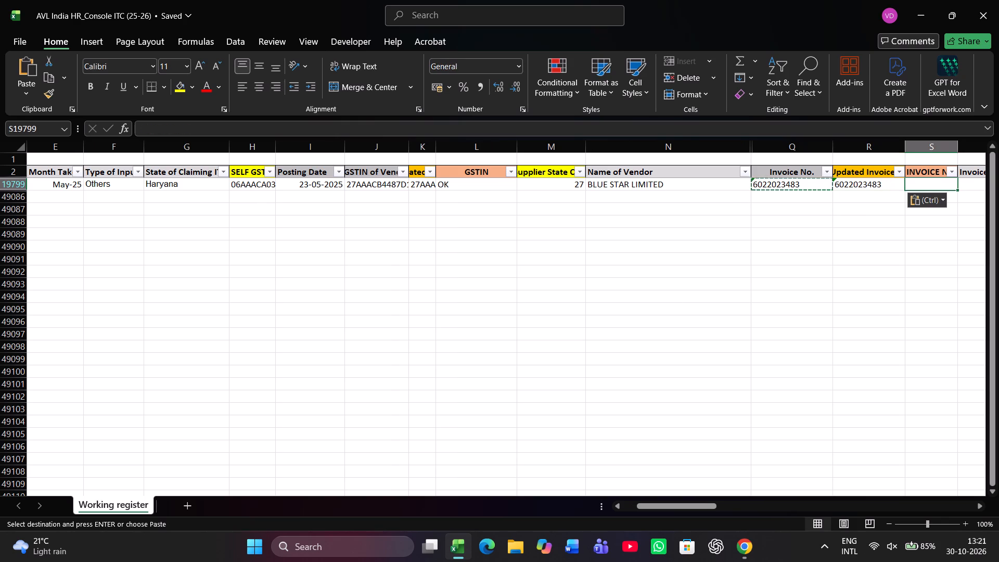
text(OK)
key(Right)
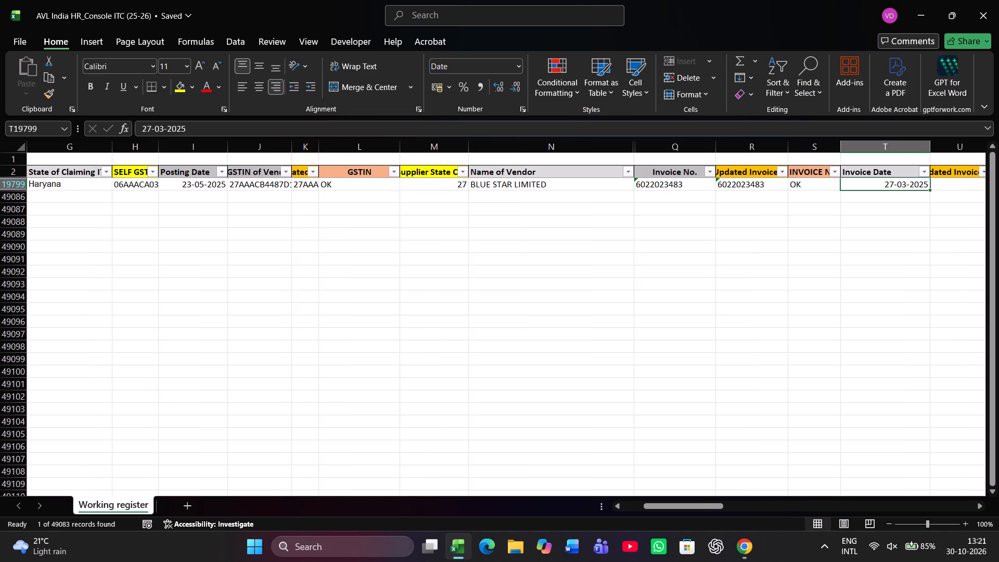
Copy the invoice date 27-03-2025 into the updated invoice date column and mark the INVOICE DATE check OK.
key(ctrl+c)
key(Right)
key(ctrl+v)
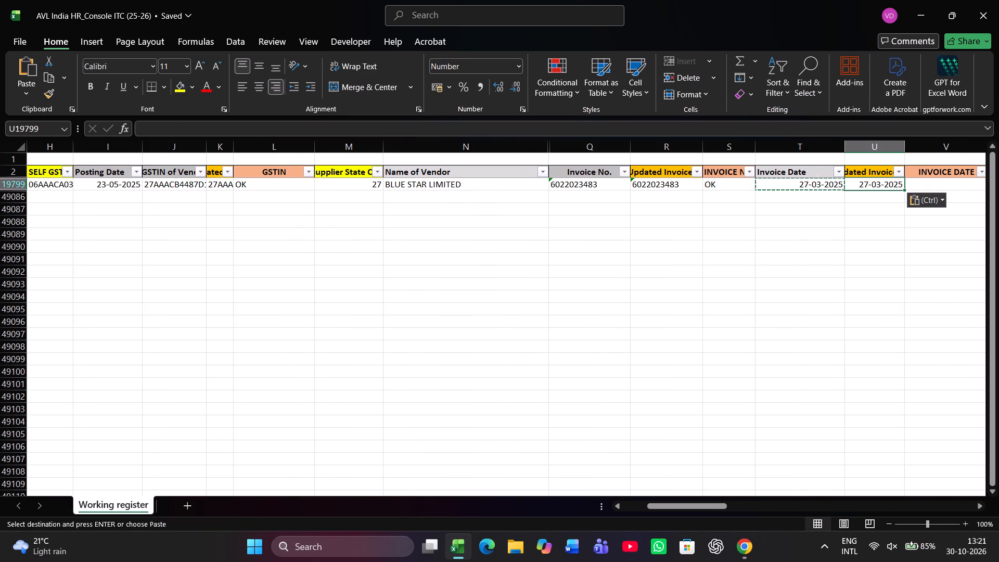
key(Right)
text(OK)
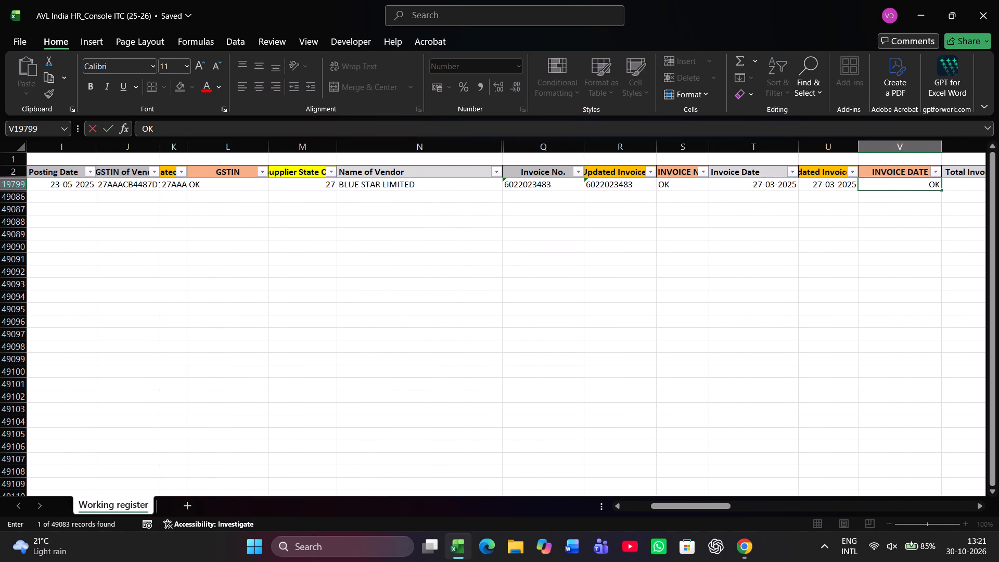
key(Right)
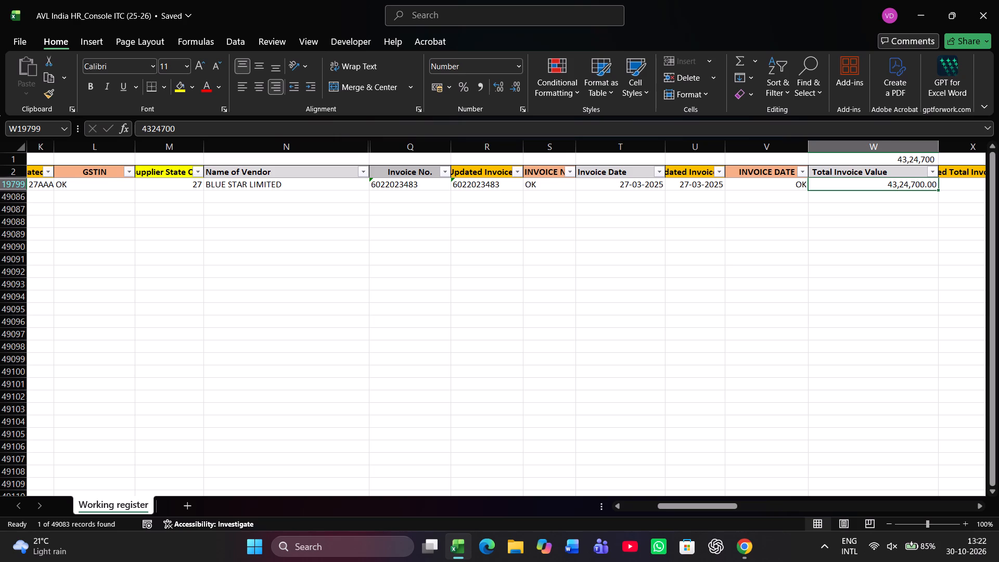
Enter 4324700 as the updated total invoice value and mark the invoice value check OK.
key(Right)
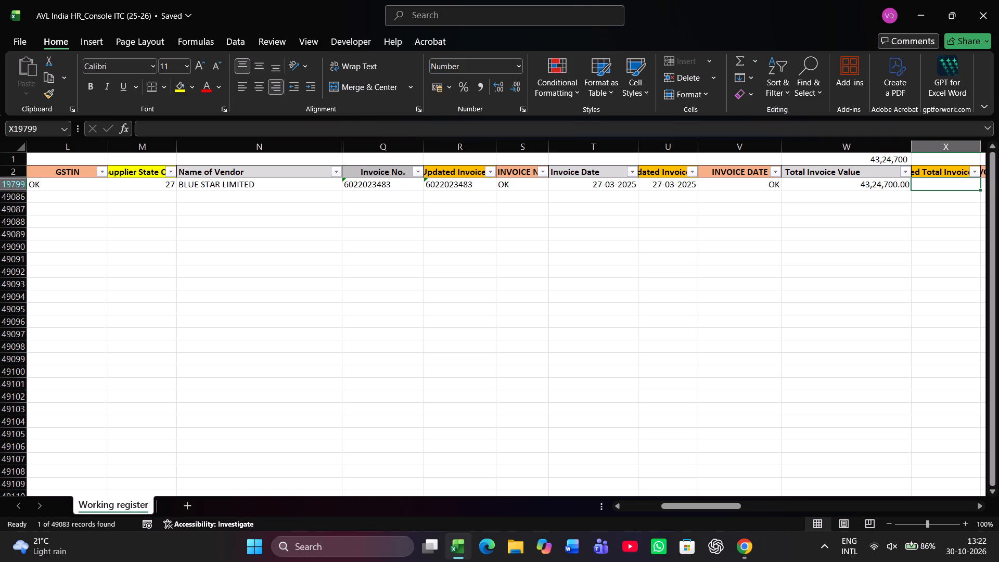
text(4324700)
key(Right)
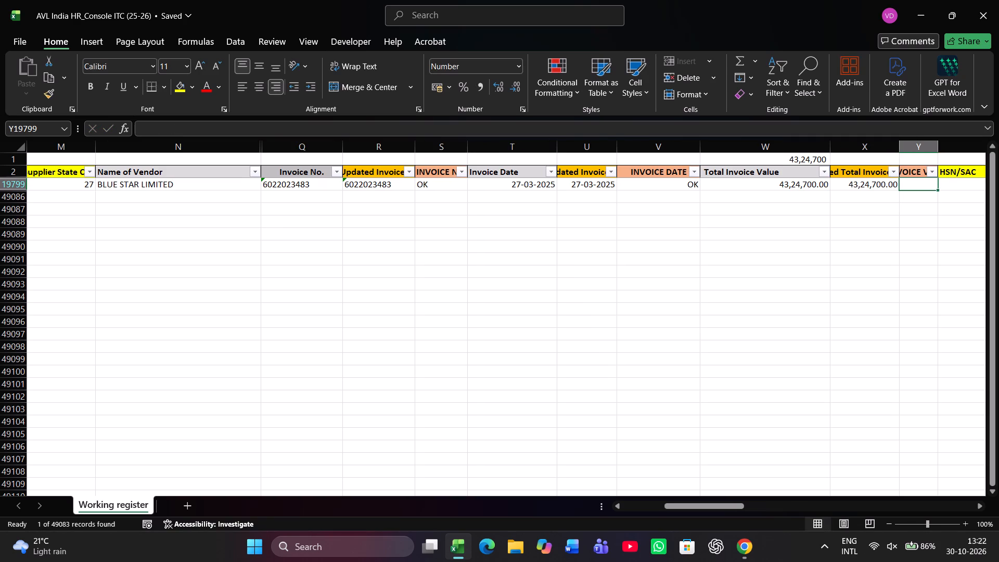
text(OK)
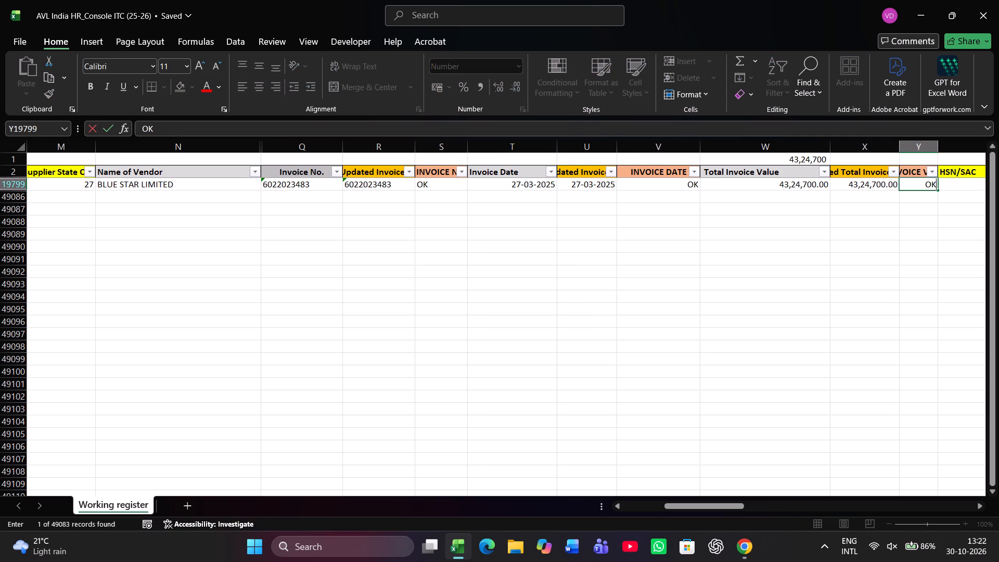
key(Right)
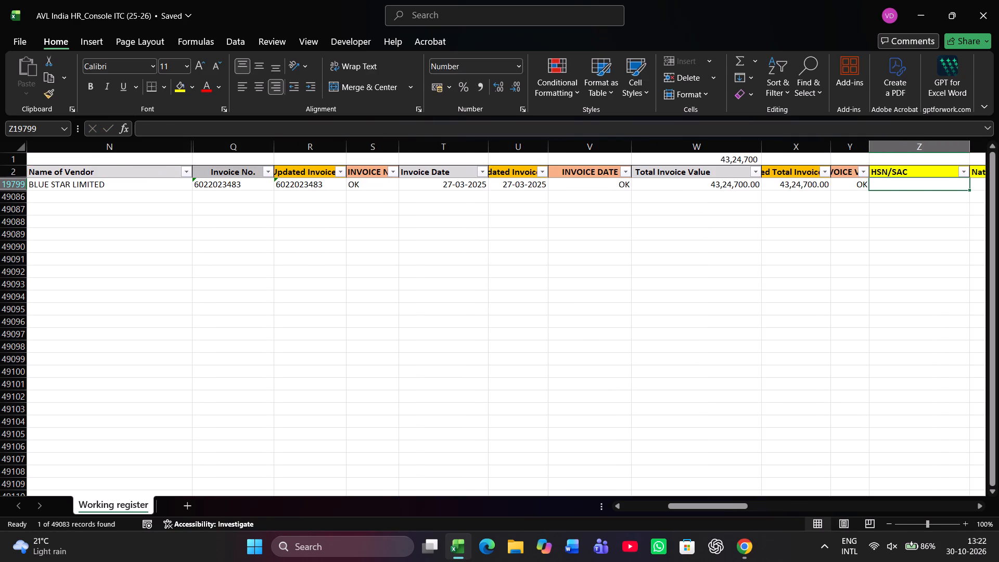
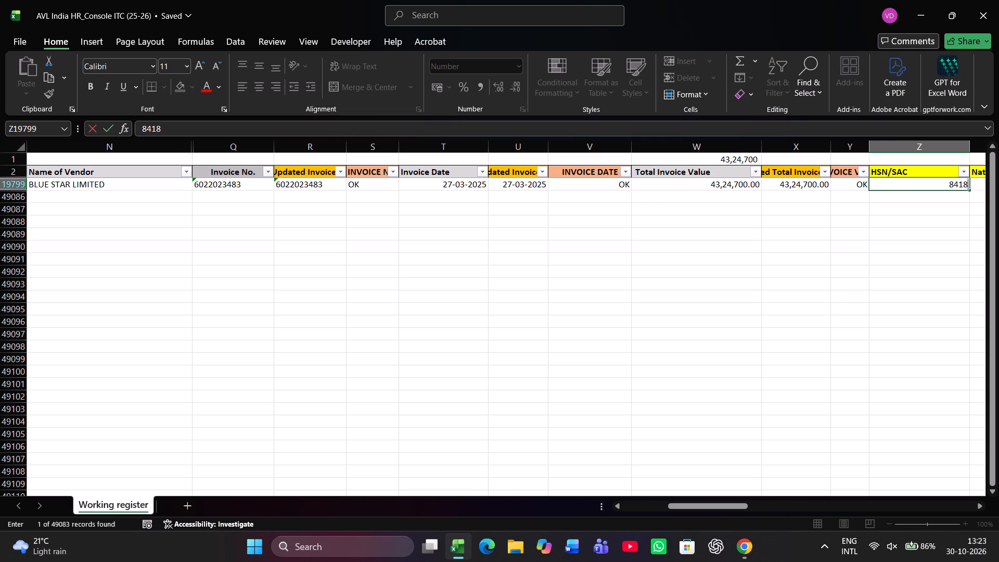
Enter HSN/SAC code 84186990 for the BLUE STAR LIMITED record and set that cell to the General number format.
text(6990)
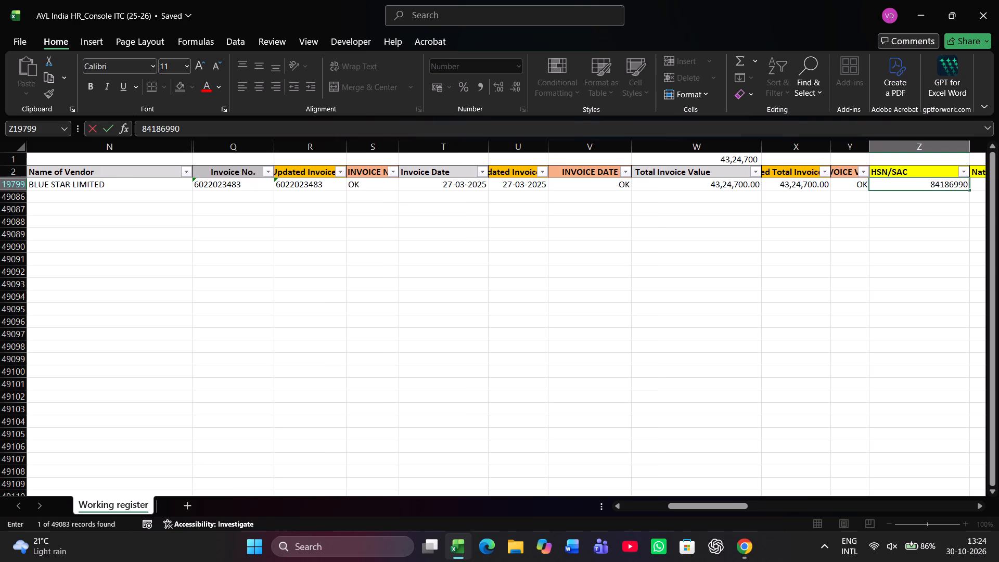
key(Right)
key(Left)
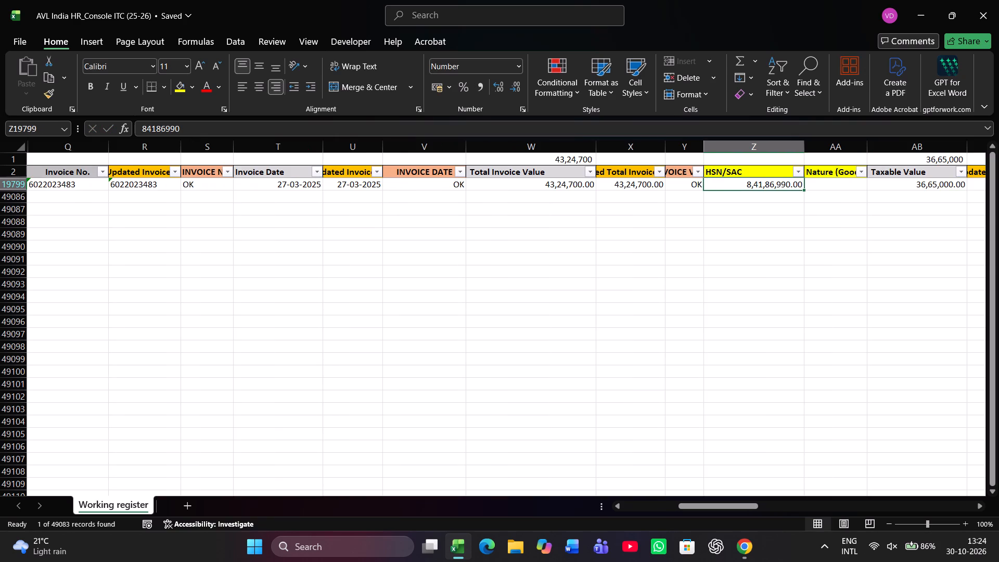
right_click(776, 183)
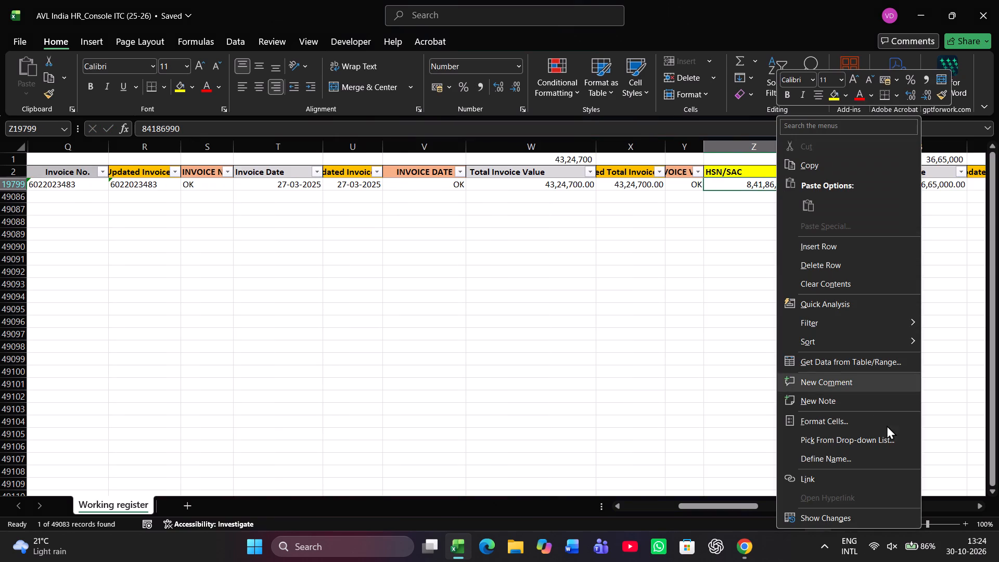
click(827, 422)
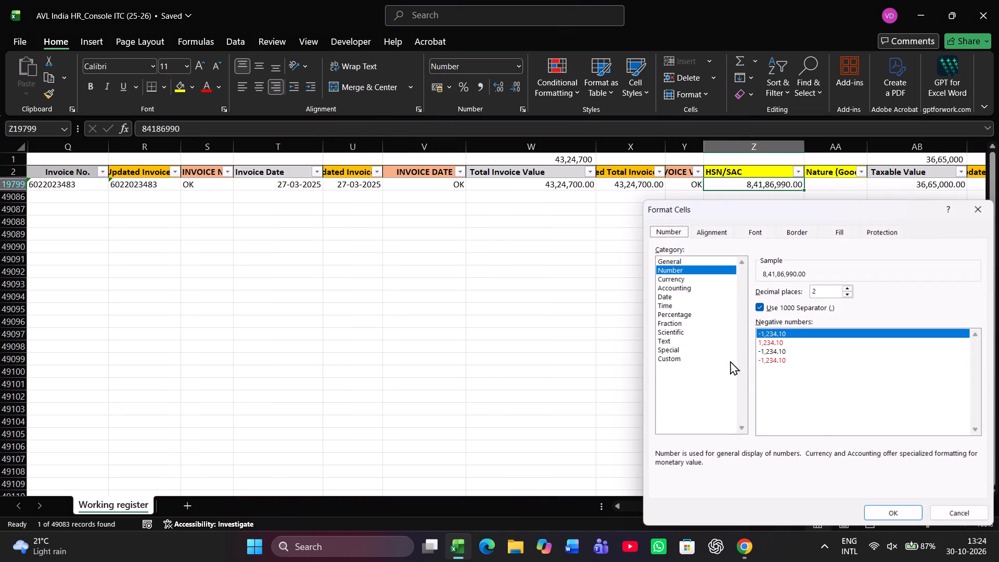
click(675, 259)
key(Return)
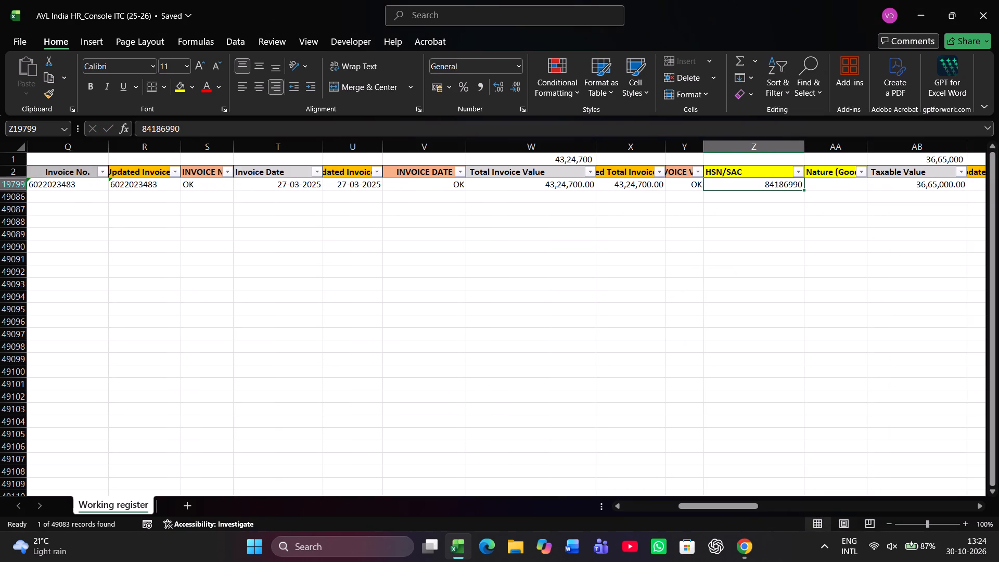
Set the nature of the supply to GOODS.
key(Right)
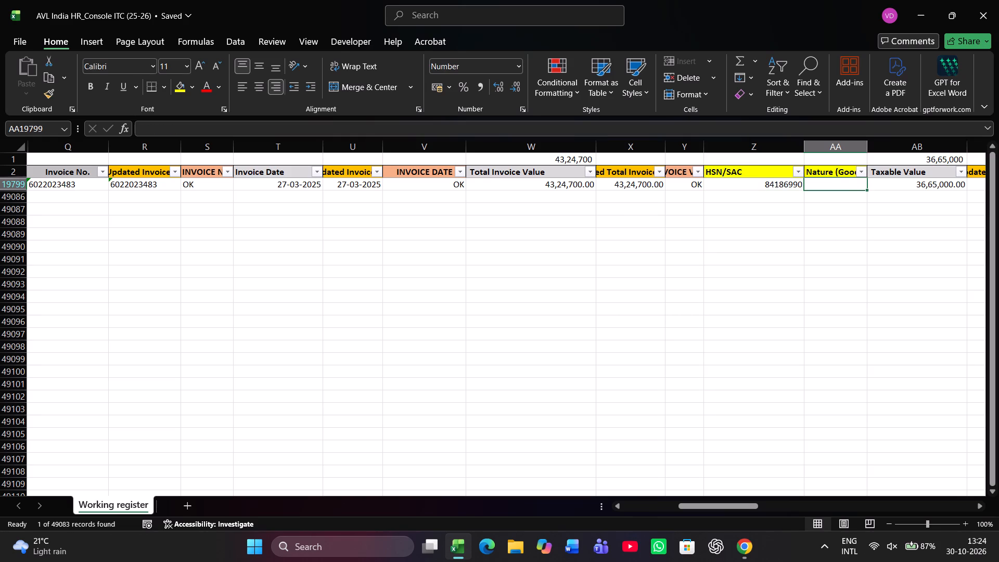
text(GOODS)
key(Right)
Enter 3665000 as the updated taxable value and mark the taxable value check OK.
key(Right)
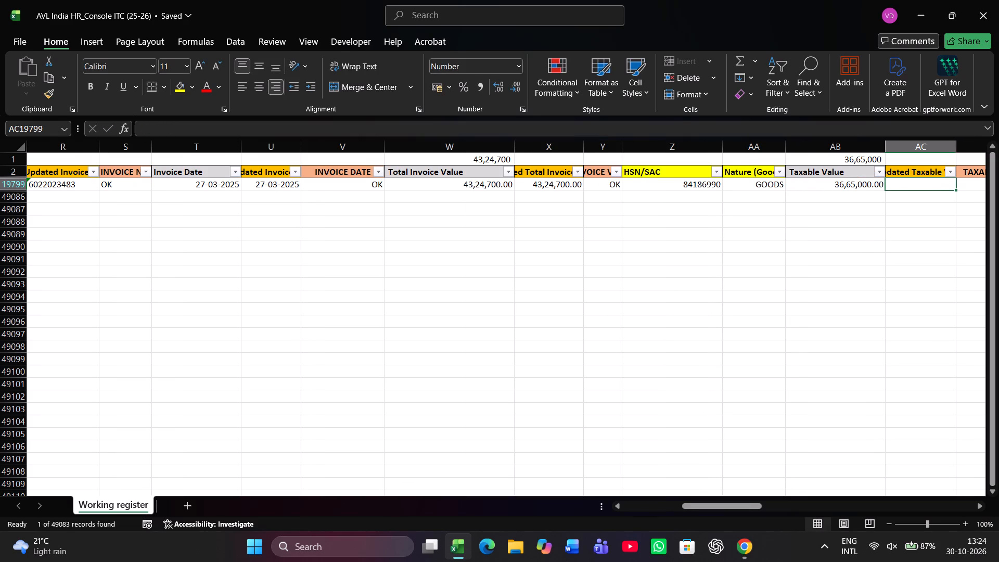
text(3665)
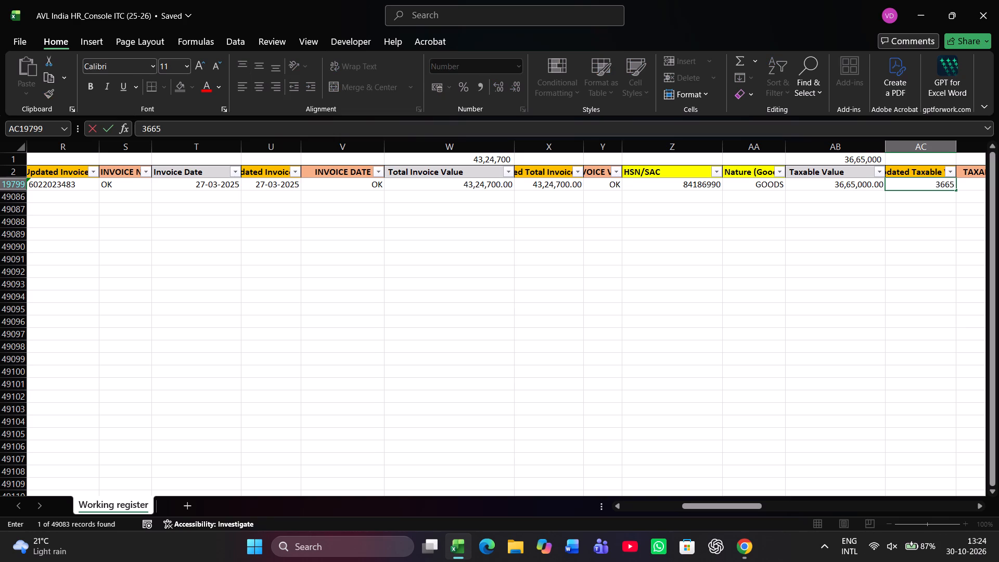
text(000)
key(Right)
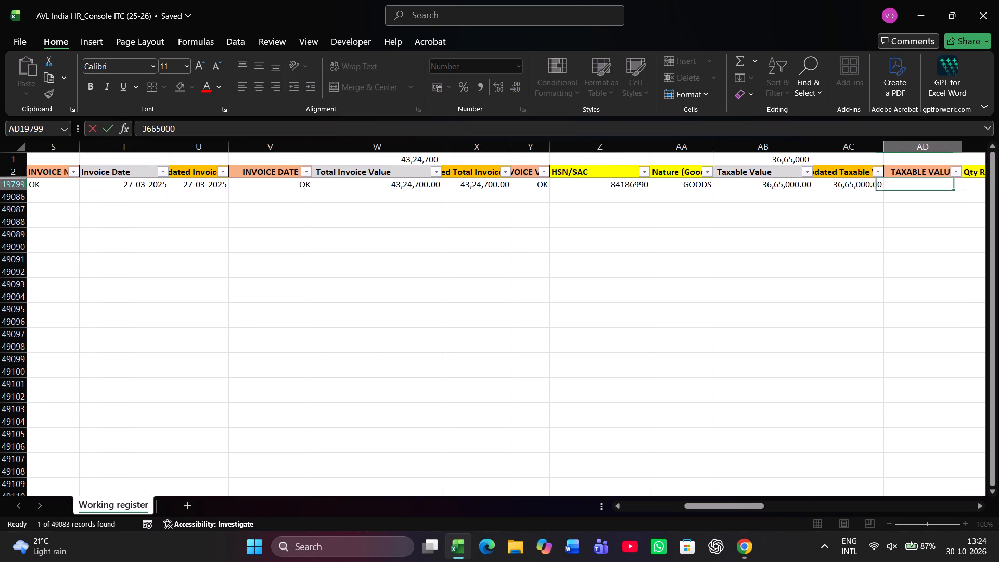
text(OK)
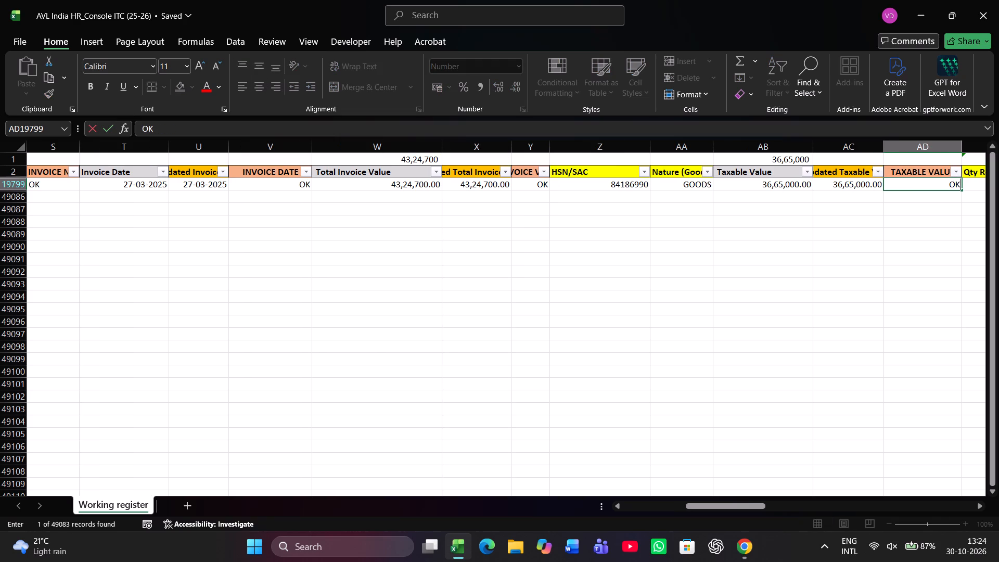
Record the invoice quantity received as 1 and its unit of measure as EA.
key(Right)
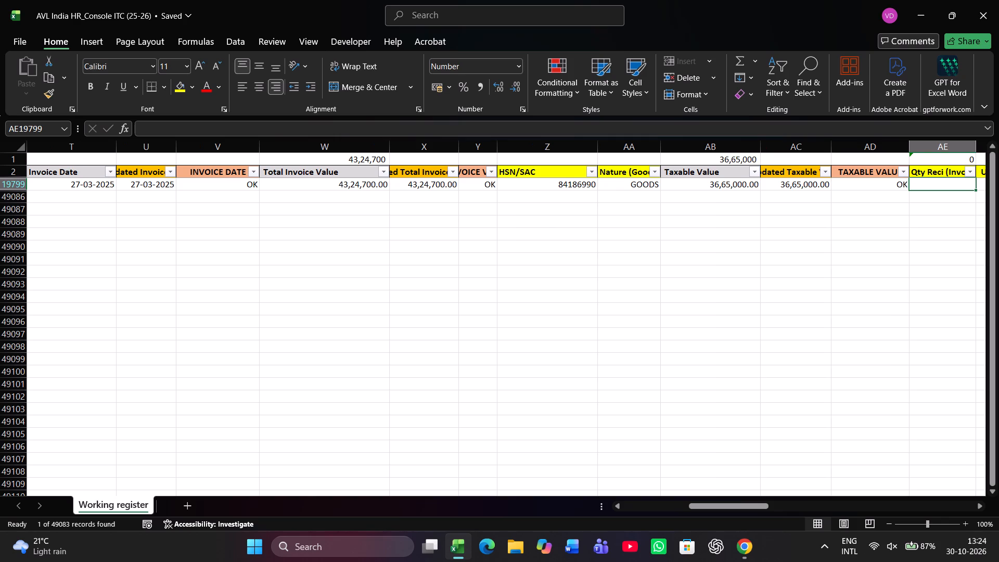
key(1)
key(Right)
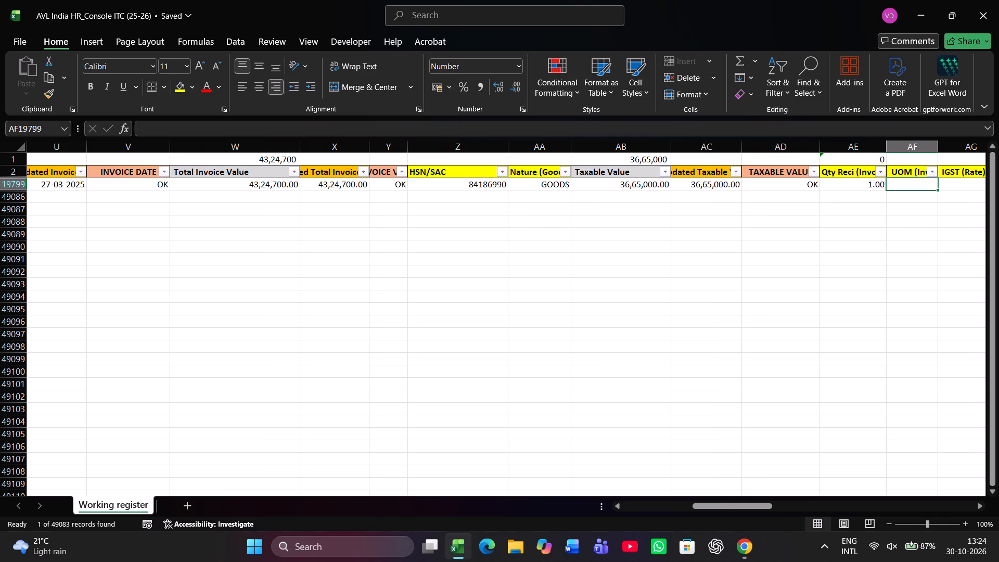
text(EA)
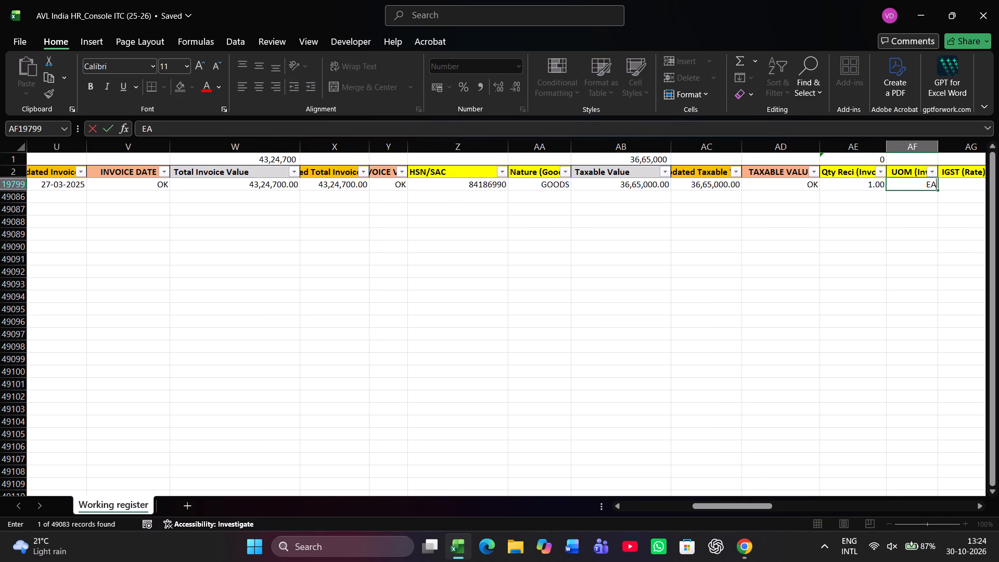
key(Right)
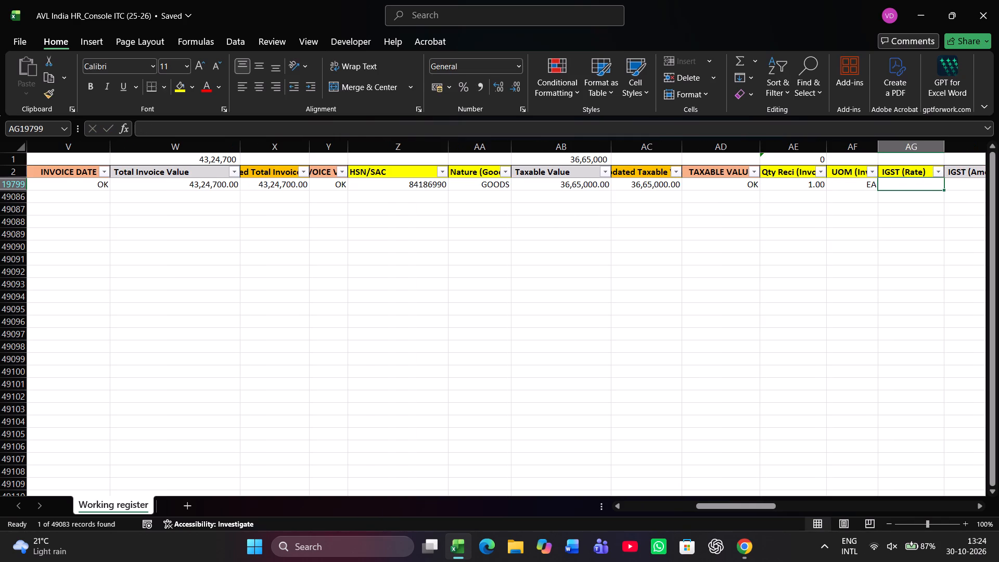
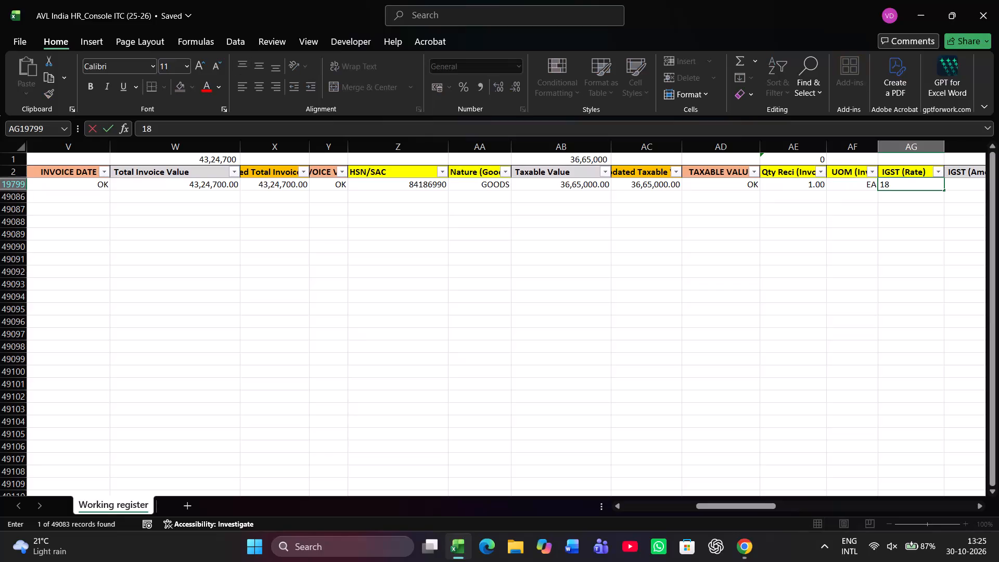
Keep the IGST rate of 18, copy the 659700 IGST amount into the updated IGST amount, and mark the IGST check OK.
key(Right)
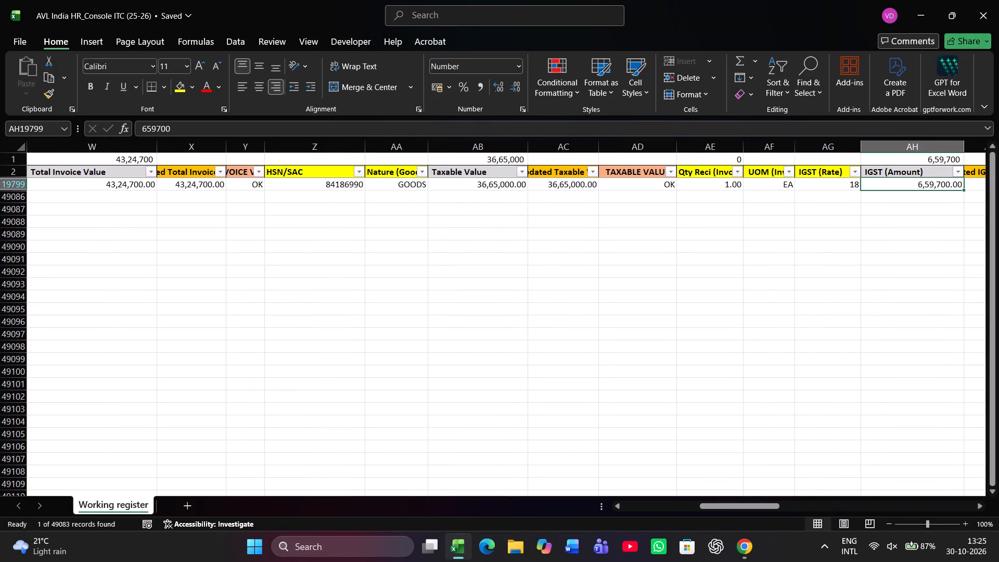
key(Right)
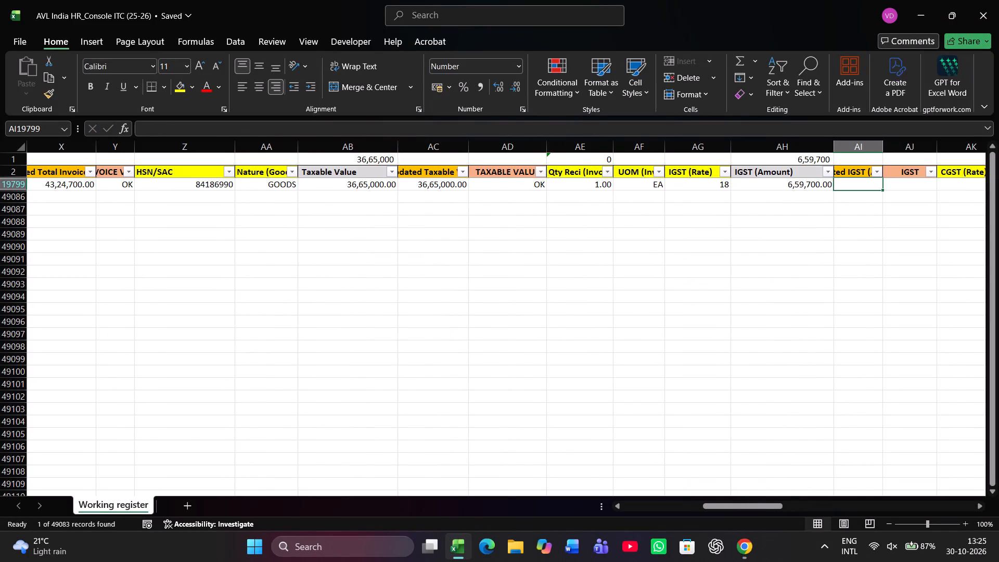
key(Up)
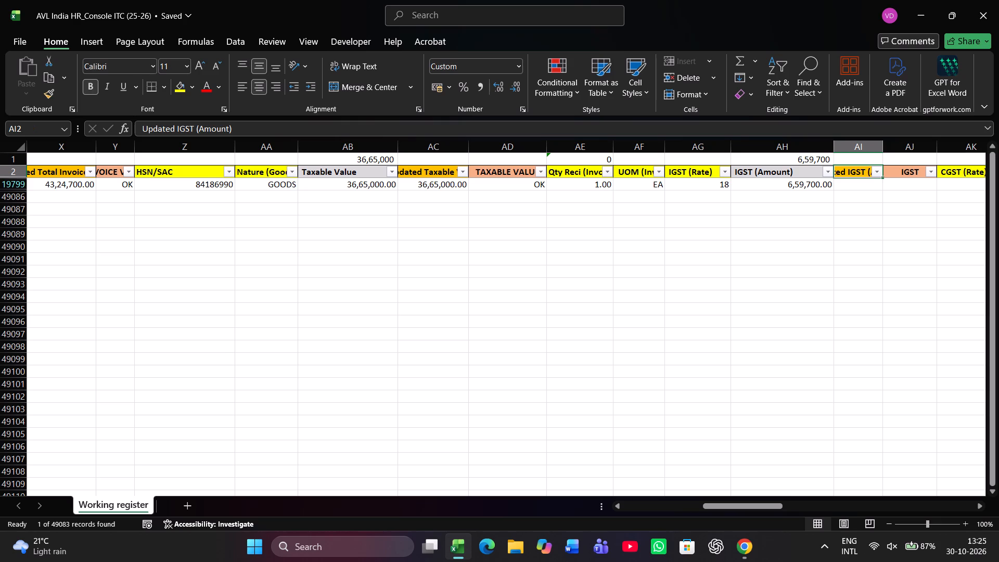
key(Down)
key(Left)
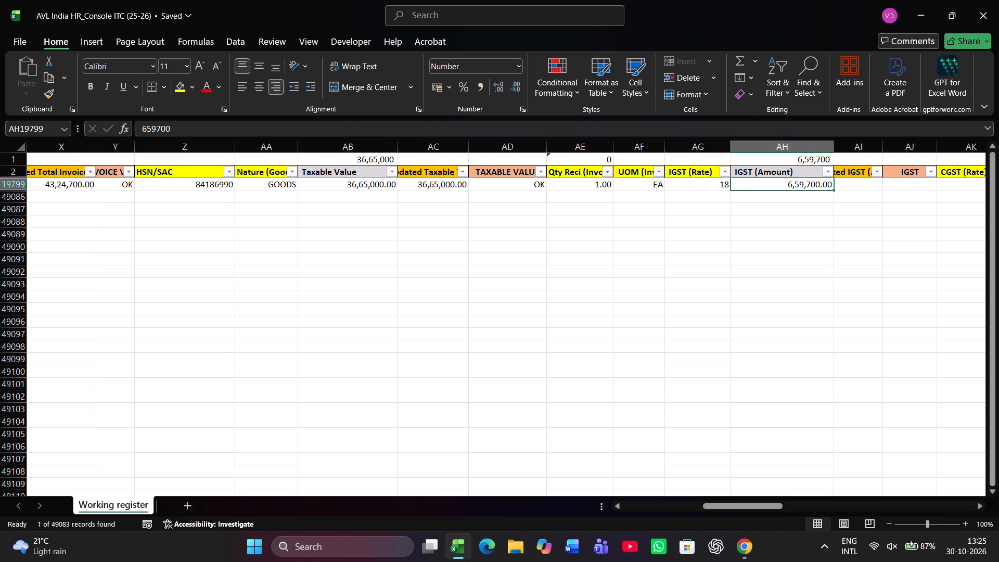
key(ctrl+c)
key(Right)
key(ctrl+v)
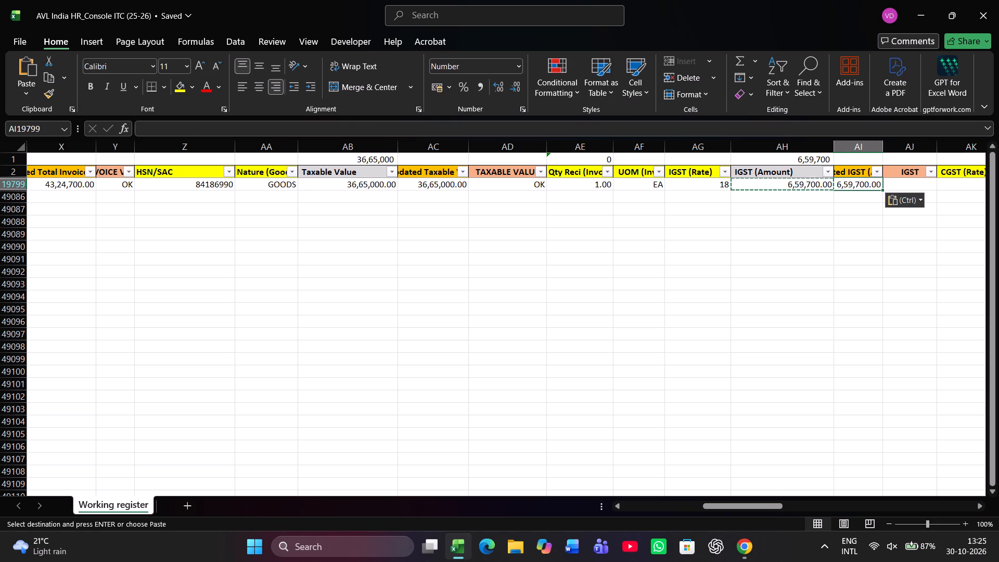
key(Right)
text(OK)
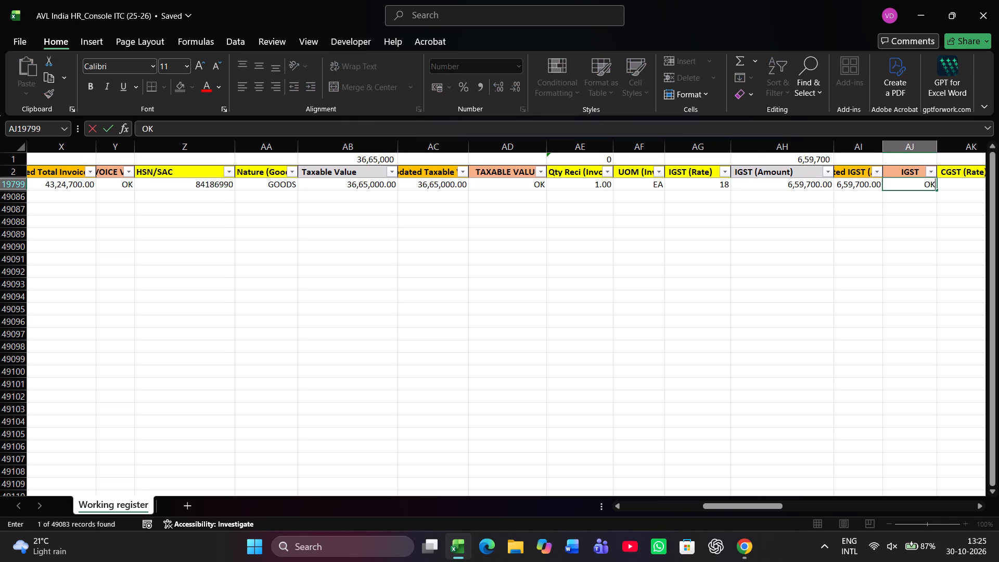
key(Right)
Set the eligibility of ITC to INPUT for the record, leaving the CGST, SGST and cess fields blank.
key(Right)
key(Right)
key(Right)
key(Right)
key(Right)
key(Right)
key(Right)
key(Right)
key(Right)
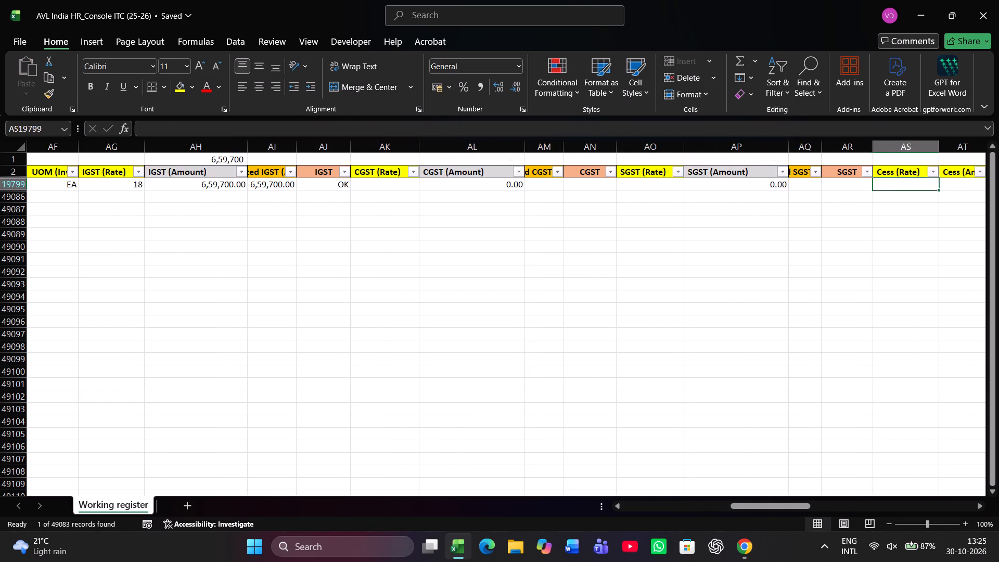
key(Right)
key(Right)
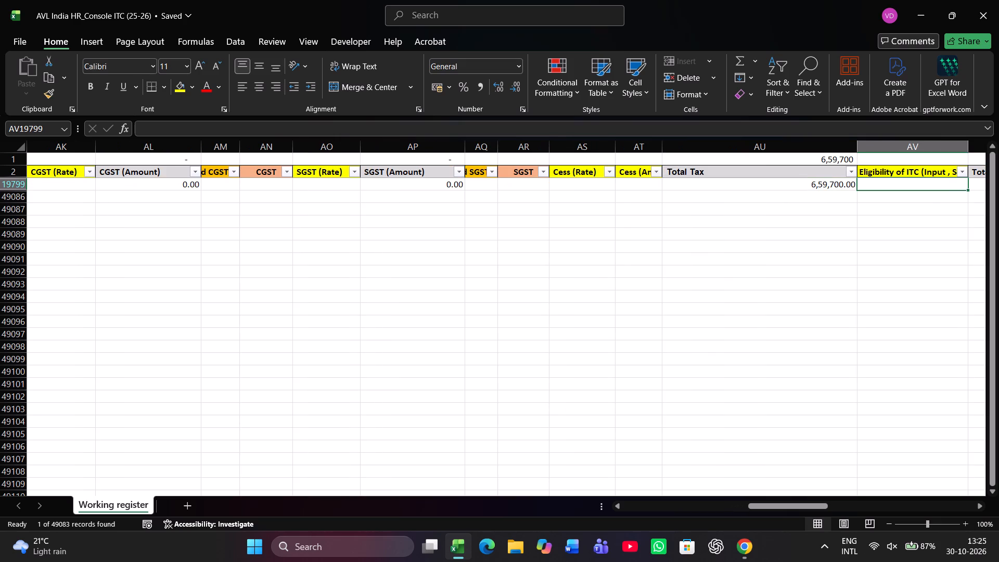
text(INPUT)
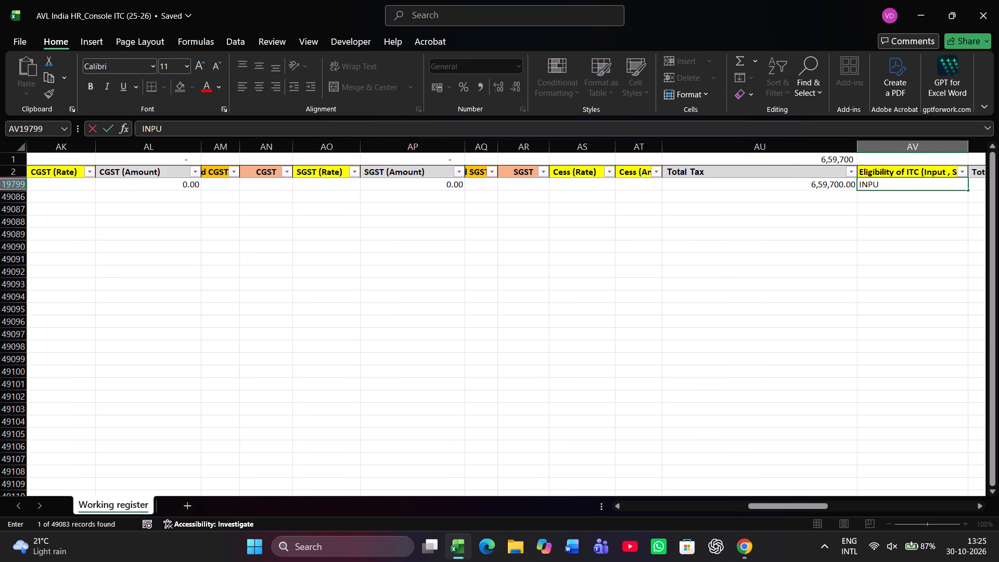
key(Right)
Enter AC R134A FLD CHILLER LCA2-135X52X52L as the updated description of goods/services.
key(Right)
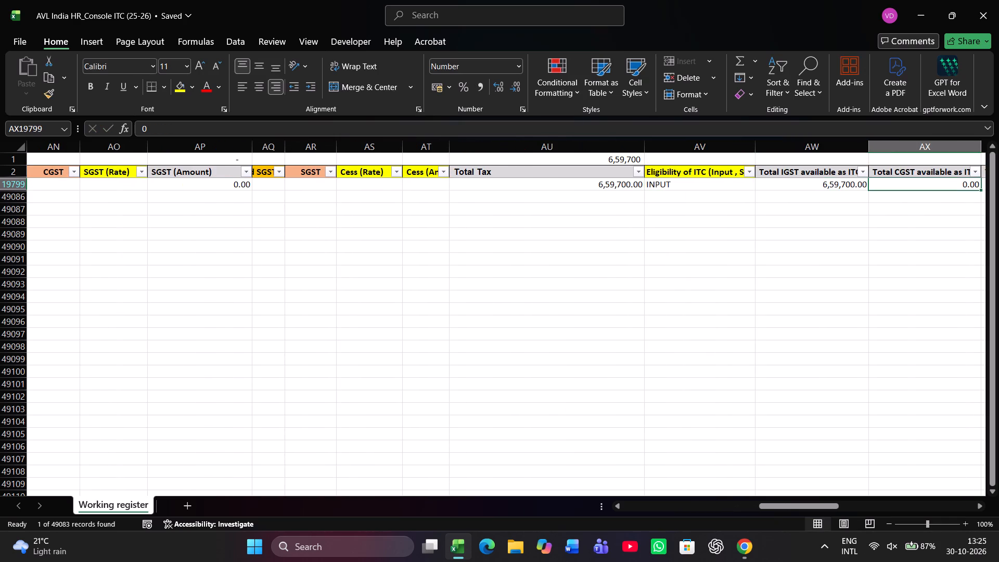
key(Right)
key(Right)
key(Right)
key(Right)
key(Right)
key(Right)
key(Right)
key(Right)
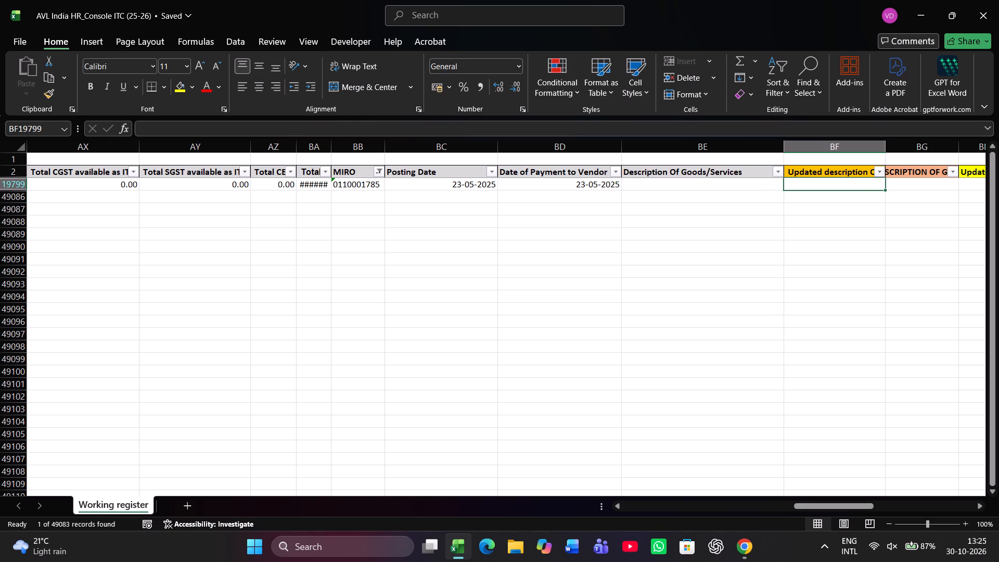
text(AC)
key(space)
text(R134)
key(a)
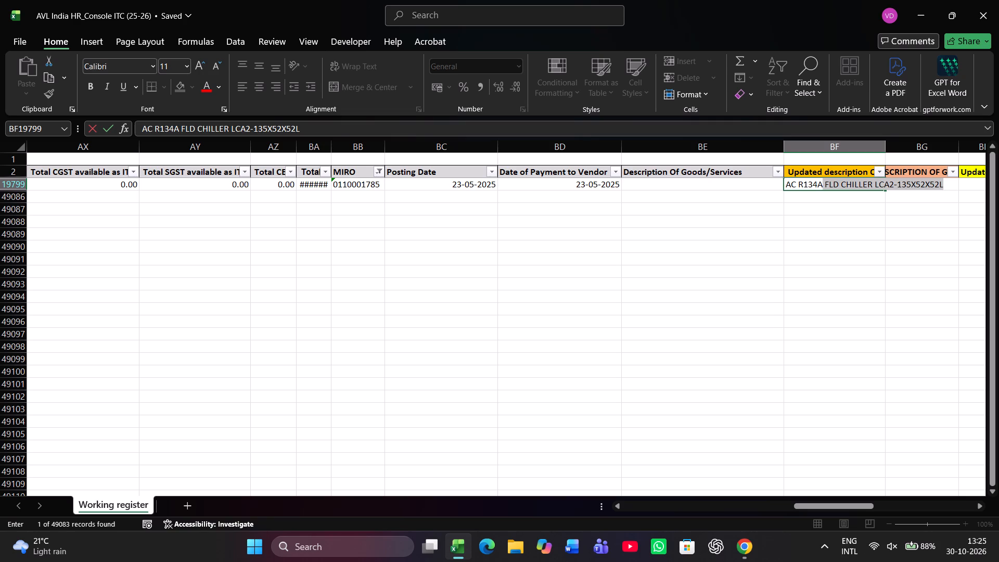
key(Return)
Mark the description of goods check as NOT IN PR.
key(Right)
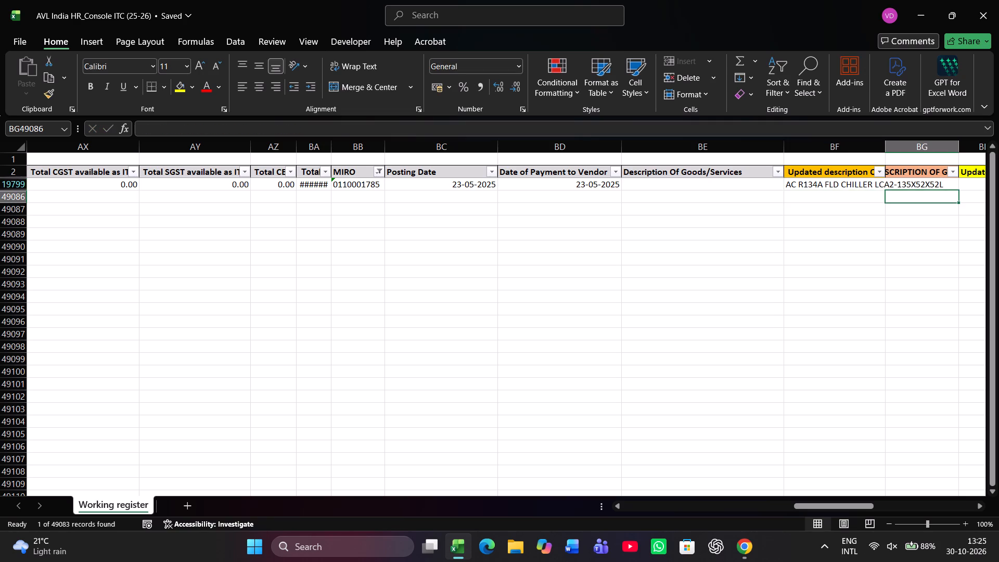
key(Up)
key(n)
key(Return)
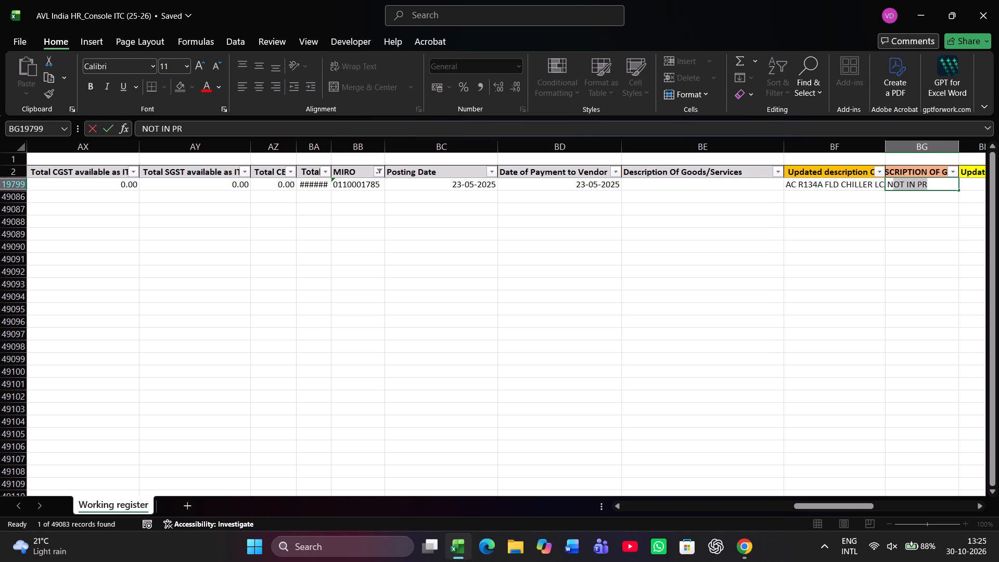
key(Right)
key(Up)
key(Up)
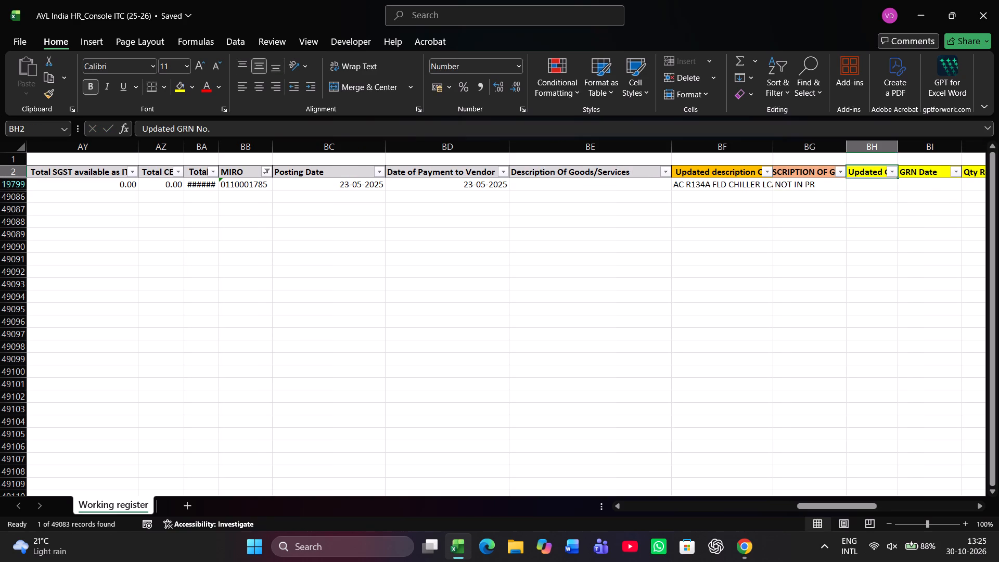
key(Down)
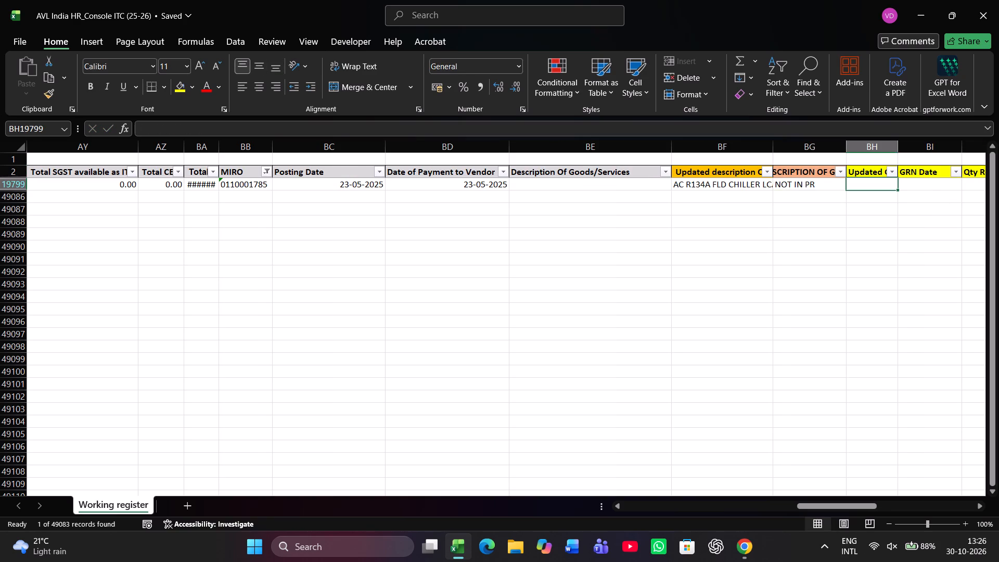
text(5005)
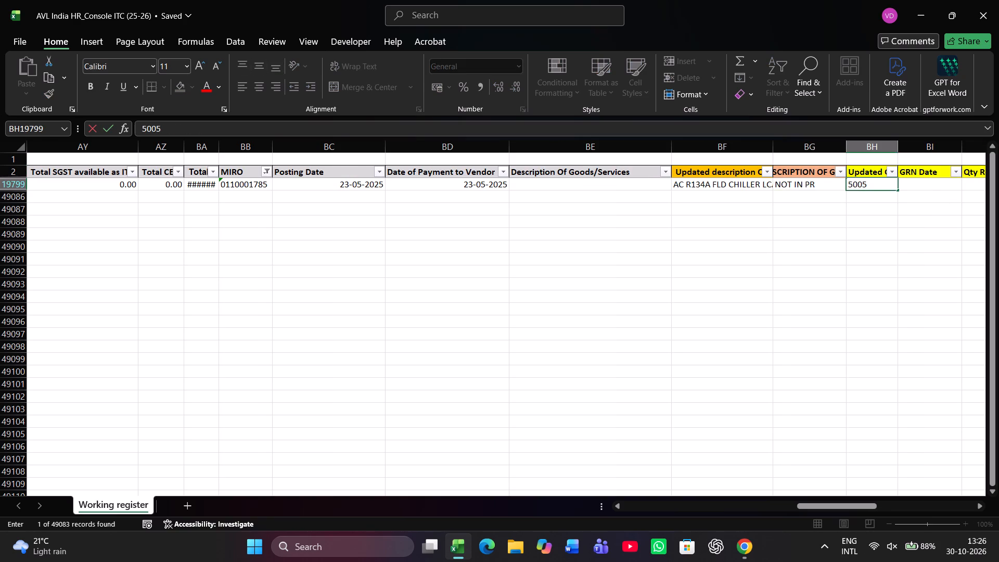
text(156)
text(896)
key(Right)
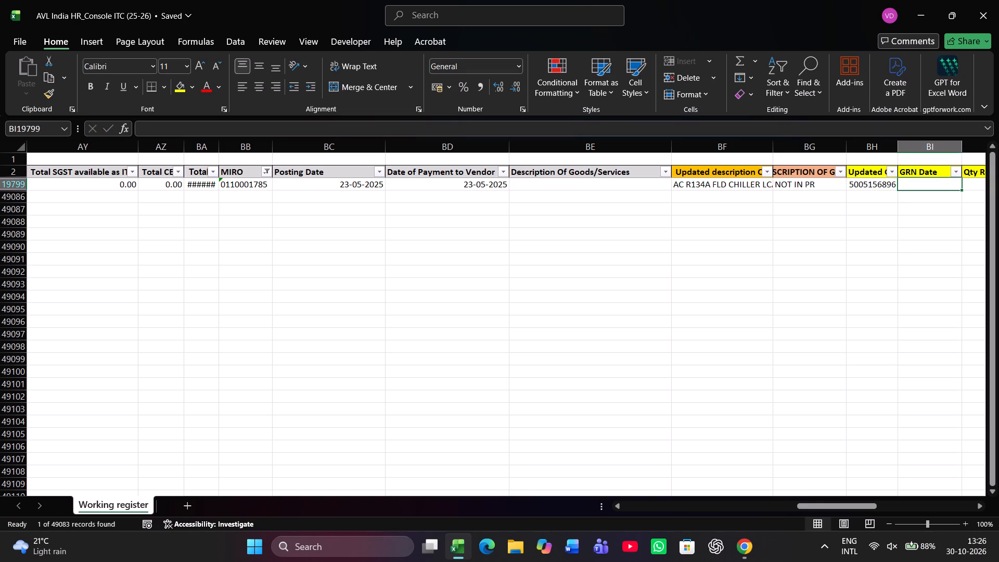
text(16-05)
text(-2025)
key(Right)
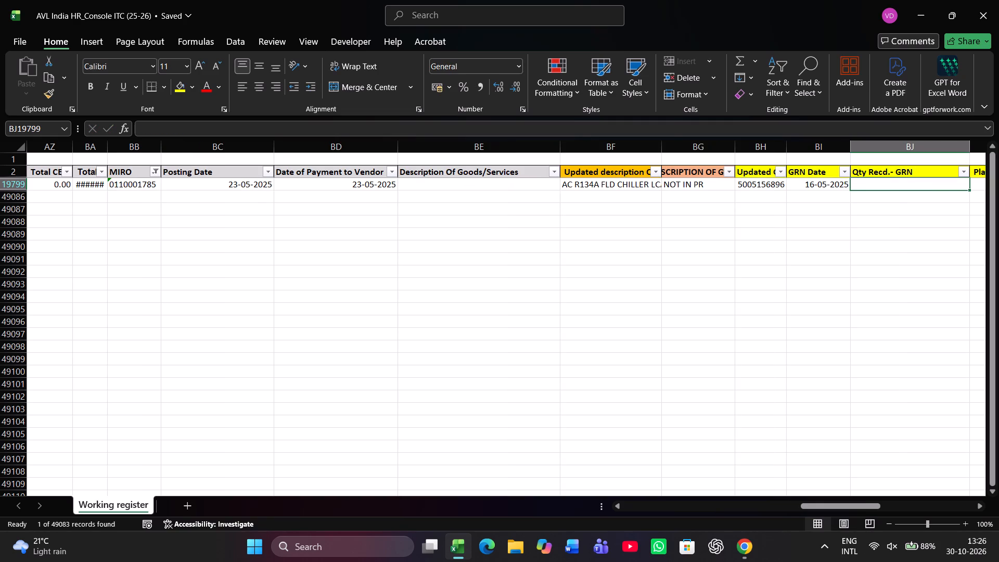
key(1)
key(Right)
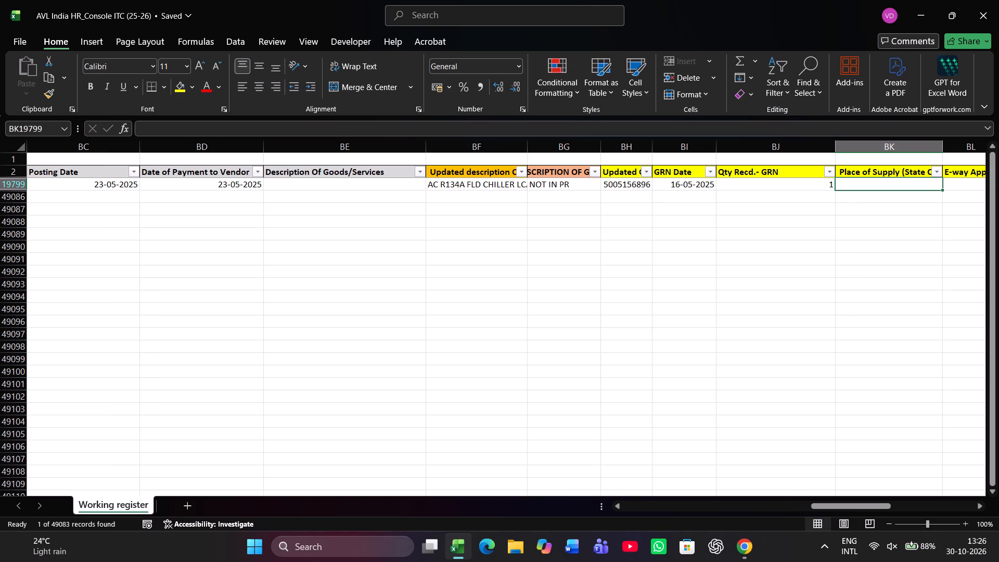
Enter state code 06 as the place of supply.
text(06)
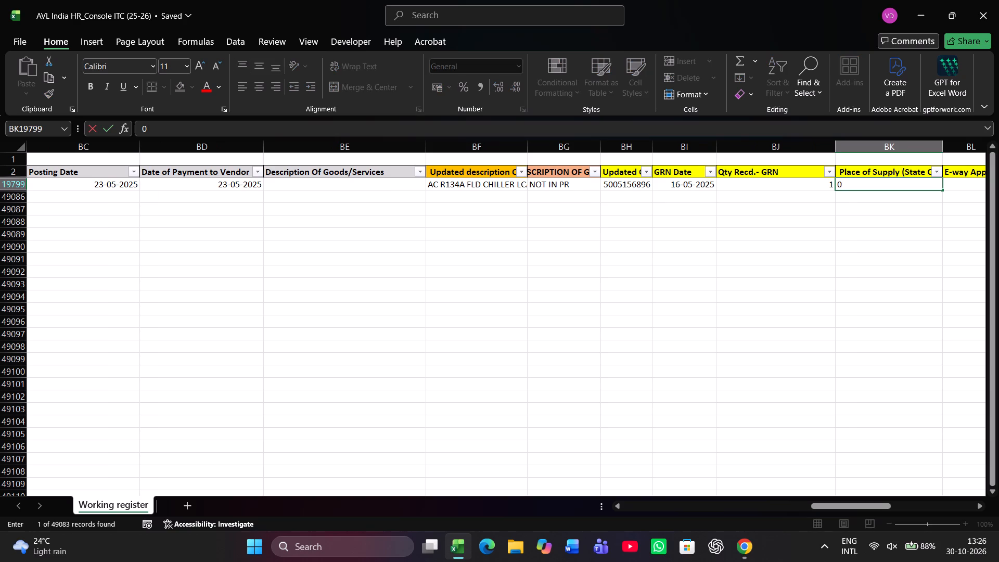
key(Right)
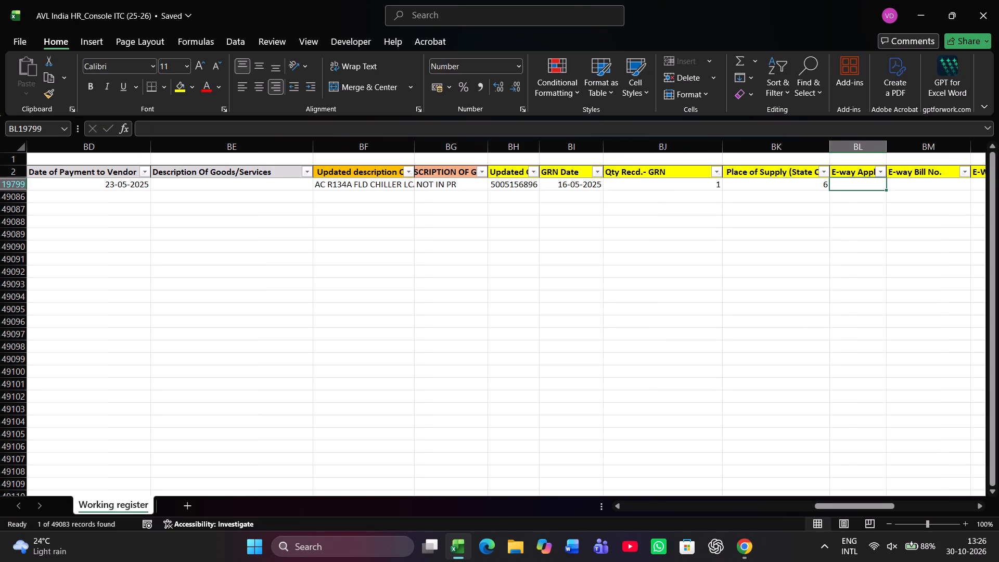
Set e-way bill applicability to YES for the record.
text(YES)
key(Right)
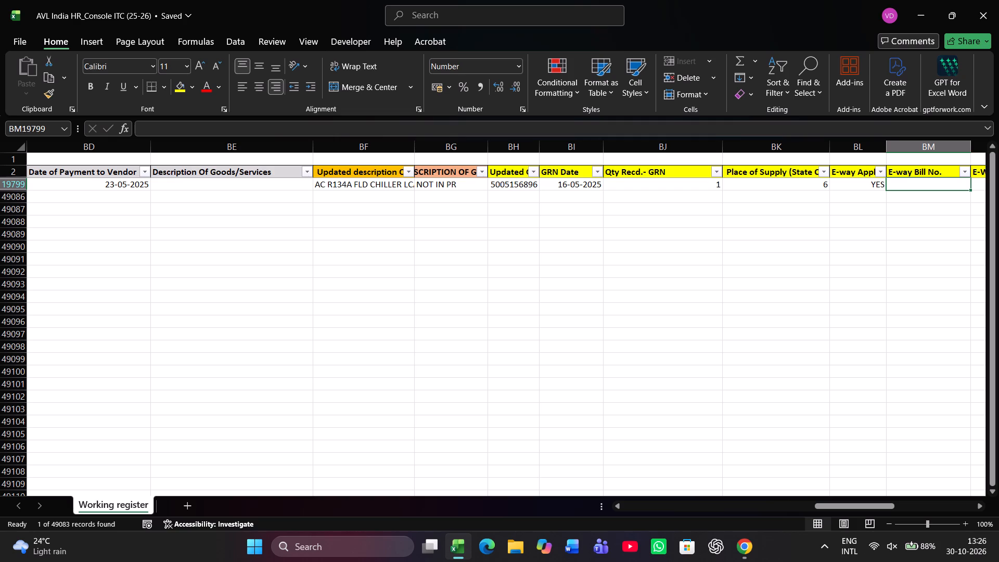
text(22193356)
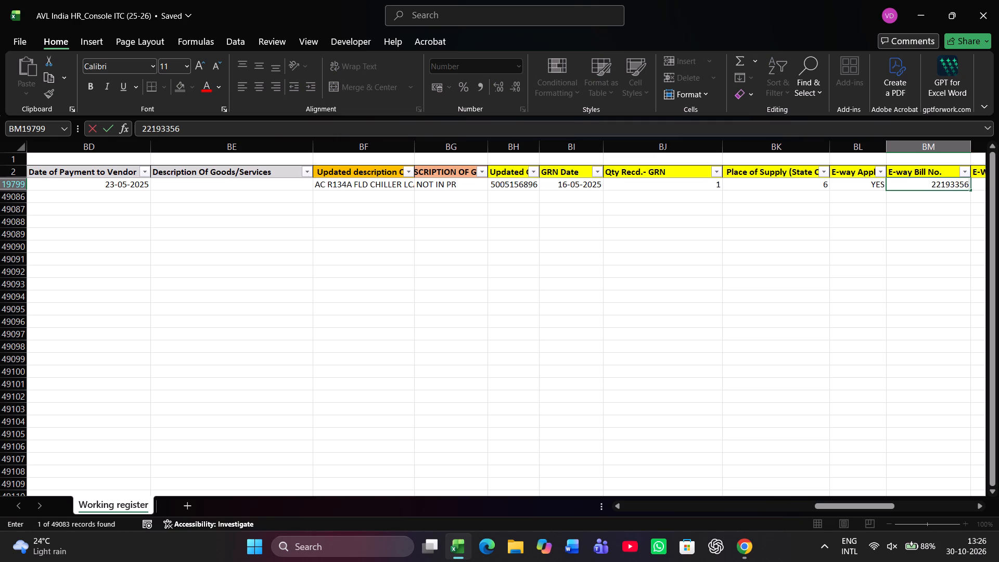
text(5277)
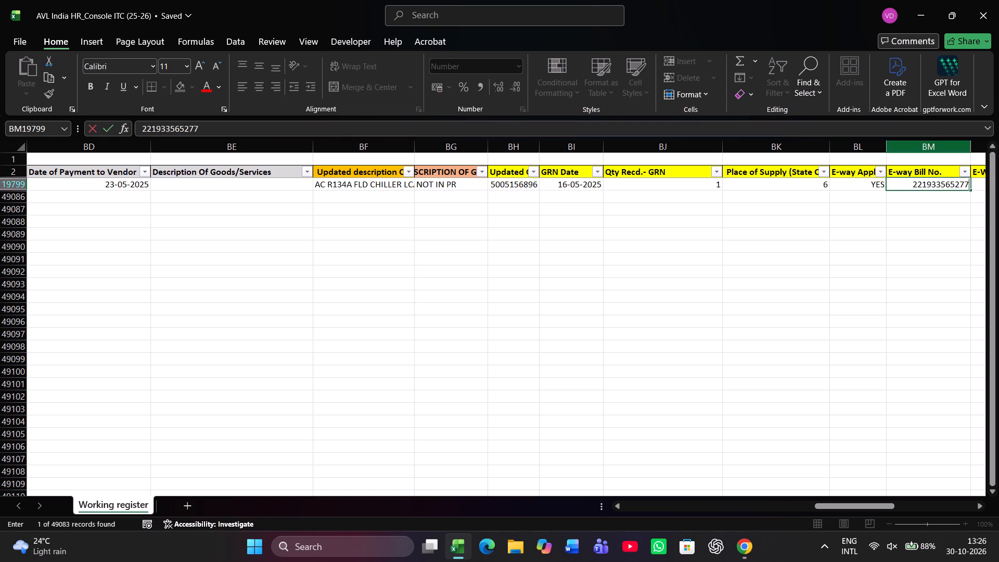
right_click(939, 147)
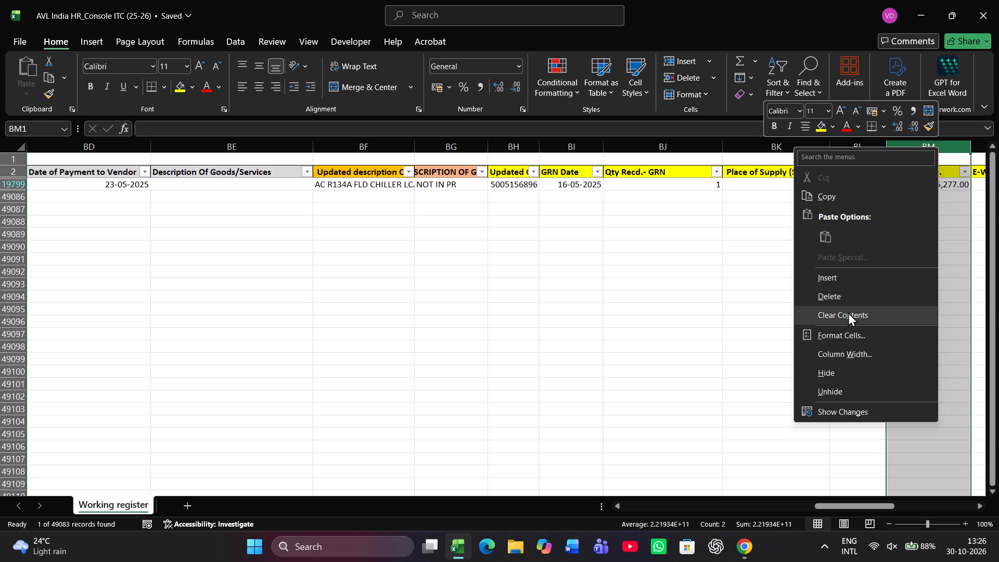
click(859, 334)
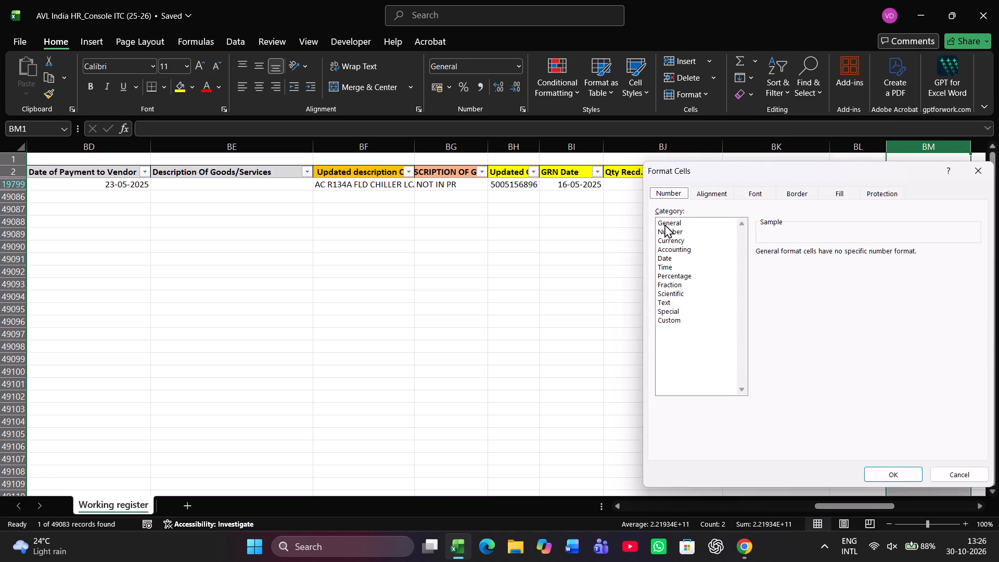
click(664, 224)
key(Return)
Enter 27/03/2025 as the e-way bill date and set the whole E-Way Bill Date column to the Date format.
key(Right)
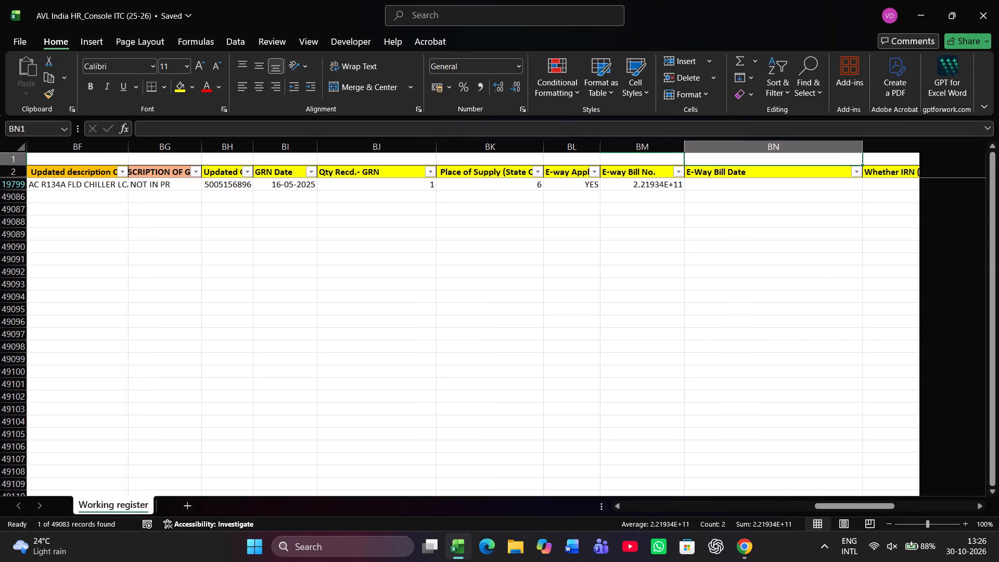
key(Down)
key(Down)
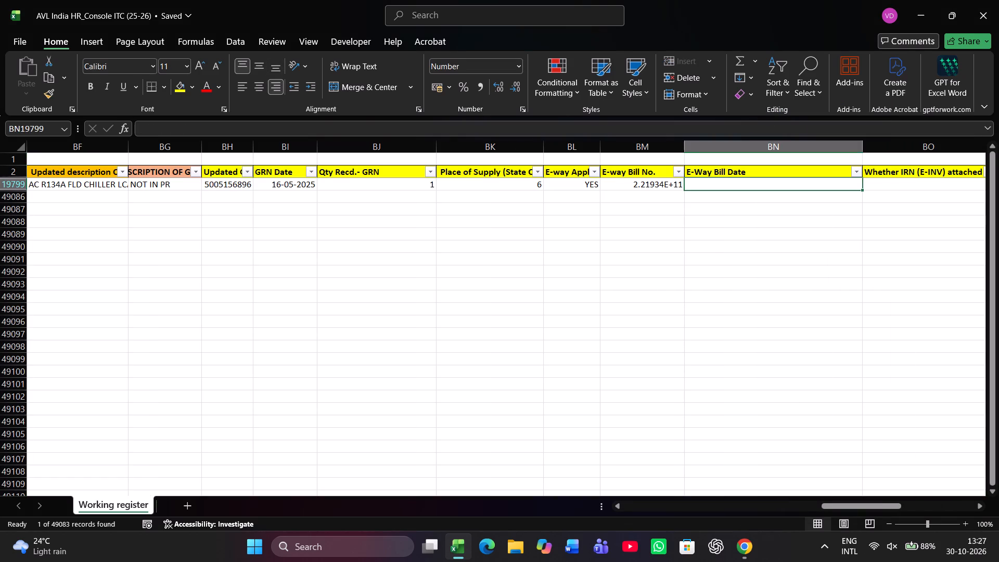
text(27)
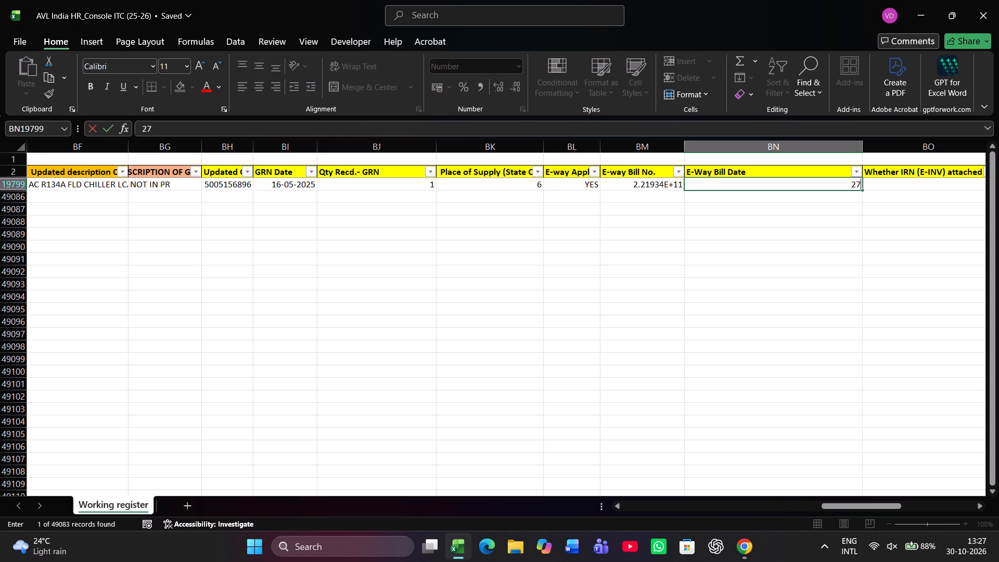
text(/03/2025)
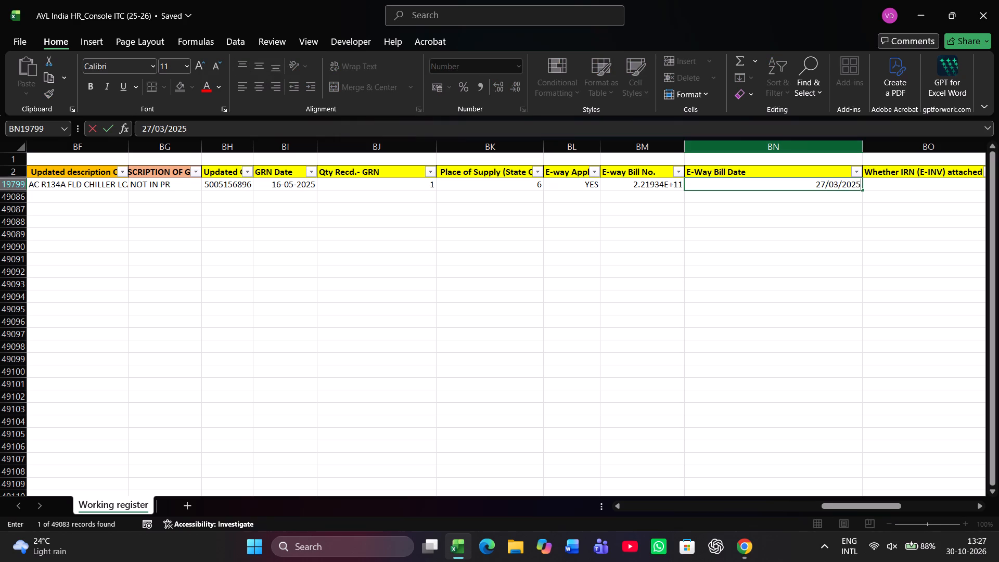
click(823, 143)
right_click(823, 143)
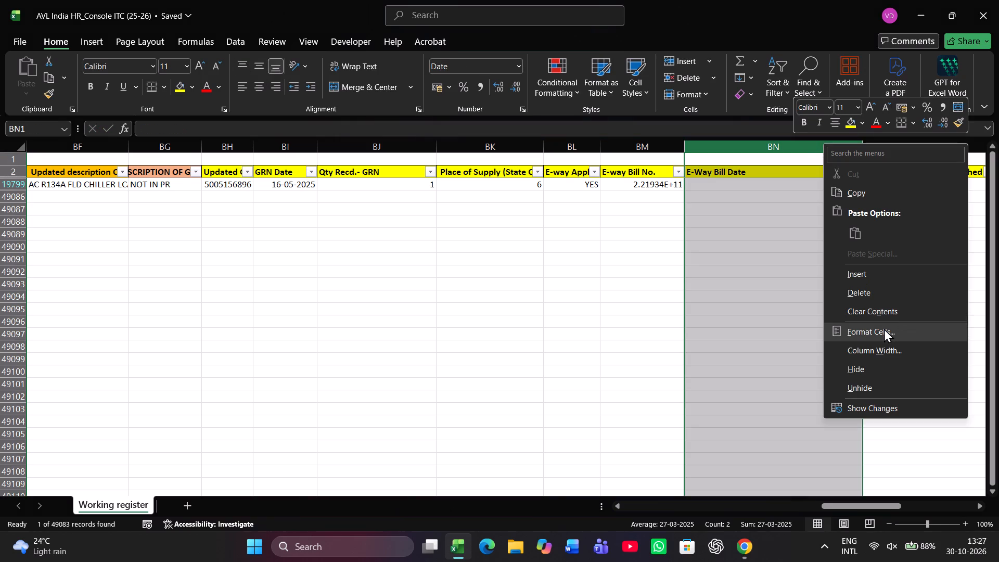
click(884, 328)
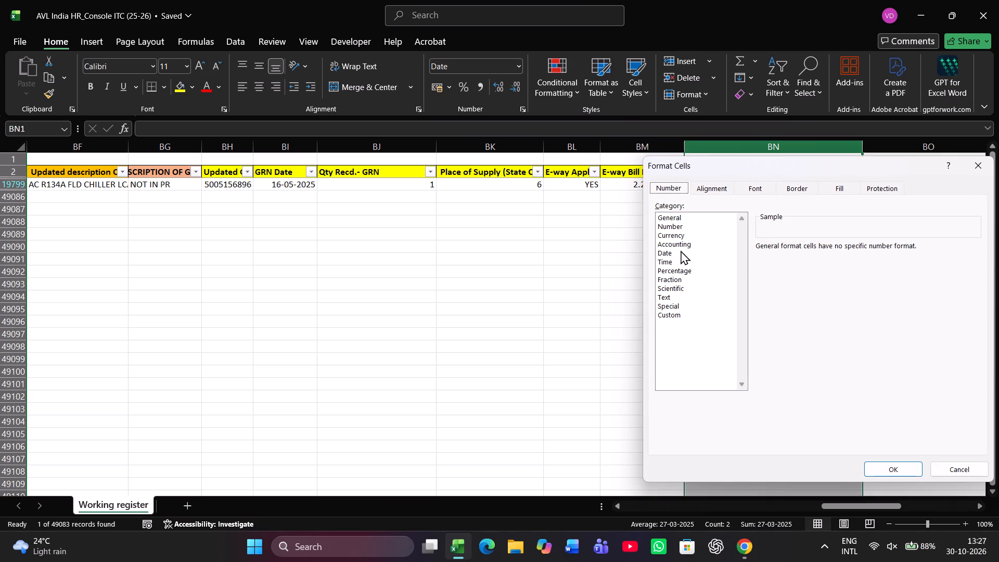
click(679, 252)
key(Return)
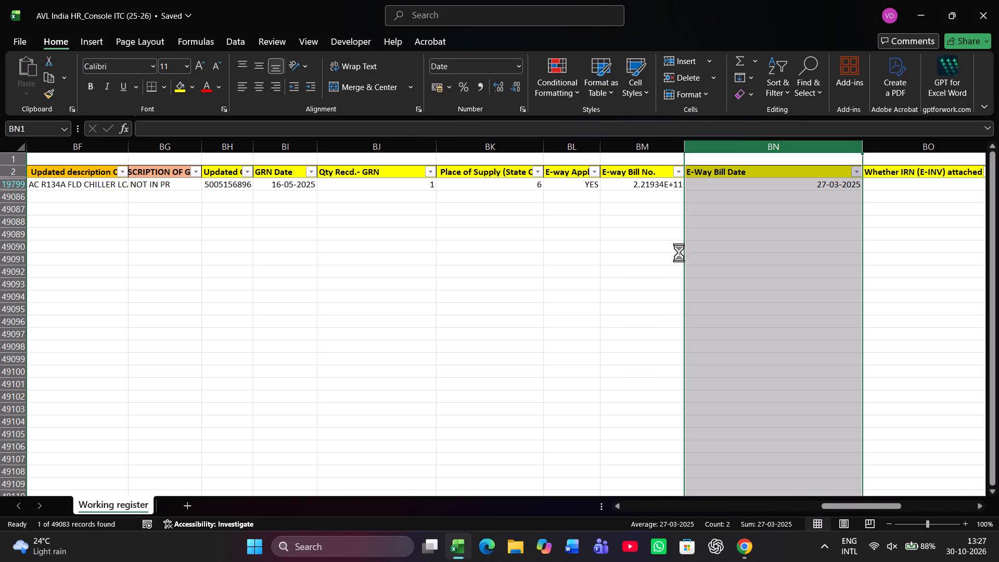
Enter YES for whether the IRN (E-INV) is attached and YES in the adjacent "Whether" column of the record.
key(Down)
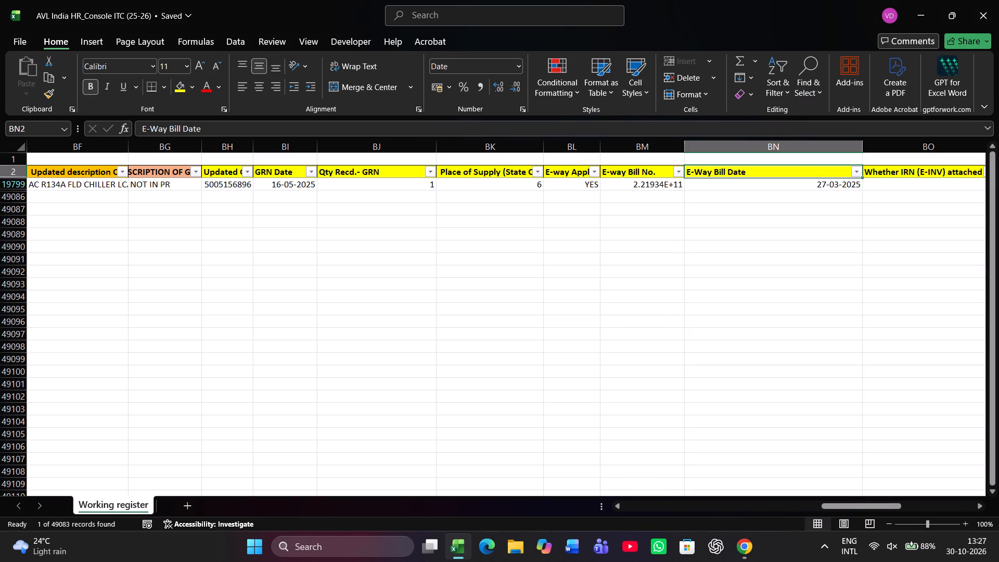
key(Down)
key(Right)
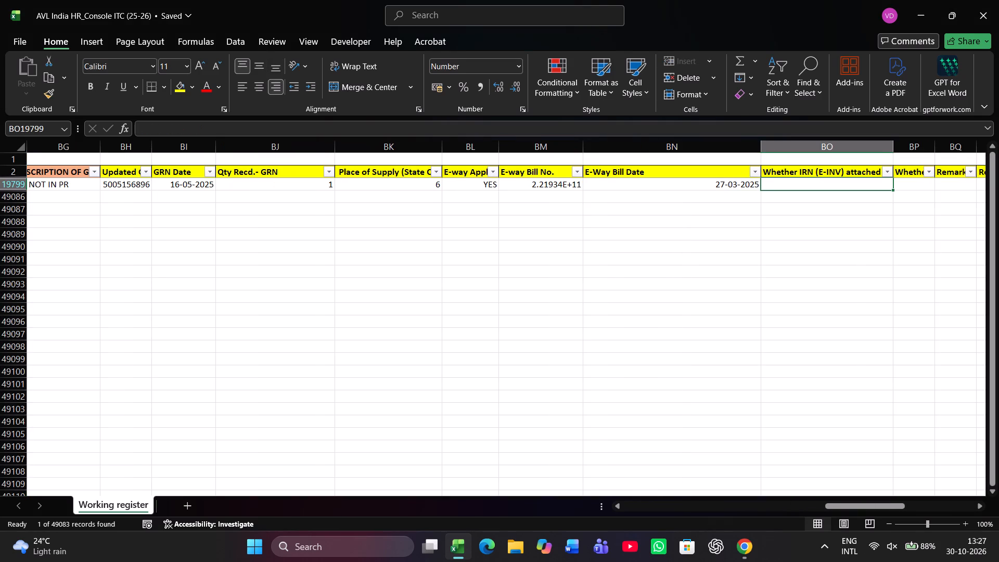
text(YES)
key(Right)
text(YES)
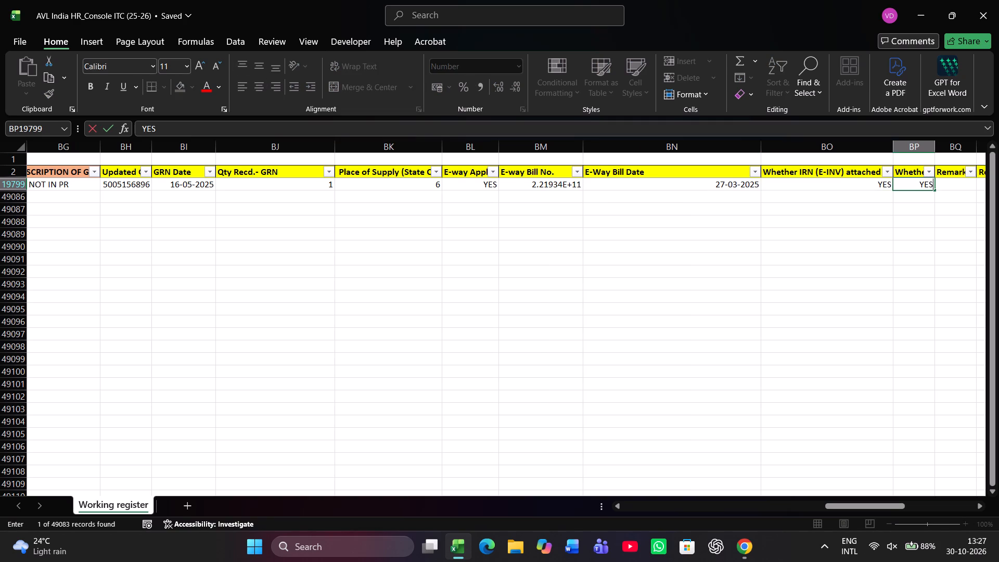
key(Return)
Return to the MIRO column's header cell, which holds the filter for choosing the record to work on.
key(Left)
key(Left)
key(Left)
key(Left)
key(Left)
key(Left)
key(Left)
key(Left)
key(Left)
key(Left)
key(Left)
key(Left)
key(Left)
key(Left)
key(Left)
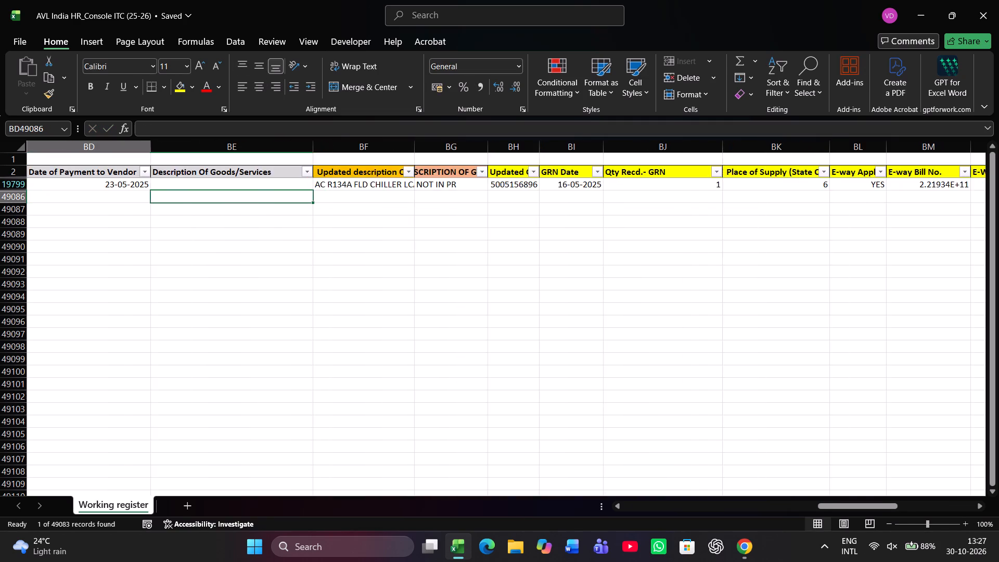
key(Left)
key(Left)
key(Left)
key(Left)
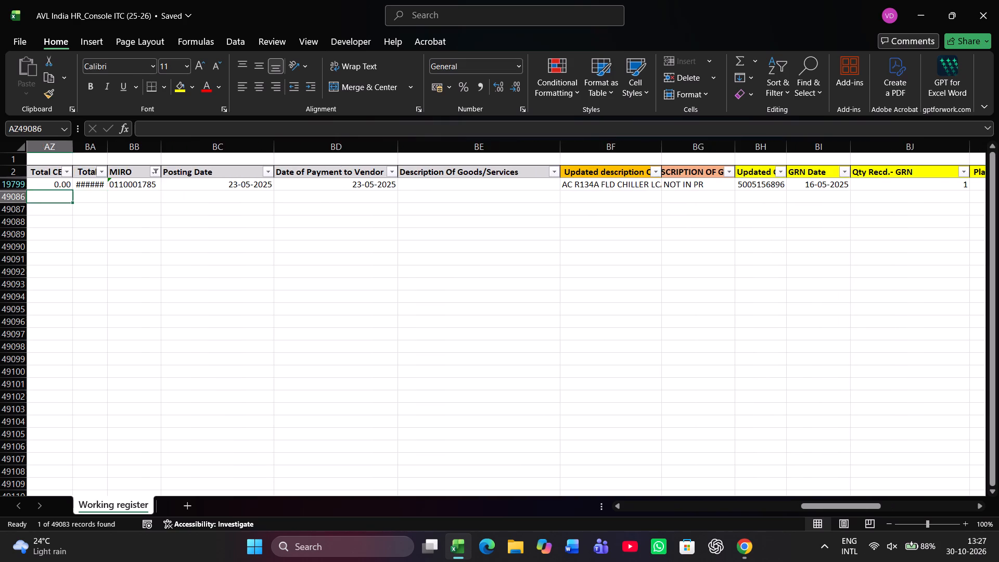
key(Left)
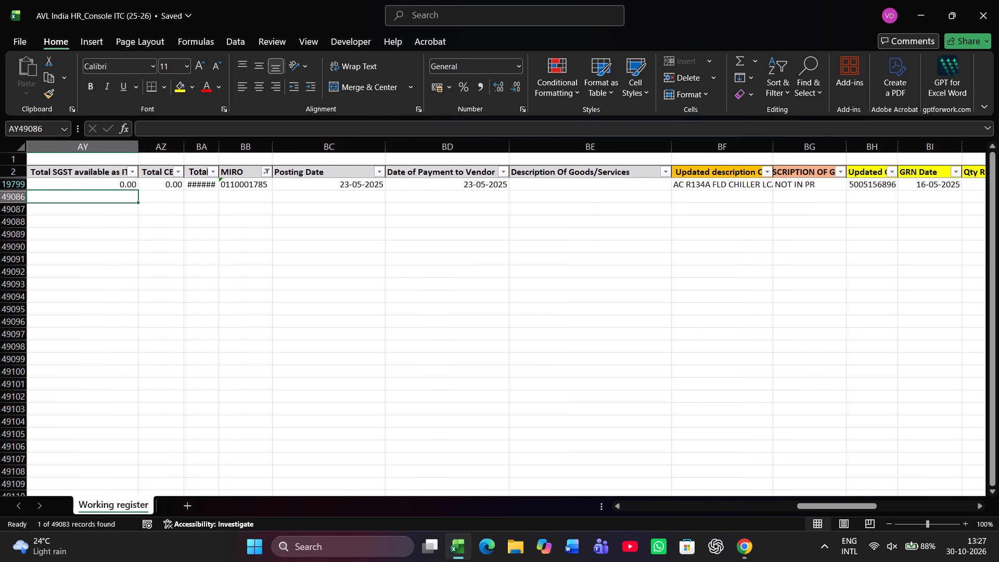
key(Left)
key(Left)
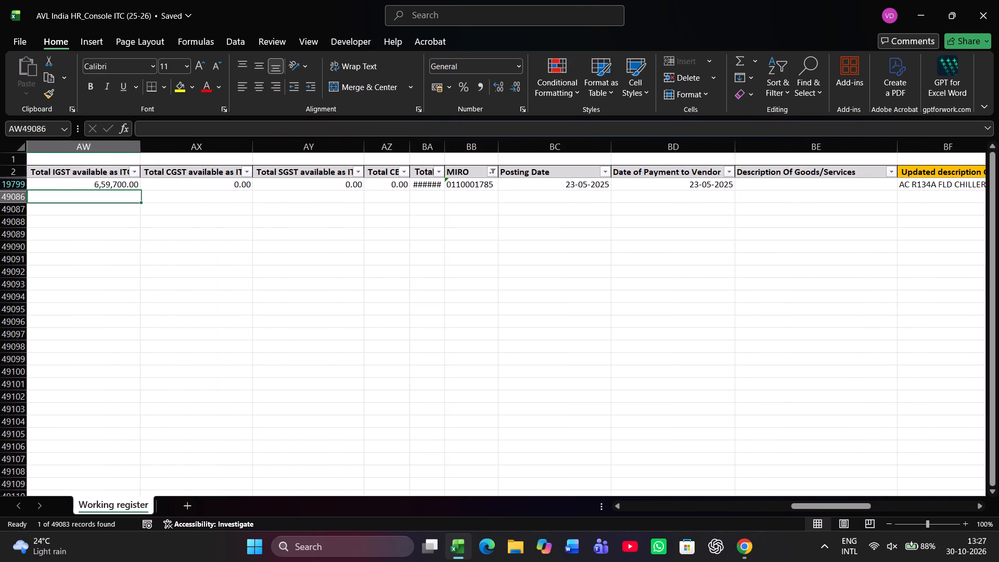
key(Left)
key(Left)
key(Left)
key(Left)
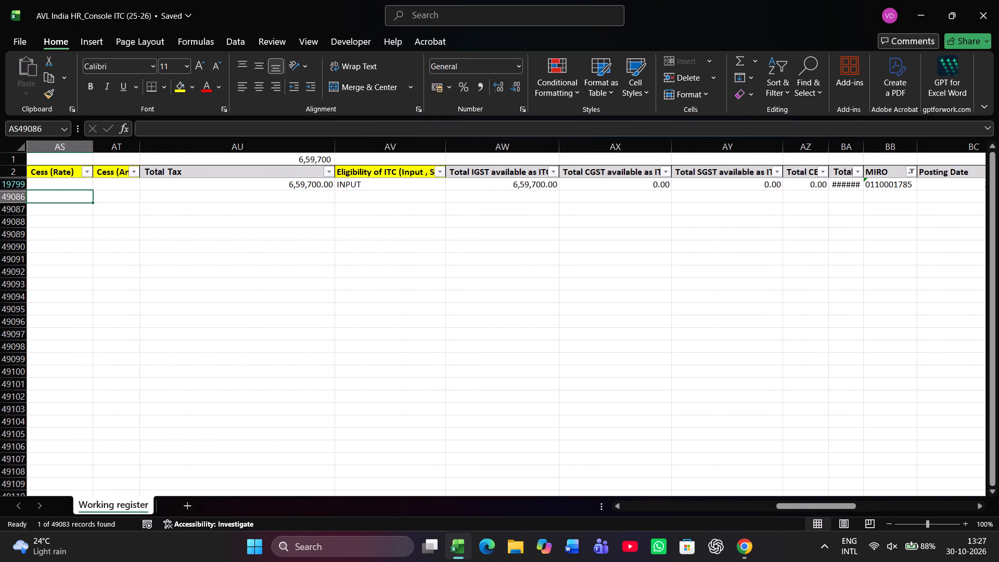
key(Right)
key(Right)
key(Right)
key(Right)
key(Right)
key(Right)
key(Right)
key(Right)
key(Right)
key(Right)
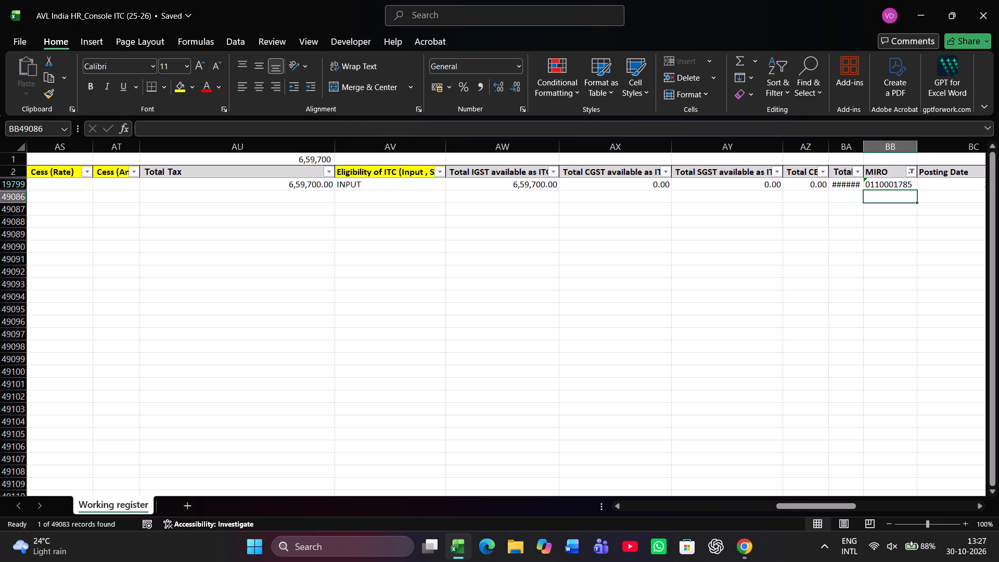
key(Up)
key(Up)
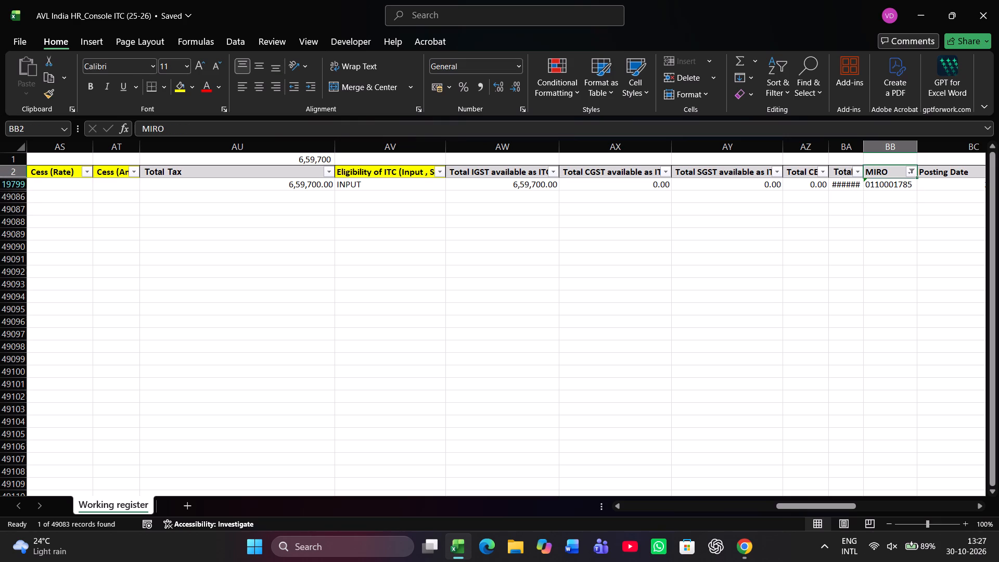
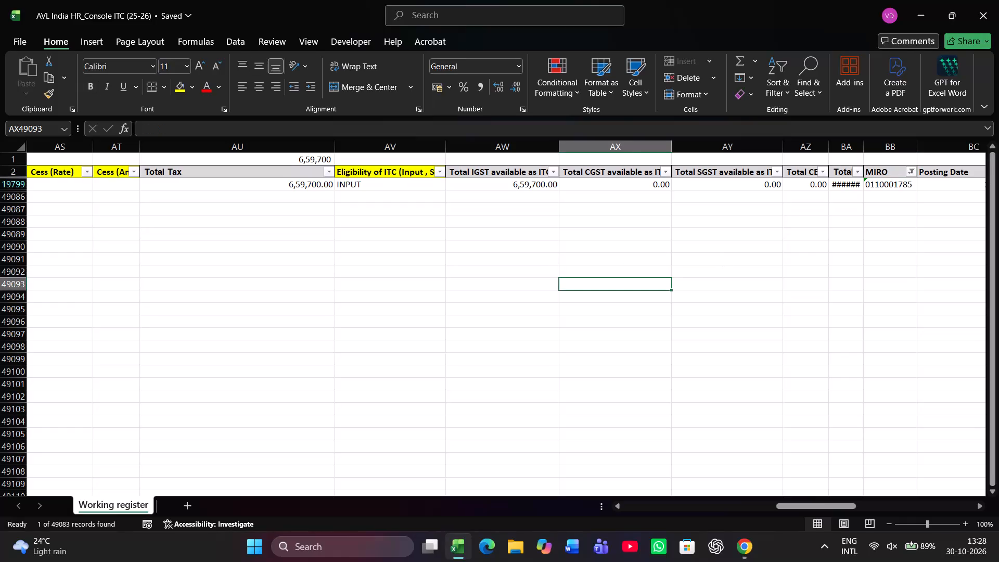
Save the ITC register workbook with the completed record details.
key(ctrl+s)
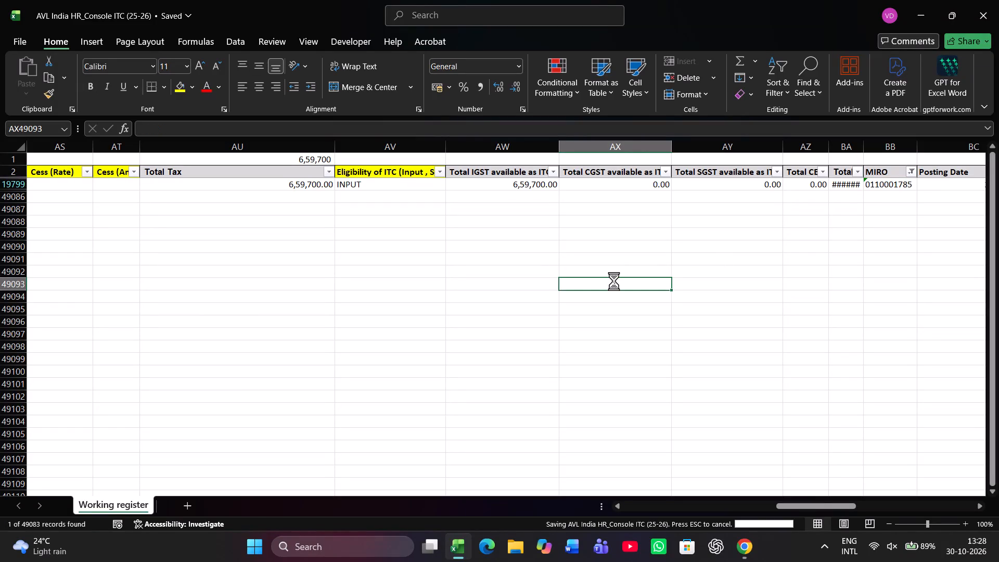
key(ctrl+s)
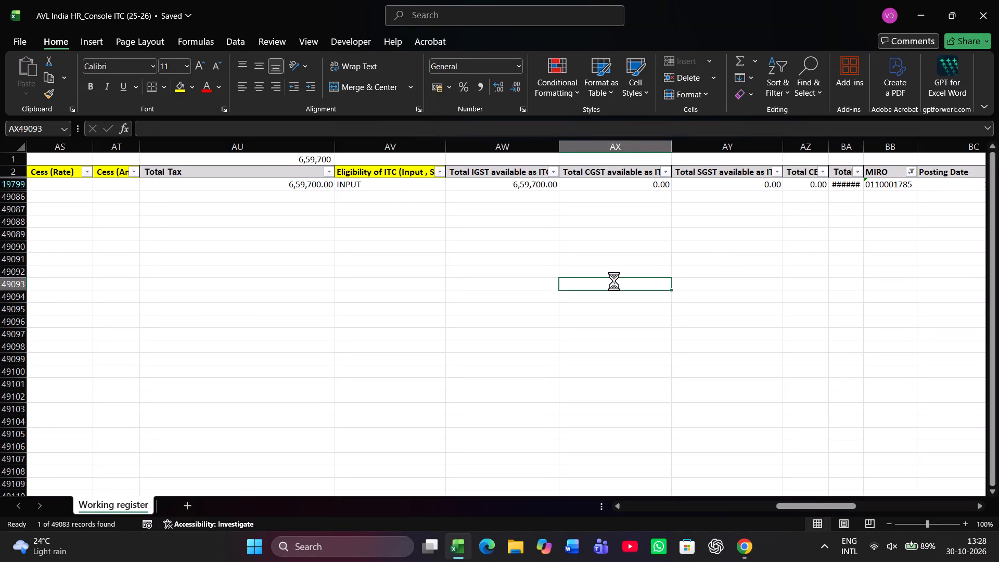